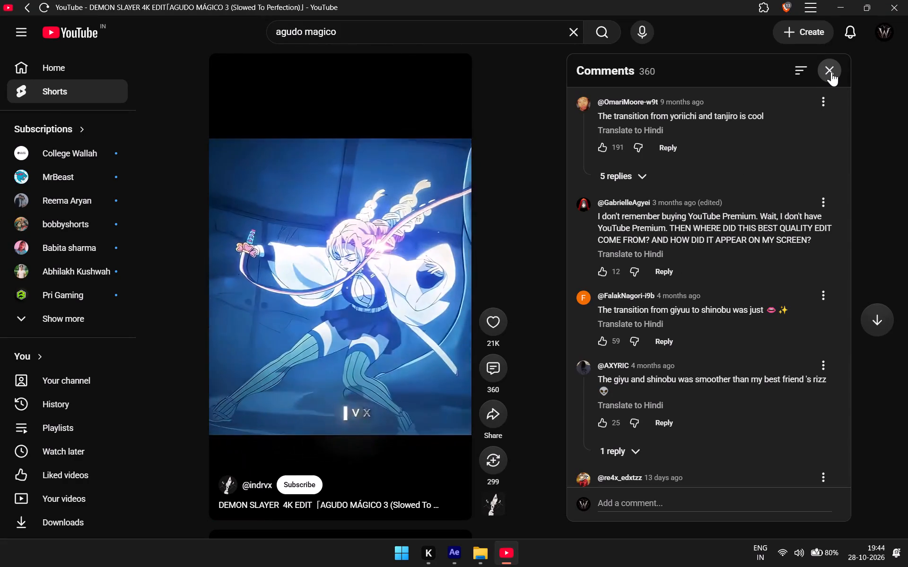
Close the comments of the Demon Slayer Short and move on to the next Short.
left_click(831, 72)
scroll(291, 166, "down", 2)
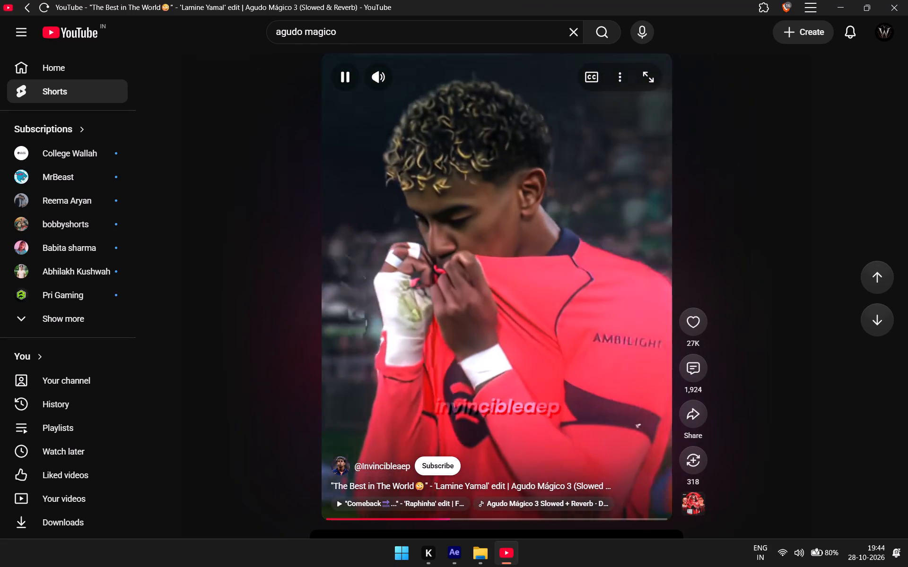
Return to the "agudo magico" search results and open the Ronaldo Edit - MC K.K Agudo Mágico 3 Short.
left_click(24, 7)
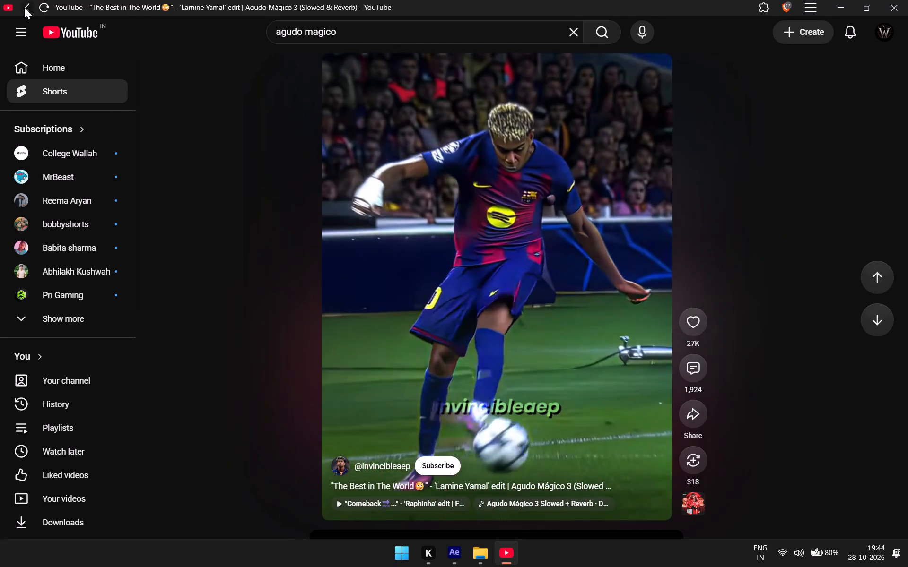
scroll(464, 275, "down", 1)
scroll(265, 326, "down", 1)
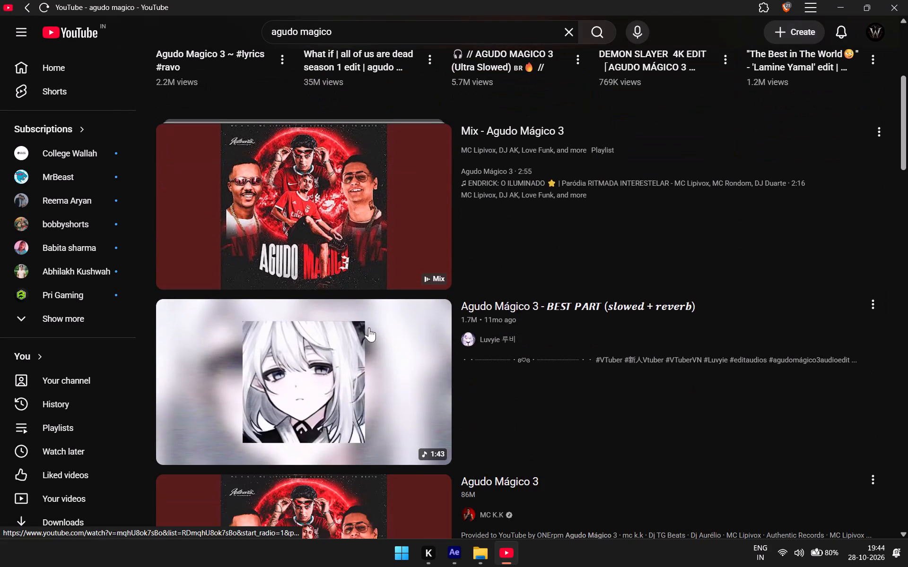
scroll(343, 252, "down", 1)
scroll(413, 318, "down", 1)
scroll(458, 327, "down", 1)
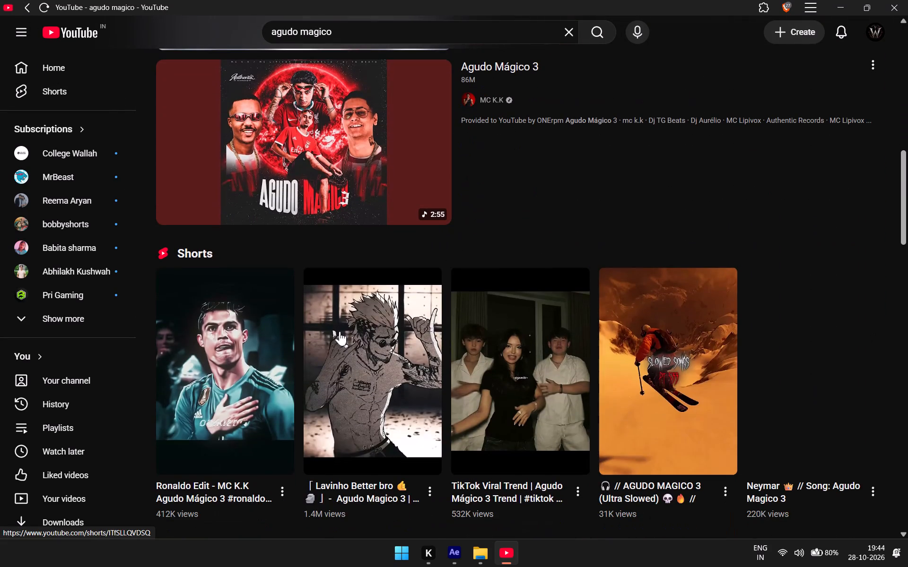
left_click(275, 396)
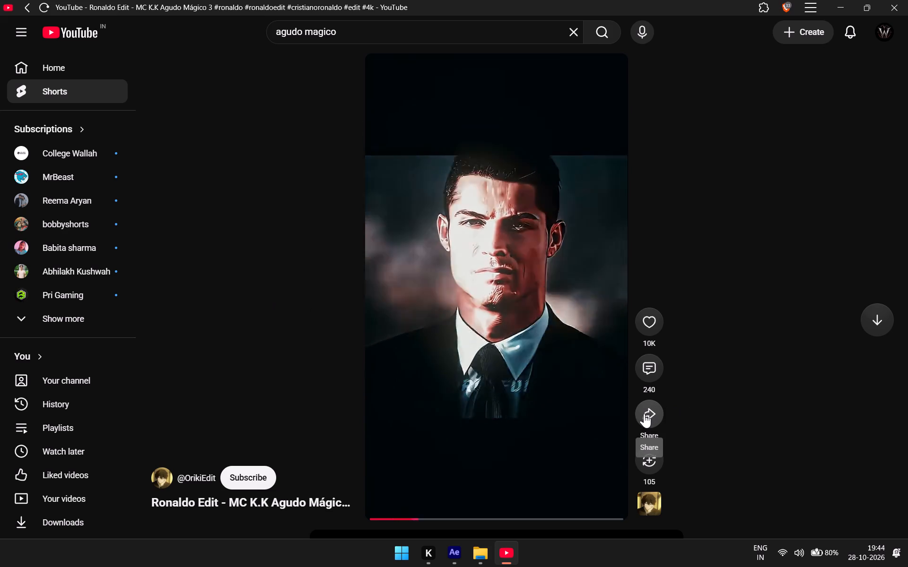
Copy the share link of the Ronaldo Edit Short.
left_click(644, 413)
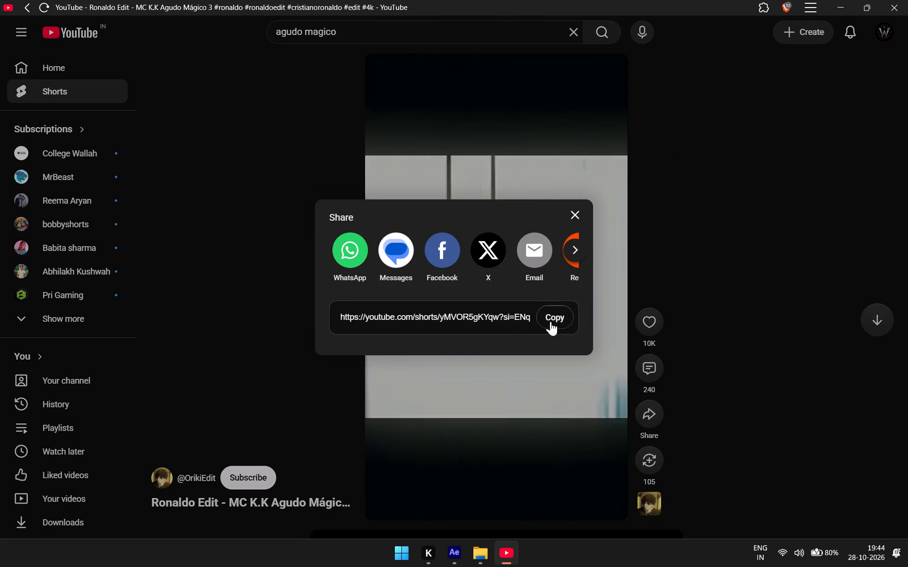
left_click(559, 320)
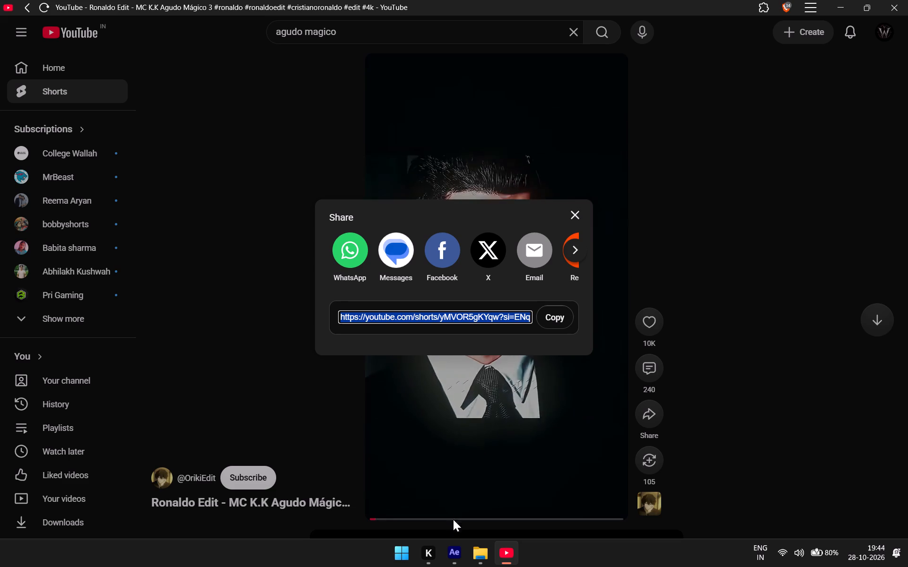
Search the installed apps for Brave and launch a regular browser window.
left_click(398, 555)
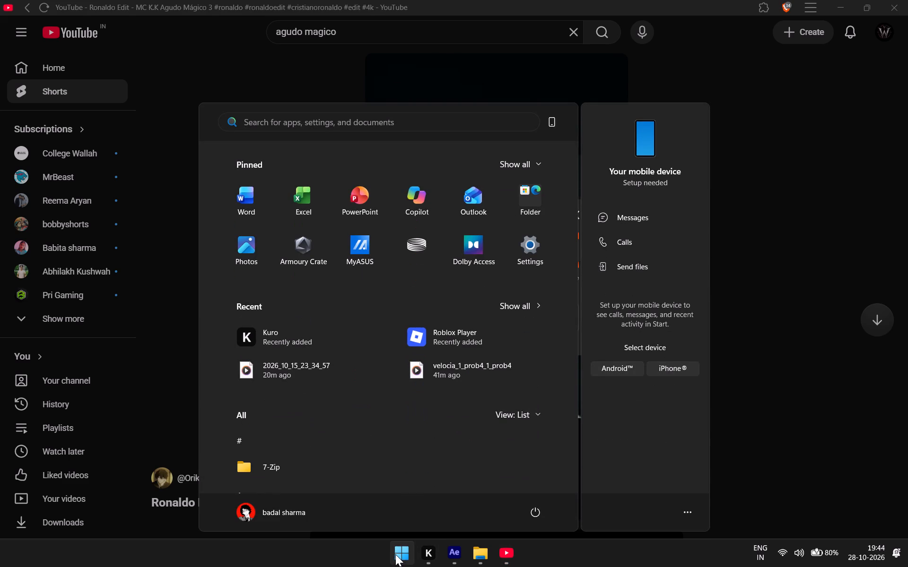
type("br")
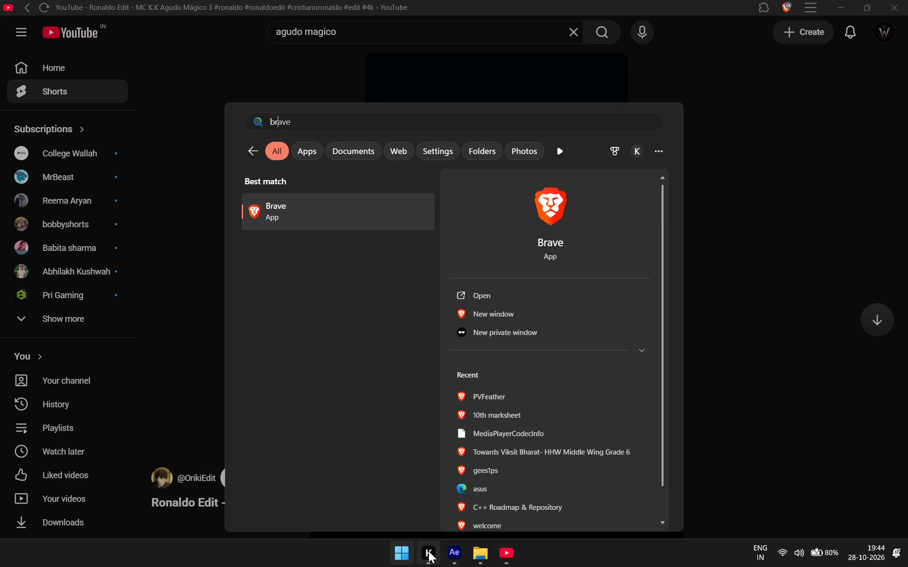
key("Return")
Switch back to YouTube, copy the Short's share link again and leave the video paused.
left_click(495, 566)
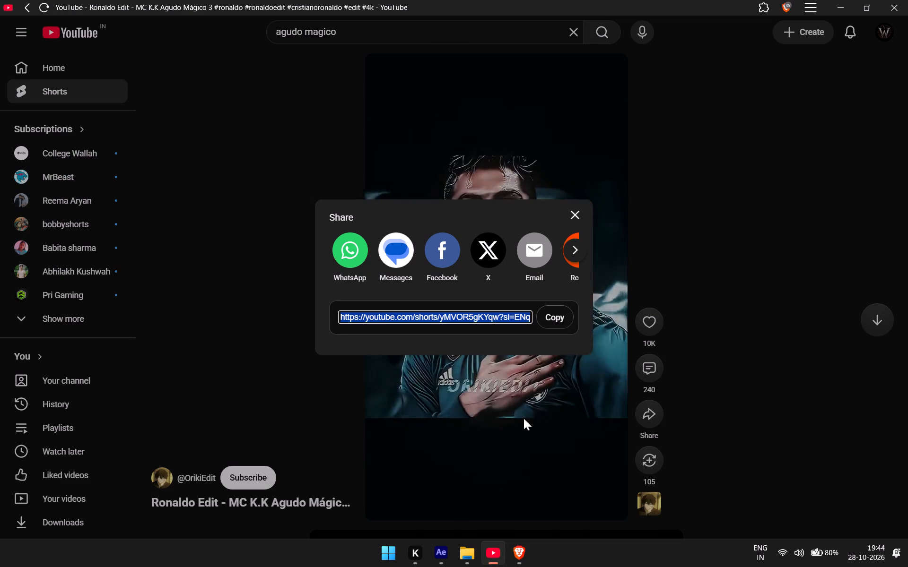
left_click(570, 314)
left_click(542, 383)
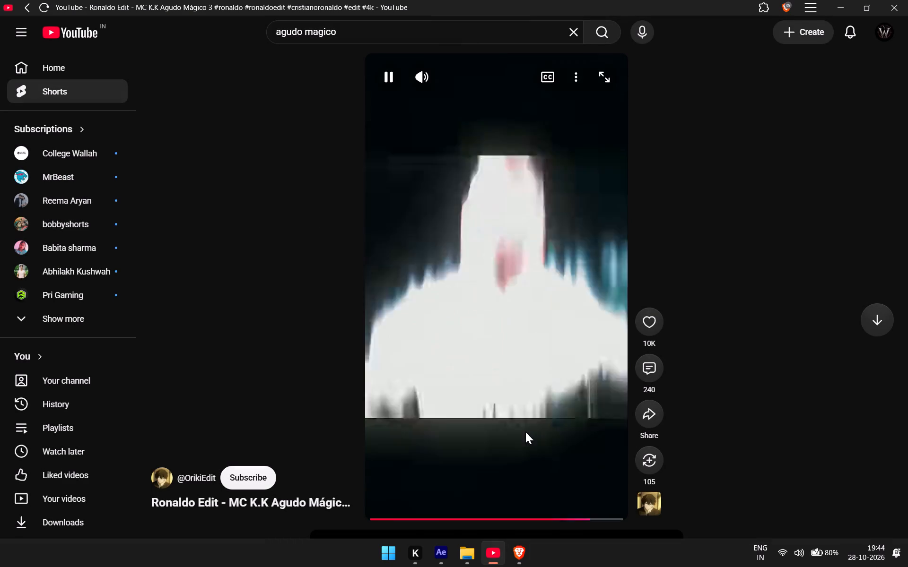
left_click(525, 432)
Switch to the Brave window, look up "youtube video down" and open the suggested SnapYT downloader site.
left_click(512, 564)
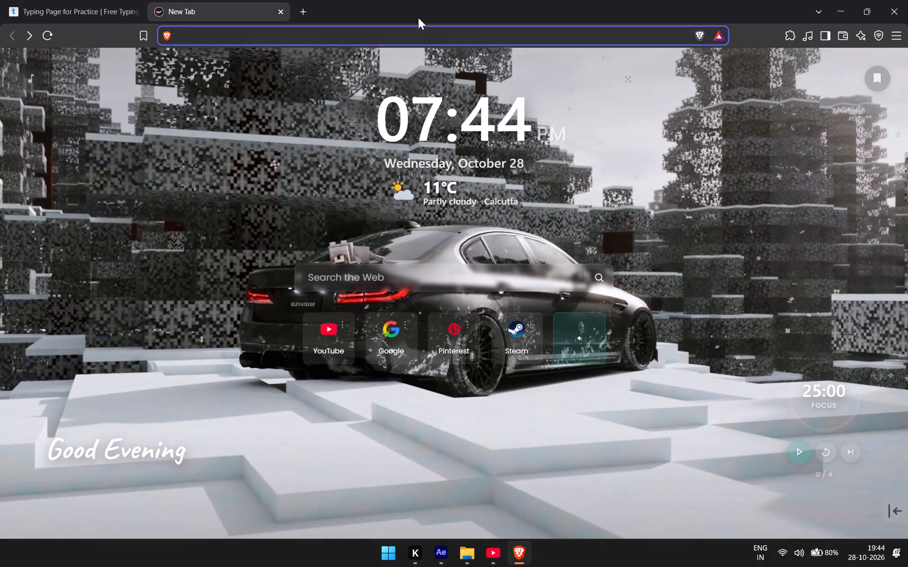
left_click(415, 31)
type("yo")
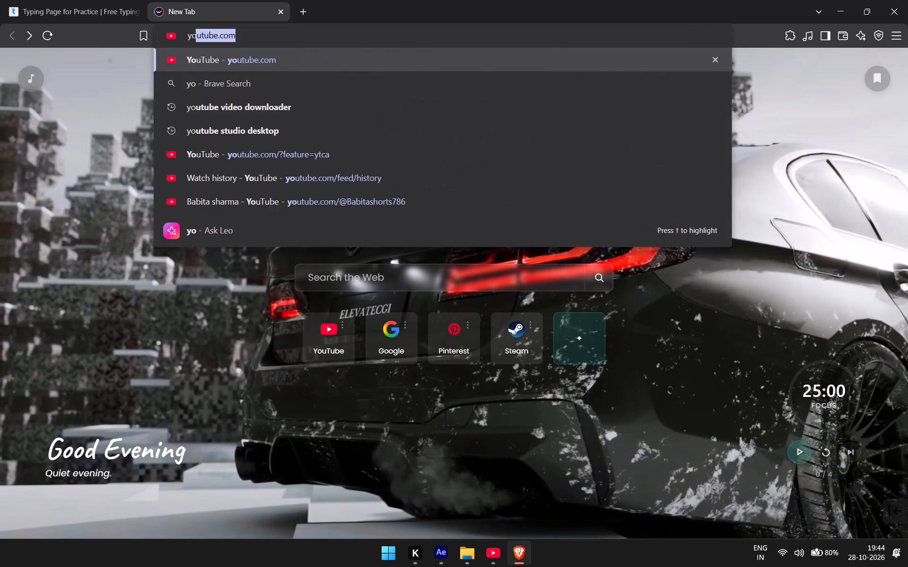
type("tubr")
key("space")
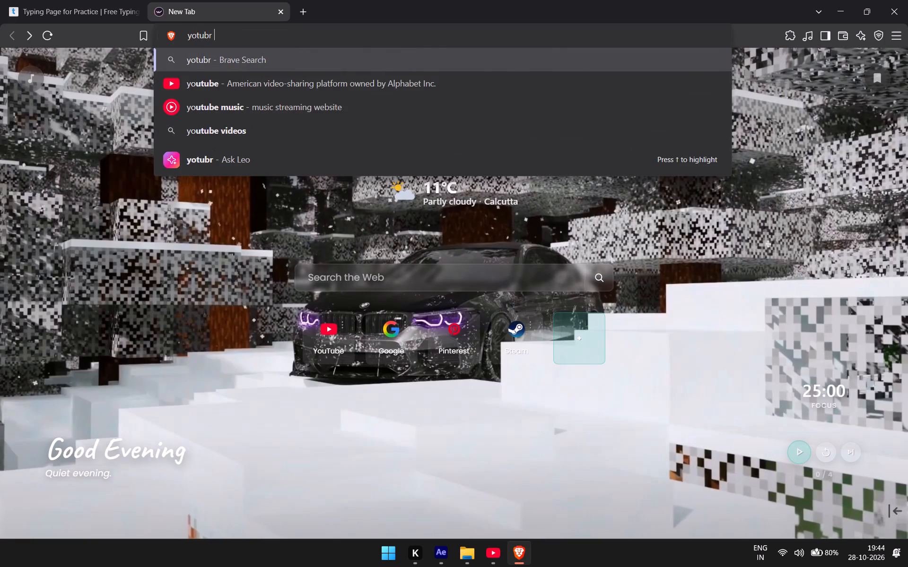
key("BackSpace")
key("e")
key("BackSpace")
key("BackSpace")
type("e")
key("space")
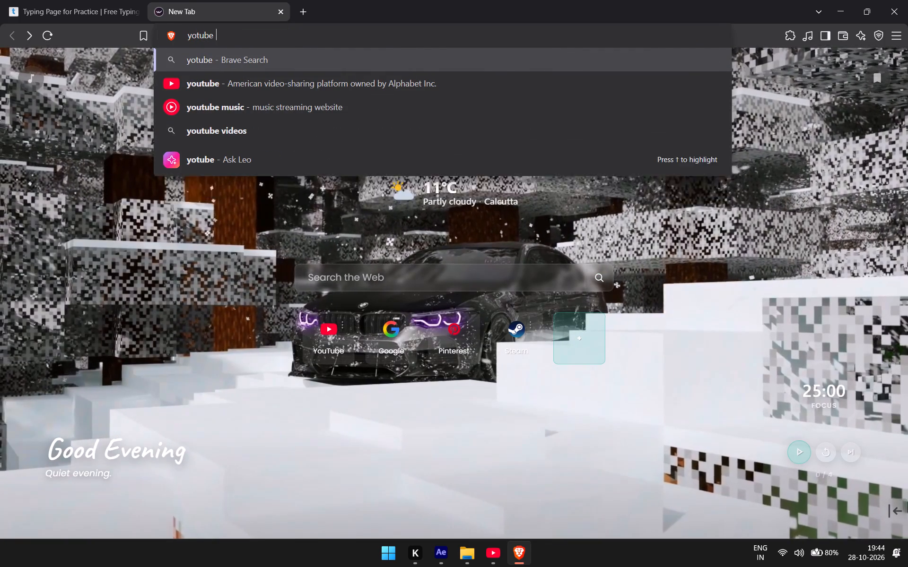
key("BackSpace")
key("BackSpace")
key("BackSpace")
key("BackSpace")
key("BackSpace")
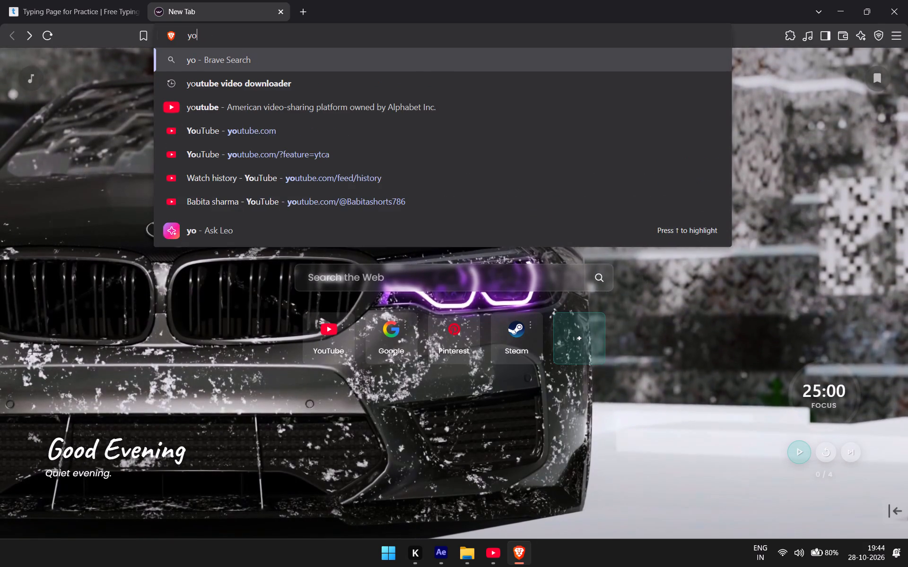
key("i")
key("BackSpace")
type("utube video down")
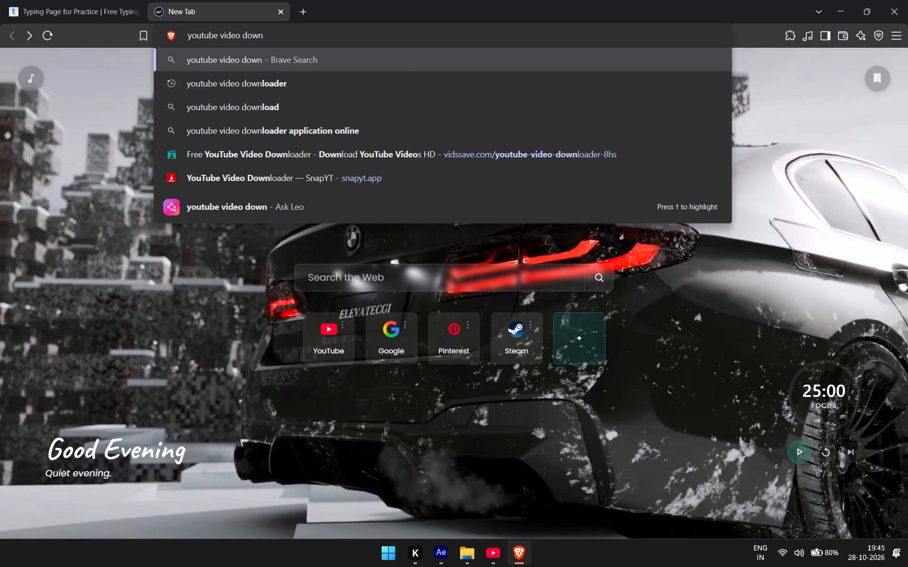
left_click(295, 73)
left_click(304, 175)
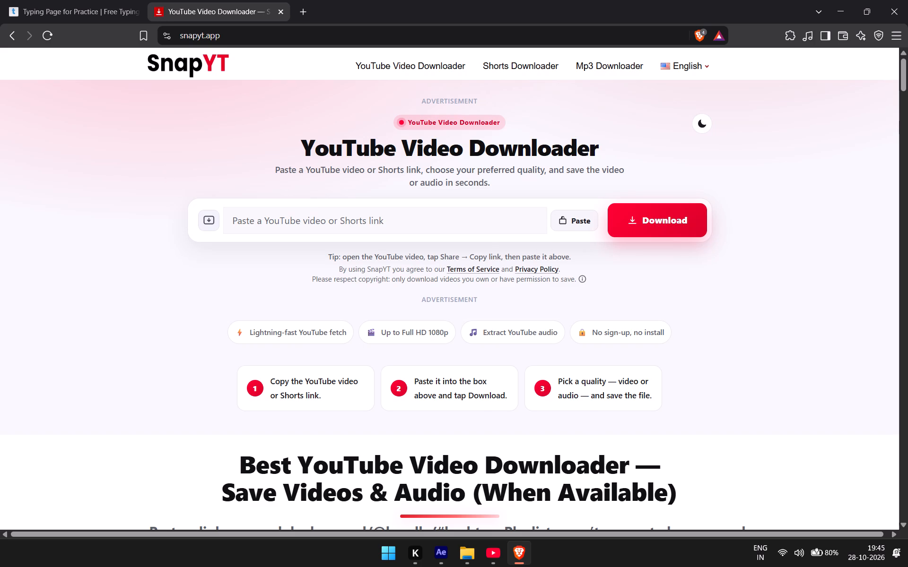
Submit the copied Ronaldo Edit Short link to the SnapYT downloader and bring up its video preview page.
right_click(449, 215)
left_click(506, 373)
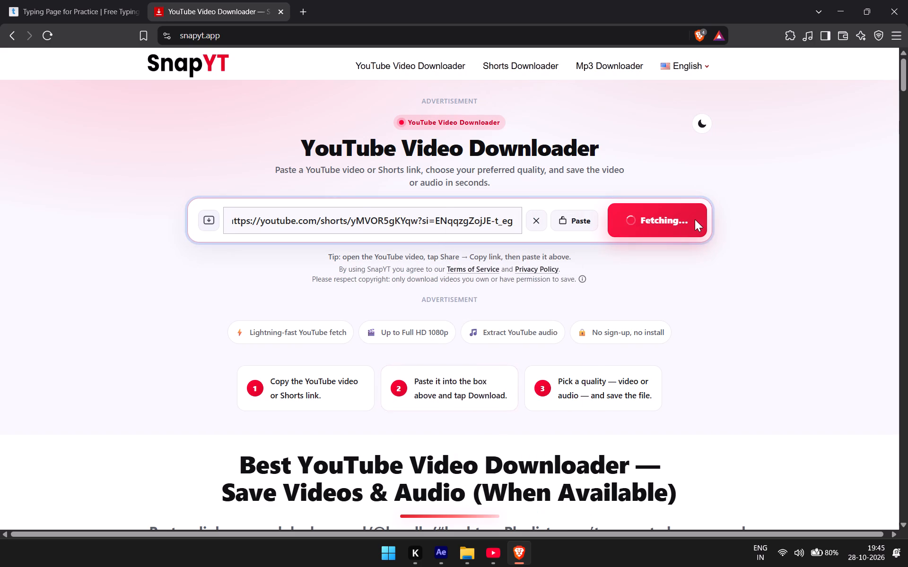
scroll(515, 302, "down", 5)
scroll(515, 302, "up", 2)
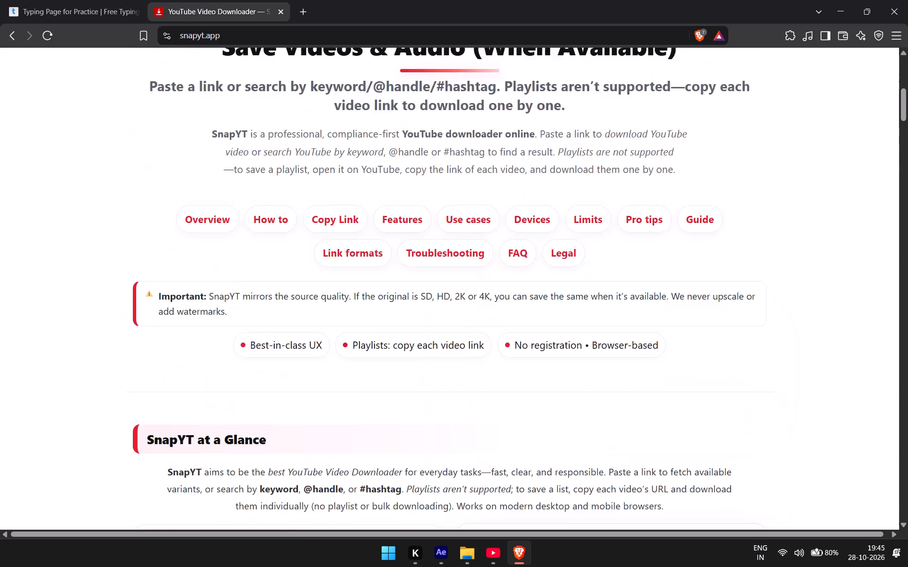
scroll(515, 302, "up", 3)
scroll(515, 302, "down", 1)
scroll(515, 302, "up", 4)
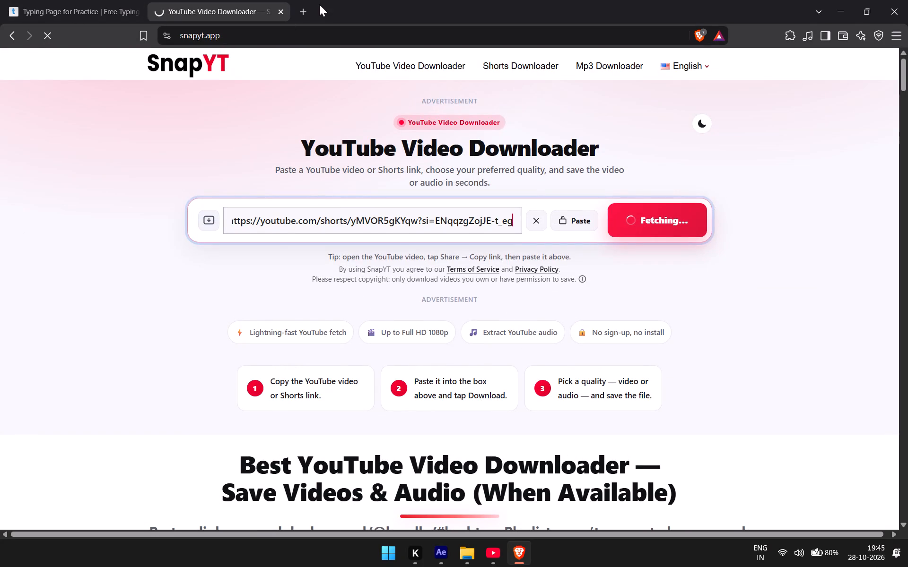
left_click(308, 10)
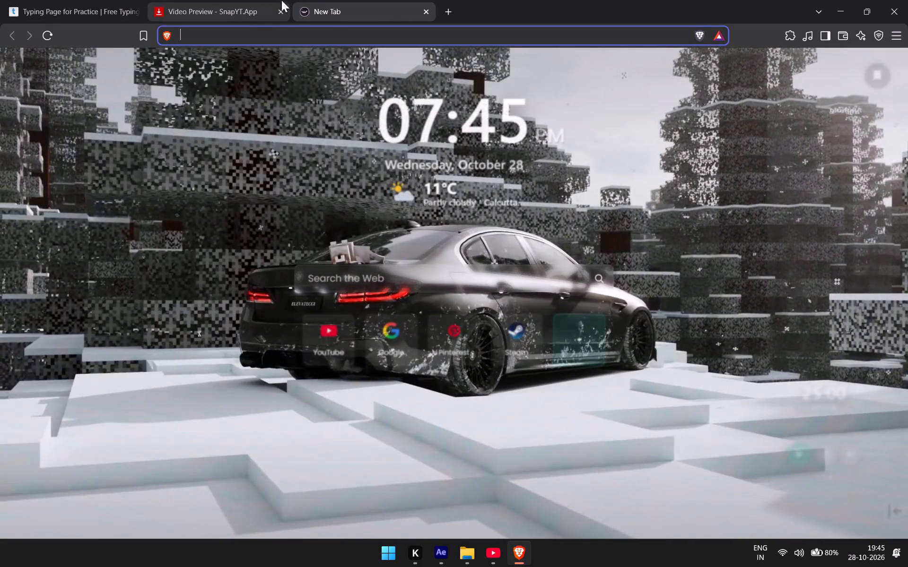
left_click(264, 10)
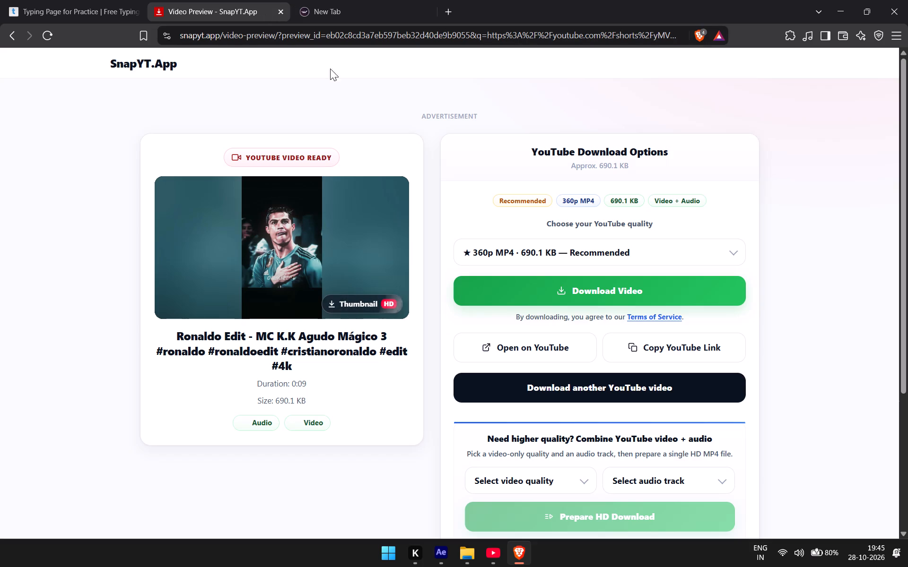
Choose the MP3 320 kbps format for the Ronaldo Edit Short and start the audio download.
scroll(688, 380, "down", 1)
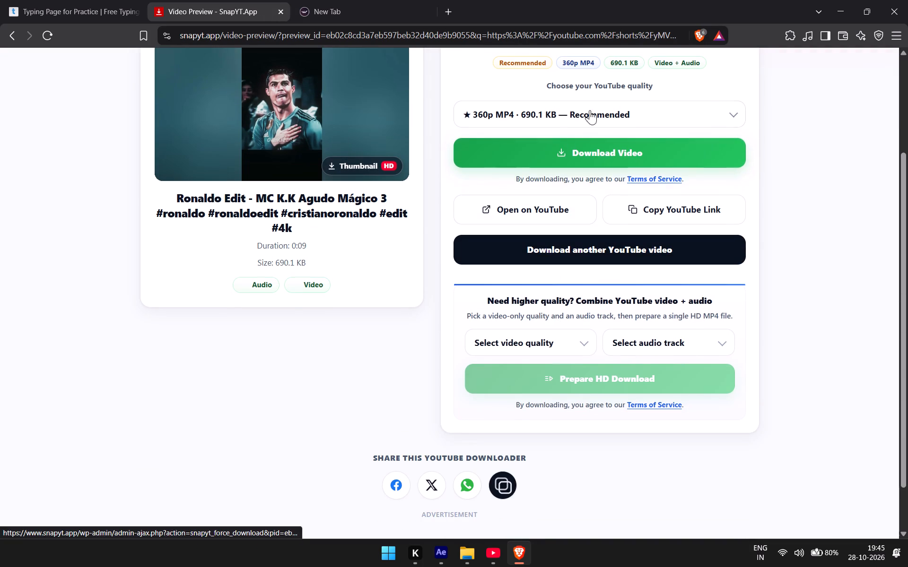
left_click(675, 107)
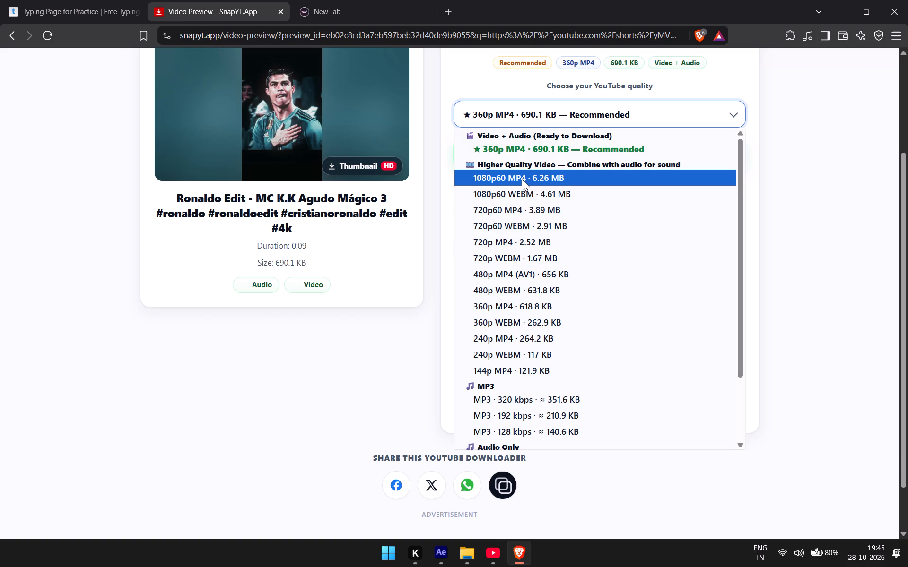
scroll(566, 382, "down", 1)
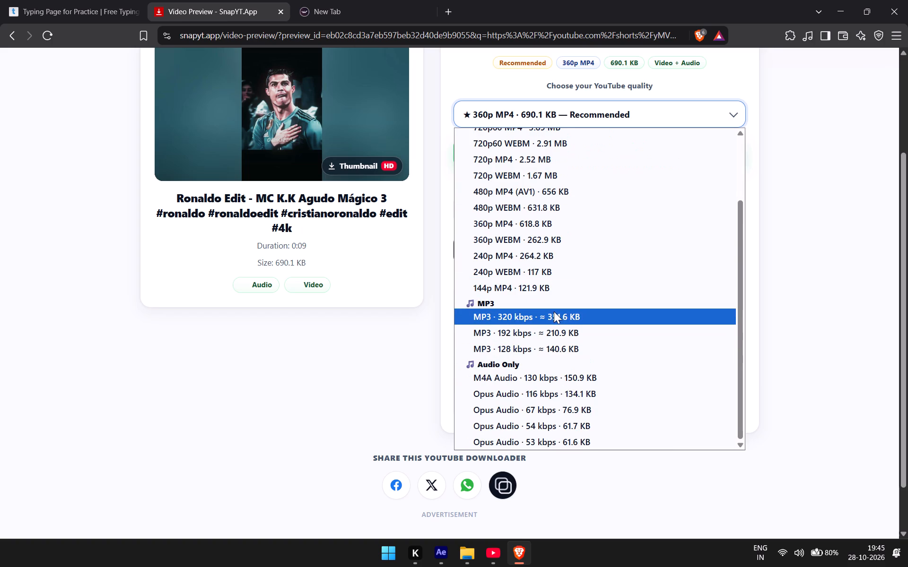
left_click(503, 319)
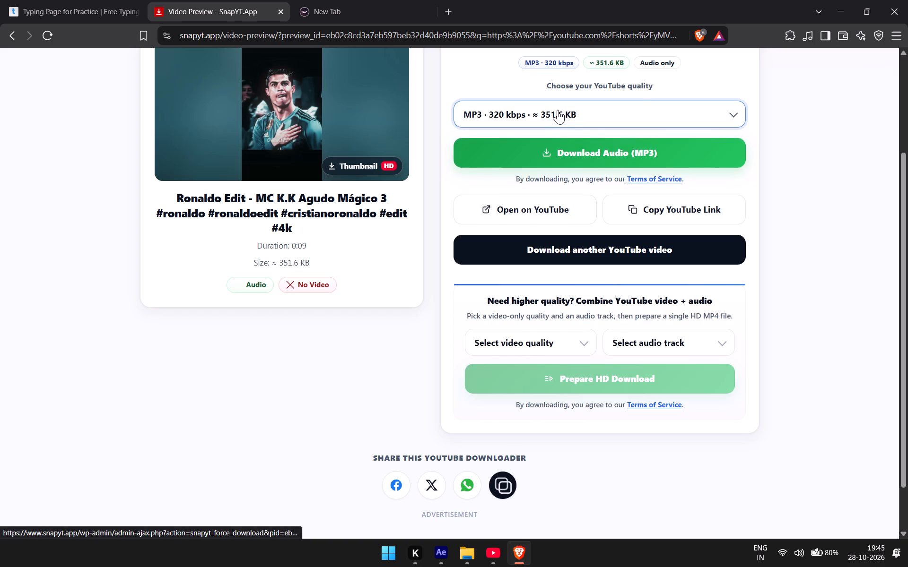
left_click(558, 110)
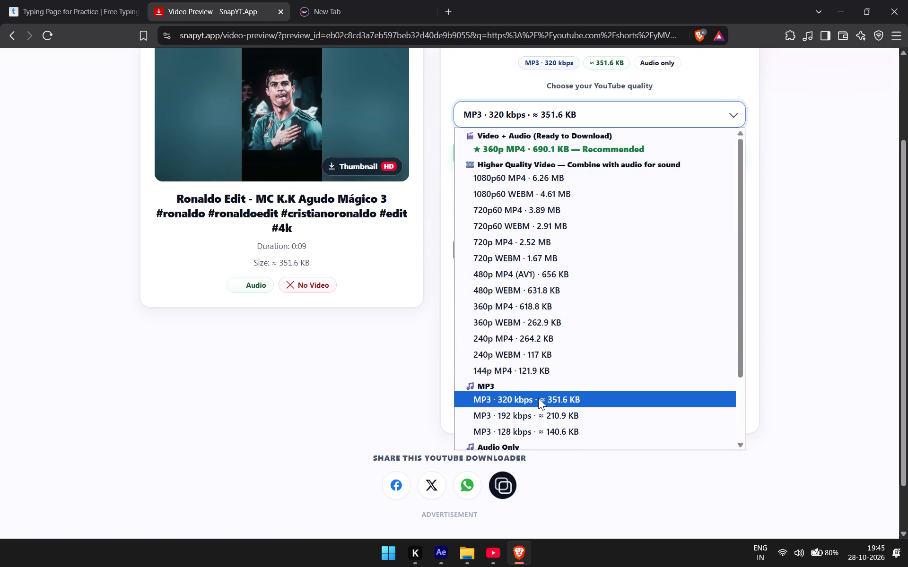
scroll(538, 398, "down", 2)
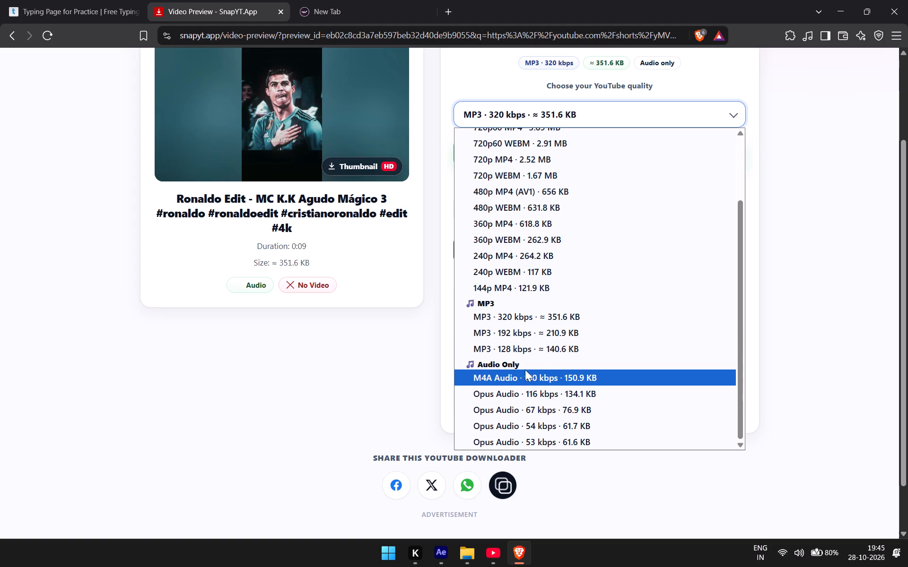
left_click(538, 317)
left_click(591, 151)
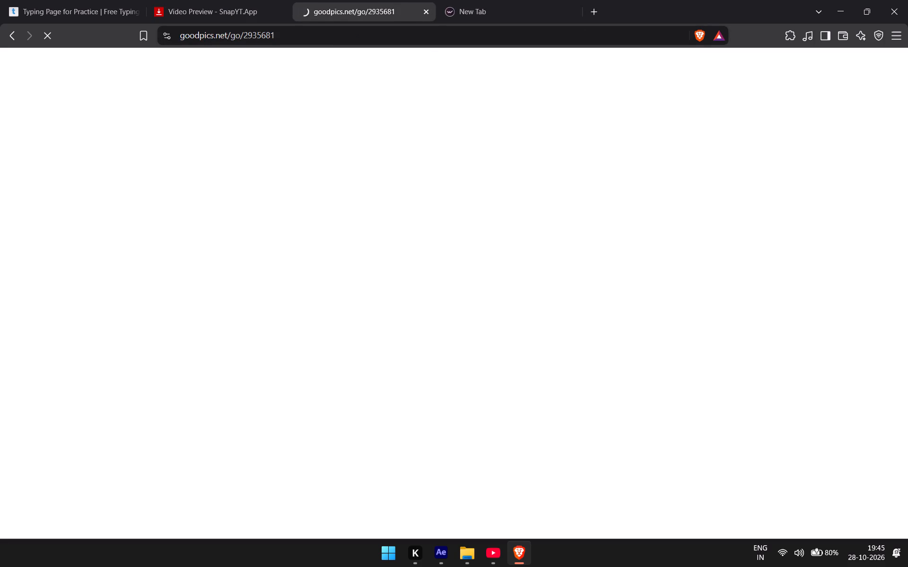
Save the MP3 as Ronaldo-Edit-SnapYT.App in the Downloads folder.
left_click(246, 15)
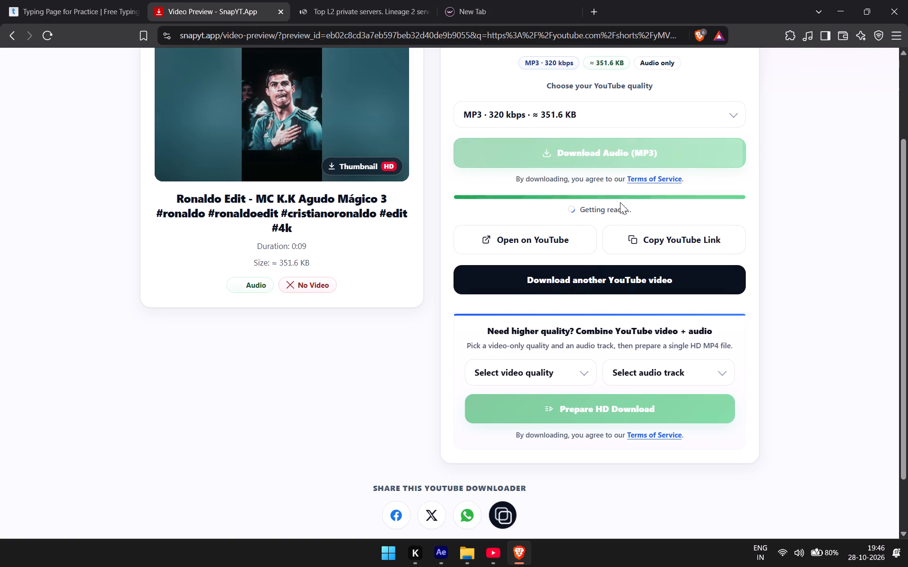
left_click(326, 7)
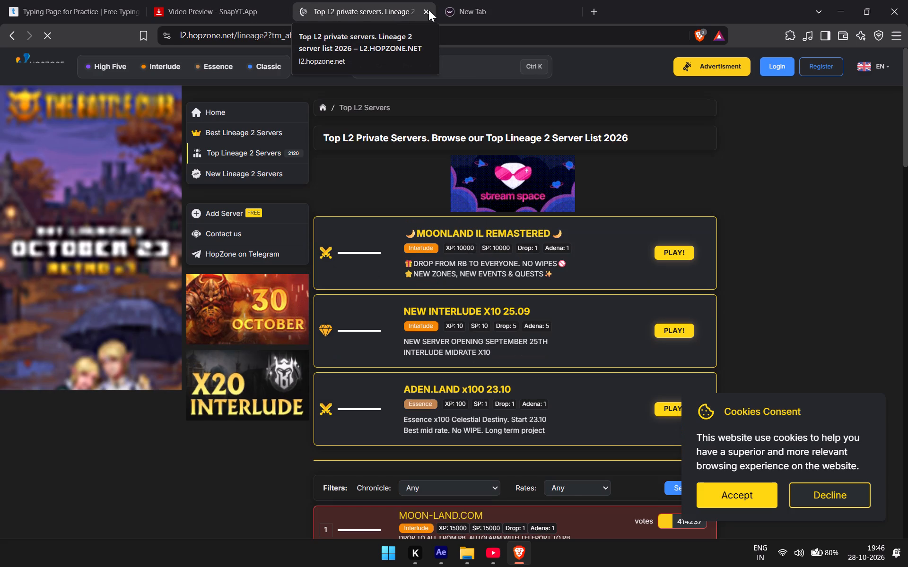
left_click(428, 9)
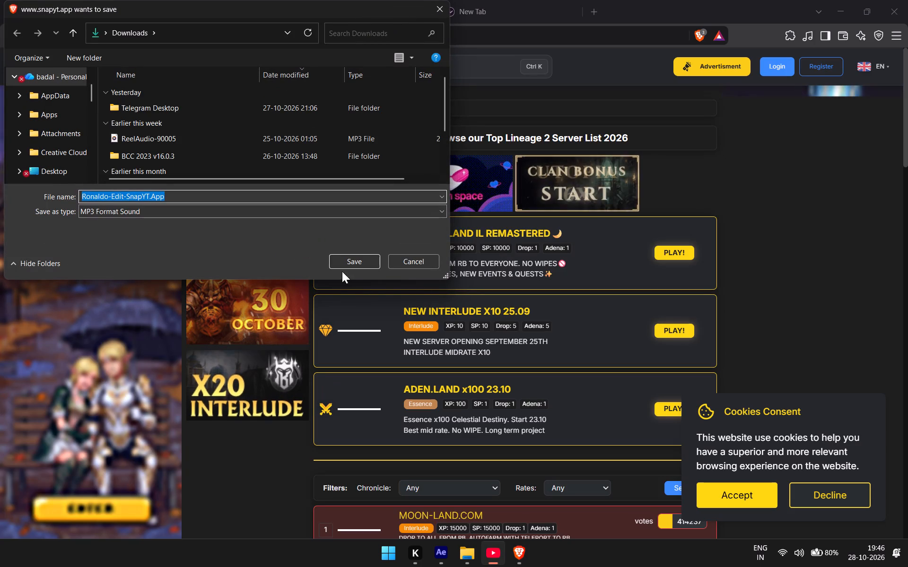
left_click(350, 256)
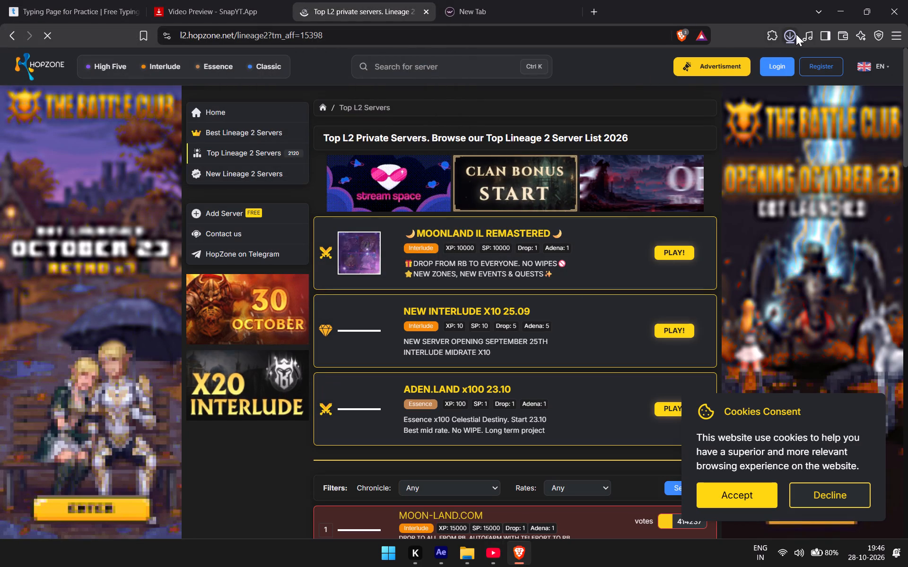
Close the Lineage 2 servers advertising tab and return to the SnapYT video preview.
left_click(796, 34)
left_click(423, 9)
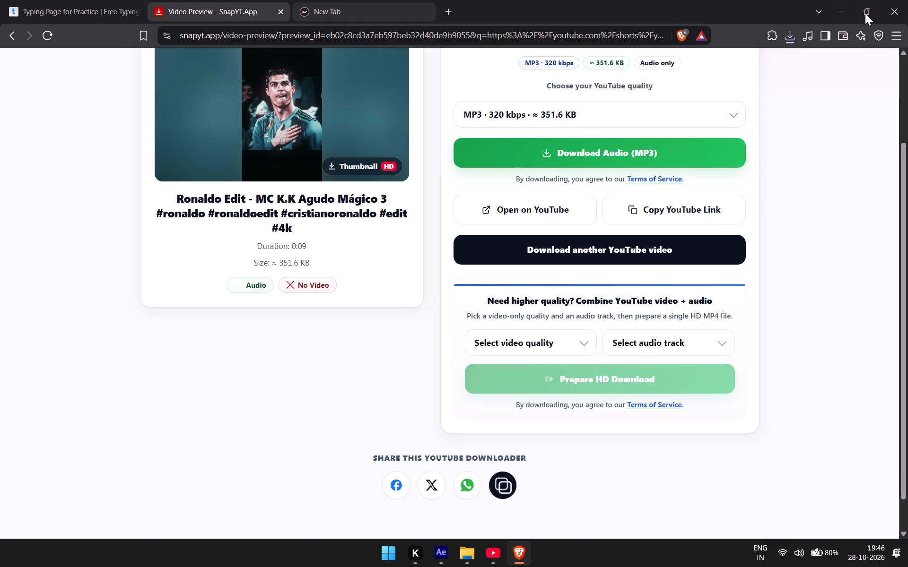
Close the SnapYT browser window and the YouTube window showing the Ronaldo Edit Short.
left_click(907, 5)
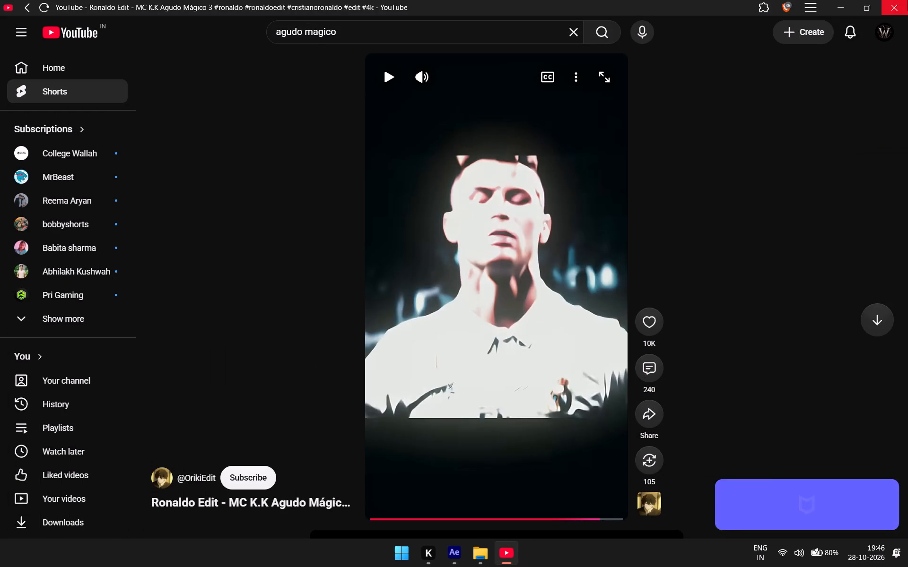
left_click(907, 0)
Play the Ronaldo-Edit-SnapYT.App audio file from the Downloads folder to check it, and close the player.
left_click(506, 556)
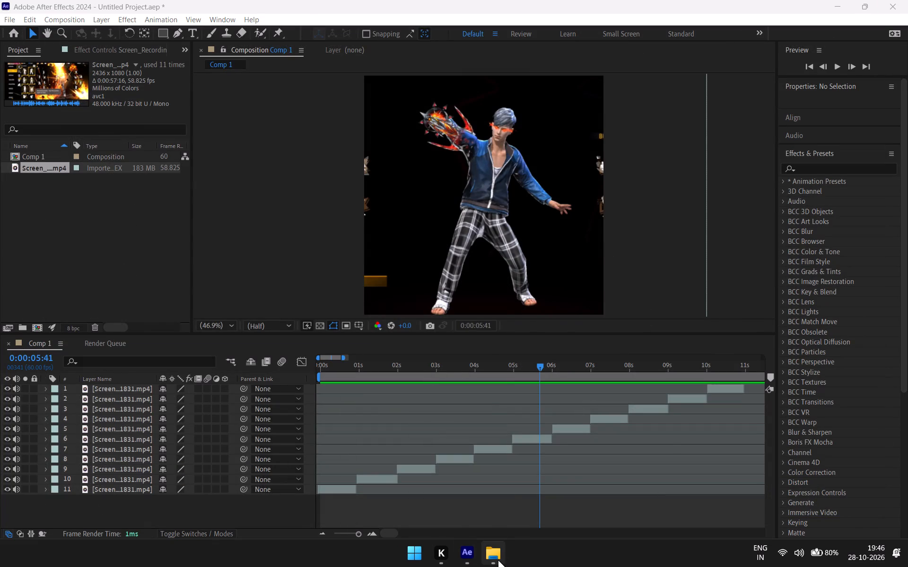
left_click(498, 560)
scroll(224, 234, "up", 6)
scroll(220, 115, "up", 3)
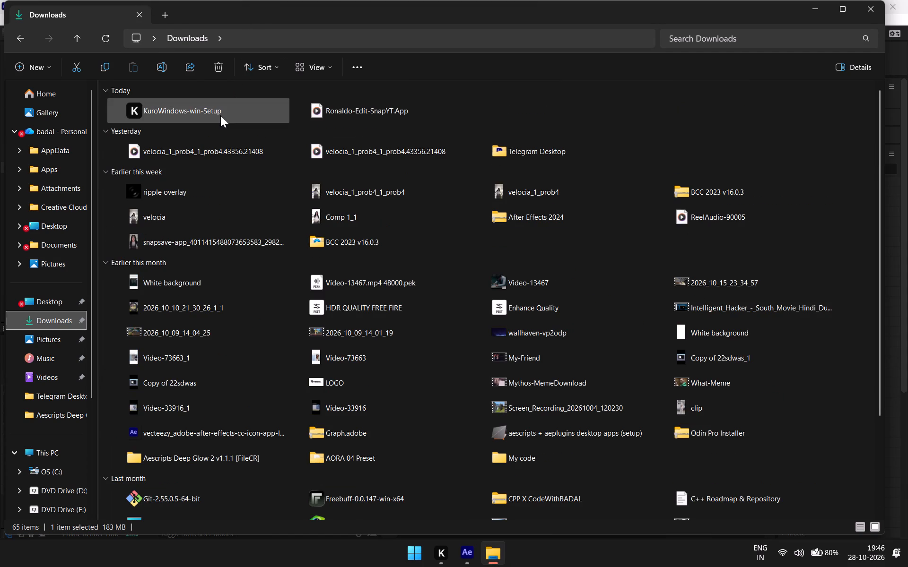
double_click(343, 115)
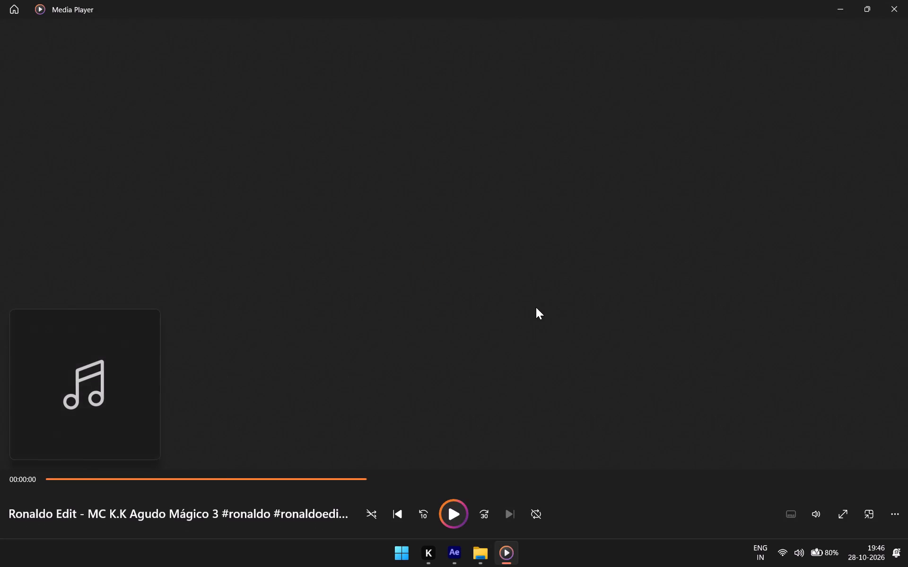
left_click(907, 0)
Import Ronaldo-Edit-SnapYT.App.mp3 from the Downloads folder into the After Effects project.
left_click_drag(387, 106, 452, 543)
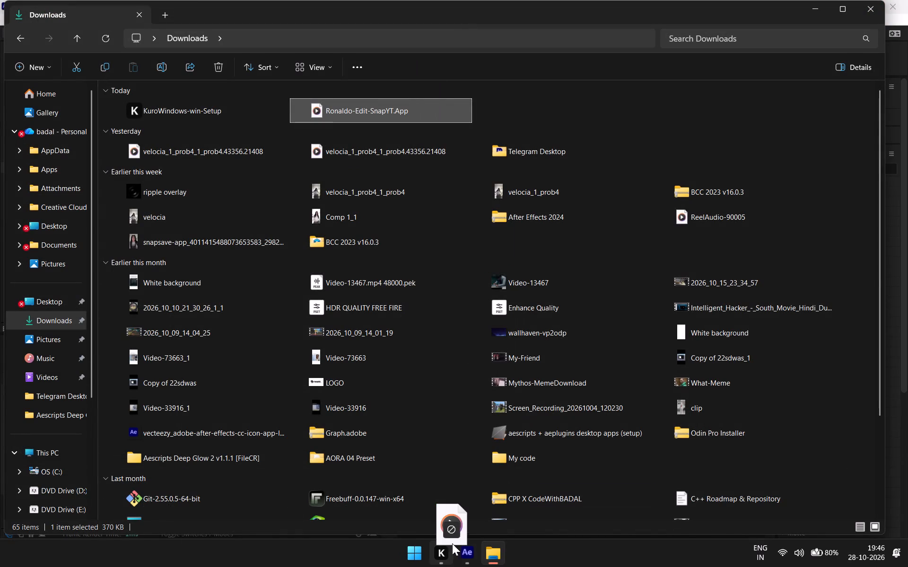
left_click_drag(452, 543, 123, 237)
Add the Ronaldo-Edit MP3 to Comp 1 as the bottom layer, beneath the eleven screen recording clips.
left_click_drag(50, 165, 127, 245)
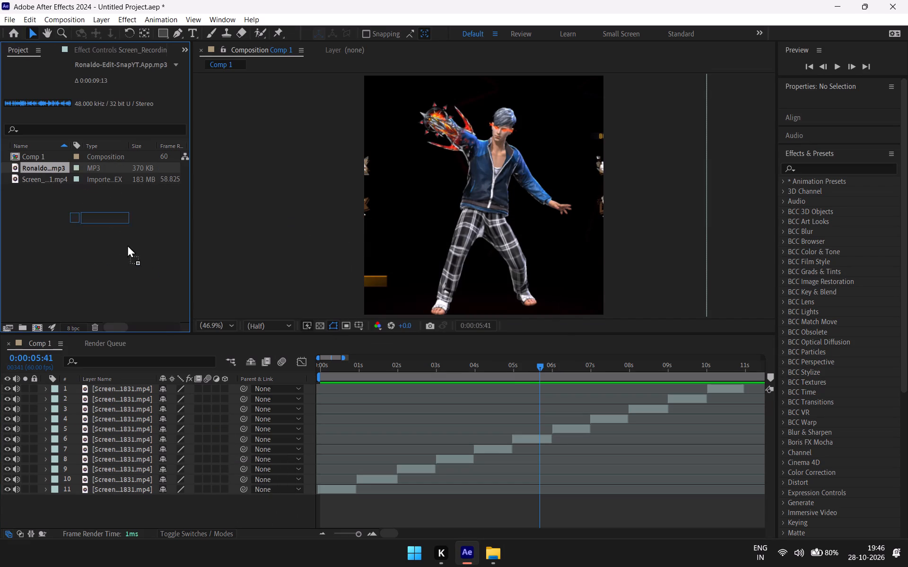
left_click_drag(127, 245, 83, 501)
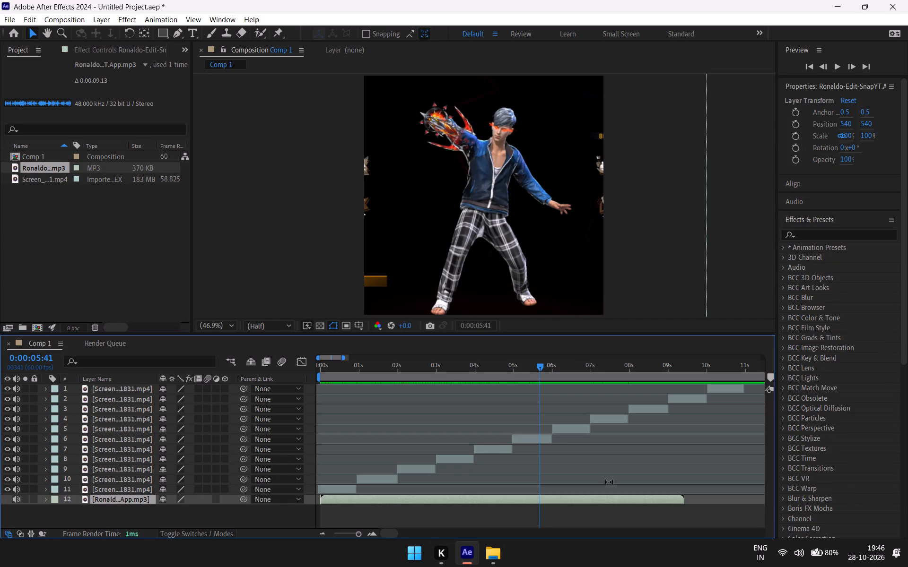
Scrub through Comp 1 at different timeline zoom levels to examine the clips against the new audio layer.
left_click_drag(540, 363, 275, 453)
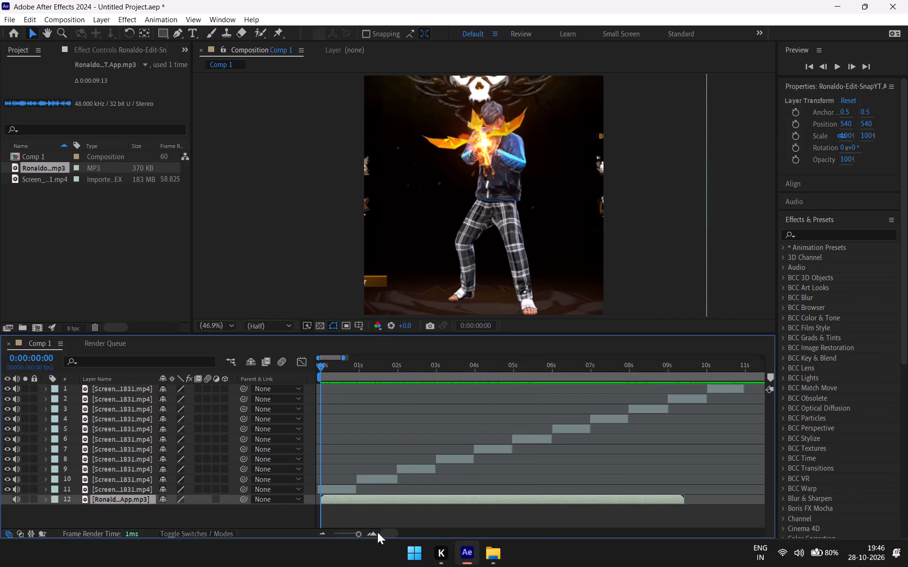
left_click(358, 535)
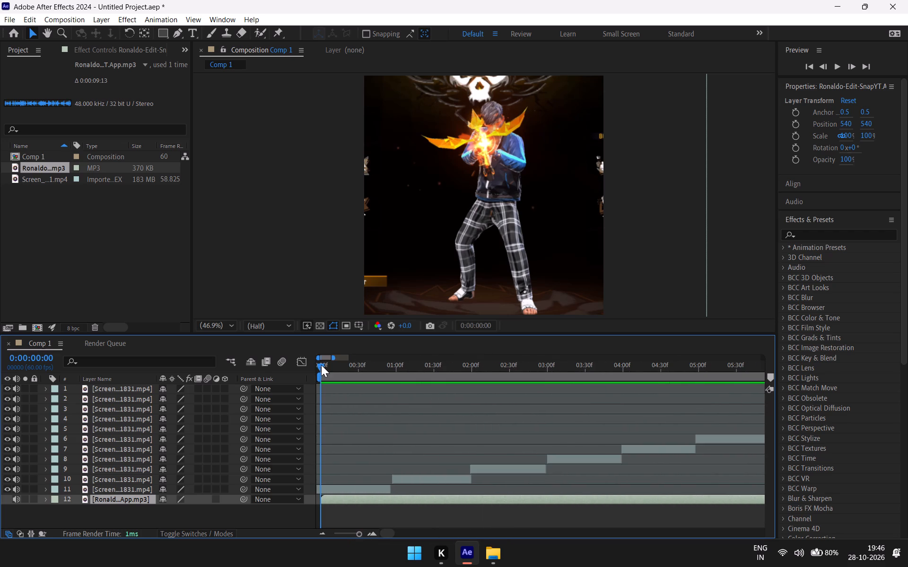
left_click_drag(321, 364, 443, 439)
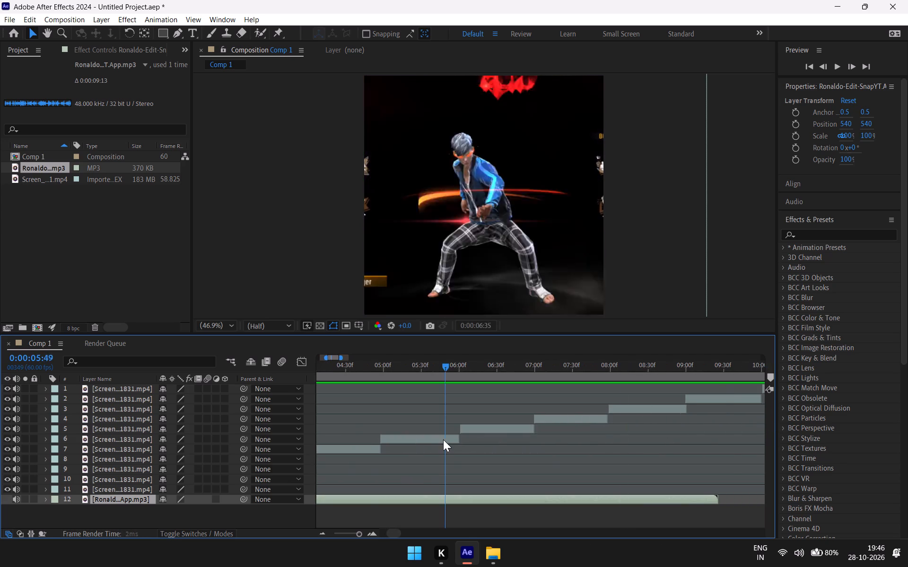
left_click_drag(443, 439, 239, 445)
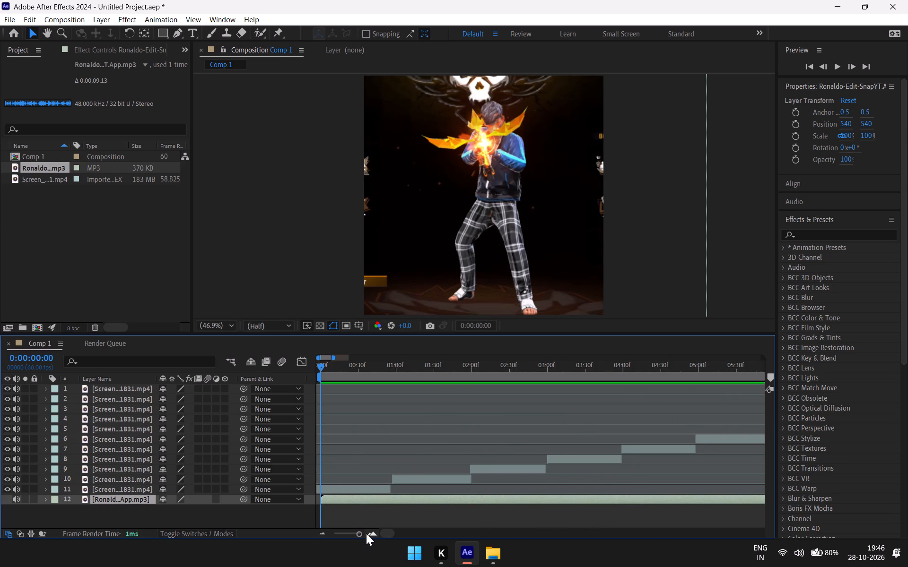
left_click(359, 533)
type("--")
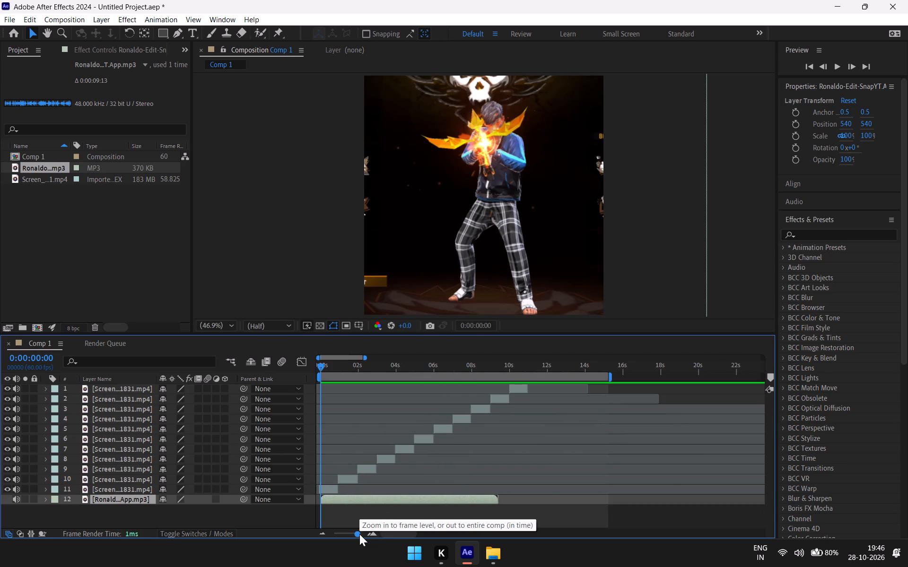
key("shift+plus")
type("==")
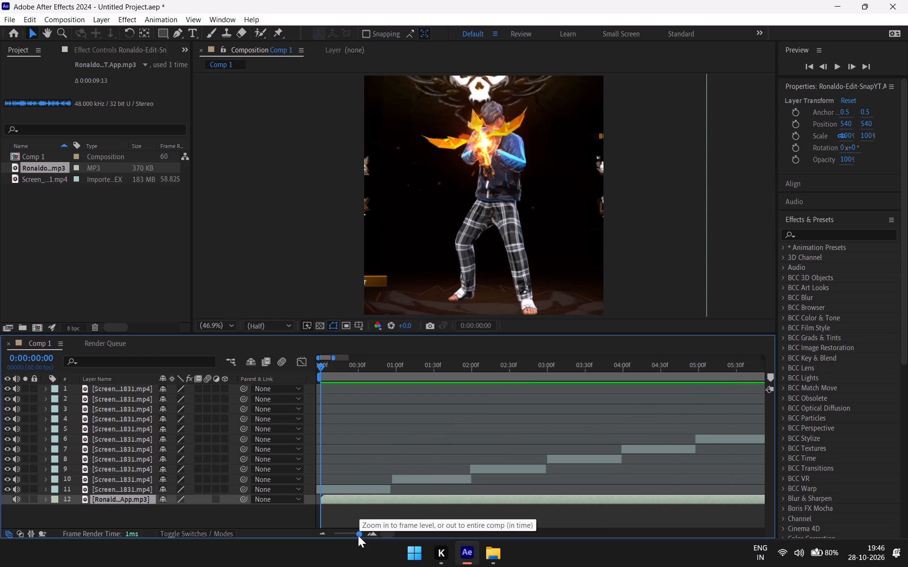
type("-=")
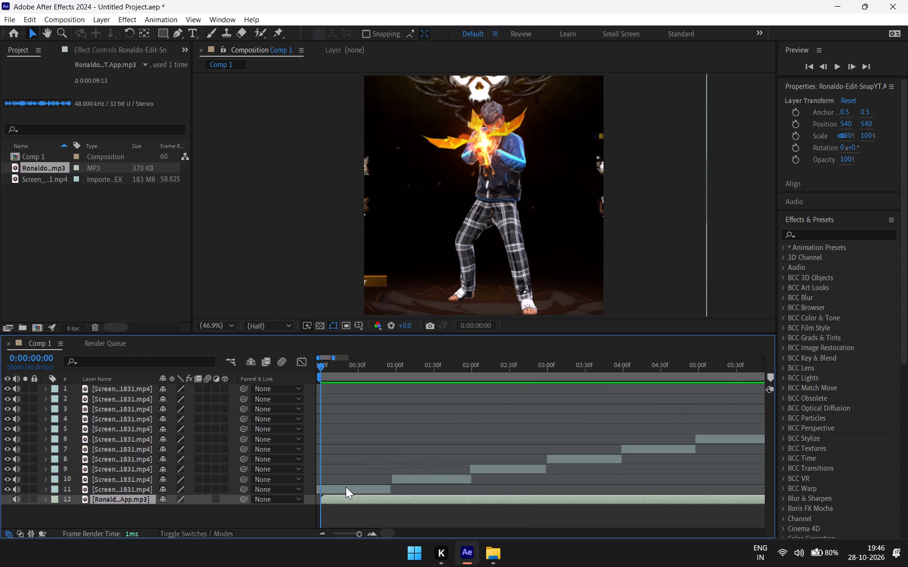
key("minus")
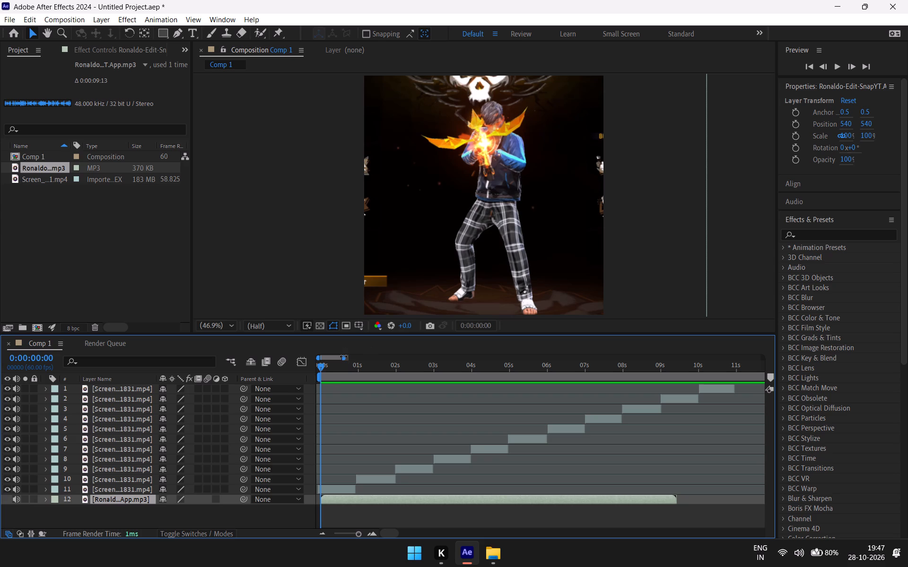
left_click_drag(319, 365, 351, 365)
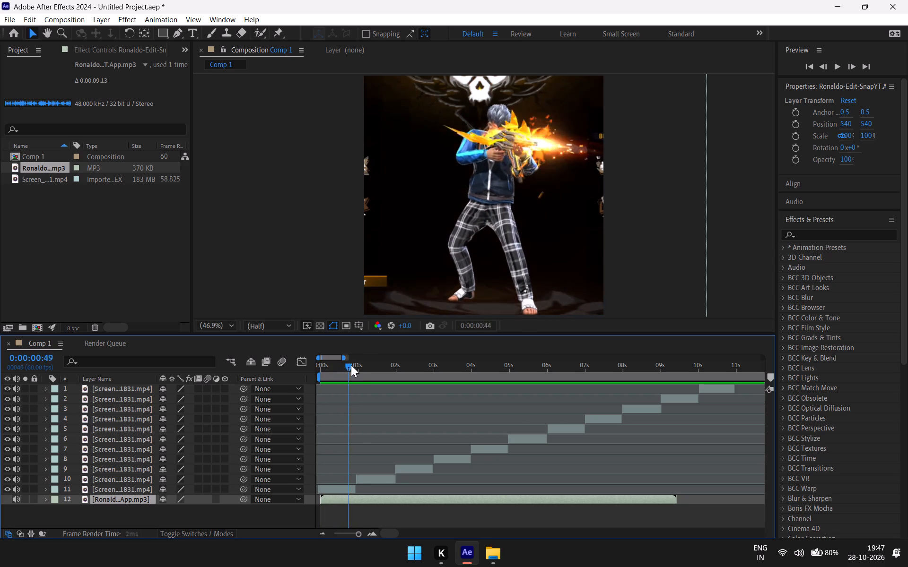
left_click_drag(351, 365, 319, 416)
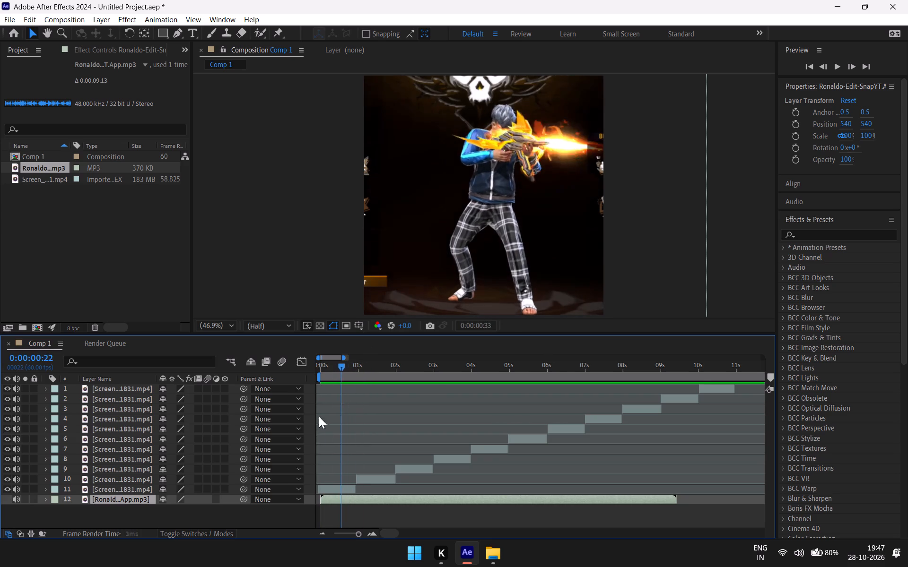
left_click_drag(319, 416, 309, 423)
left_click(344, 497)
scroll(426, 507, "down", 2)
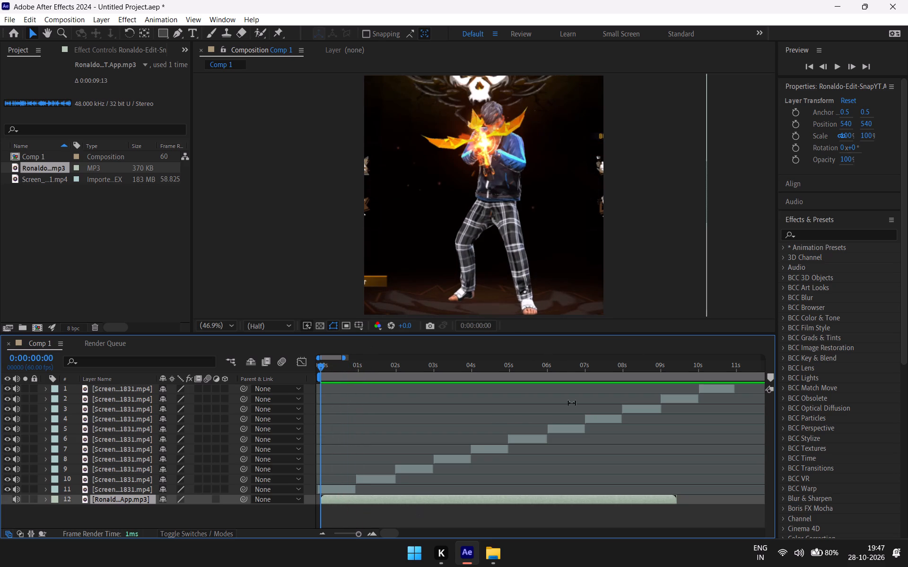
Enlarge the timeline area and reveal the waveform of the Ronaldo-Edit audio layer.
left_click_drag(485, 333, 488, 321)
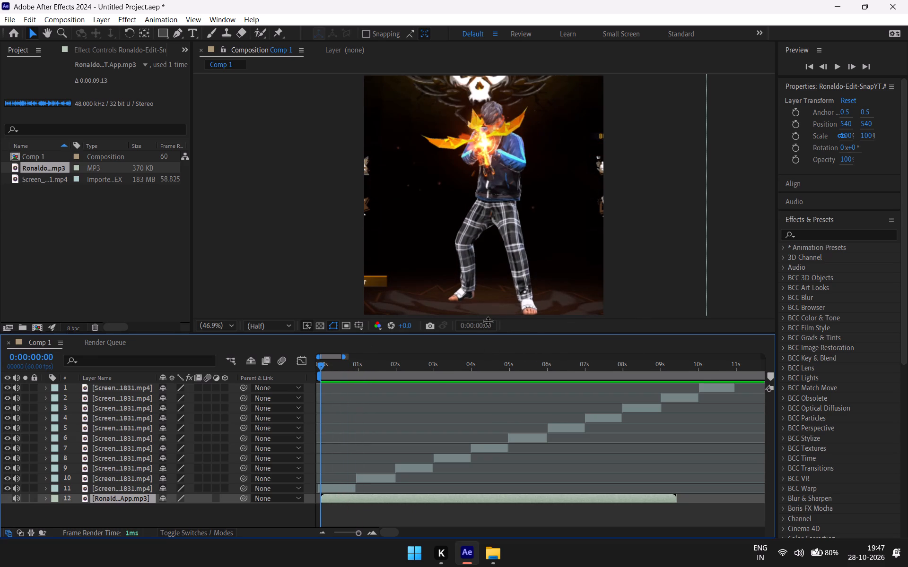
left_click_drag(488, 321, 521, 208)
left_click(497, 374)
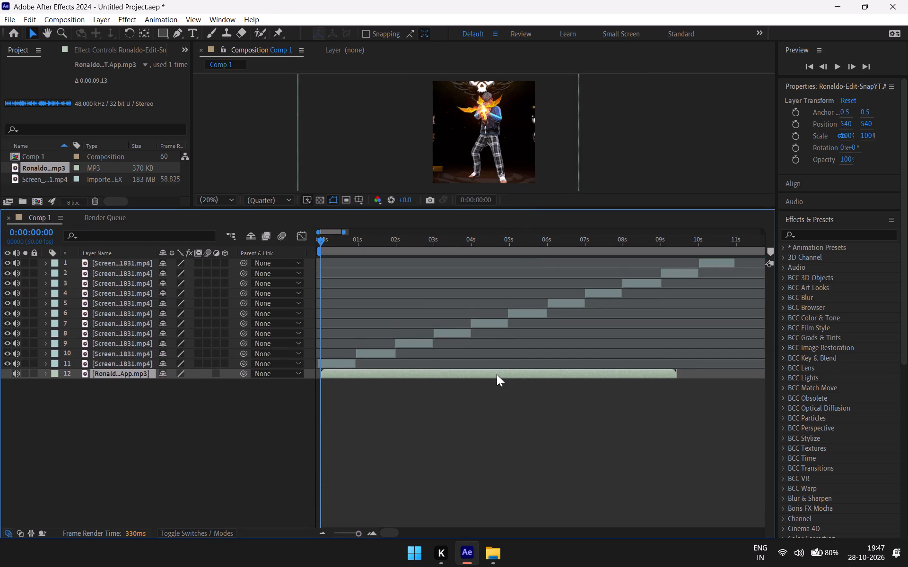
type("ll")
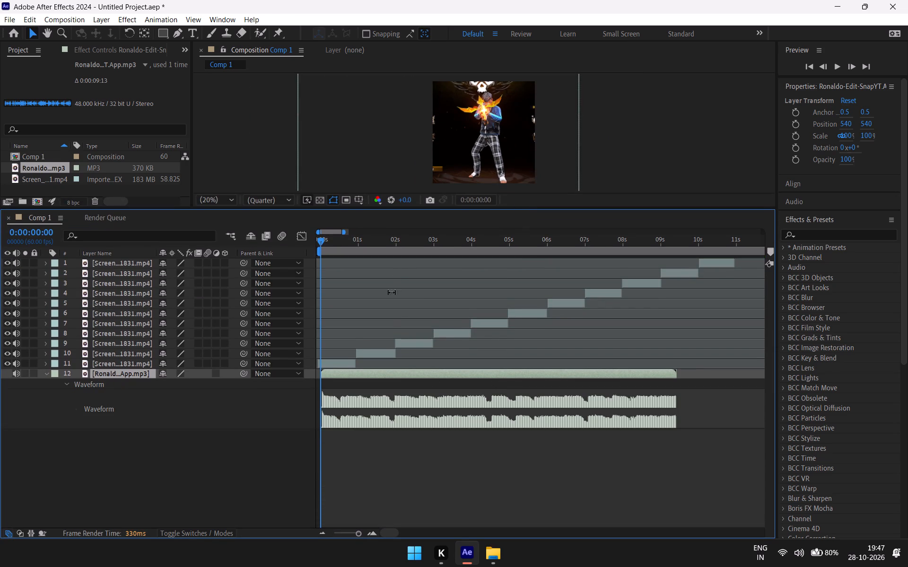
Preview the opening of Comp 1 and add a composition marker at 0:00:00:30.
key("space")
key("space")
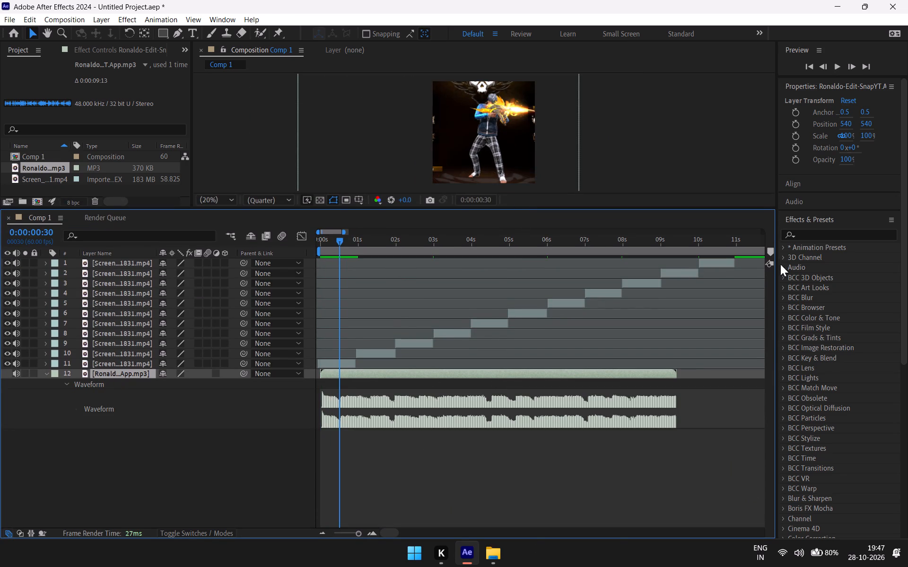
left_click(773, 252)
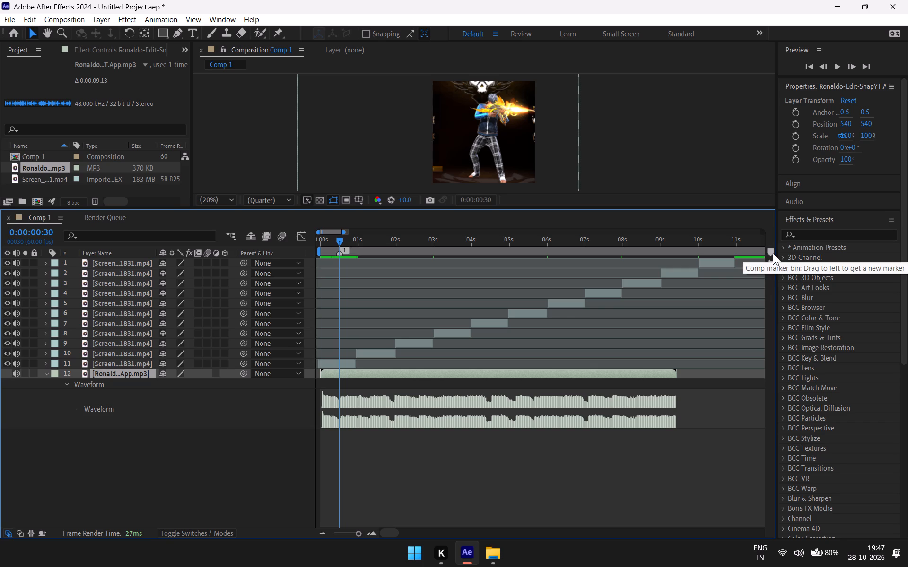
Replay the opening seconds of Comp 1 around the first marker to check its timing against the audio.
key("space")
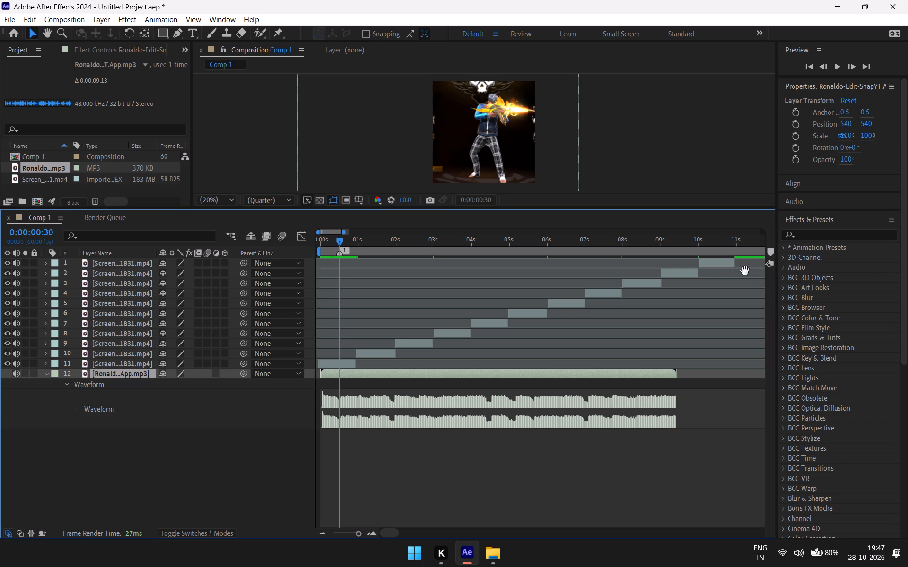
key("space")
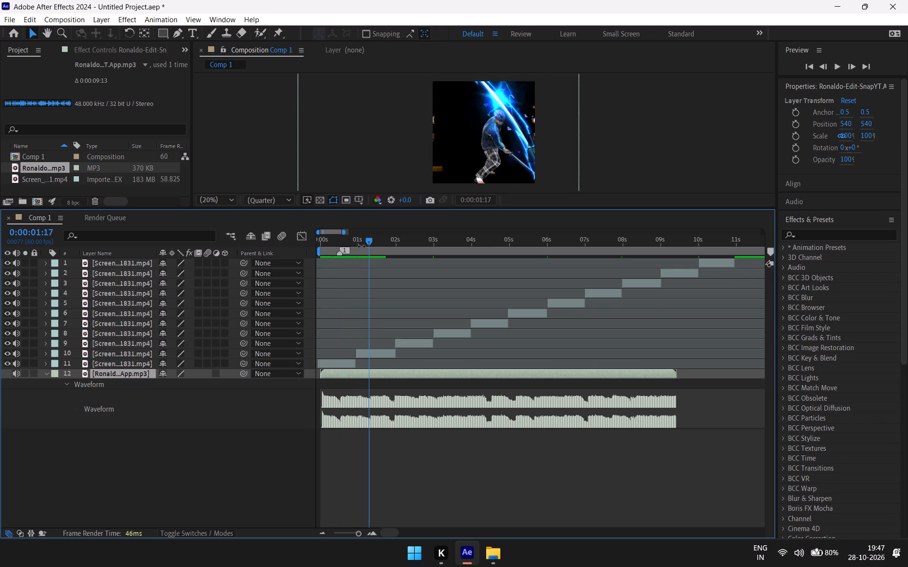
left_click_drag(371, 237, 323, 278)
key("space")
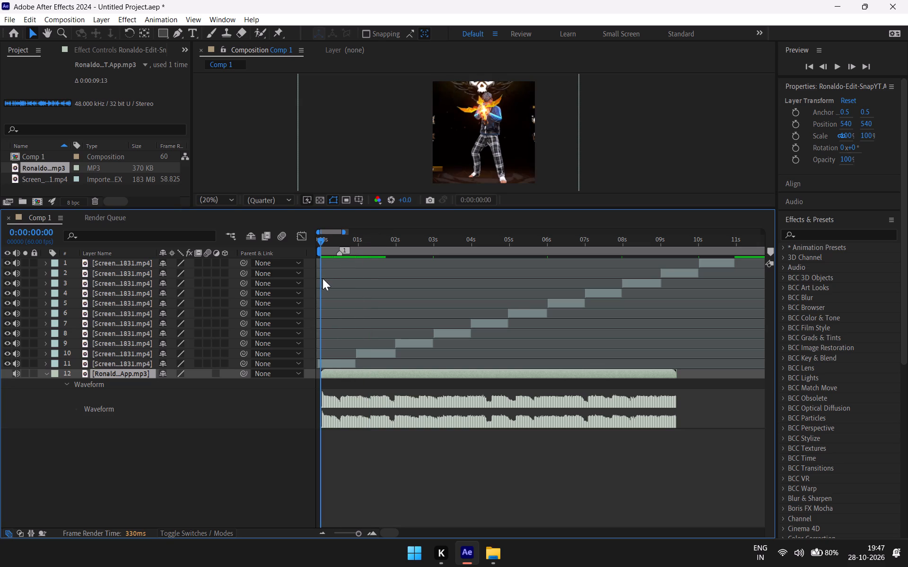
key("space")
key("space")
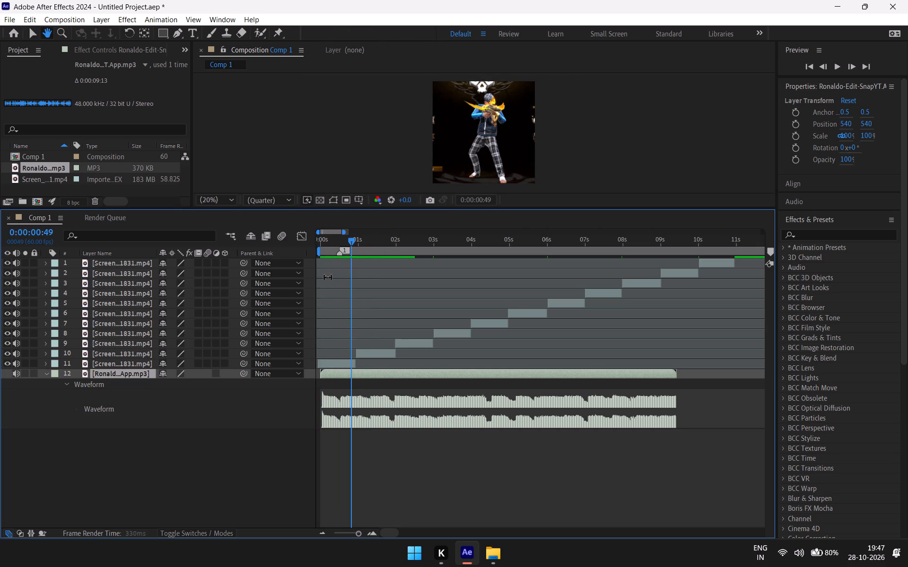
left_click_drag(353, 236, 332, 289)
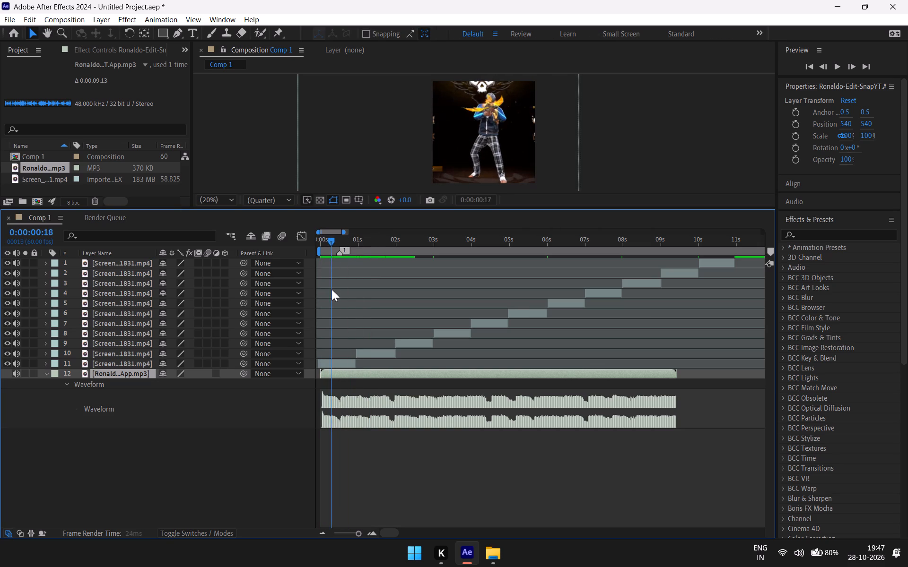
left_click_drag(332, 289, 338, 306)
key("space")
key("space")
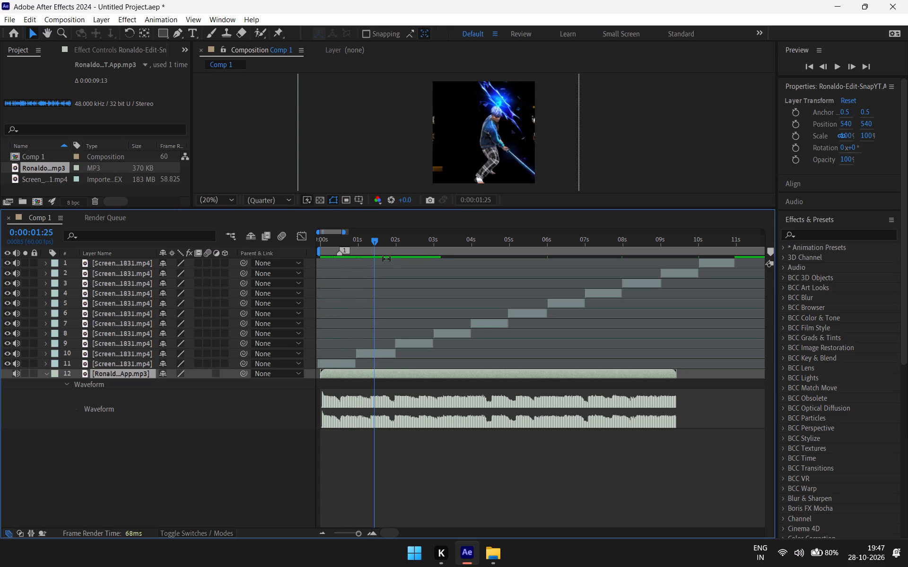
left_click_drag(374, 238, 356, 266)
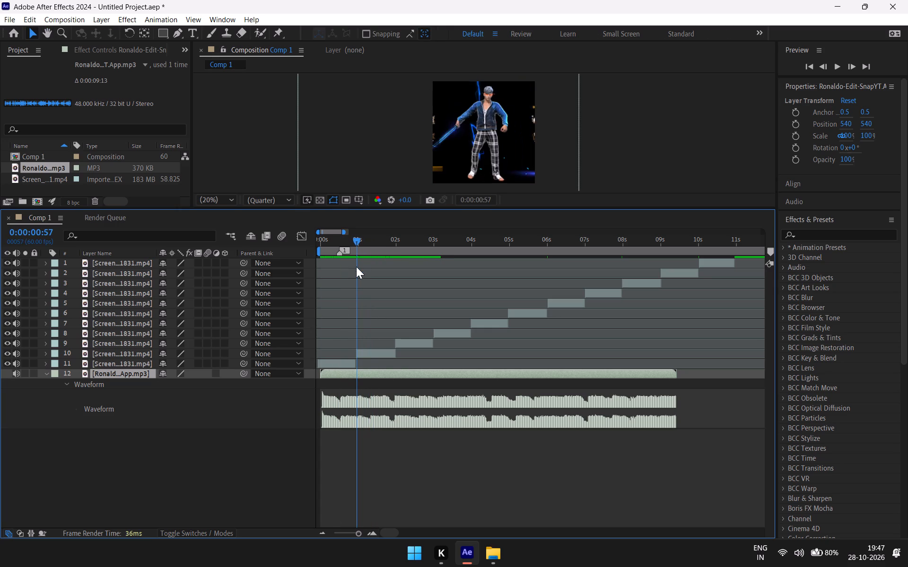
Play Comp 1 from the start with the audio through to the last clip, ending at about 0:00:10:39.
left_click_drag(356, 266, 317, 307)
key("space")
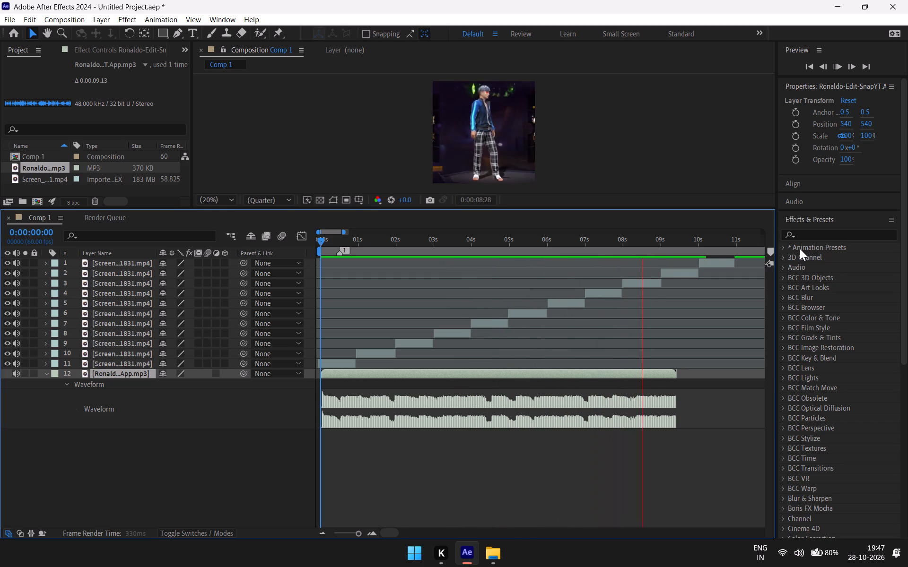
key("space")
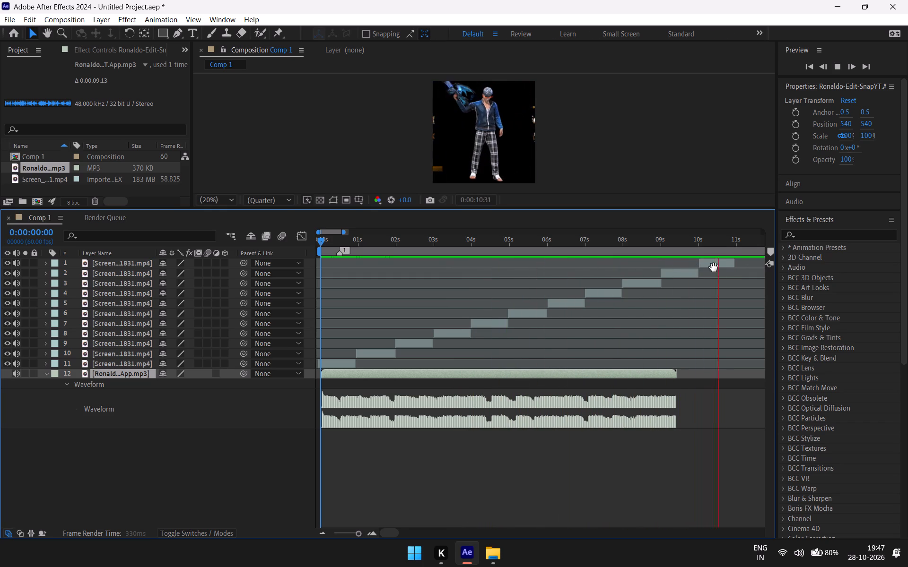
left_click(720, 231)
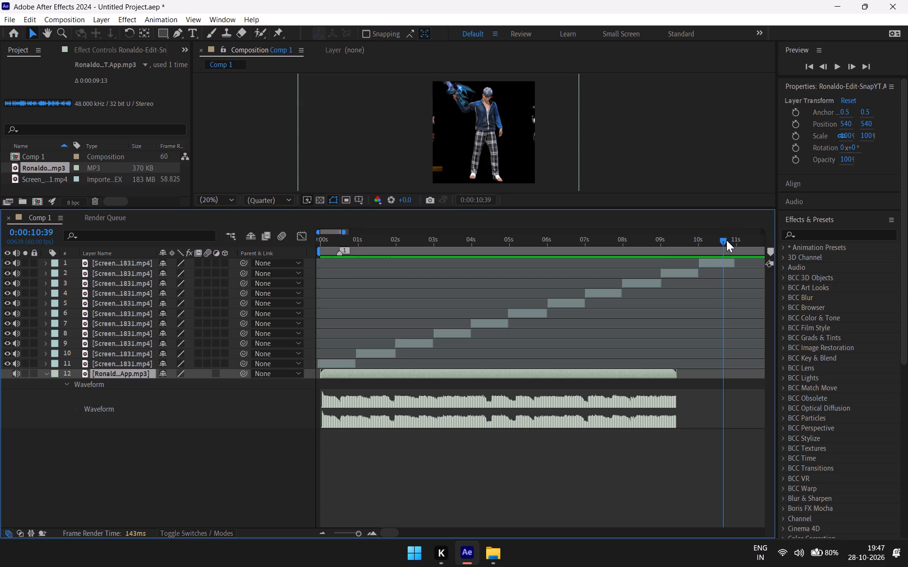
Replay the opening of Comp 1 several times up to about 0:00:01:18 to check the first marker against the beat.
left_click_drag(718, 241, 304, 332)
key("space")
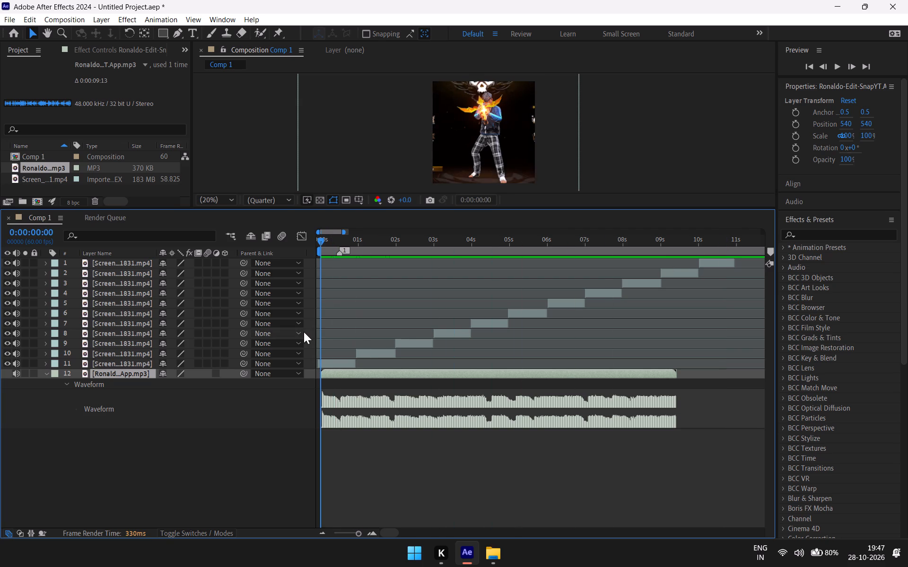
key("space")
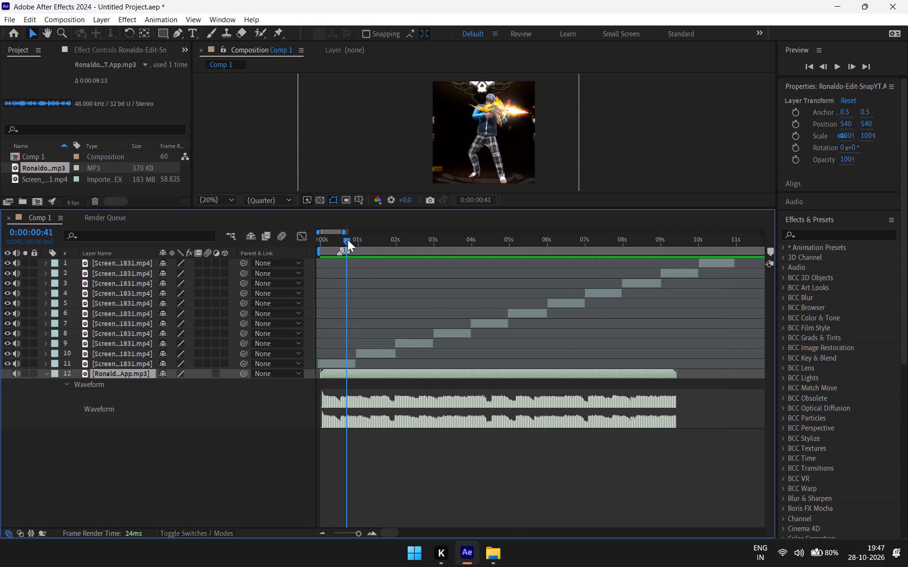
left_click_drag(346, 238, 310, 264)
key("space")
key("space")
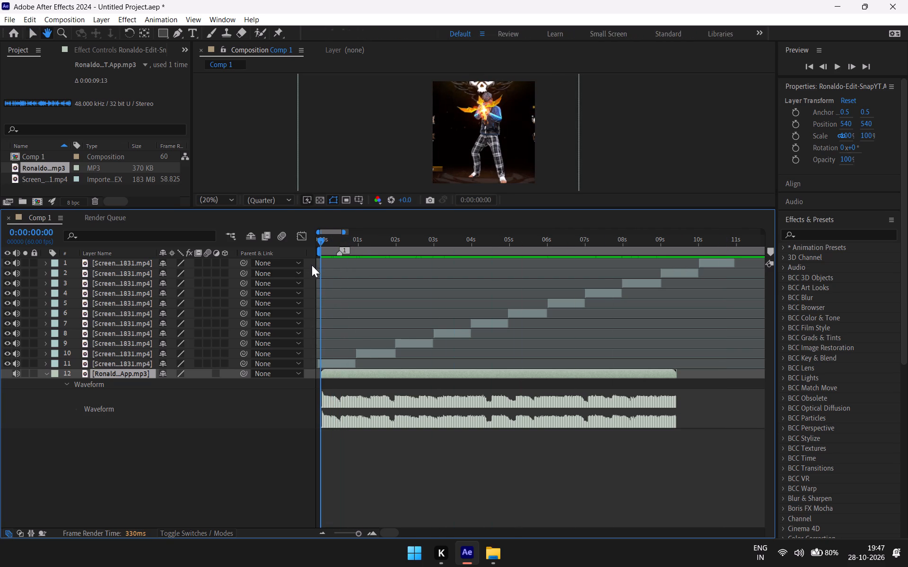
key("space")
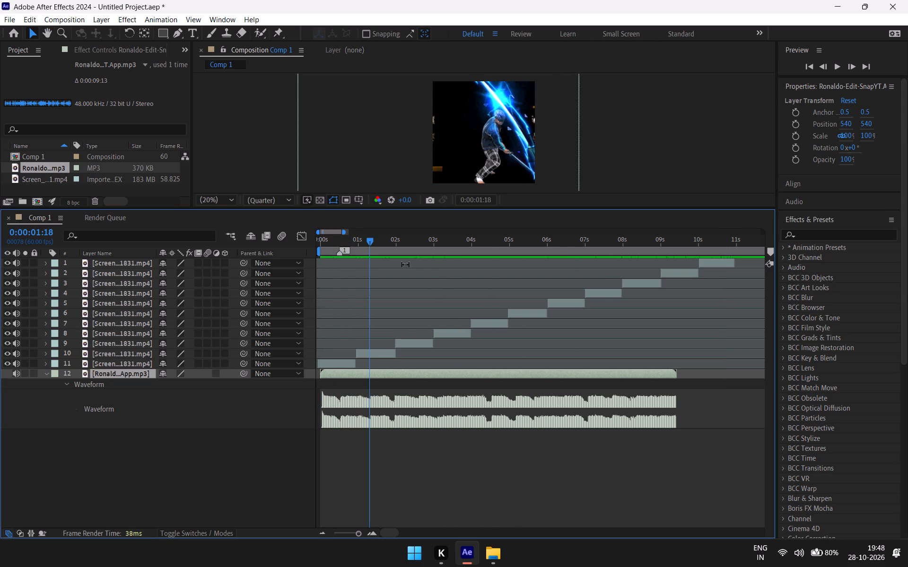
left_click_drag(366, 242, 356, 268)
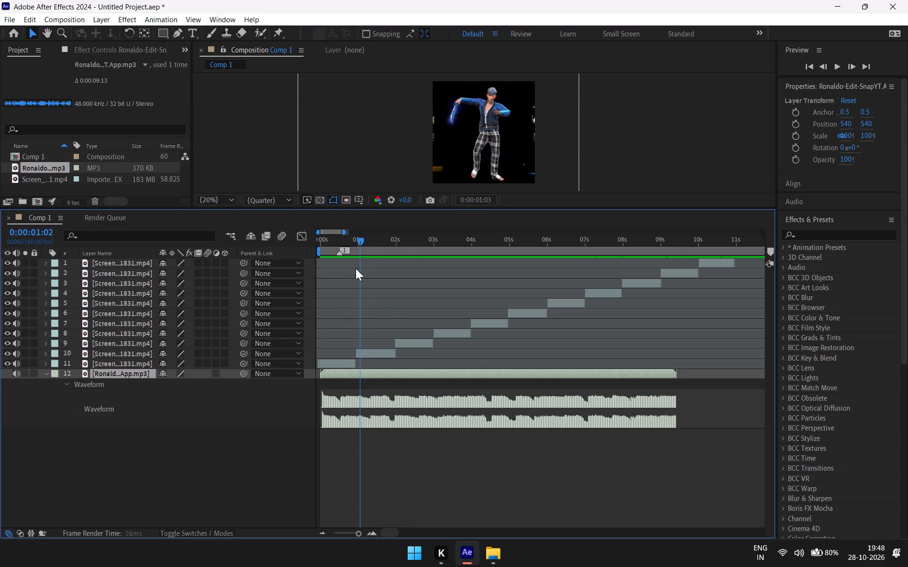
left_click_drag(356, 268, 338, 289)
key("space")
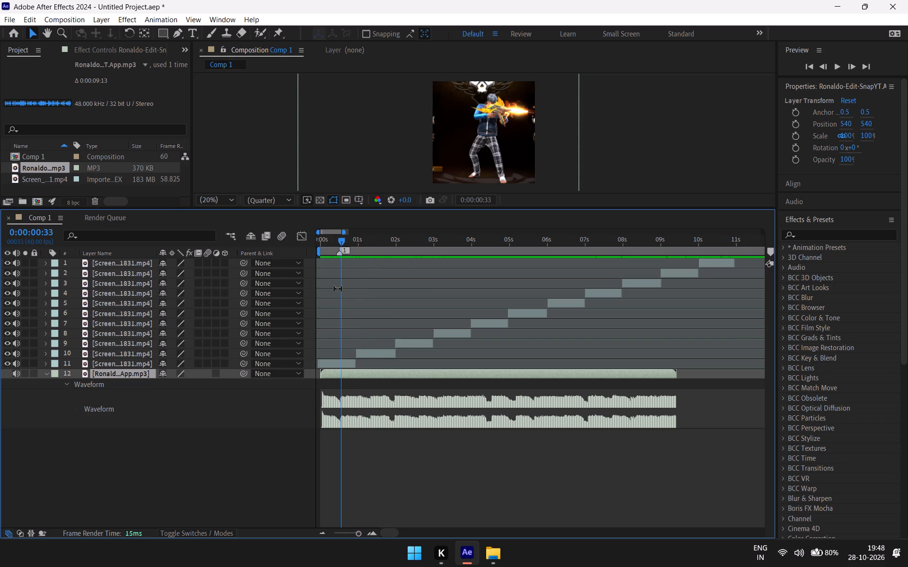
key("space")
key("space")
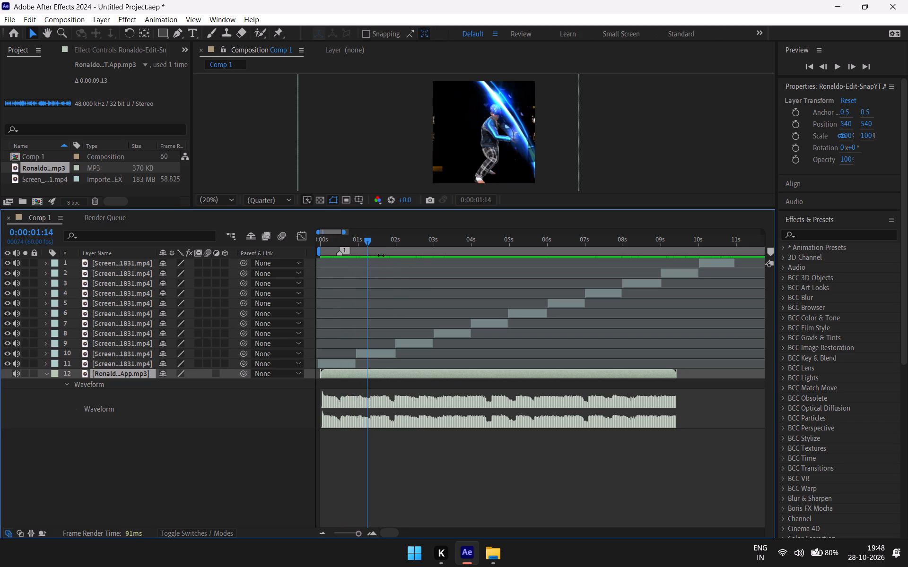
scroll(533, 396, "up", 2)
Hide the video of all eleven screen recording layers in Comp 1, leaving their audio switches on.
left_click(5, 260)
left_click(6, 272)
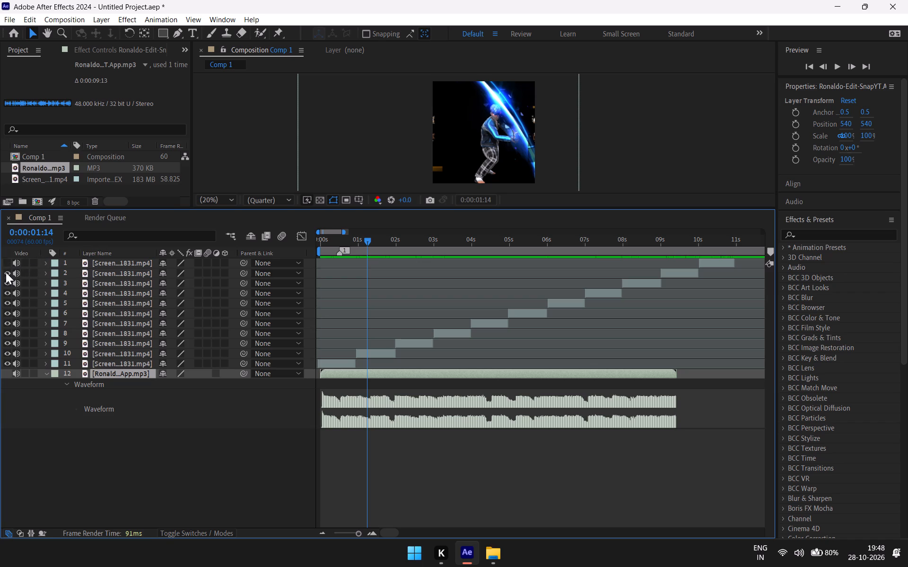
left_click(6, 278)
left_click(5, 282)
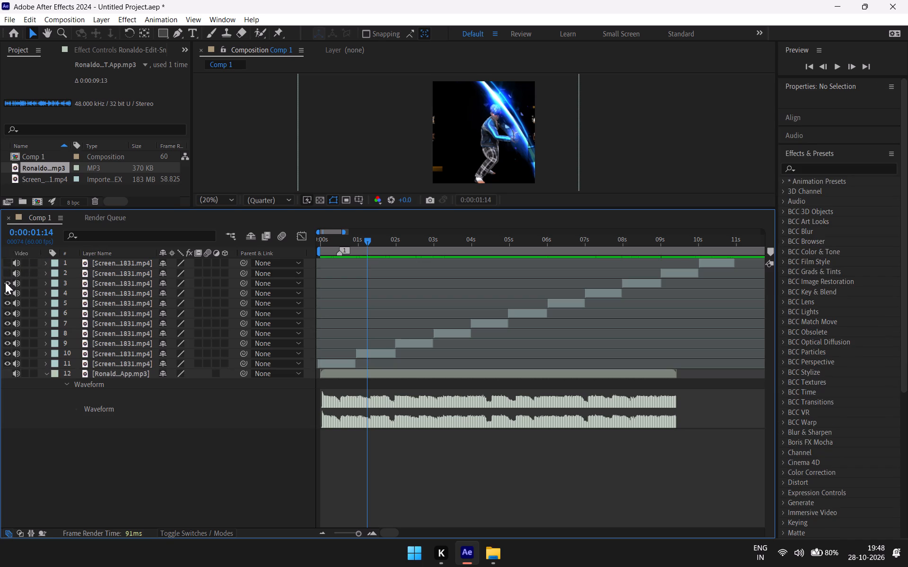
left_click(7, 293)
left_click(6, 306)
left_click(5, 310)
left_click(4, 325)
left_click(7, 335)
left_click(8, 343)
left_click(6, 353)
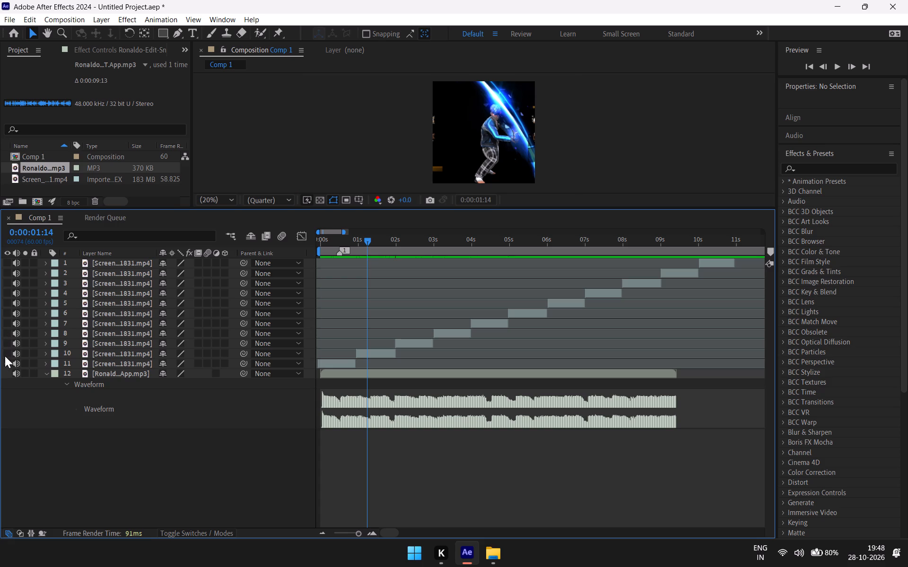
left_click(4, 359)
left_click(5, 364)
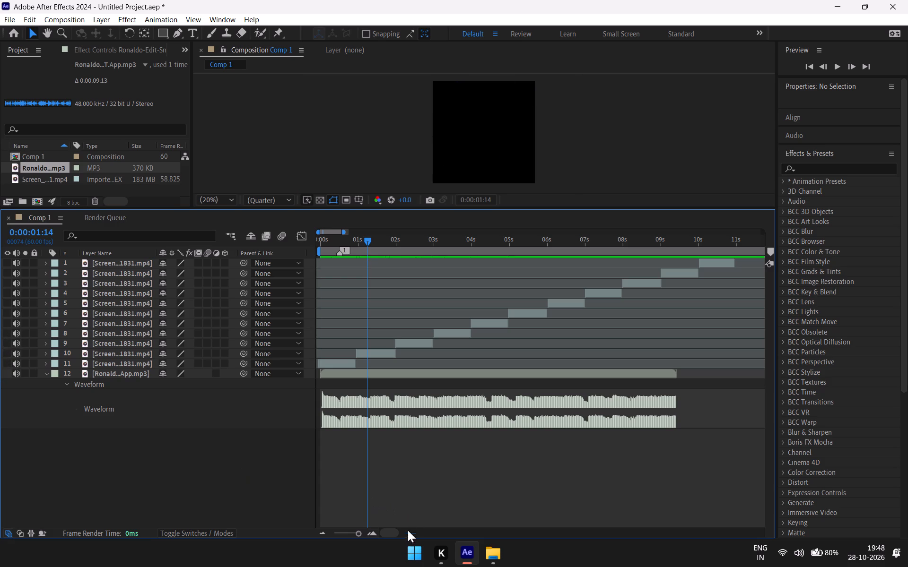
Switch to Brave and reopen the SnapYT Video Preview page of the Ronaldo edit from today's browsing history.
left_click(489, 565)
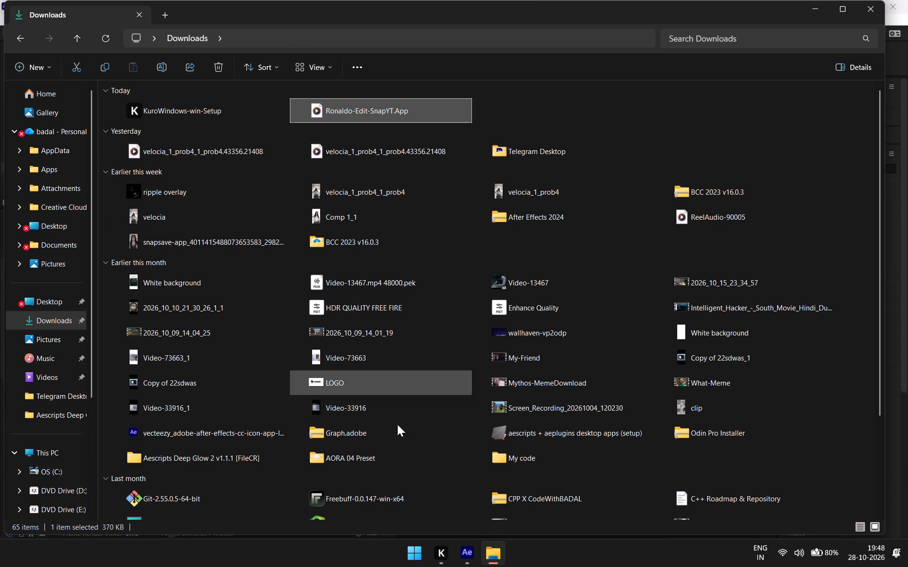
left_click(415, 550)
key("b")
key("r")
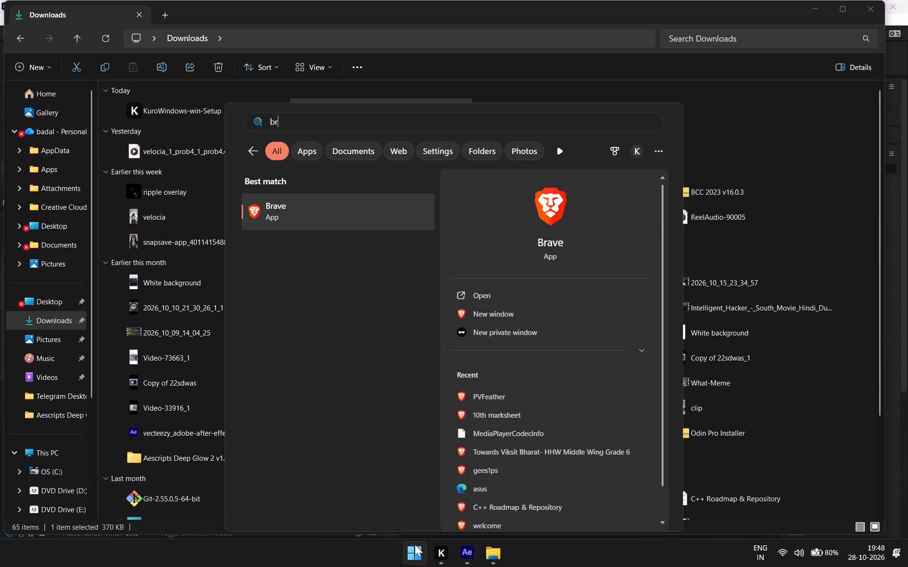
key("Return")
key("Return")
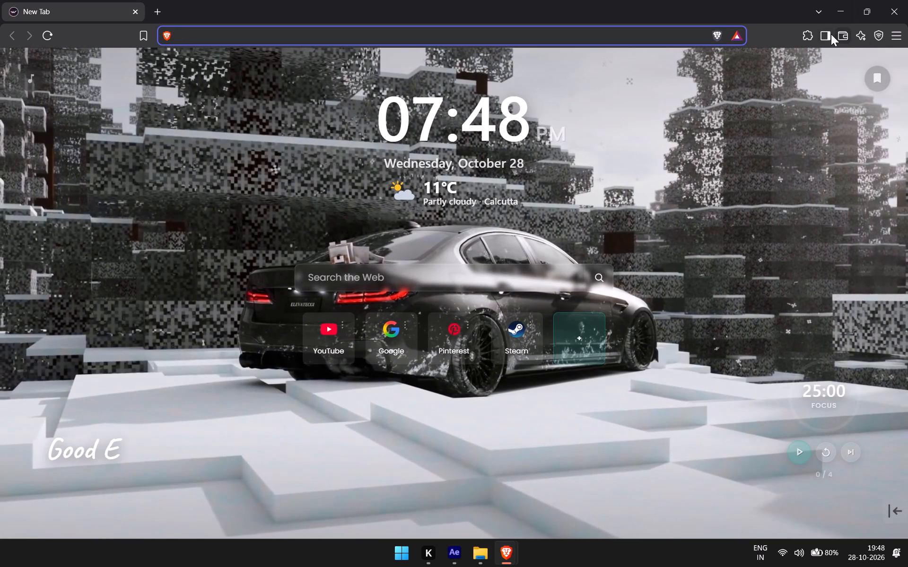
left_click(890, 37)
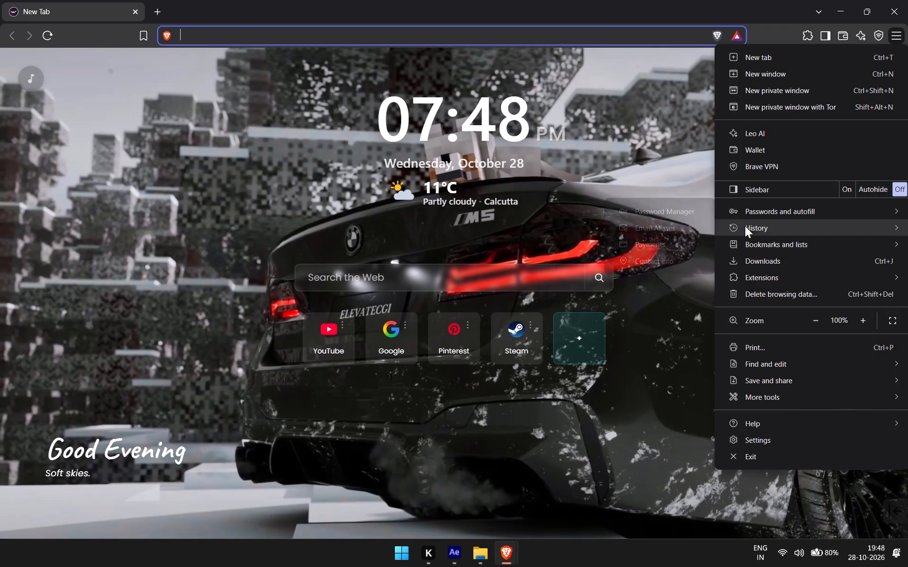
left_click(745, 232)
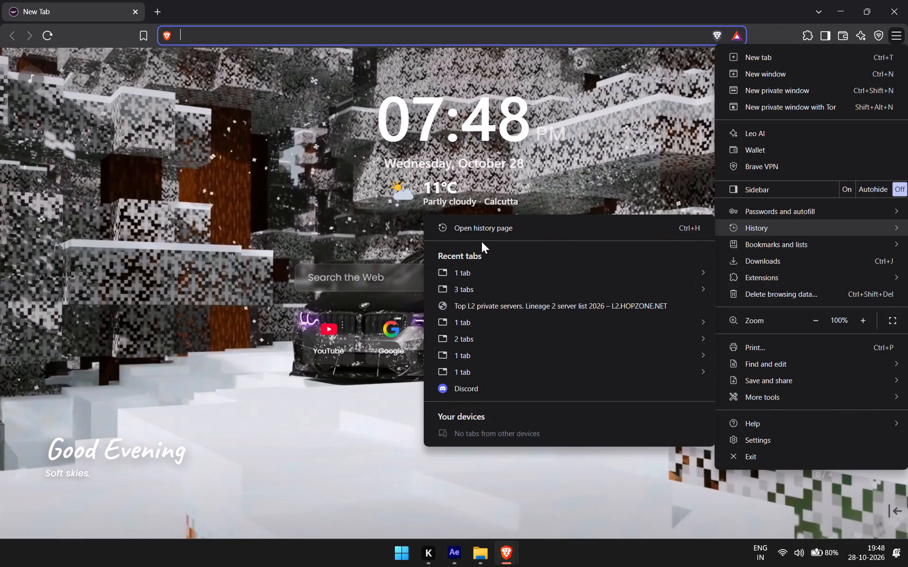
left_click(495, 217)
left_click(898, 32)
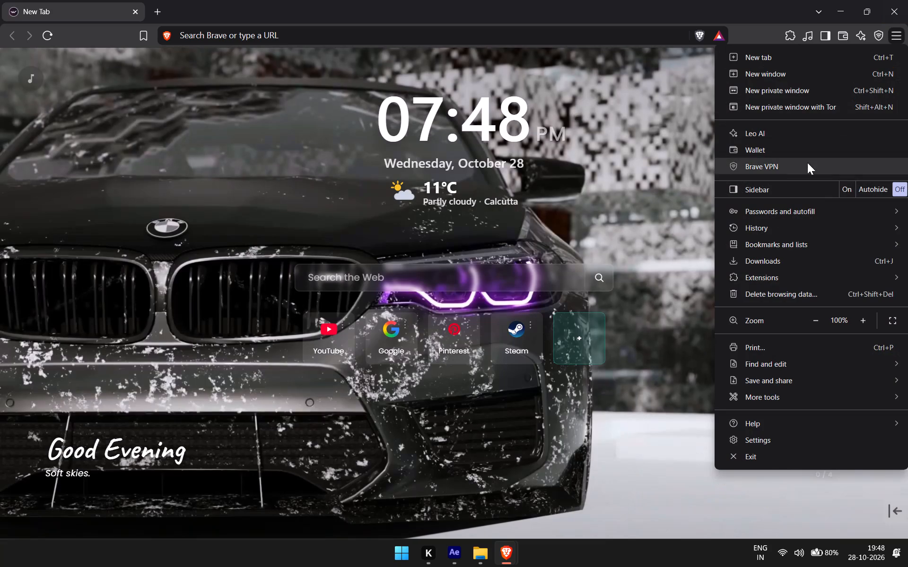
left_click(750, 230)
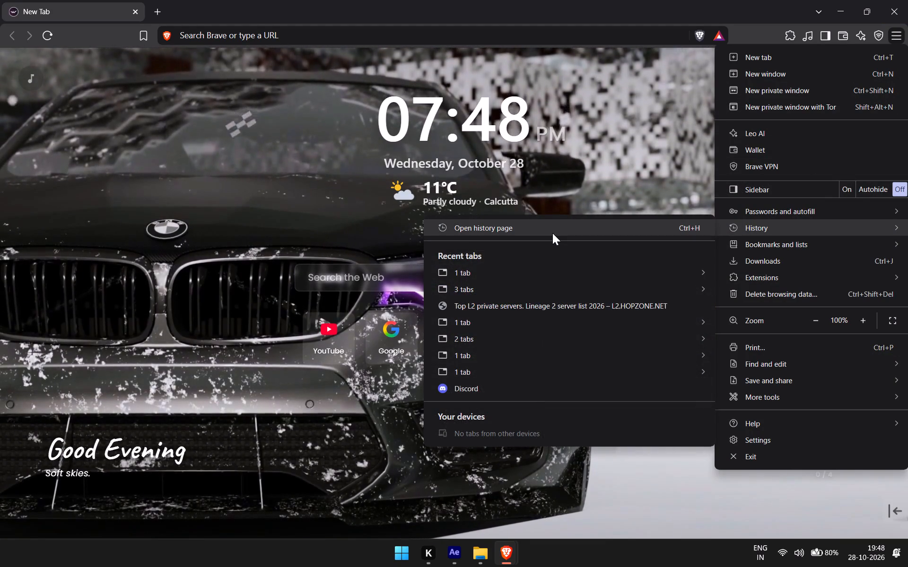
left_click(552, 233)
left_click(413, 145)
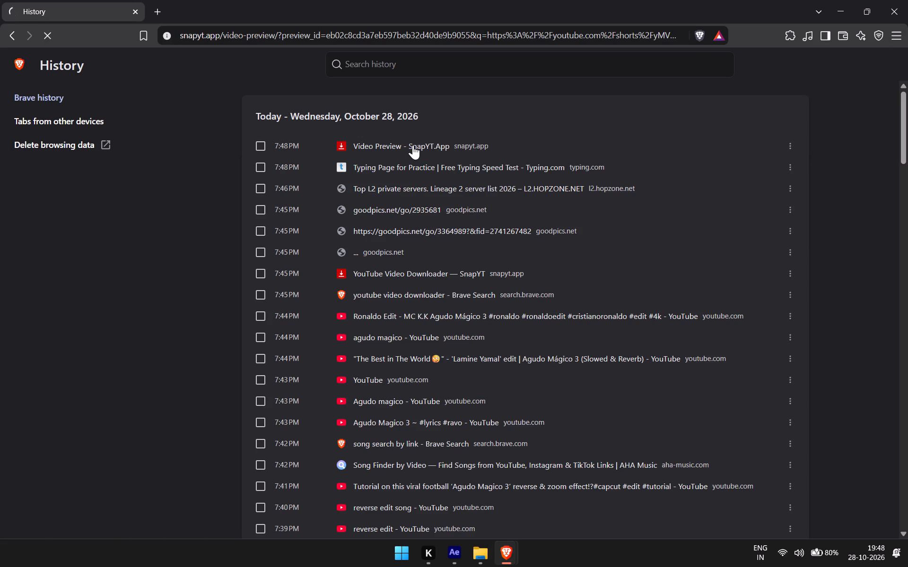
left_click(413, 145)
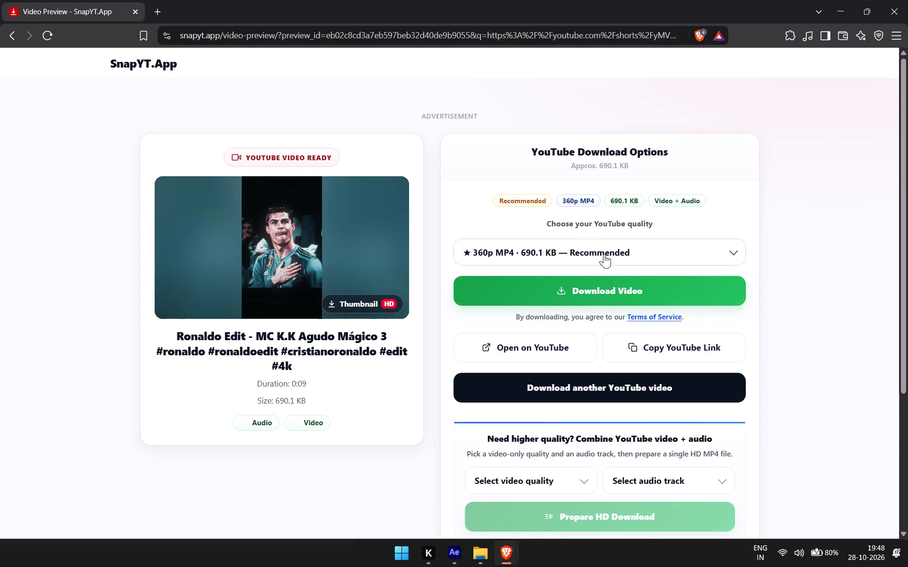
Download the Ronaldo edit as 1080p60 MP4 and save it as Ronaldo-Edit-SnapYT.App in Downloads, then close the browser.
left_click(604, 254)
left_click(524, 322)
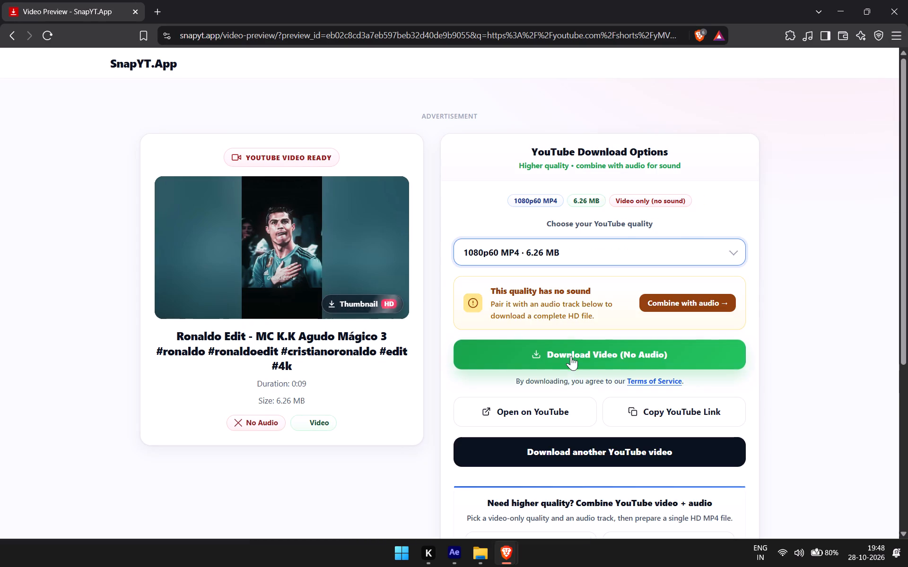
left_click(571, 356)
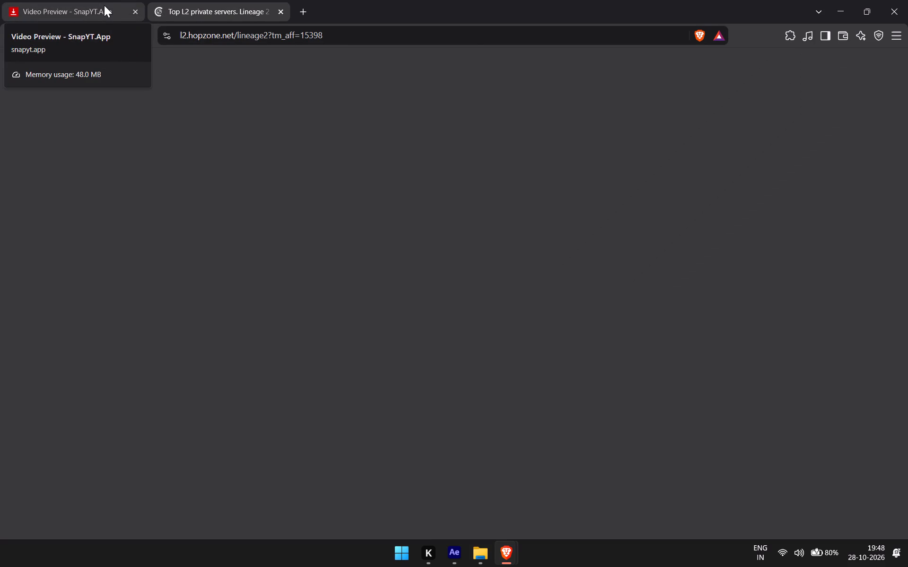
left_click(66, 0)
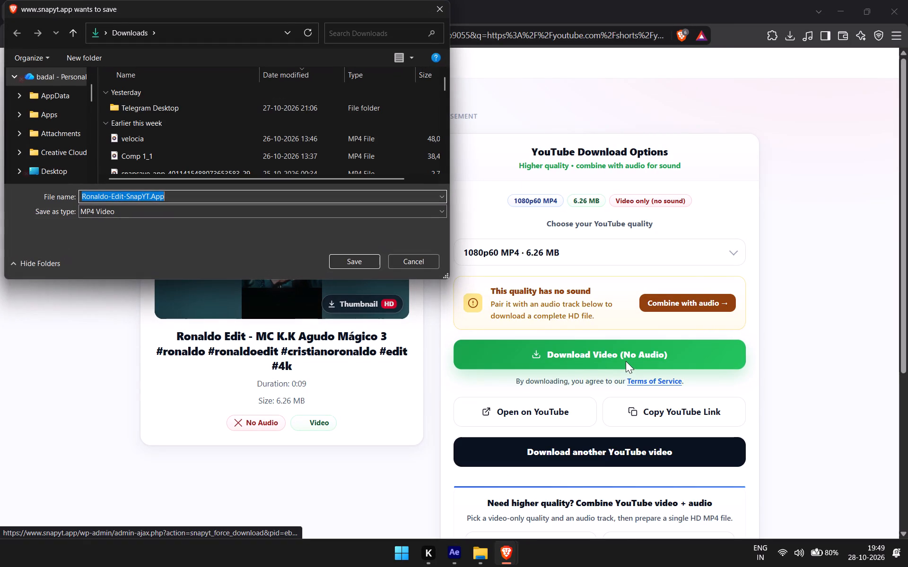
left_click(350, 260)
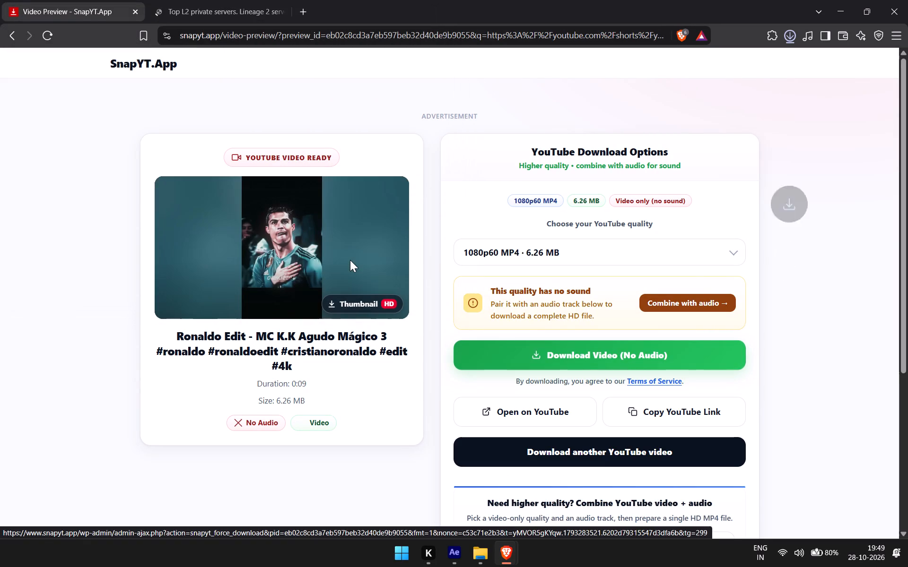
left_click(907, 0)
left_click(907, 0)
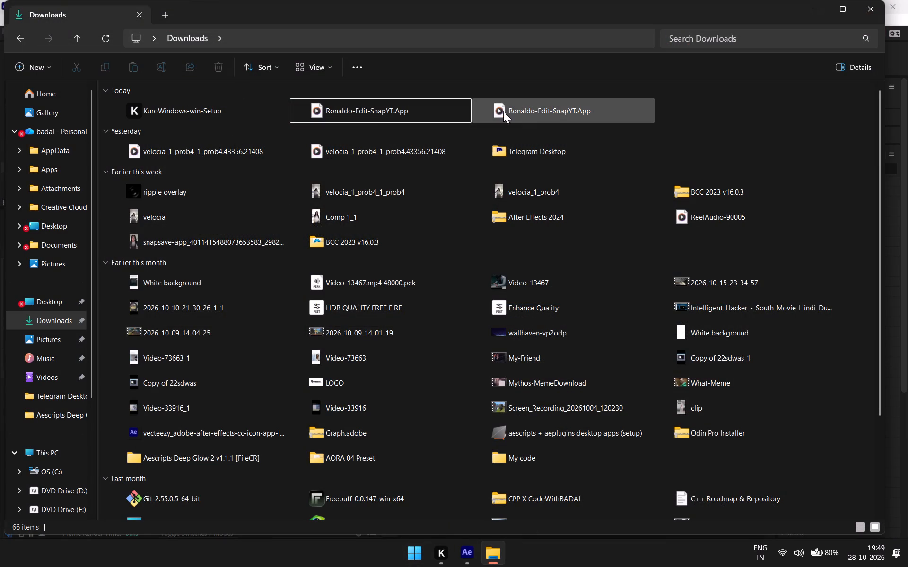
Play the downloaded Ronaldo-Edit MP3 and MP4 files from the Downloads folder to check them.
double_click(408, 110)
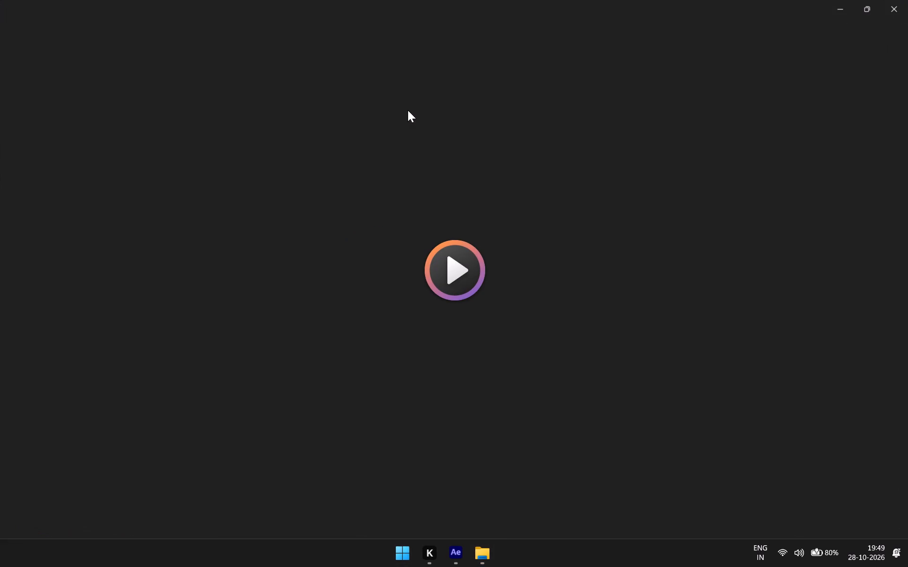
left_click(906, 0)
double_click(587, 103)
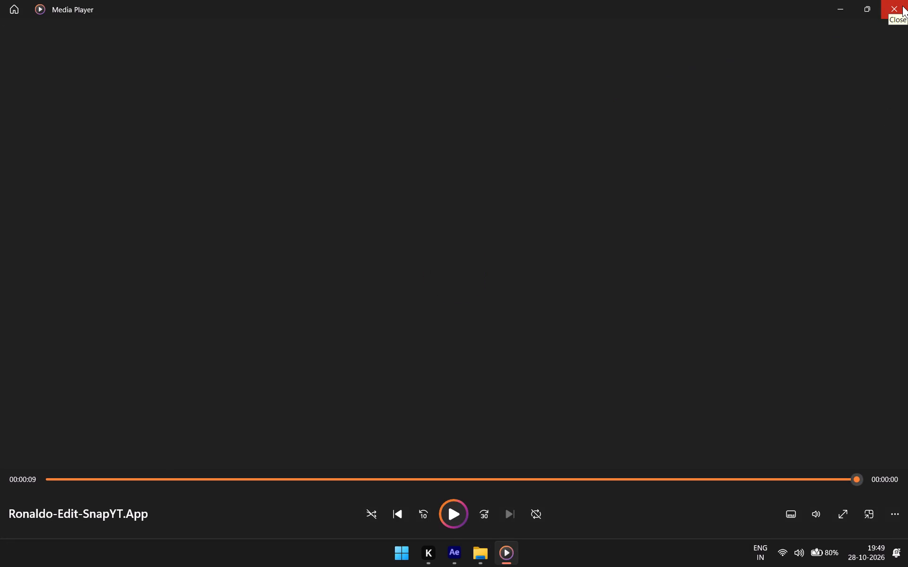
left_click(447, 508)
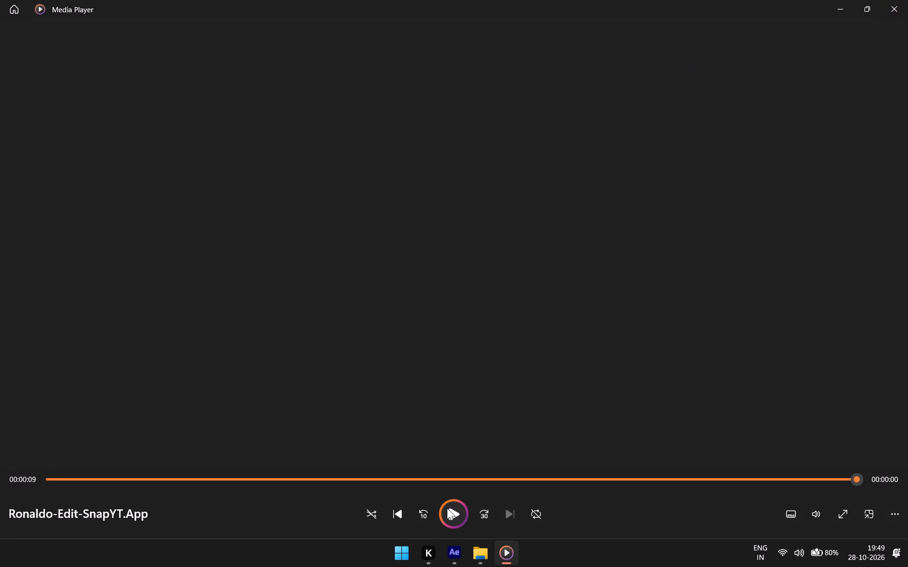
left_click(459, 510)
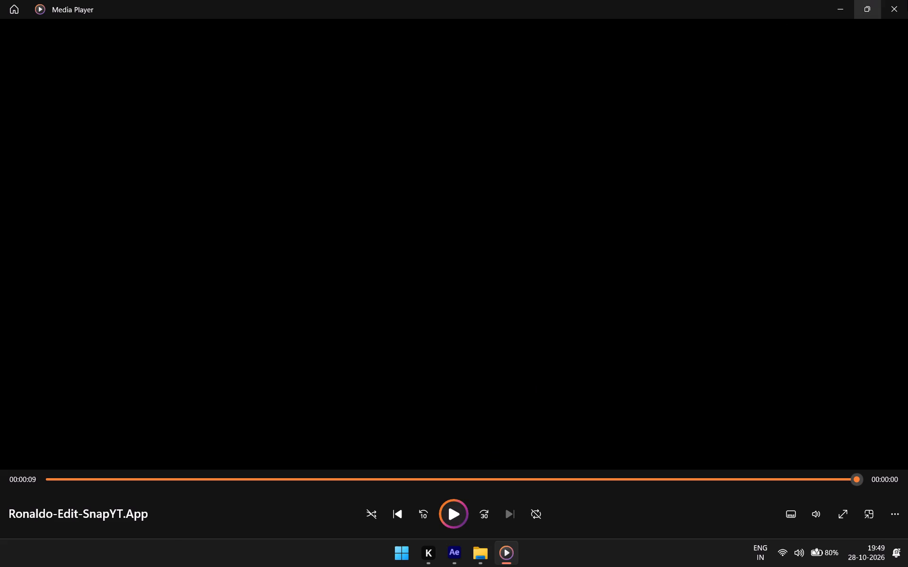
left_click(907, 0)
Switch to Brave and download the Ronaldo edit as 360p MP4 with audio, saving it as Ronaldo-Edit-SnapYT.App (1) in Downloads.
left_click(413, 563)
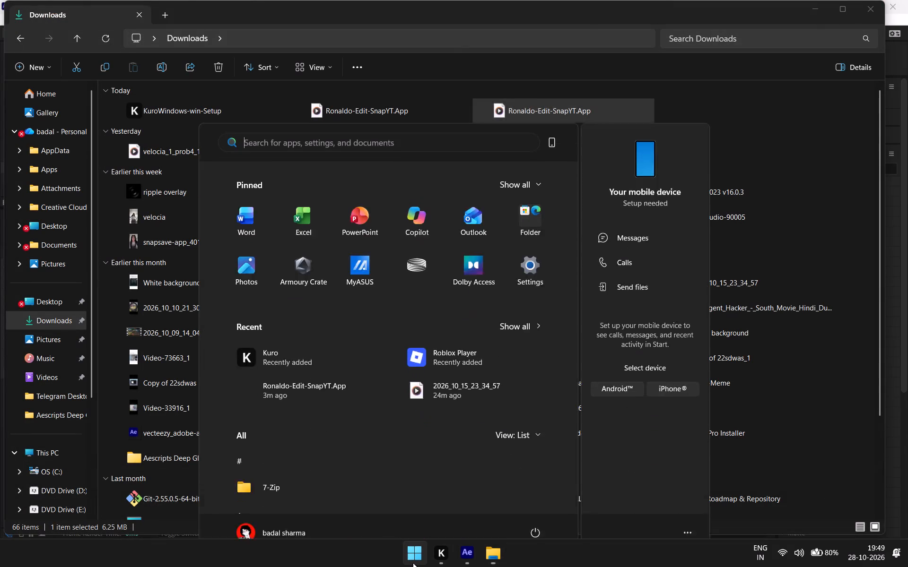
key("b")
key("Return")
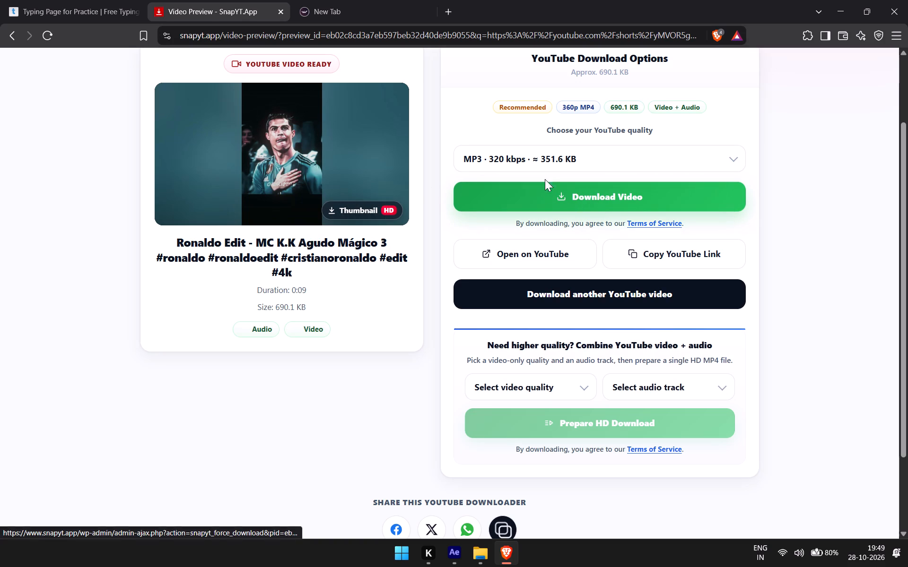
left_click(547, 155)
left_click(523, 227)
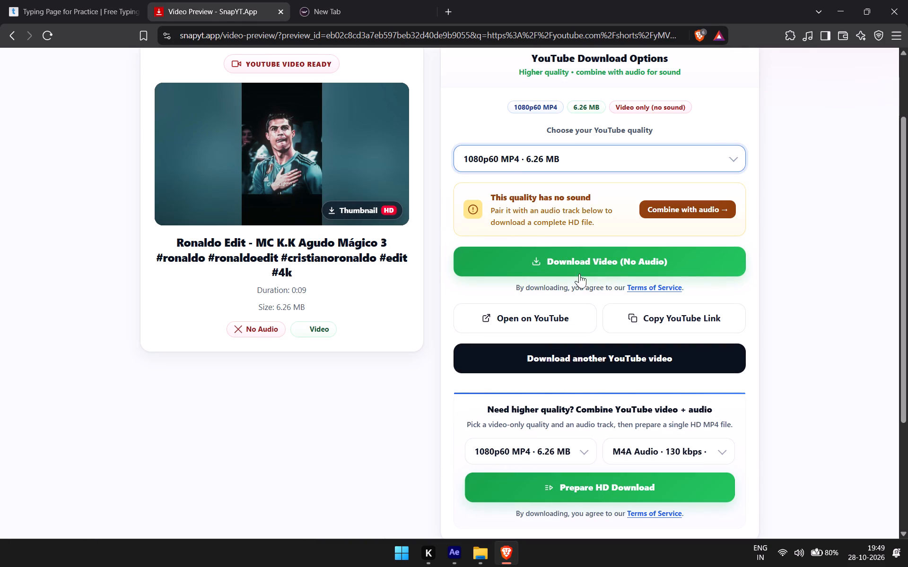
left_click(663, 164)
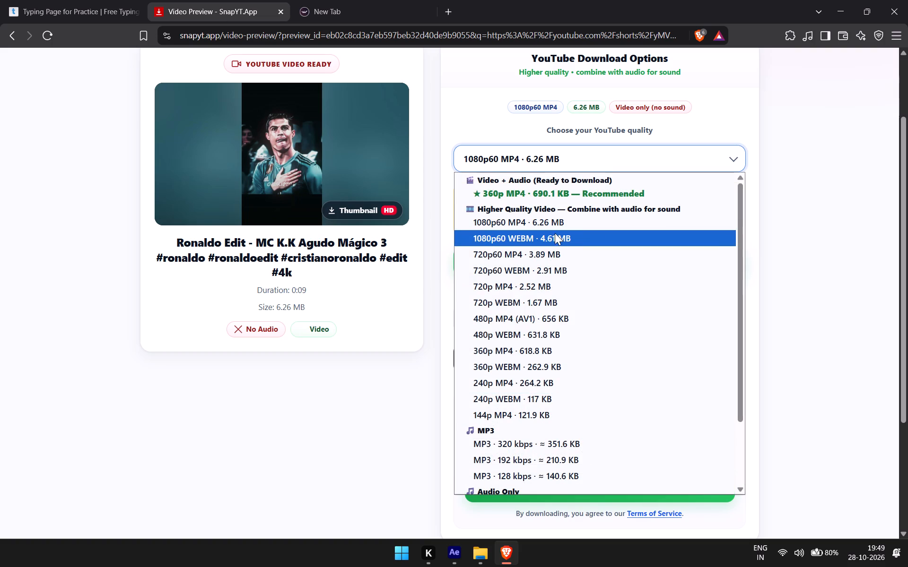
left_click(539, 193)
left_click(539, 193)
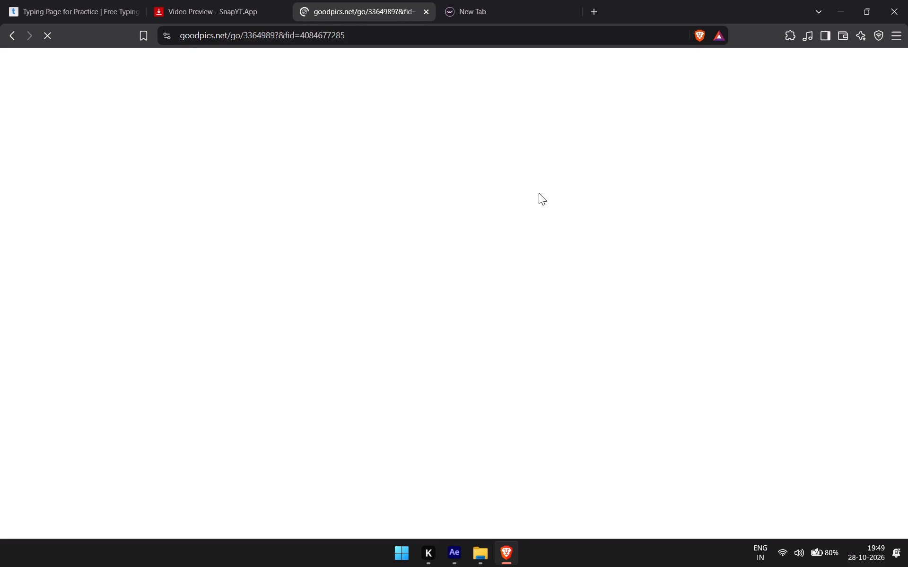
left_click(177, 4)
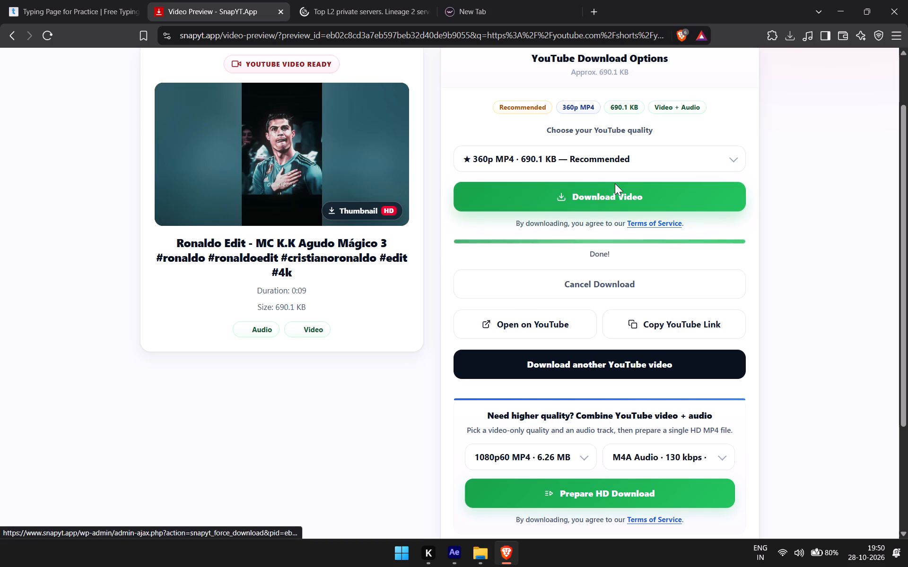
left_click(365, 260)
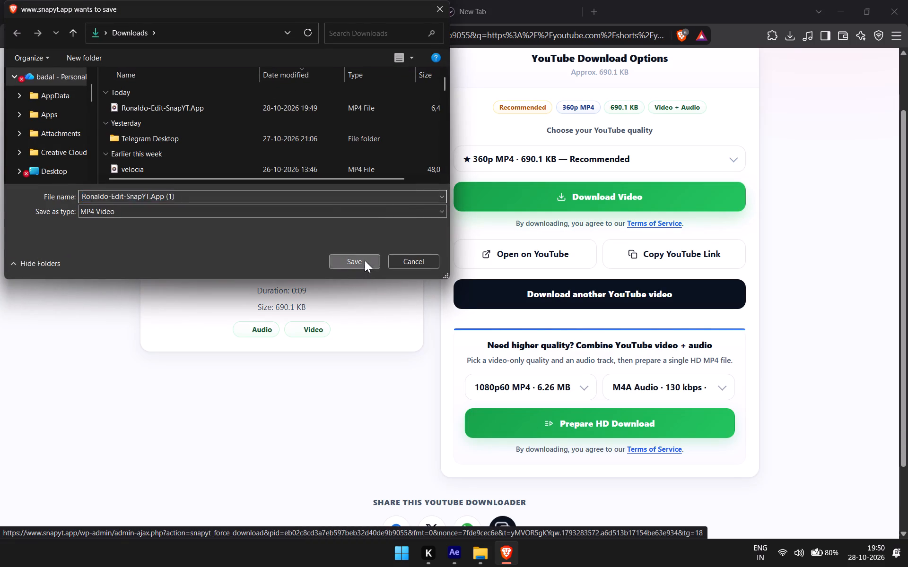
Play the new 360p Ronaldo-Edit MP4 and the earlier Ronaldo-Edit downloads to compare them, closing the browser along the way.
left_click(782, 41)
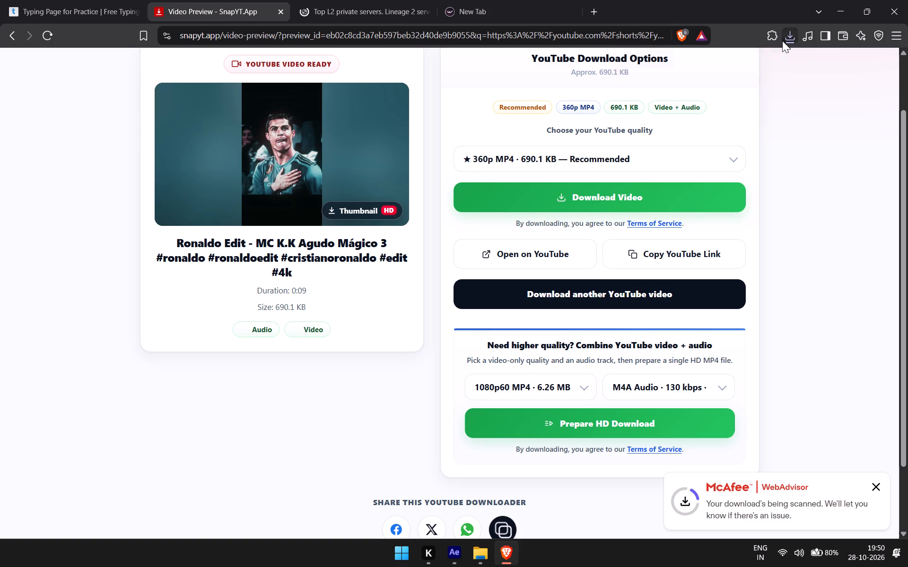
left_click(785, 36)
left_click(623, 85)
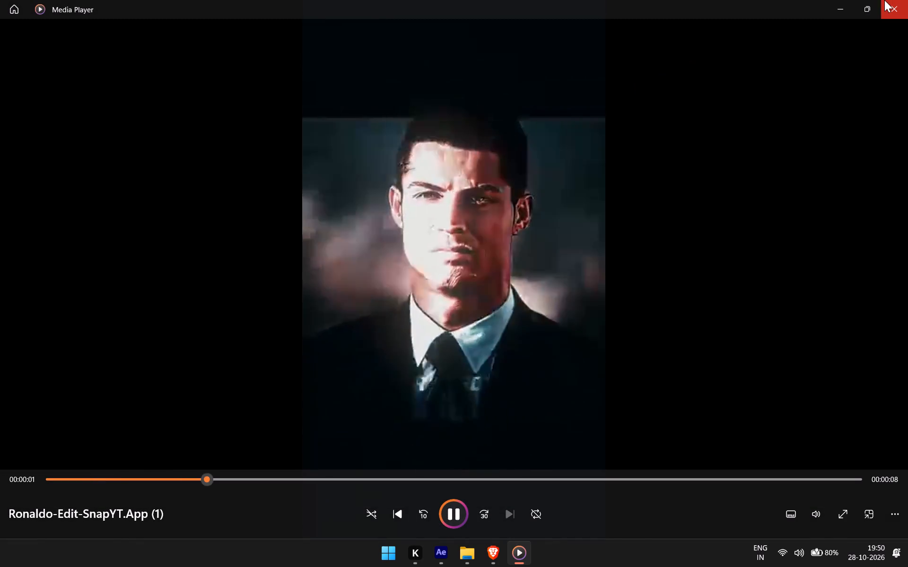
left_click(885, 0)
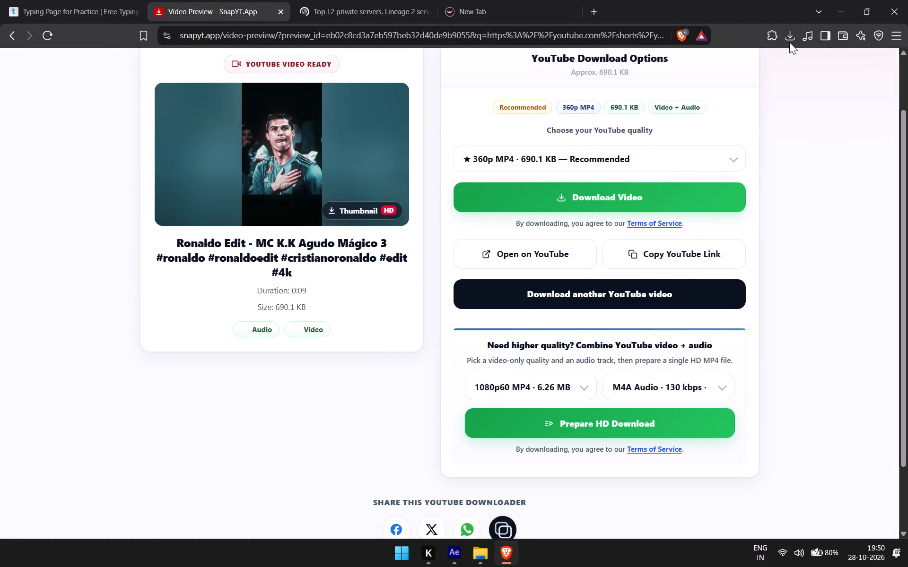
left_click(789, 41)
left_click(687, 115)
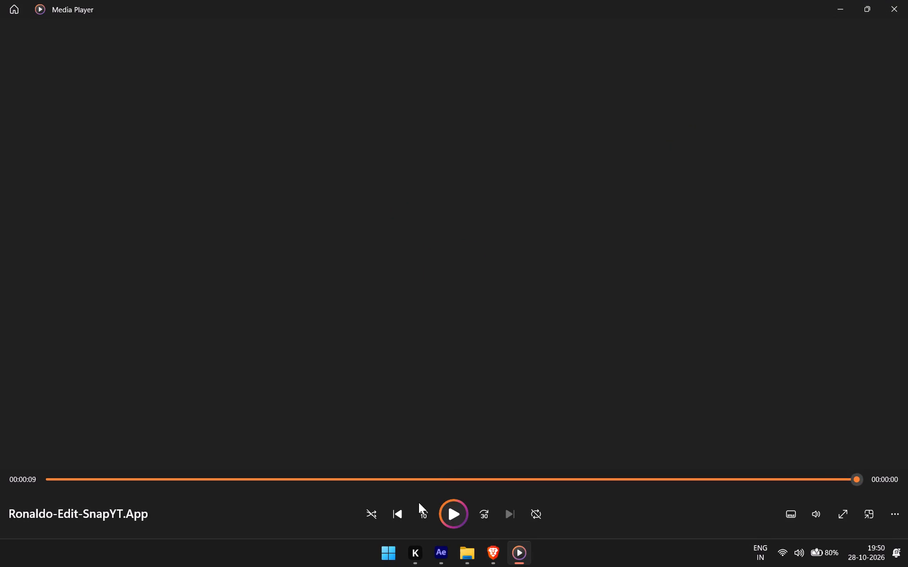
left_click(443, 506)
left_click(904, 0)
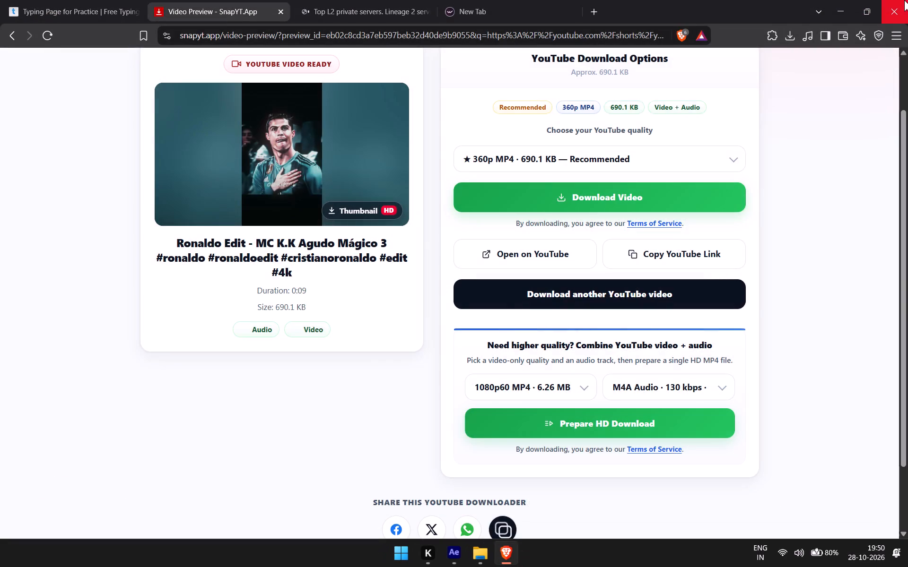
left_click(903, 1)
double_click(331, 111)
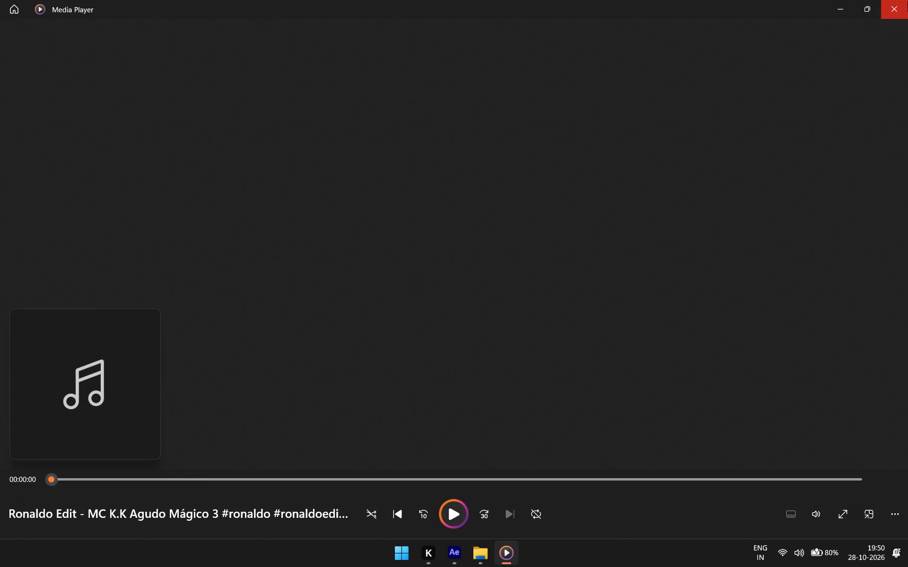
left_click(907, 1)
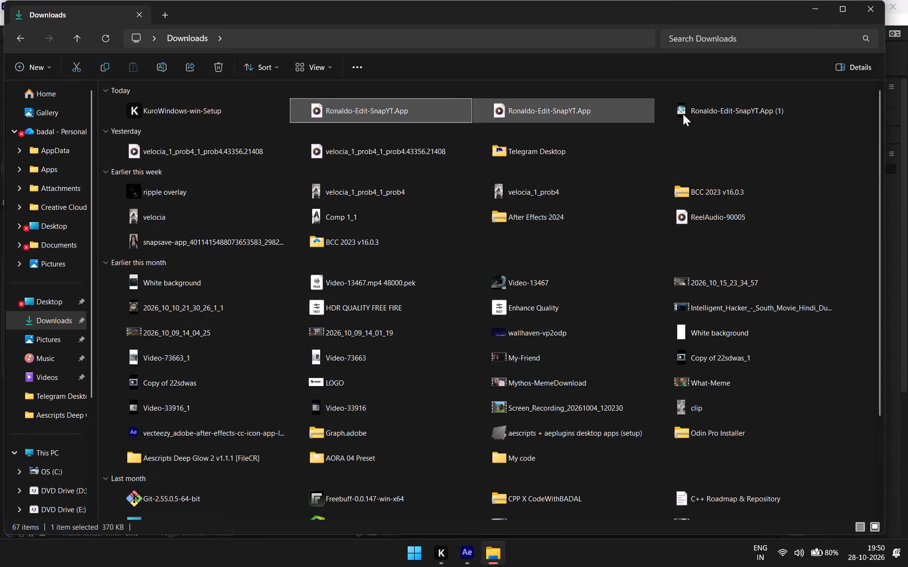
double_click(694, 110)
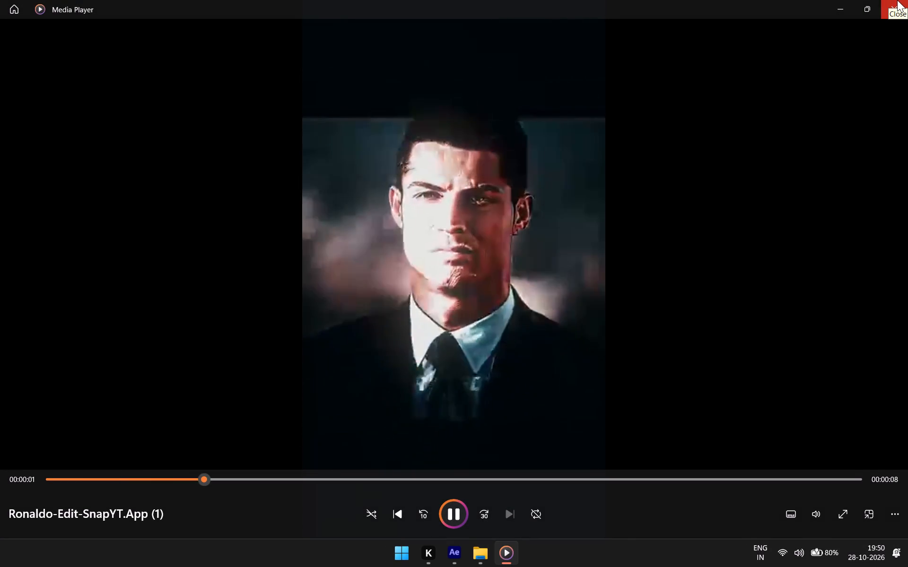
left_click(897, 0)
Bring Ronaldo-Edit-SnapYT.App (1).mp4 from Downloads into After Effects as the top layer of Comp 1.
left_click_drag(719, 112, 784, 293)
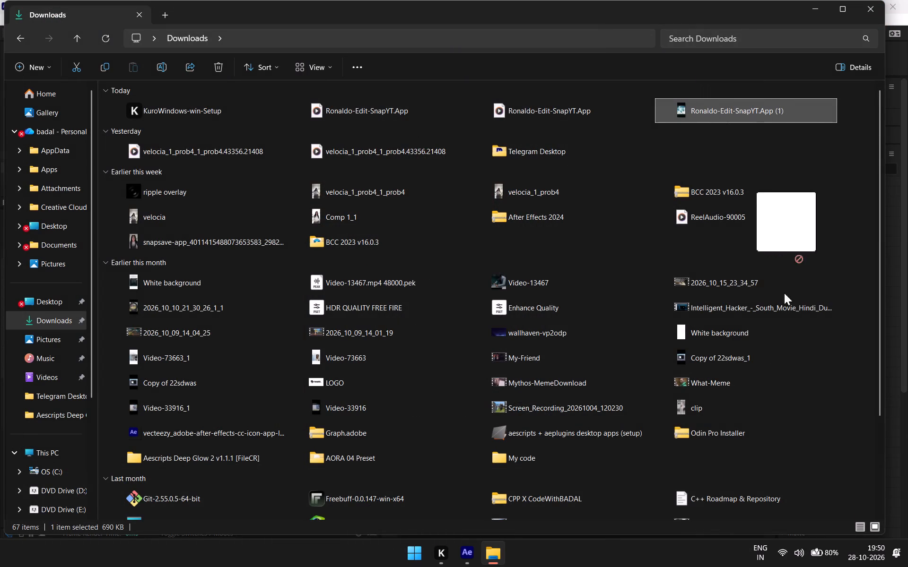
left_click_drag(784, 293, 464, 554)
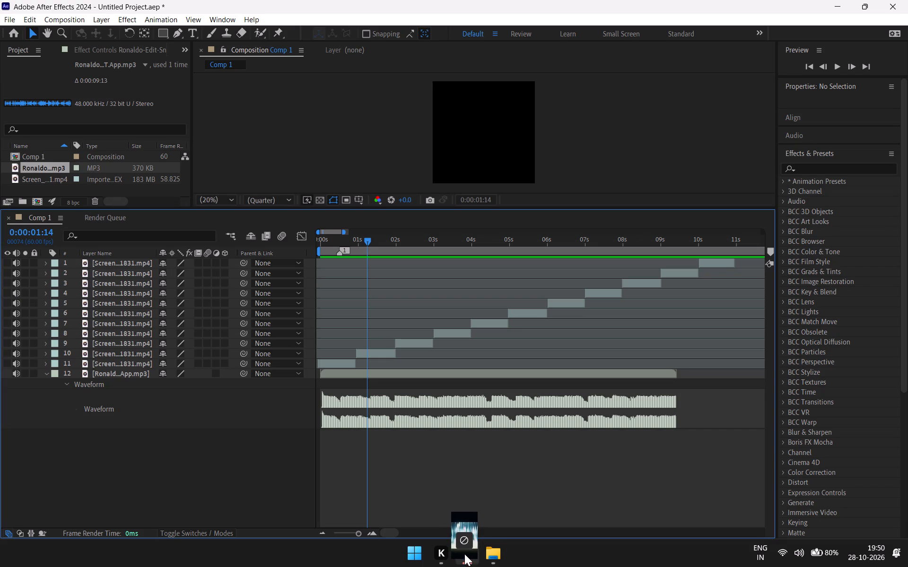
left_click_drag(464, 554, 172, 431)
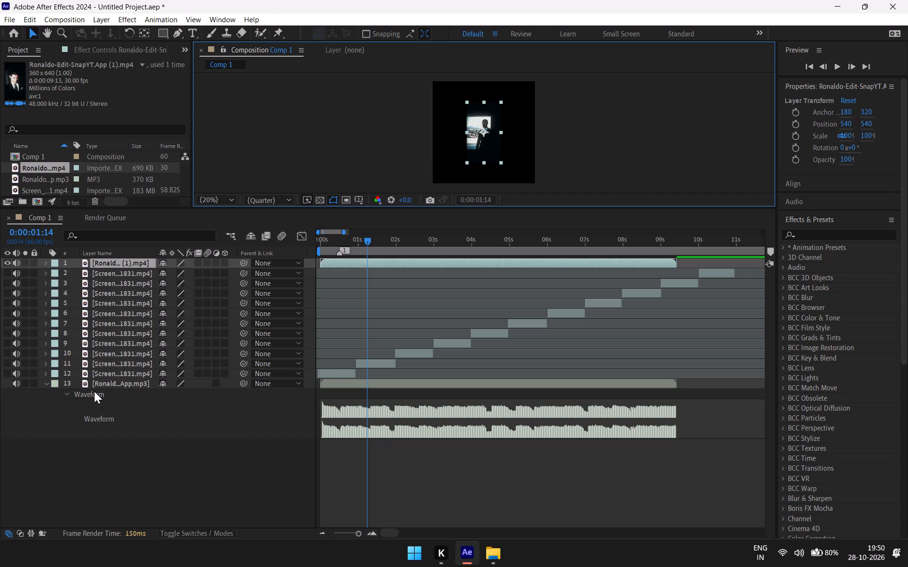
Collapse and re-expand the Ronaldo MP3 layer to show its Audio Levels and waveform.
left_click(46, 383)
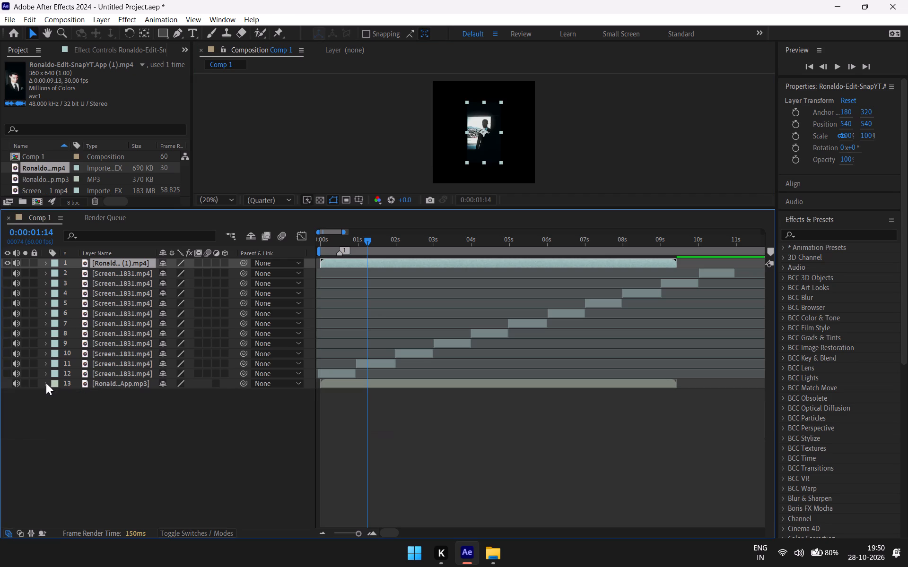
left_click(44, 382)
scroll(97, 380, "up", 1)
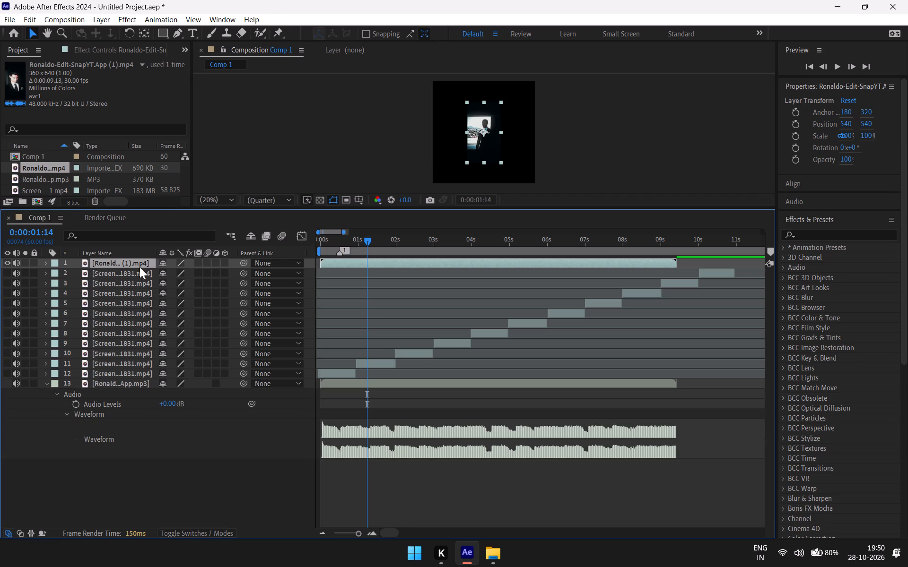
Scale the Ronaldo MP4 layer to 356% so it fills the composition frame.
left_click(137, 262)
key("s")
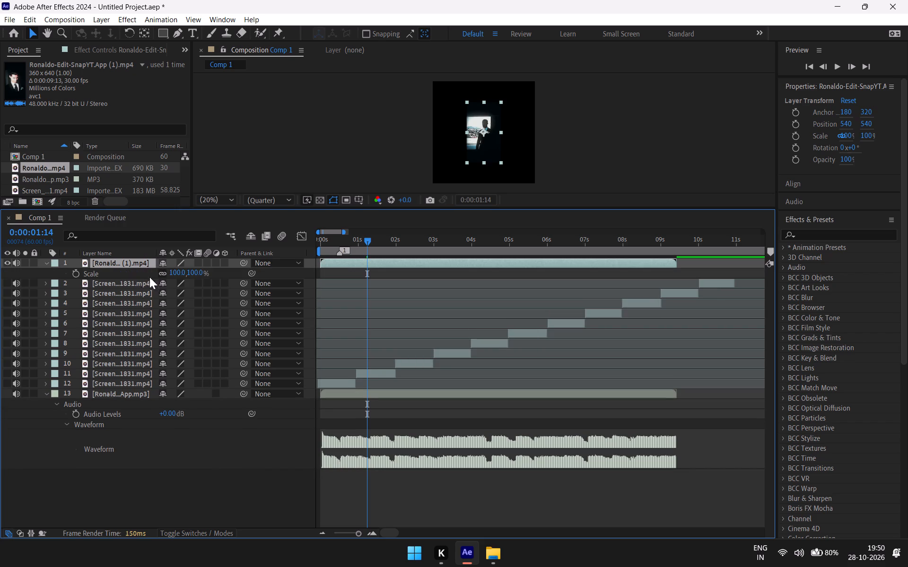
left_click_drag(177, 275, 221, 170)
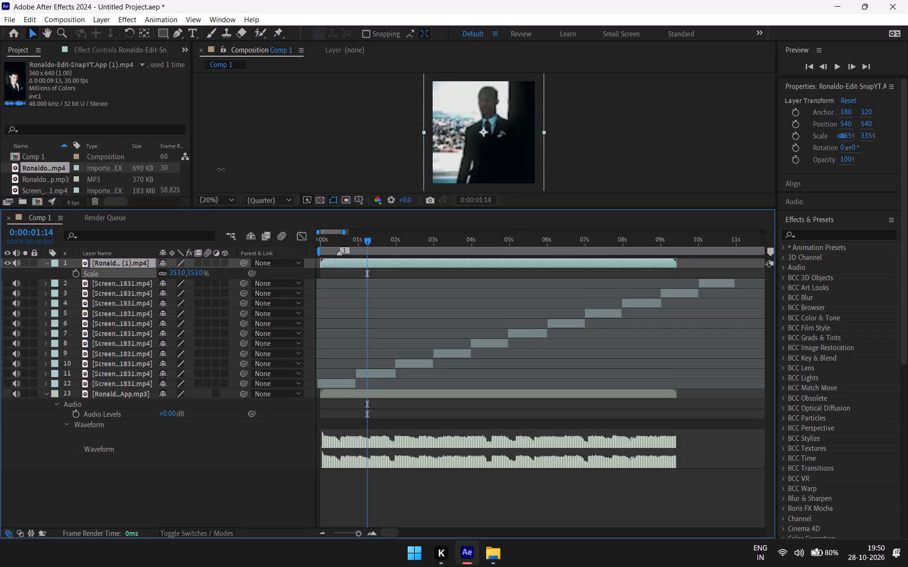
left_click_drag(221, 170, 222, 168)
Add composition markers at the Ronaldo video's transitions at 0:00:01:18 and 0:00:01:58.
left_click(370, 239)
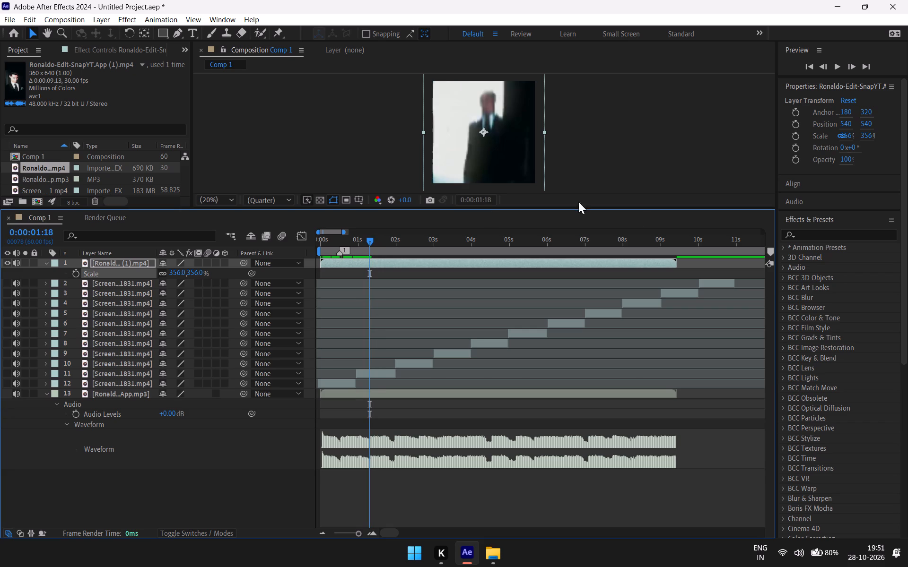
left_click(767, 251)
left_click_drag(371, 239, 384, 234)
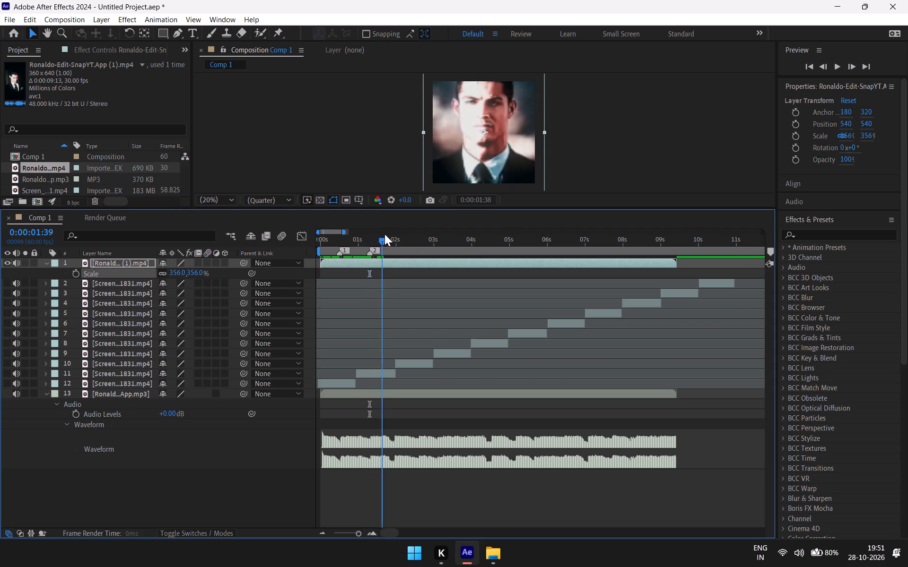
left_click_drag(384, 234, 396, 223)
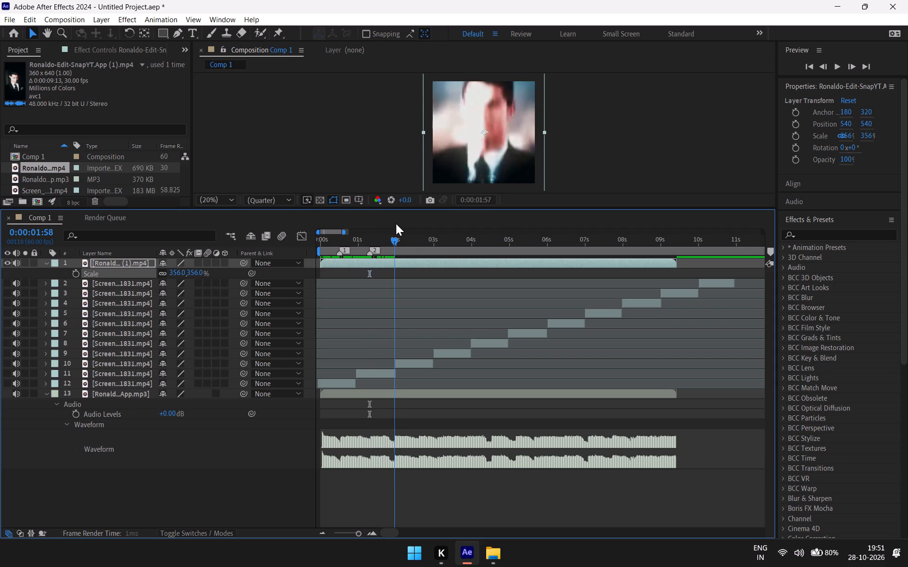
left_click_drag(396, 223, 398, 222)
left_click_drag(398, 238, 398, 239)
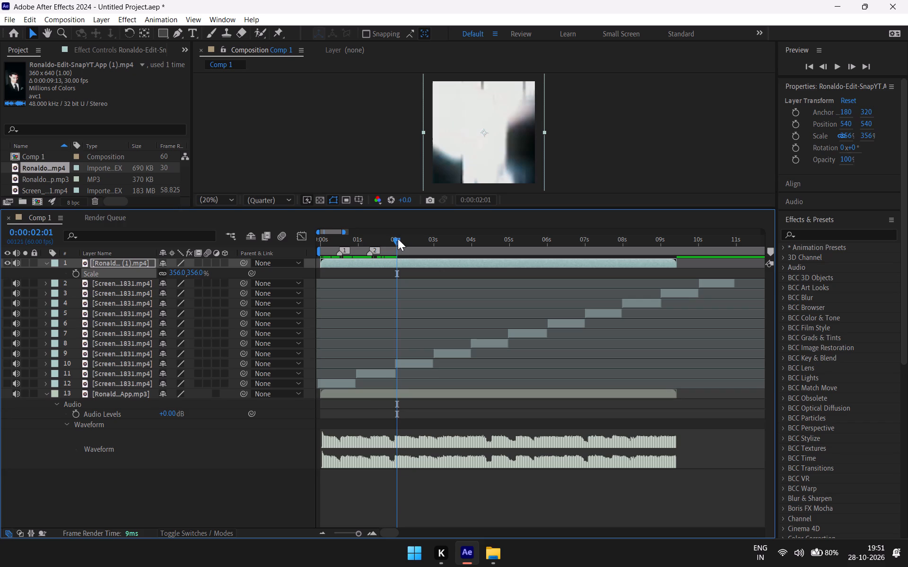
left_click_drag(398, 239, 396, 245)
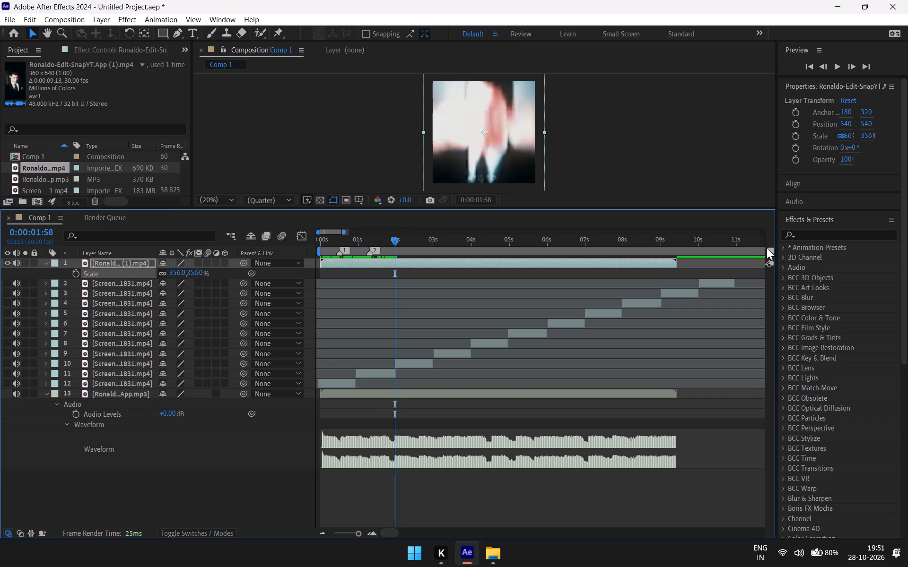
left_click(768, 250)
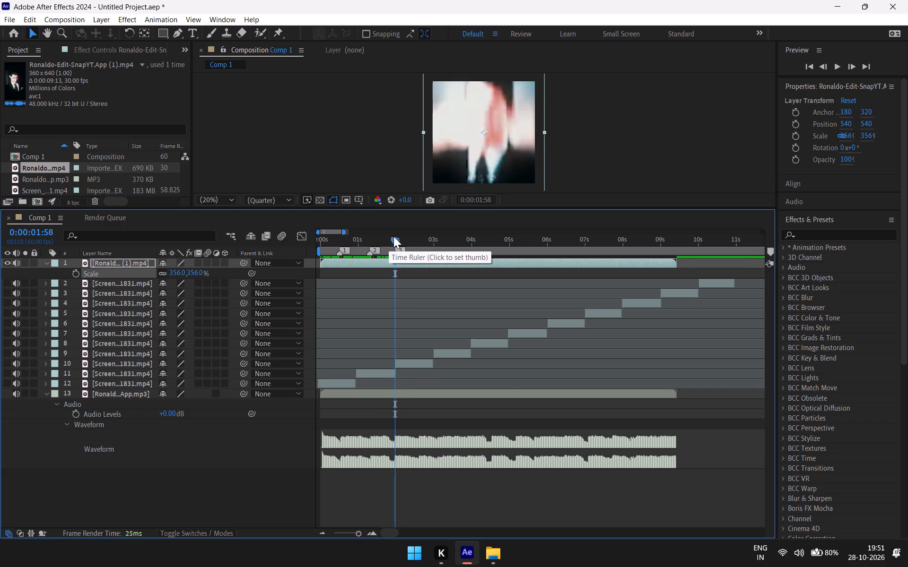
Add composition markers at the Ronaldo video's transitions at 0:00:02:37 and 0:00:03:15.
left_click_drag(395, 238, 415, 260)
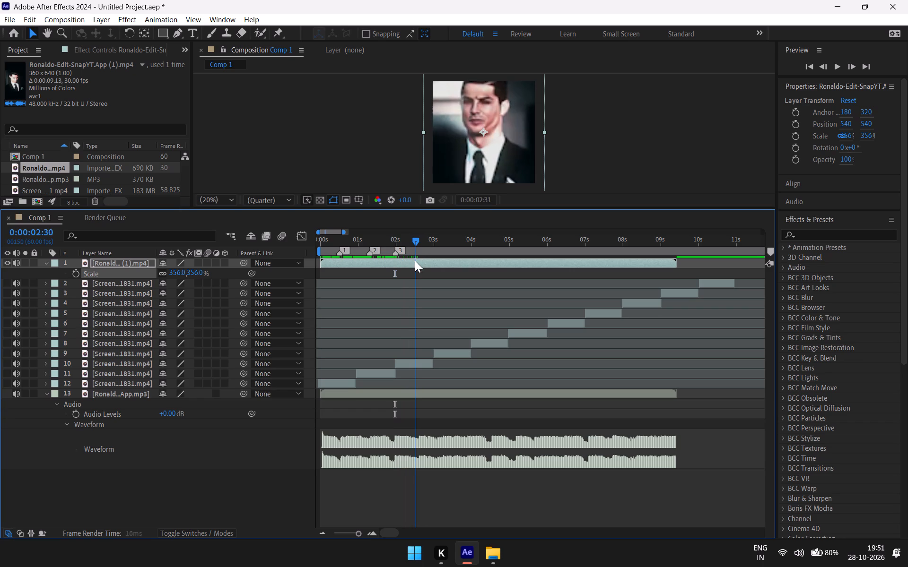
left_click_drag(415, 260, 413, 284)
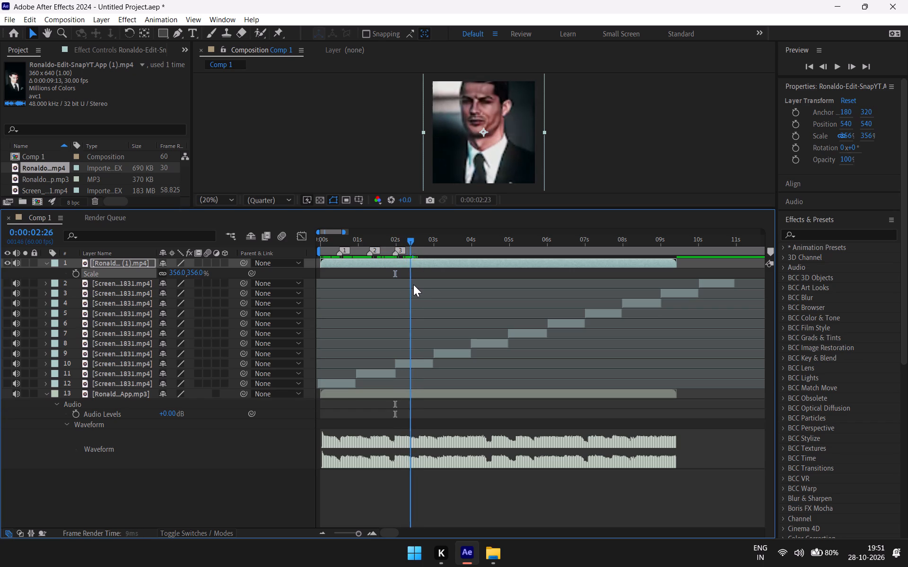
left_click_drag(413, 284, 420, 278)
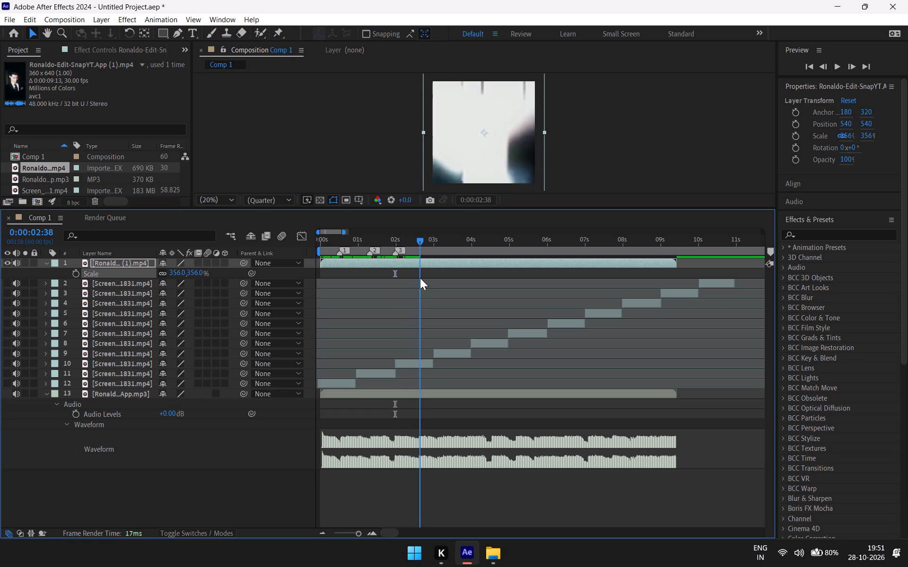
left_click_drag(420, 278, 419, 286)
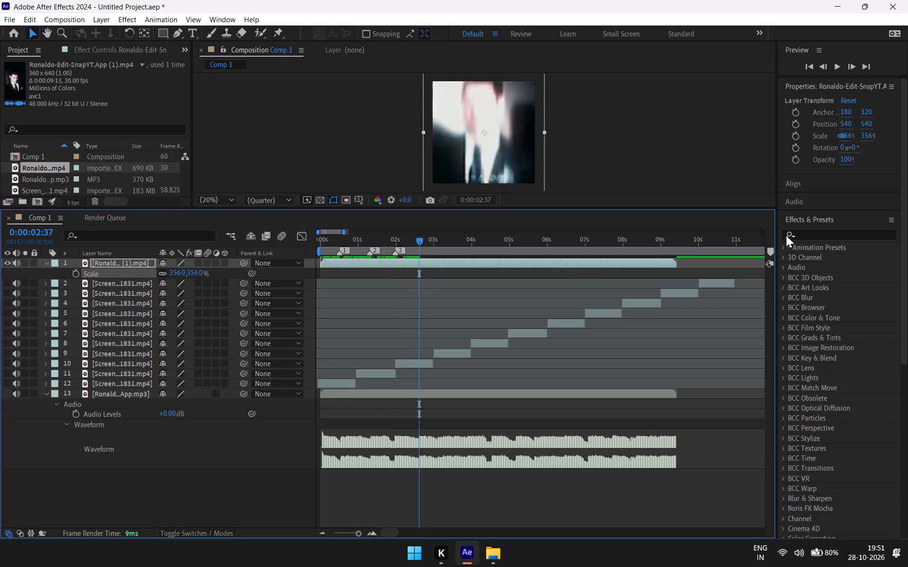
left_click(770, 252)
left_click_drag(421, 239, 435, 234)
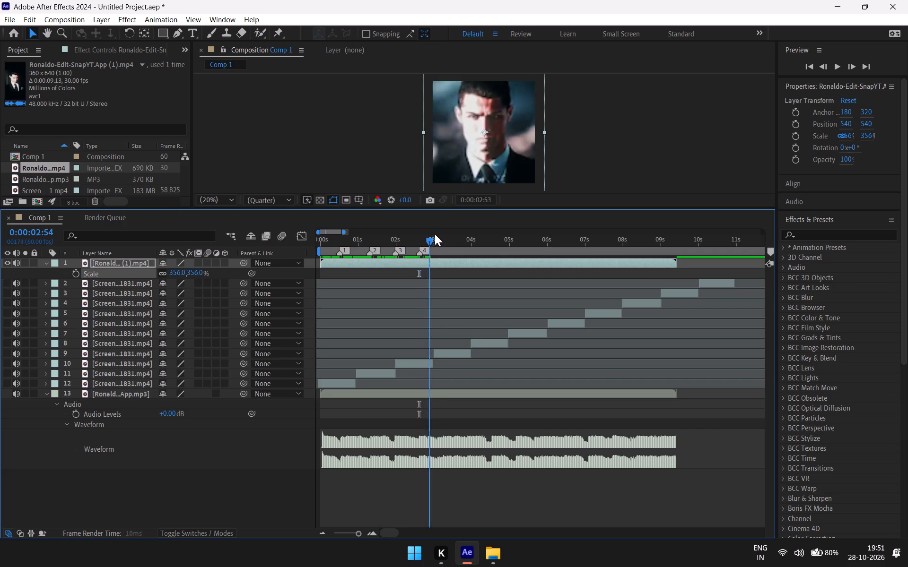
left_click_drag(435, 234, 447, 230)
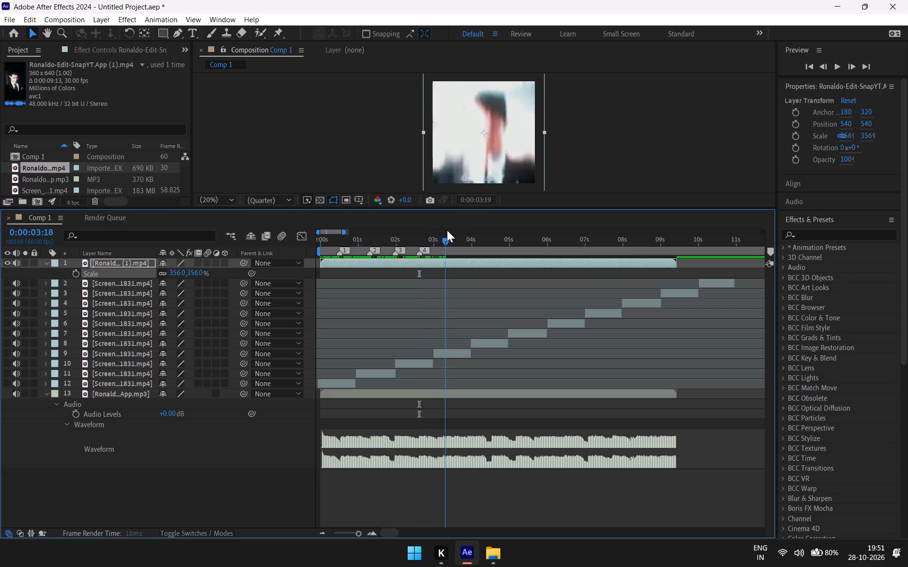
left_click_drag(447, 230, 445, 232)
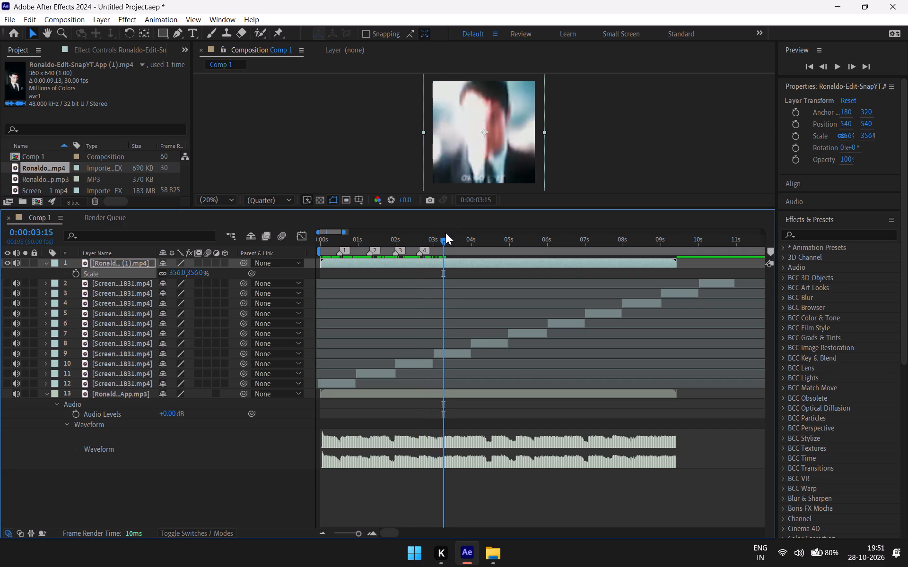
left_click(770, 252)
Add a composition marker at the Ronaldo video's following transition, at 0:00:03:52.
left_click_drag(443, 239, 456, 237)
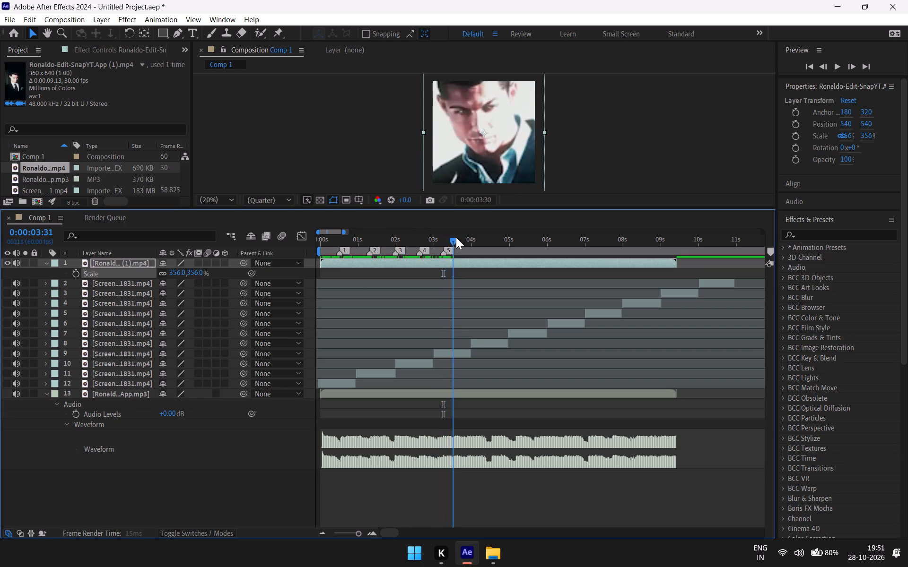
left_click_drag(456, 237, 465, 232)
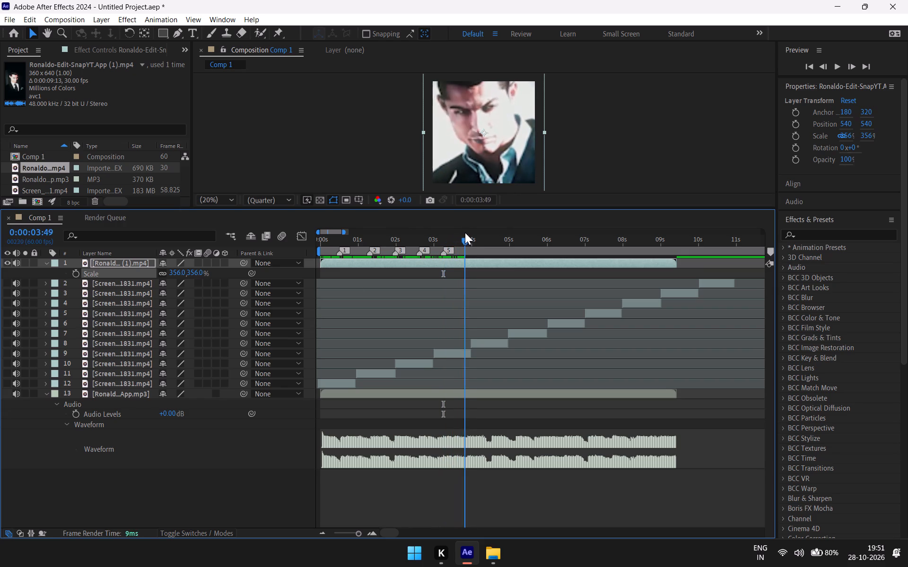
left_click_drag(465, 232, 469, 230)
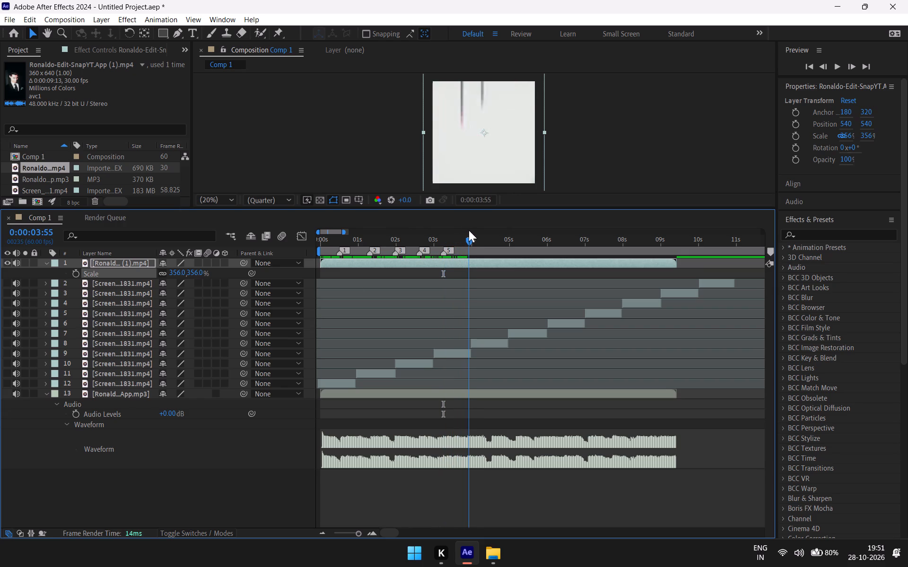
left_click_drag(469, 230, 466, 239)
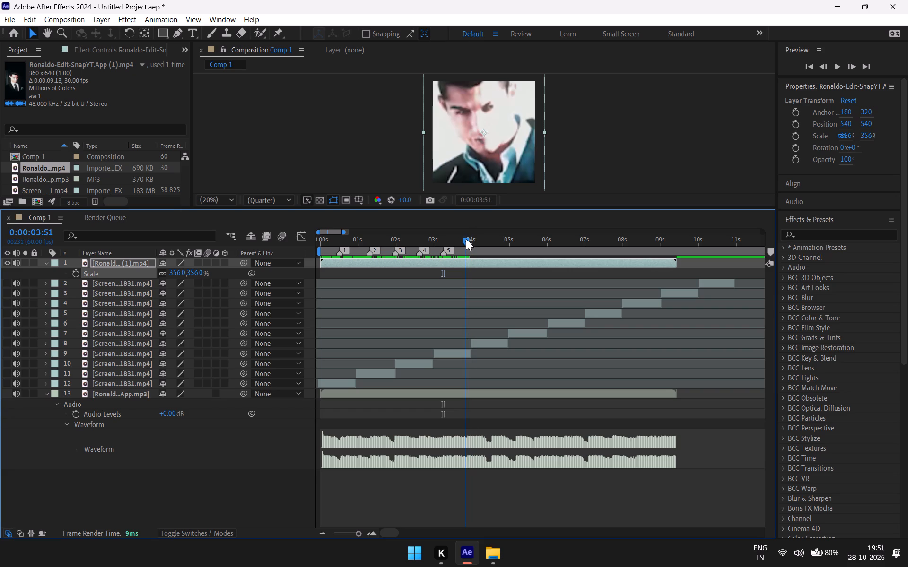
left_click_drag(466, 239, 466, 238)
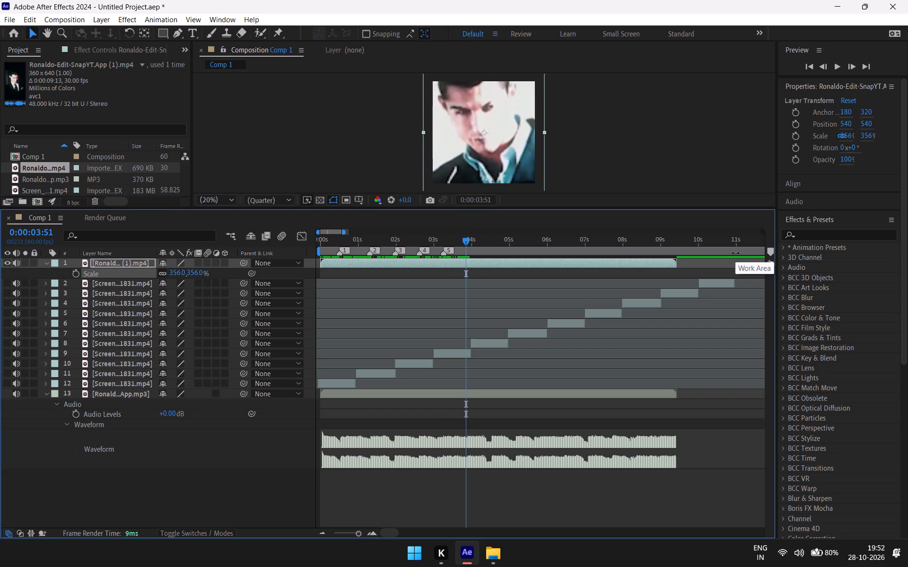
left_click(463, 239)
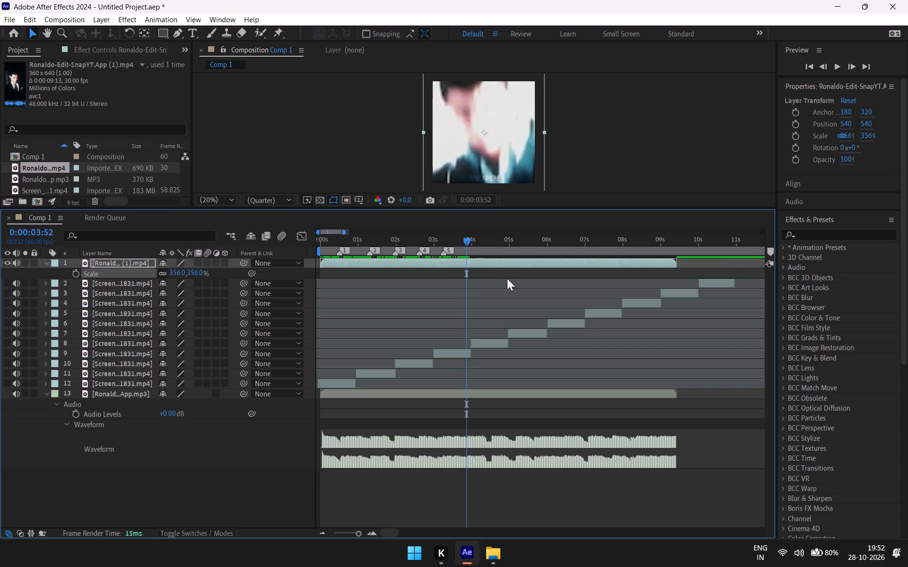
left_click(769, 251)
Add composition markers at the Ronaldo video's transitions at 0:00:04:30 and 0:00:05:09.
left_click_drag(468, 239, 476, 238)
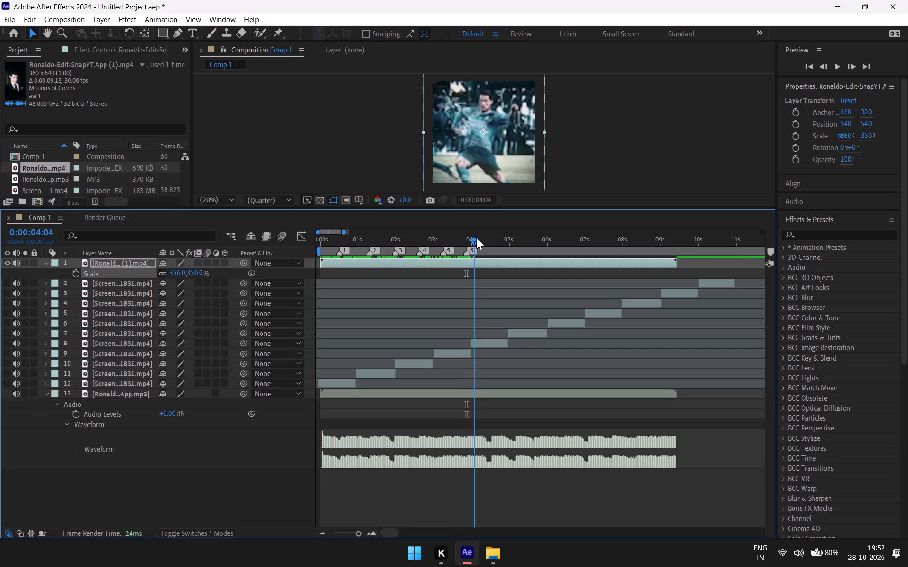
left_click_drag(476, 238, 488, 233)
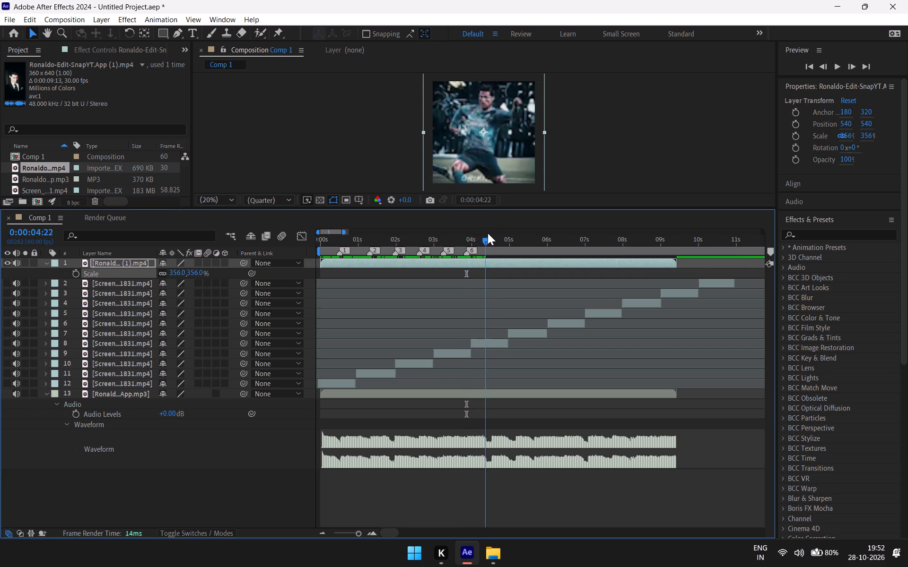
left_click_drag(488, 233, 492, 230)
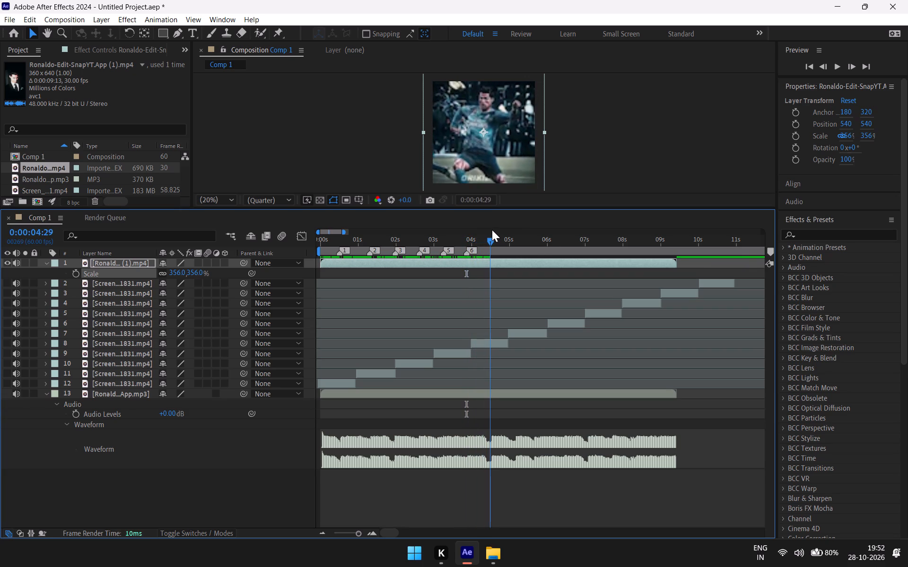
left_click_drag(492, 230, 492, 229)
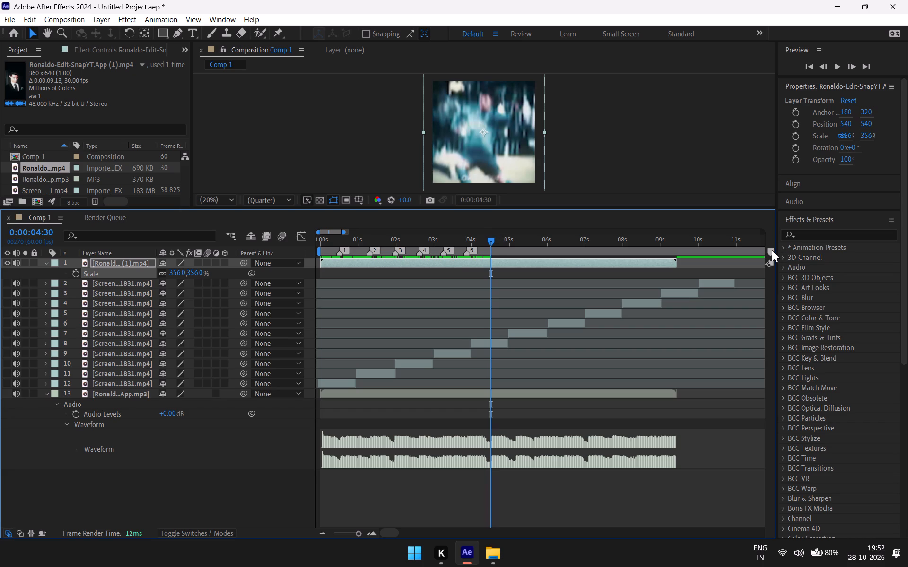
left_click(772, 250)
left_click_drag(490, 238, 503, 238)
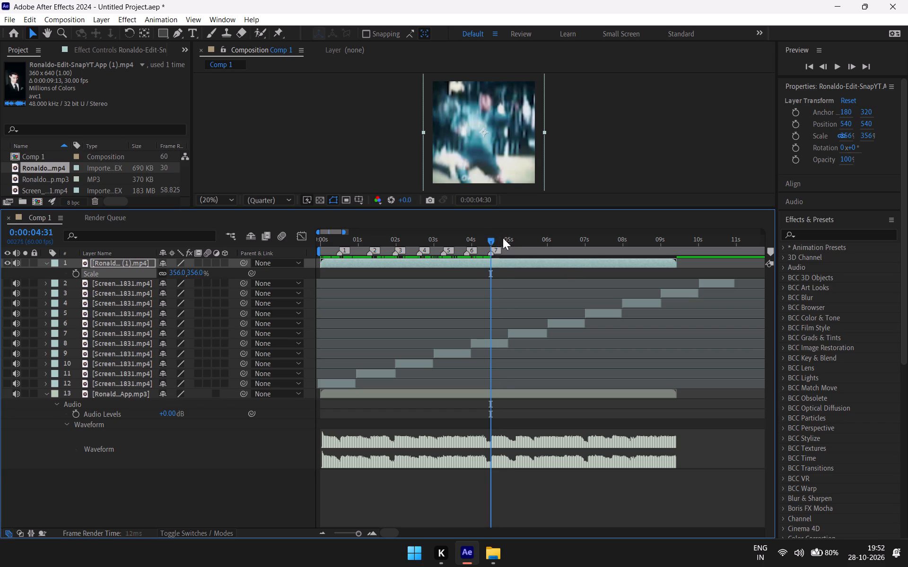
left_click_drag(503, 238, 515, 234)
left_click(513, 237)
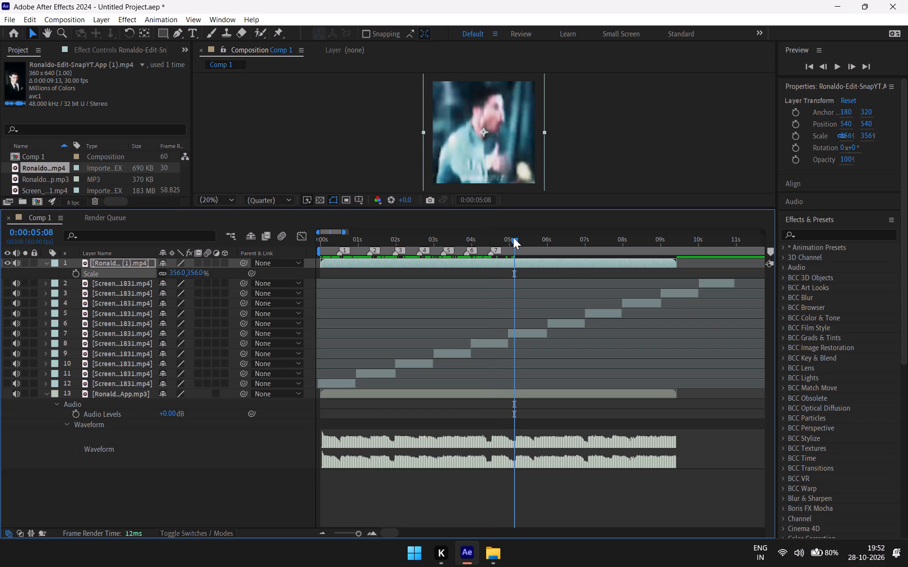
left_click(772, 252)
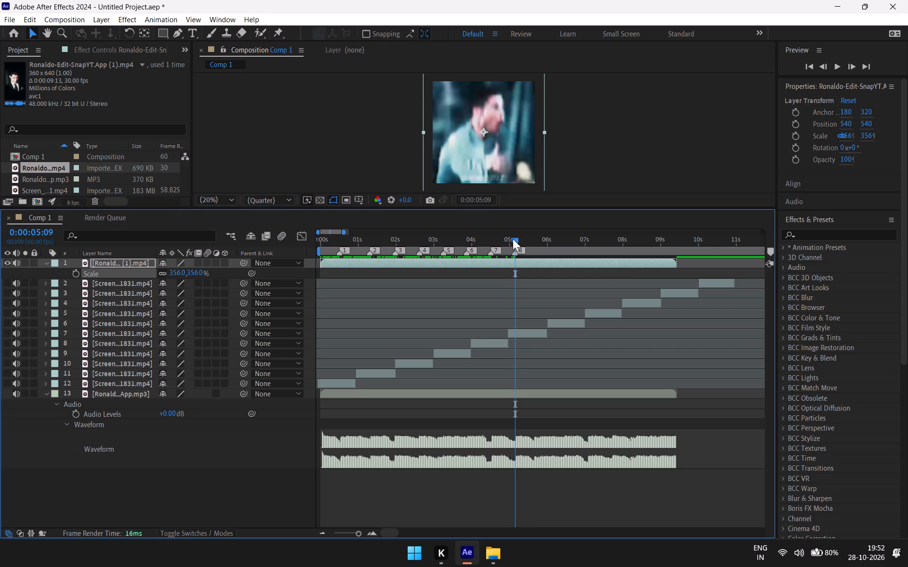
Add a composition marker at 0:00:05:47, where the Ronaldo video's bicycle-kick shot transitions out.
left_click_drag(514, 238, 530, 232)
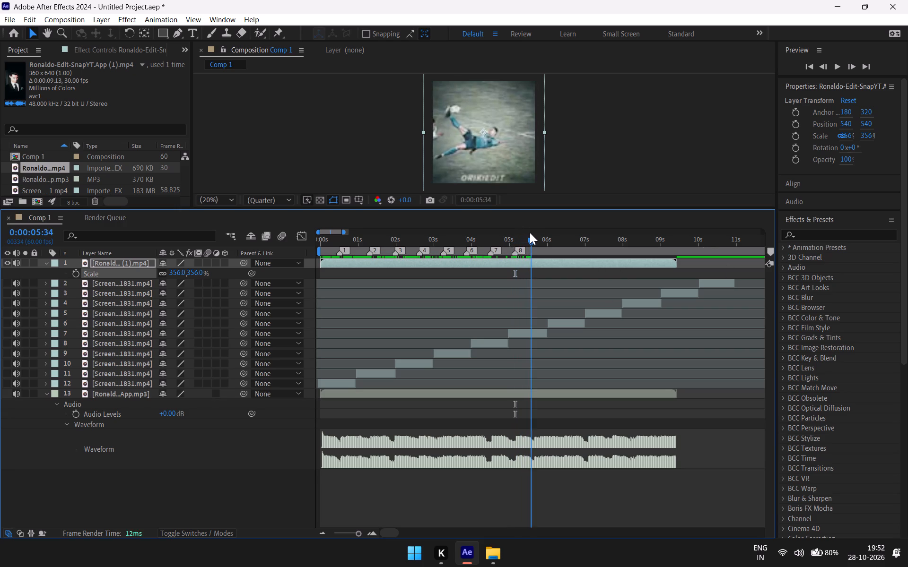
left_click_drag(530, 232, 535, 226)
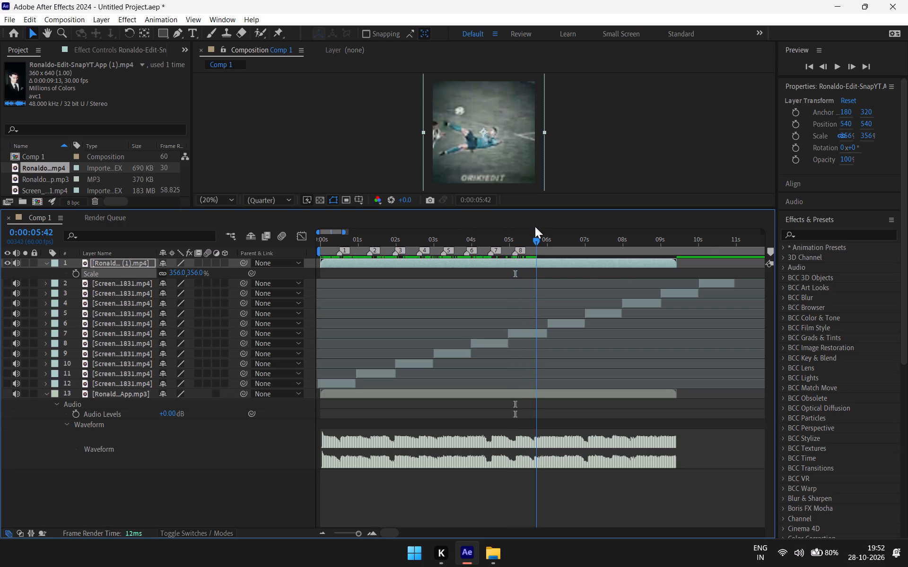
left_click_drag(535, 226, 523, 254)
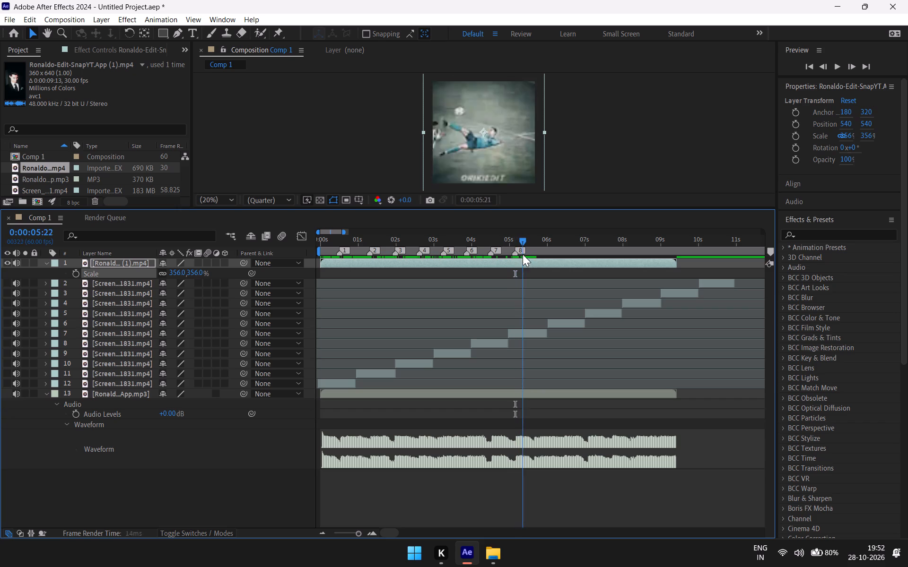
left_click_drag(523, 254, 536, 241)
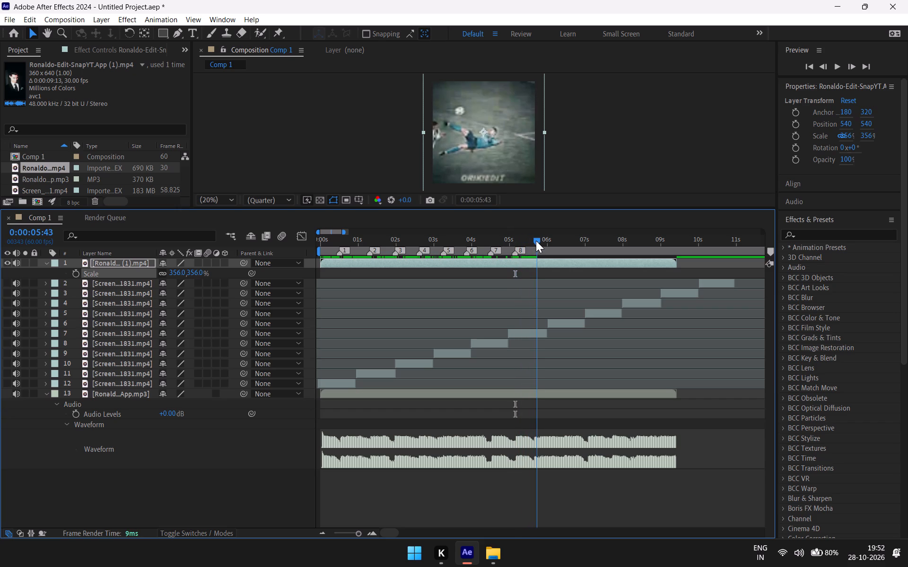
left_click_drag(536, 241, 537, 239)
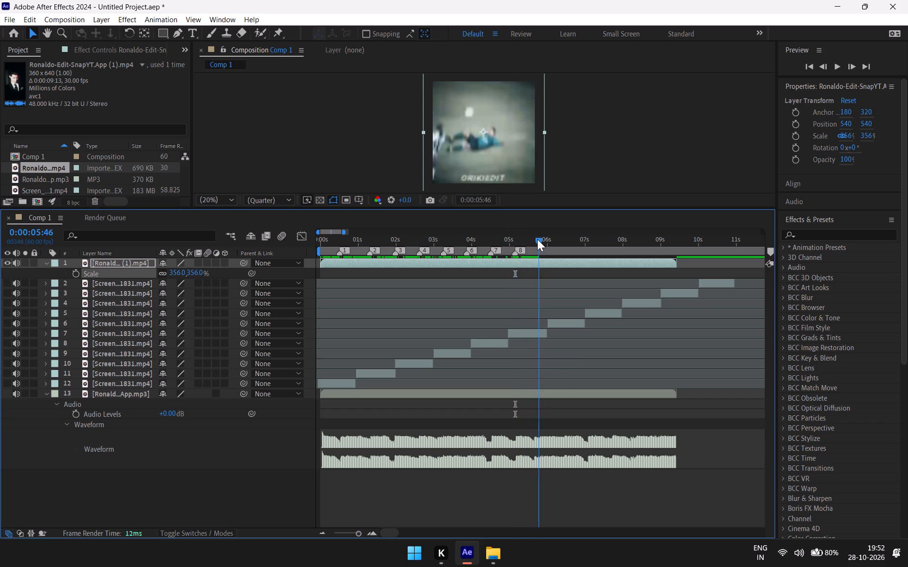
left_click_drag(537, 239, 539, 238)
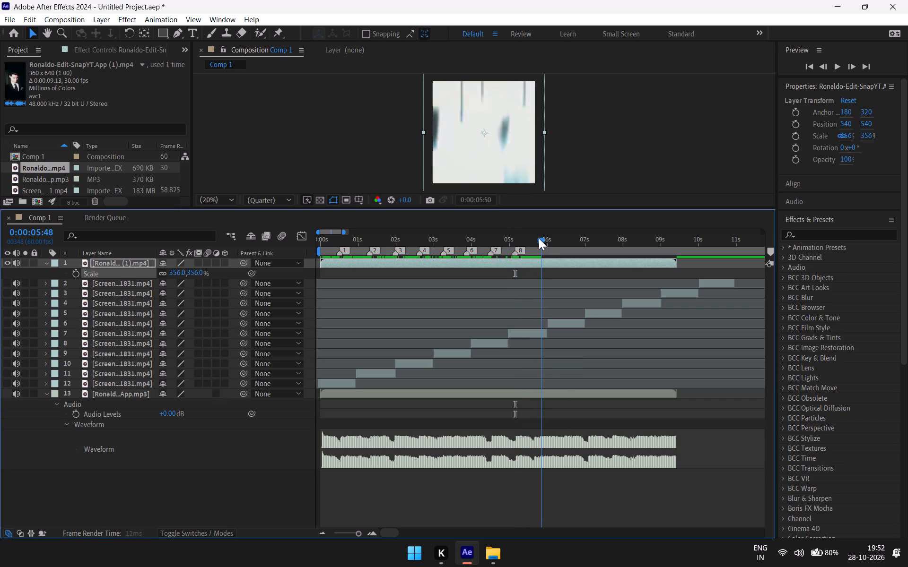
left_click_drag(539, 238, 539, 239)
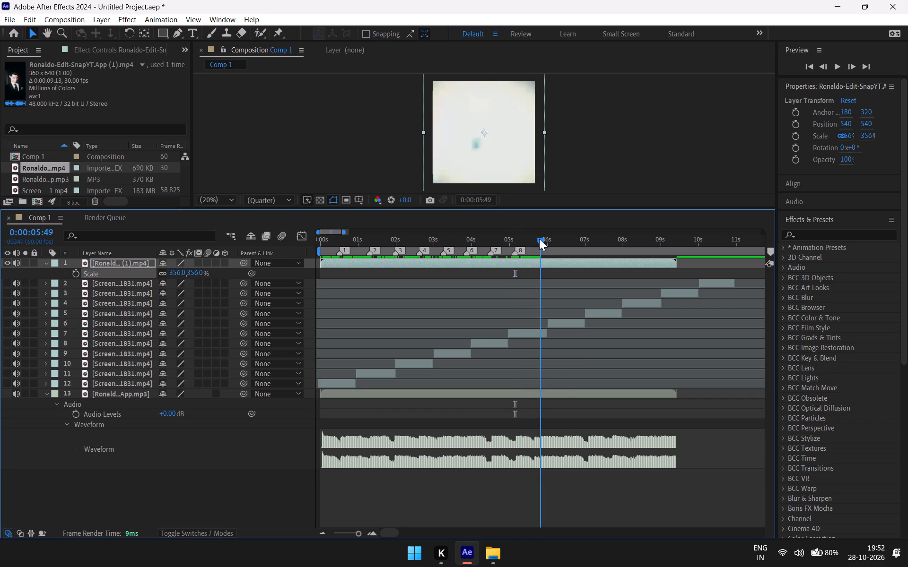
left_click_drag(539, 239, 538, 242)
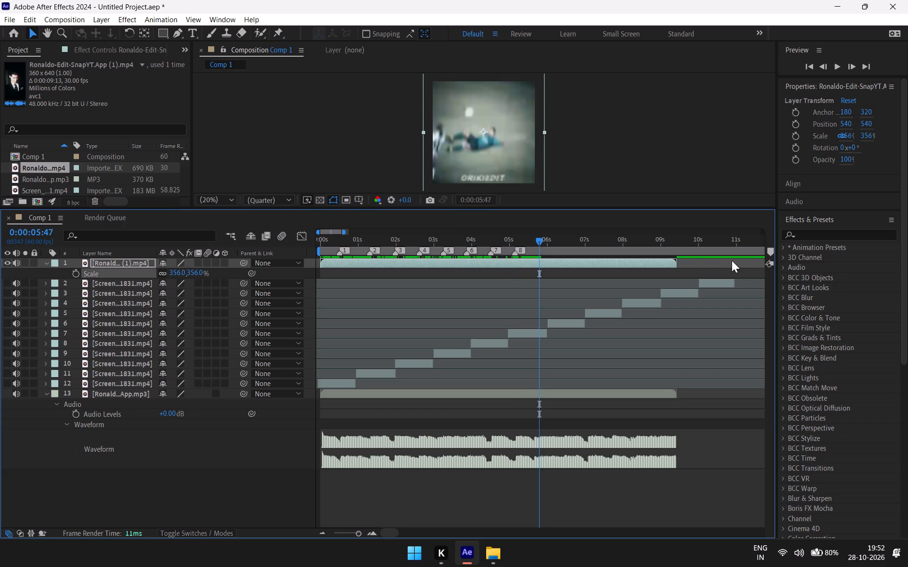
left_click(767, 249)
Add a composition marker at 0:00:06:24, where the Ronaldo video's hand-on-chest shot transitions out.
left_click_drag(541, 238, 543, 237)
left_click_drag(543, 237, 550, 231)
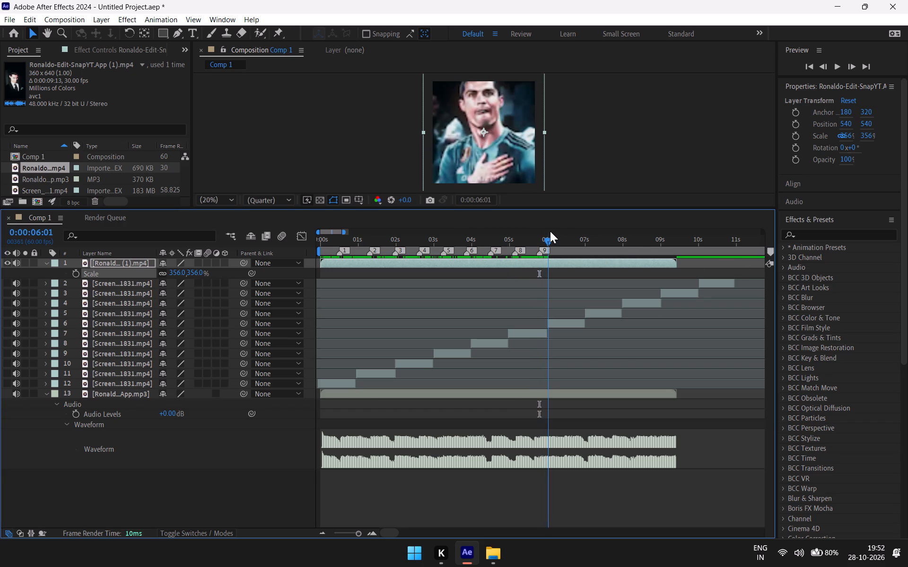
left_click_drag(550, 231, 559, 217)
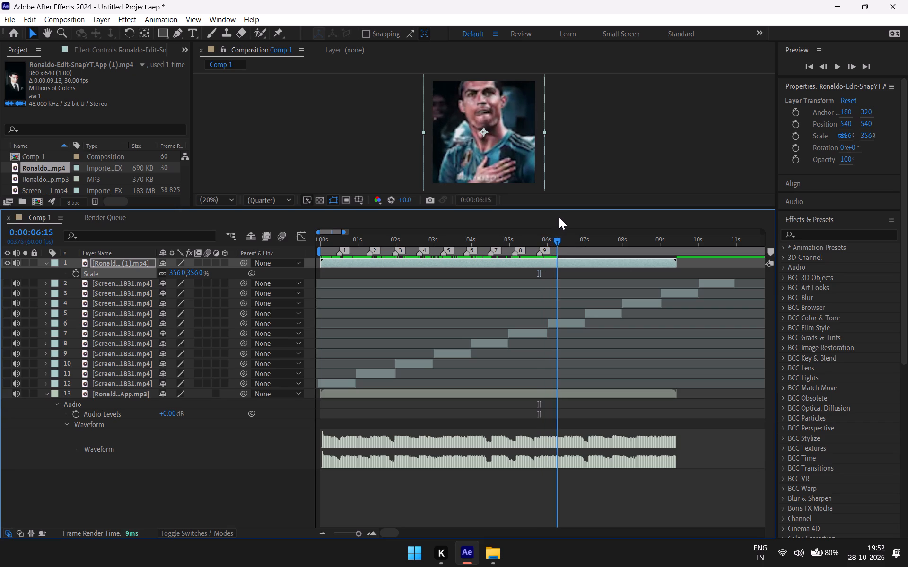
left_click_drag(559, 217, 557, 226)
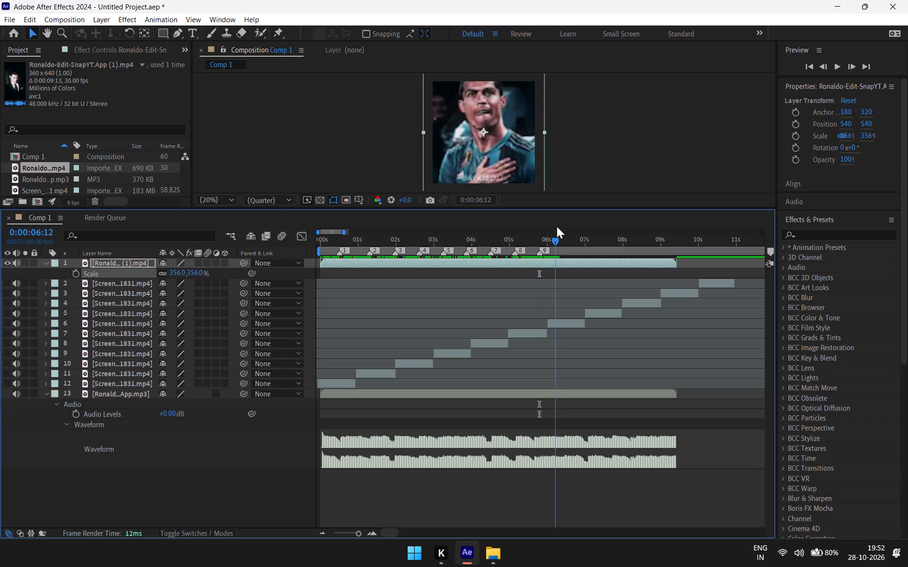
left_click_drag(557, 226, 566, 216)
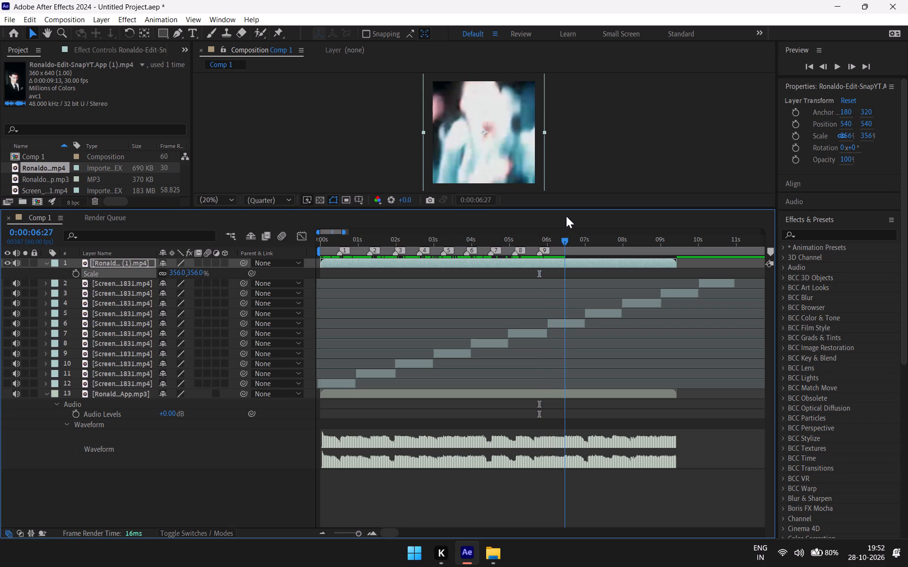
left_click_drag(566, 216, 564, 218)
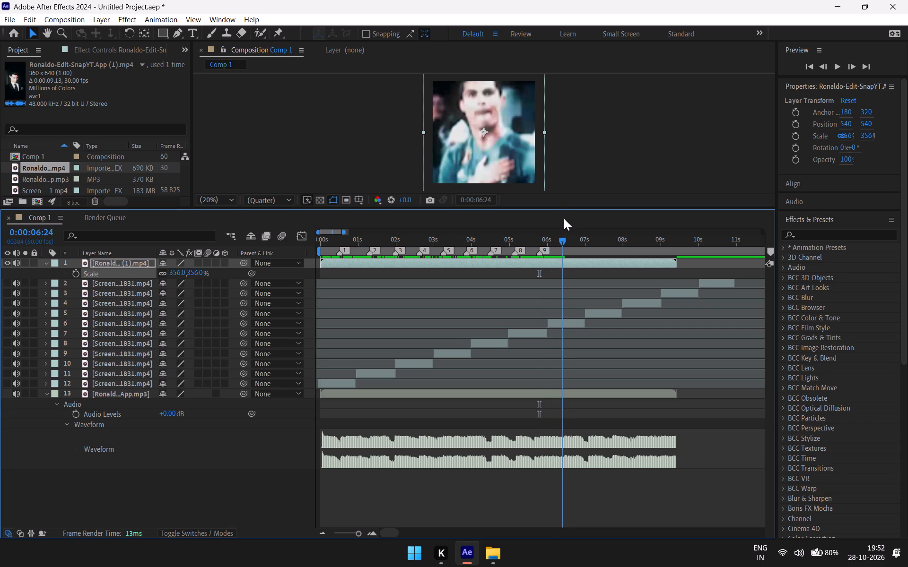
left_click_drag(564, 218, 564, 218)
left_click(768, 252)
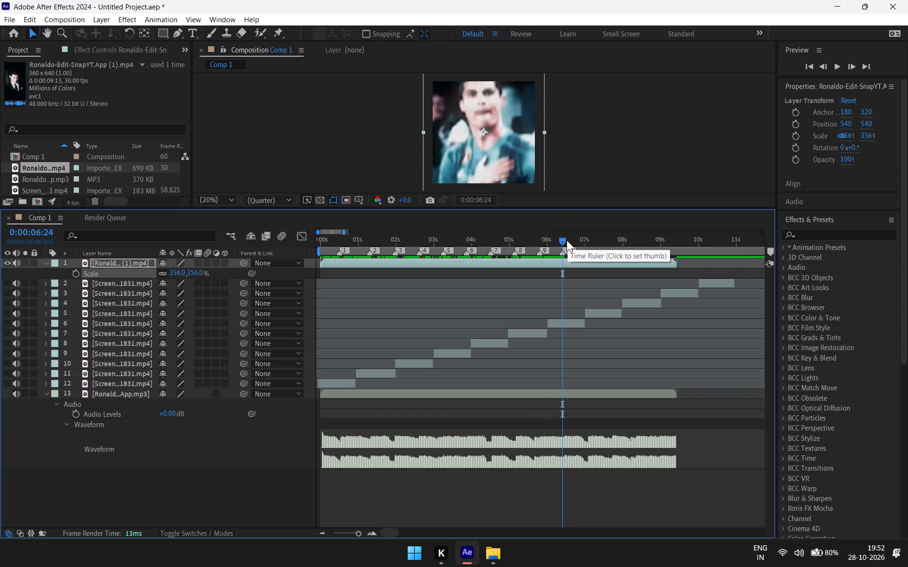
Add a composition marker at 0:00:07:03, just before the Ronaldo video's striped-jersey shout shot changes.
left_click_drag(566, 240, 581, 225)
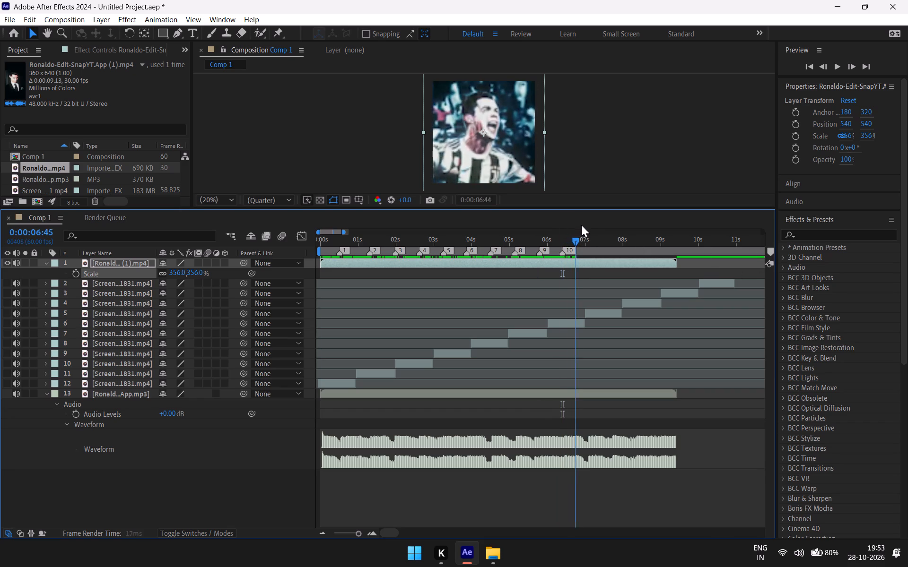
left_click_drag(581, 225, 590, 217)
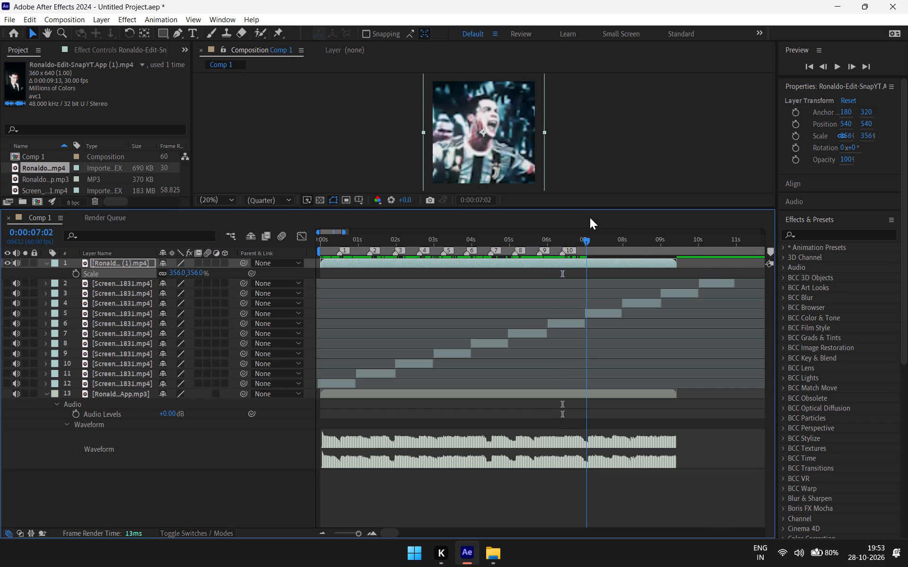
left_click_drag(590, 217, 591, 216)
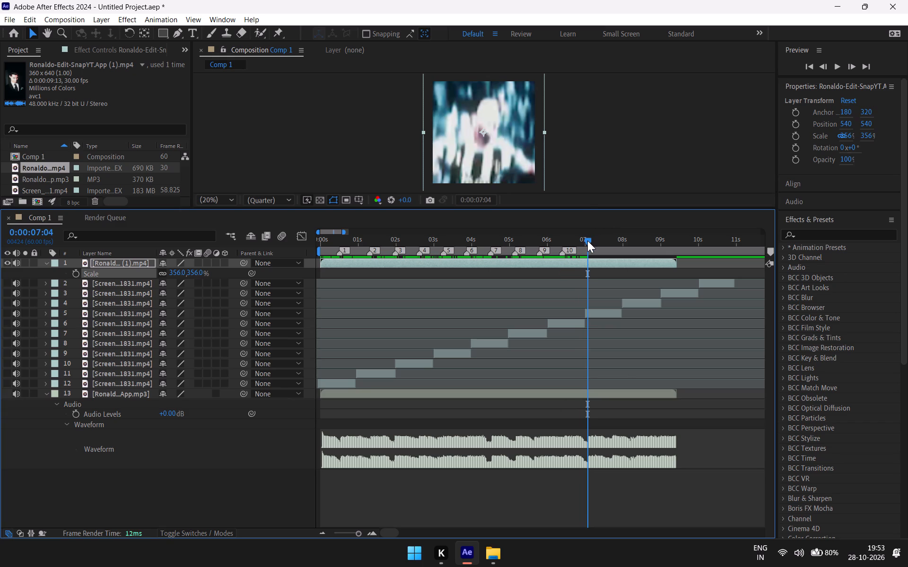
key("ctrl+Left")
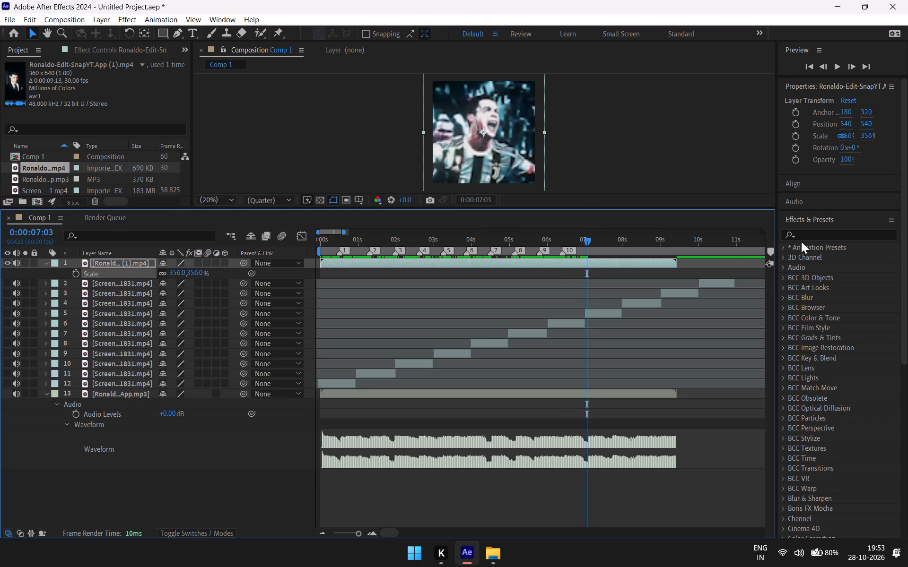
left_click(769, 251)
Add a composition marker at 0:00:07:42, where the Ronaldo video's red-jersey knee-slide shot transitions out.
left_click_drag(588, 238, 595, 242)
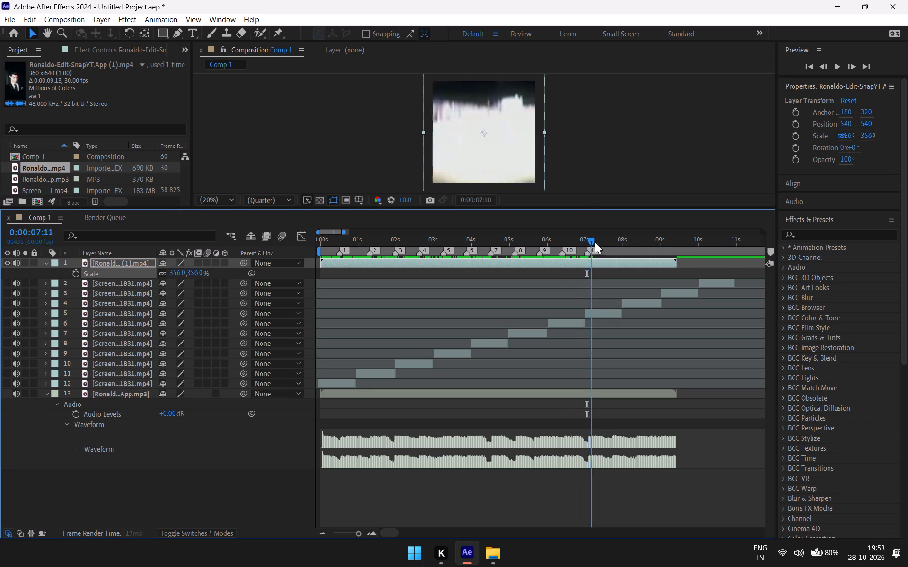
left_click_drag(595, 242, 607, 243)
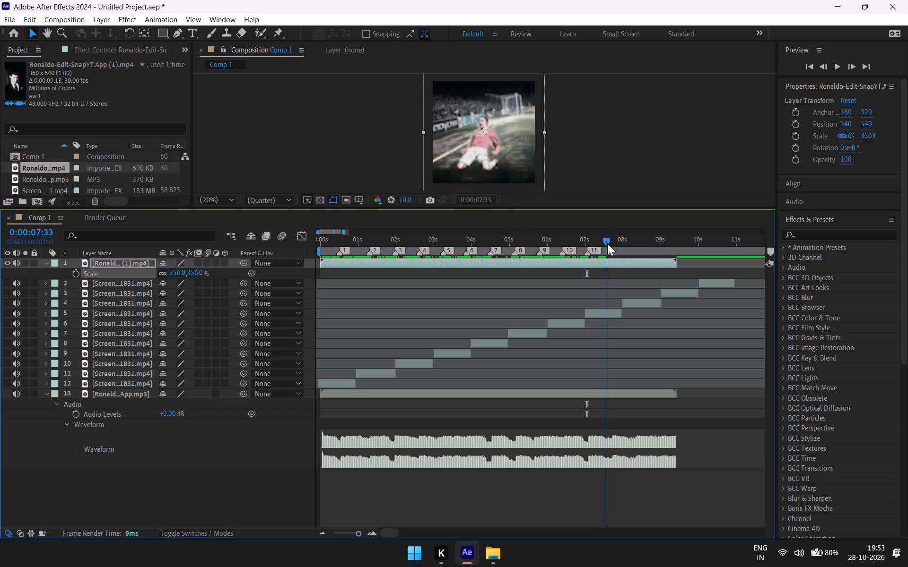
left_click_drag(607, 243, 611, 242)
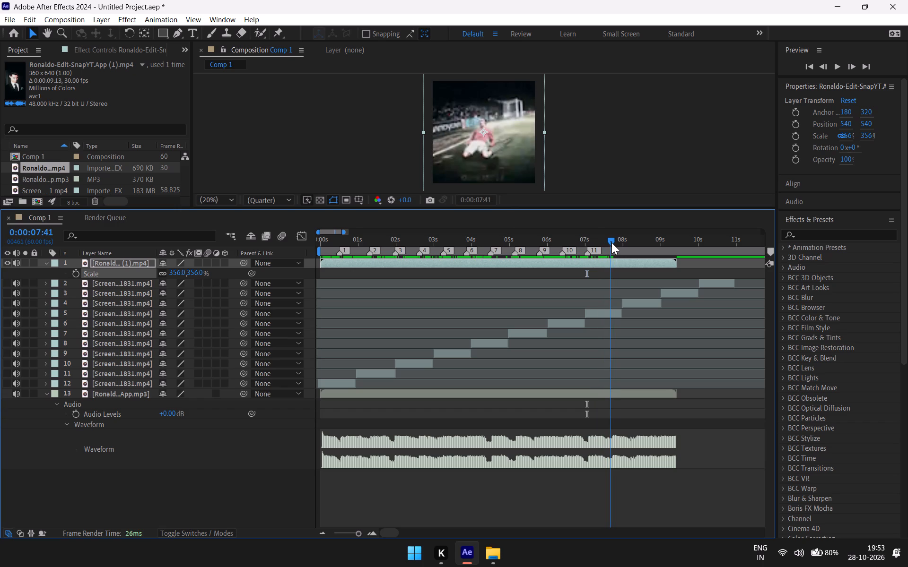
left_click_drag(611, 242, 612, 242)
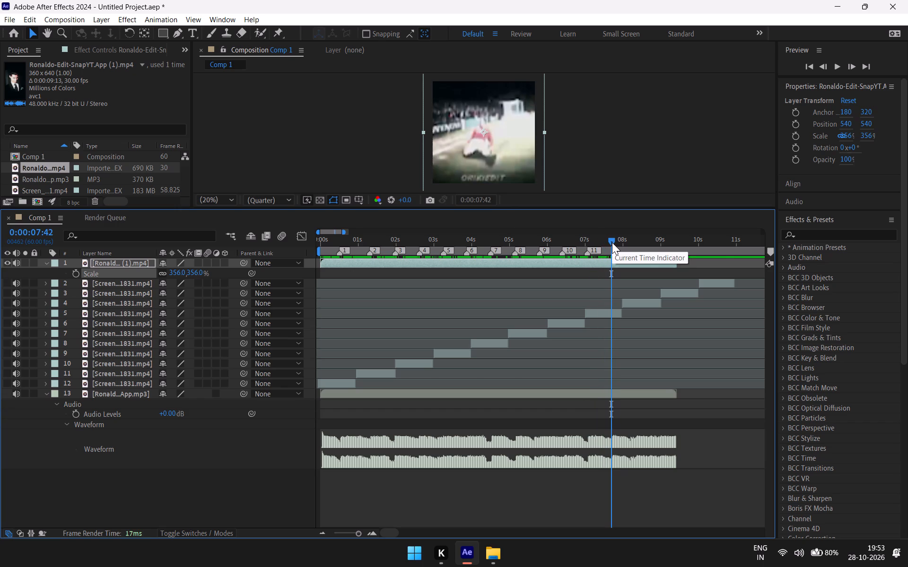
left_click(770, 253)
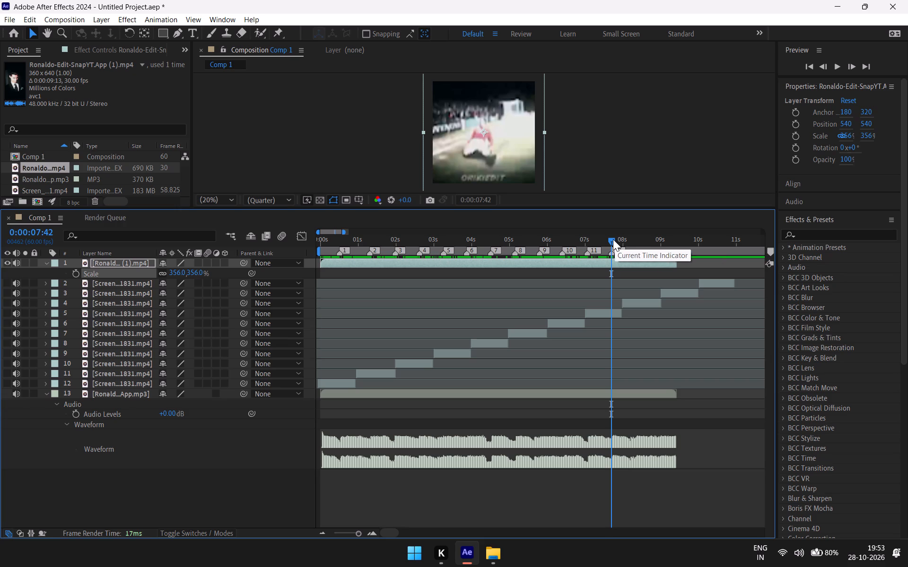
Add a composition marker at 0:00:08:21, at the end of the Ronaldo video's shirtless shot.
left_click_drag(613, 239, 629, 241)
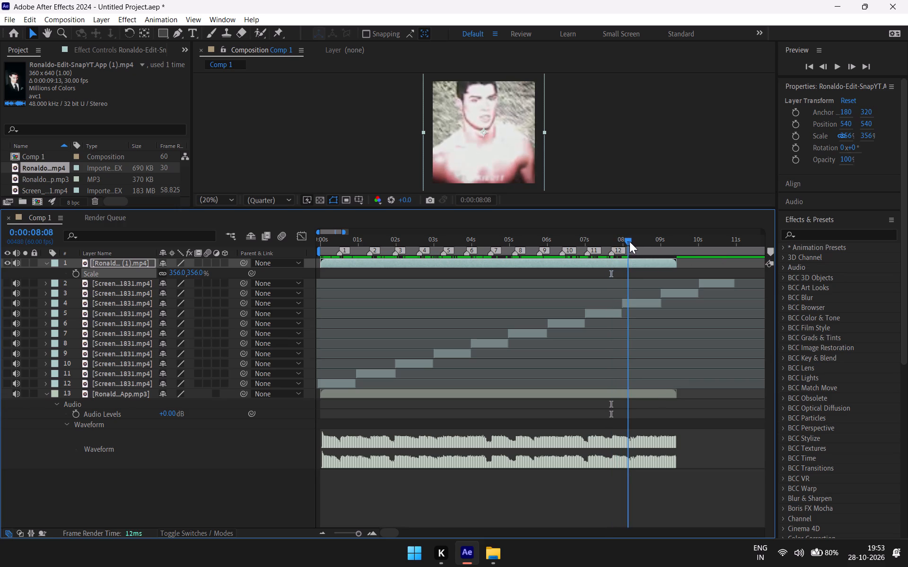
left_click_drag(629, 241, 634, 241)
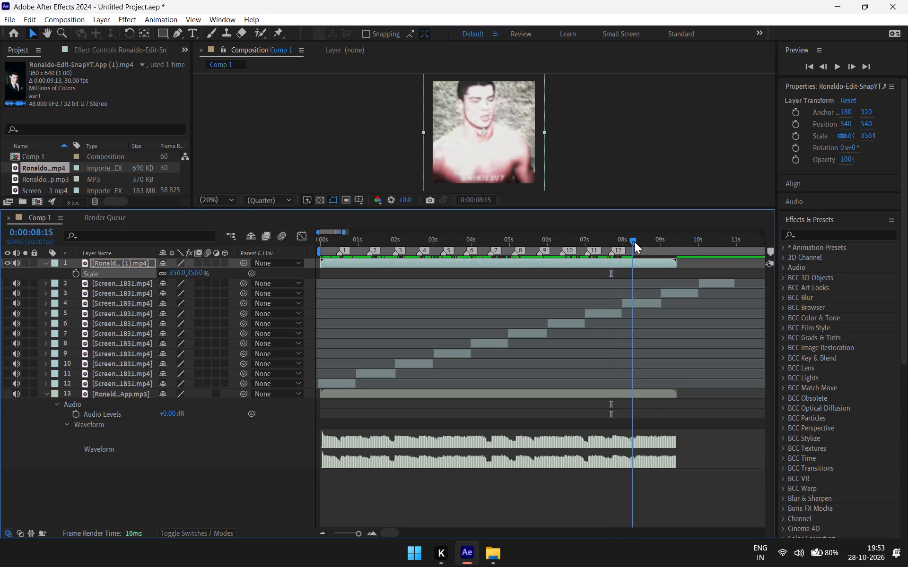
left_click_drag(634, 241, 637, 241)
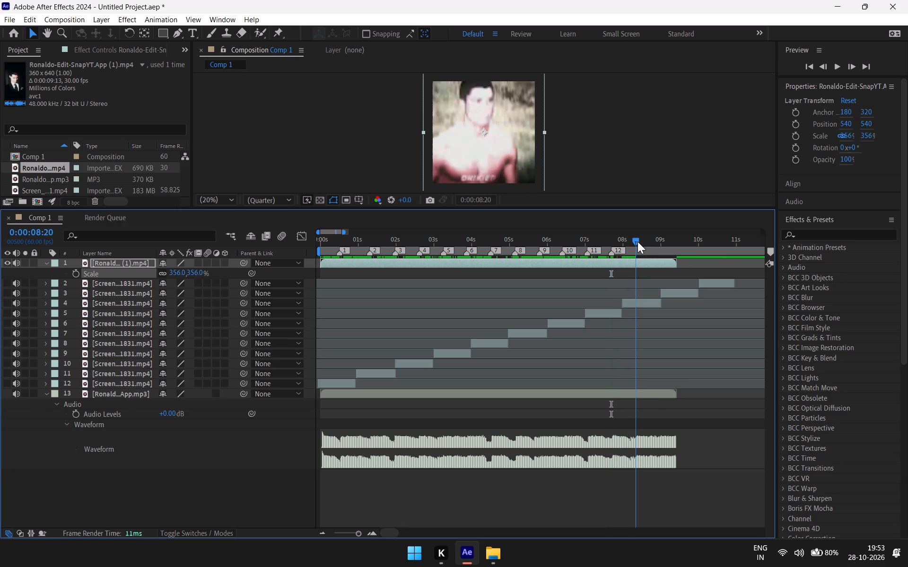
left_click_drag(637, 241, 638, 241)
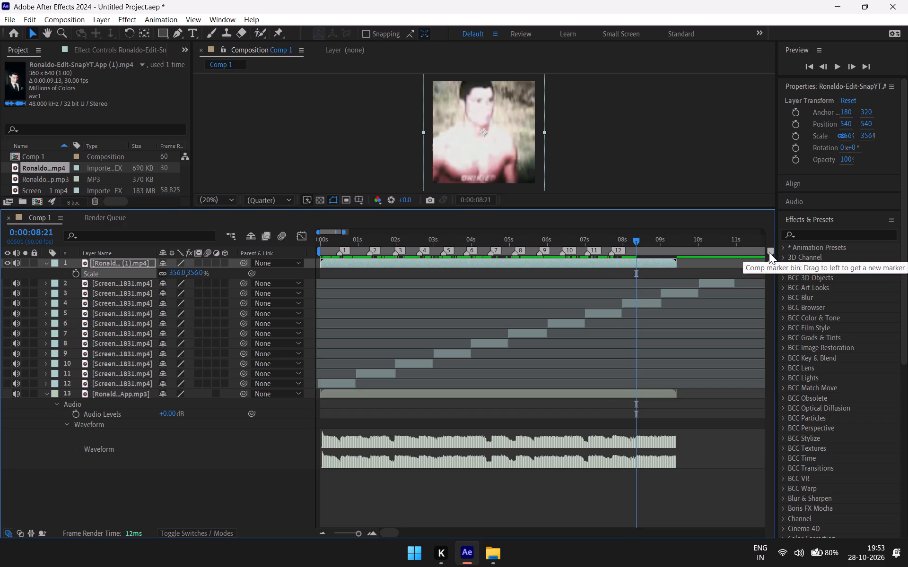
left_click(769, 251)
Add a composition marker at 0:00:09:02, where the Ronaldo video's white-shirt shot cuts to the blank white frame.
left_click_drag(634, 239, 635, 239)
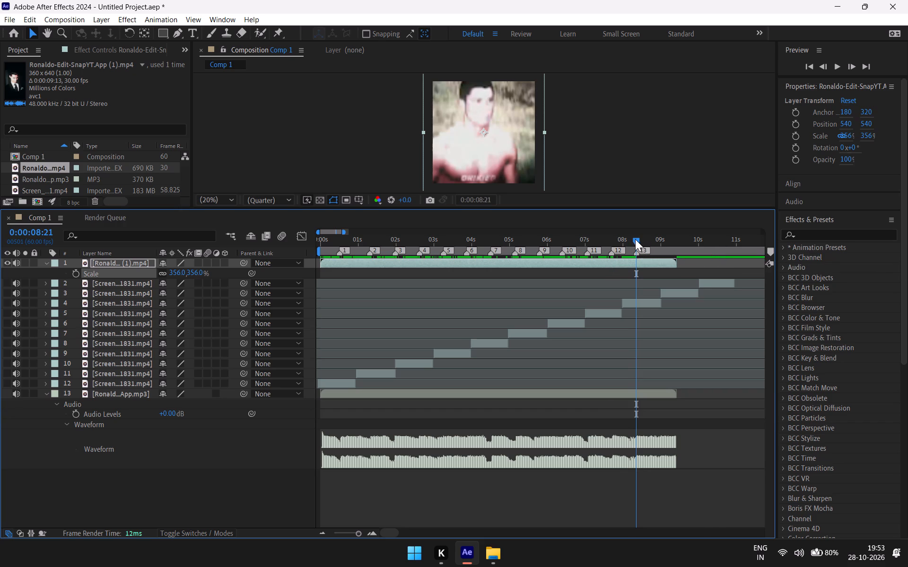
left_click_drag(635, 239, 641, 241)
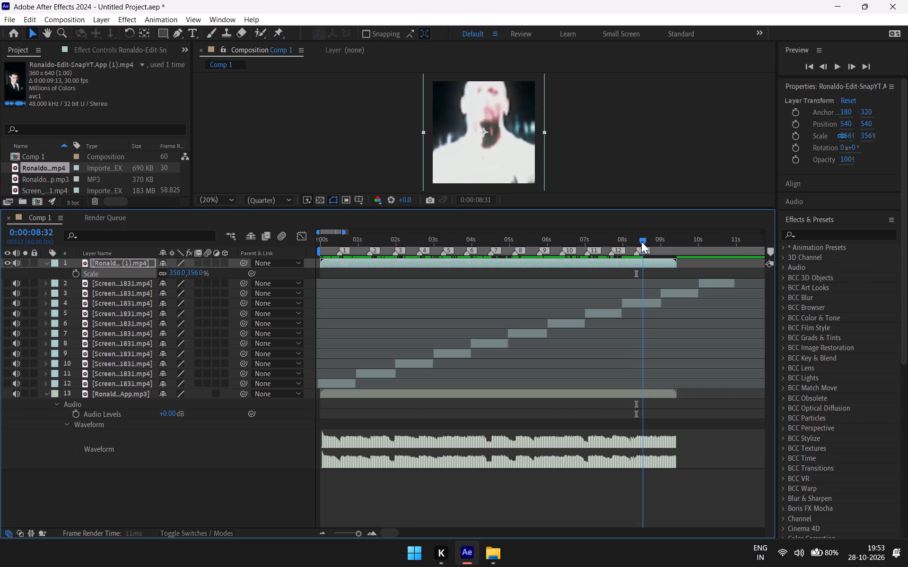
left_click_drag(641, 241, 646, 243)
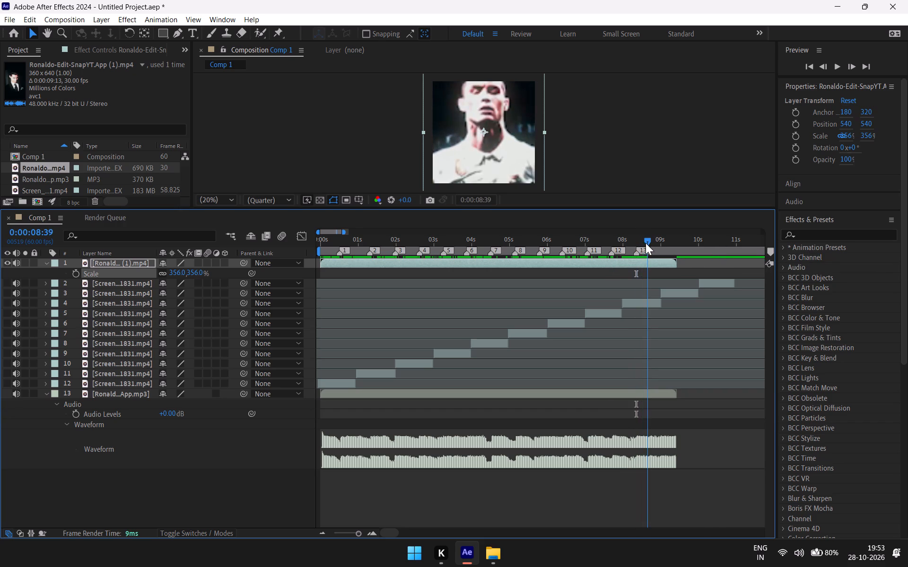
left_click_drag(646, 243, 635, 232)
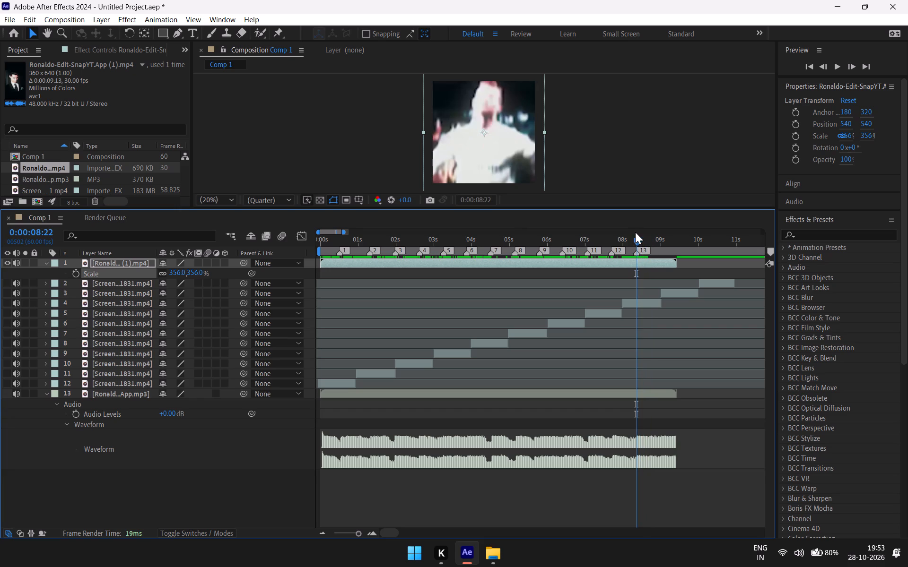
left_click_drag(635, 232, 641, 230)
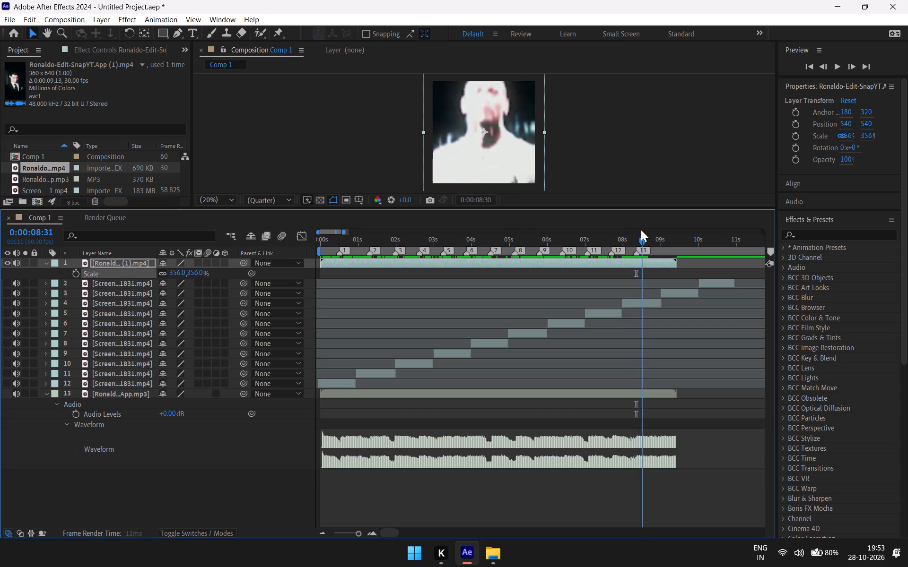
left_click_drag(641, 230, 655, 231)
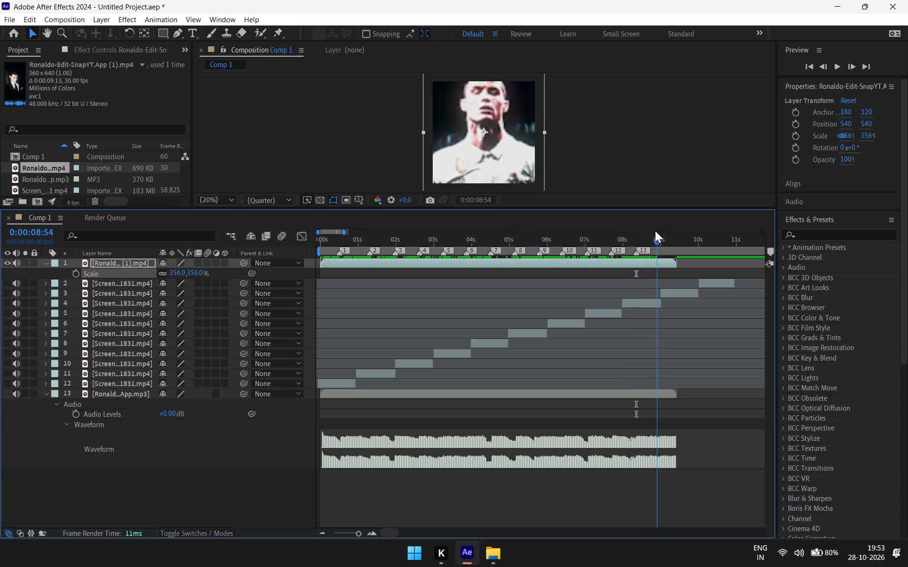
left_click_drag(655, 231, 661, 232)
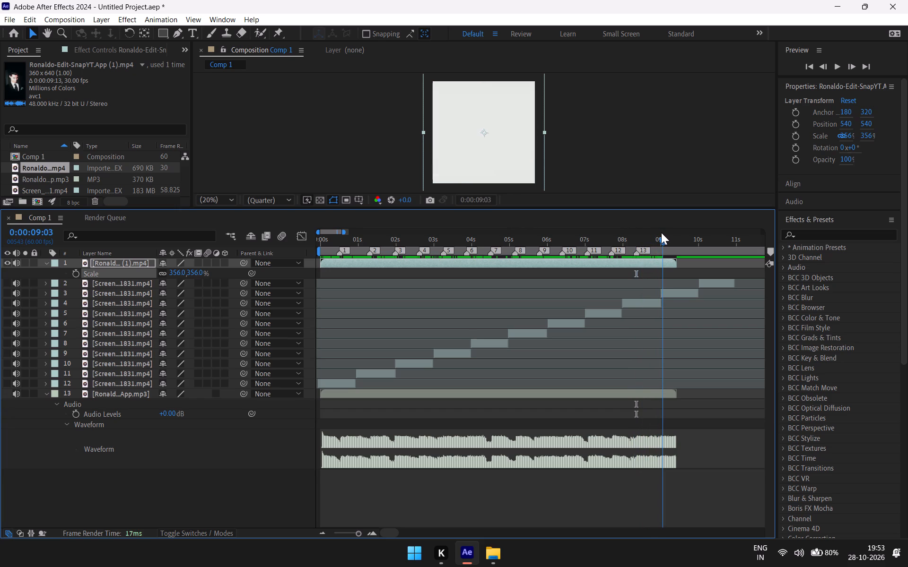
left_click_drag(661, 232, 659, 231)
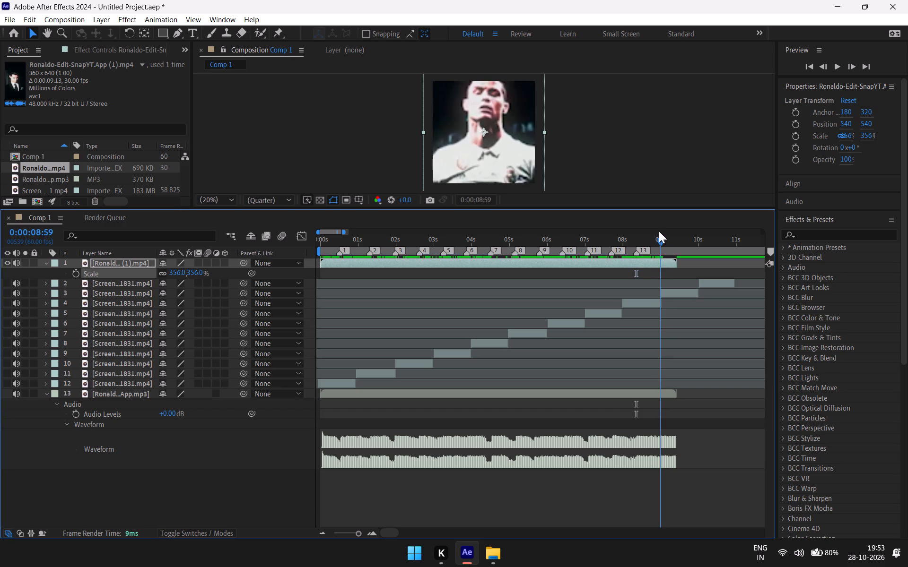
left_click_drag(659, 231, 659, 231)
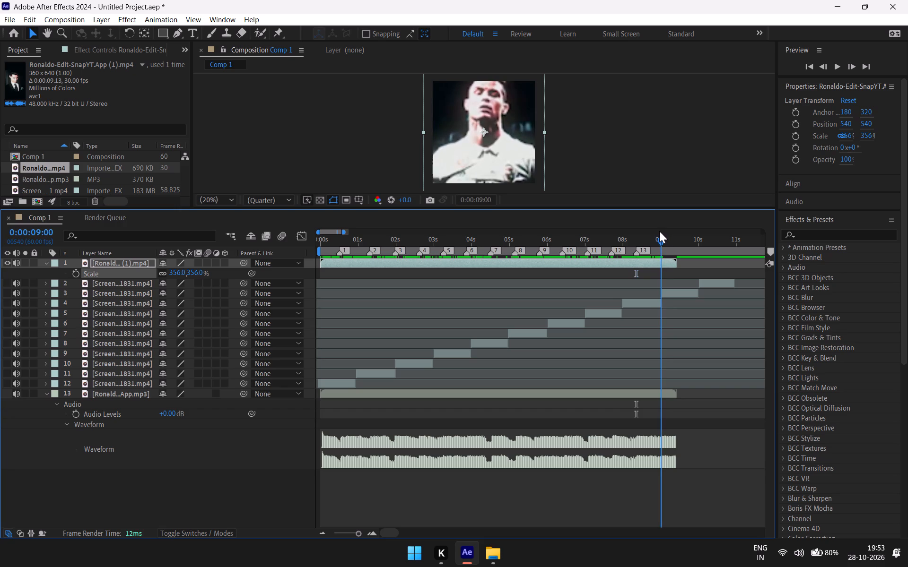
left_click_drag(659, 231, 660, 231)
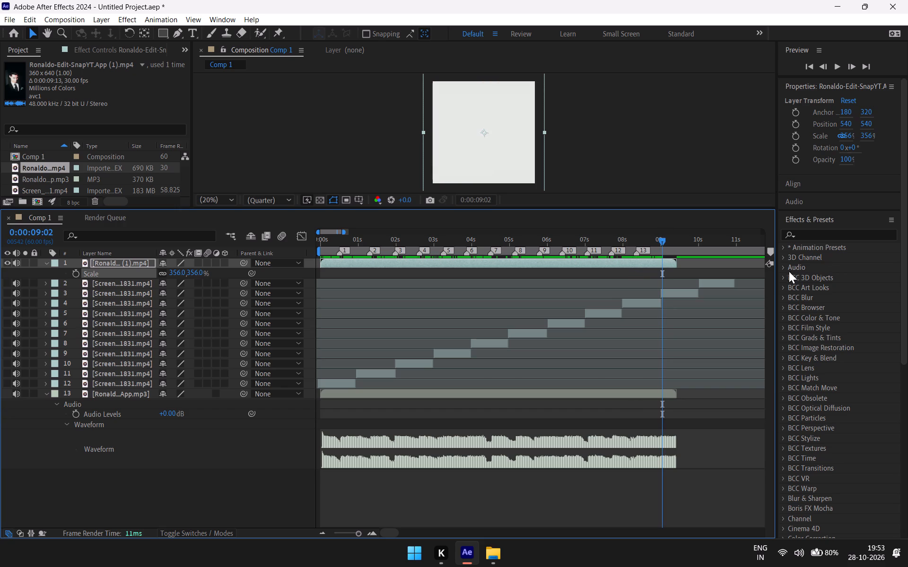
left_click(771, 248)
Delete the reference Ronaldo video layer from Comp 1, keeping the screen recording clips and the audio layer.
scroll(543, 330, "up", 1)
right_click(141, 258)
left_click(110, 262)
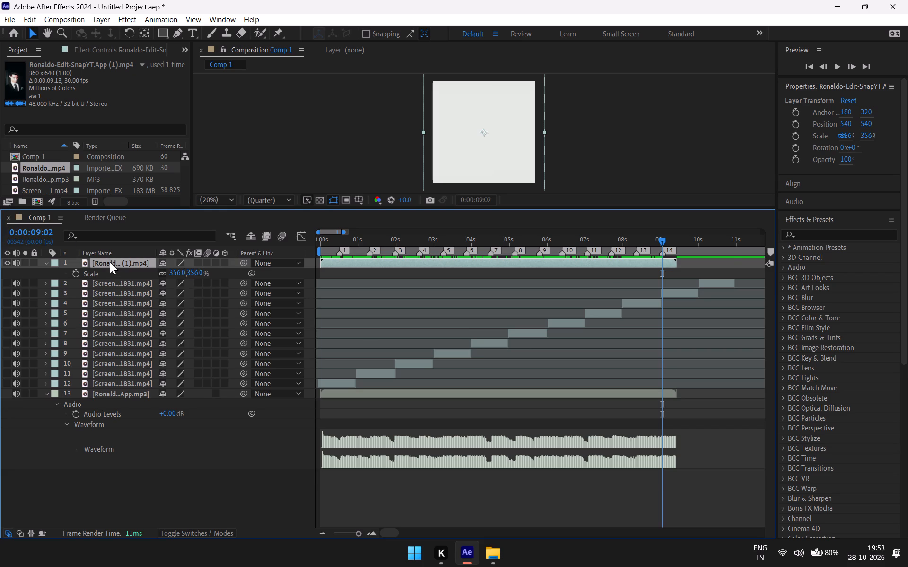
key("BackSpace")
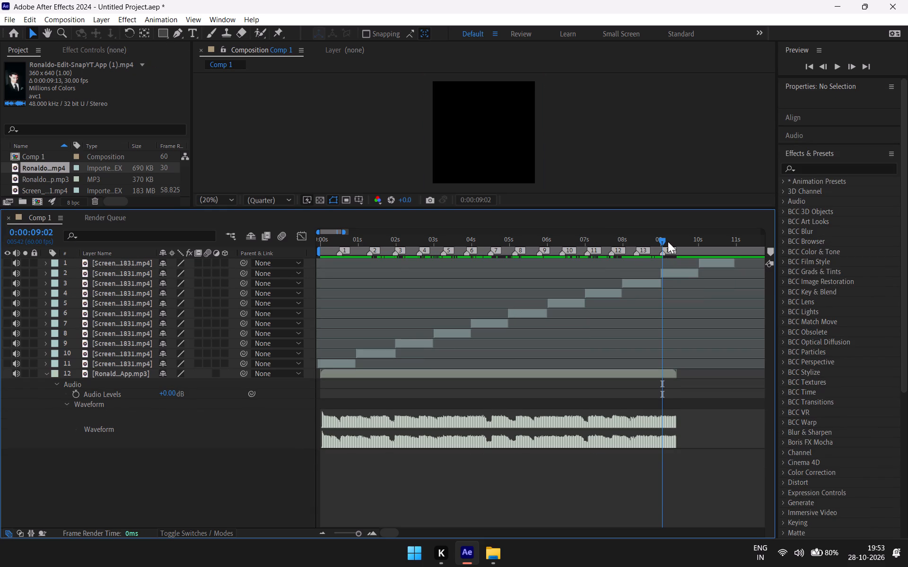
Collapse the audio layer's waveform and audio properties in the Comp 1 timeline.
left_click_drag(662, 240, 232, 288)
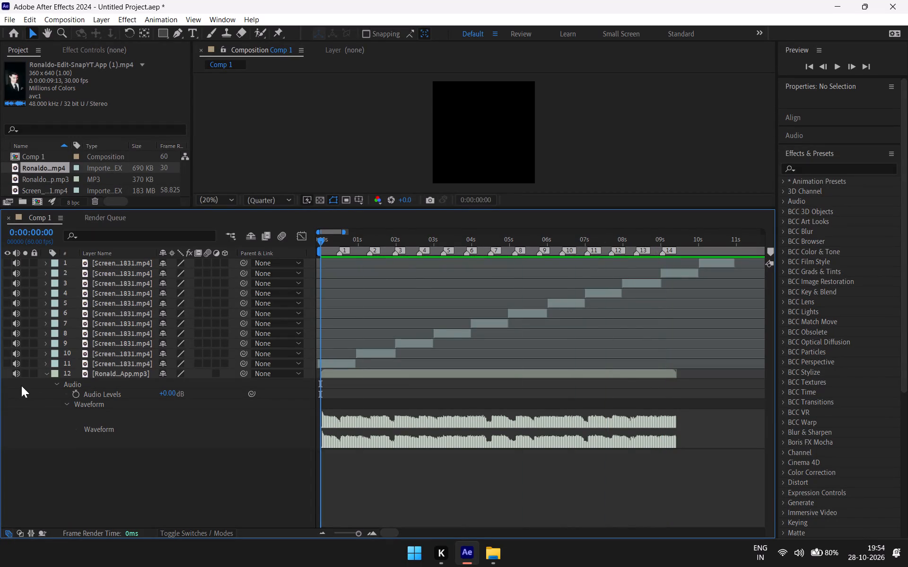
left_click(56, 381)
left_click(47, 372)
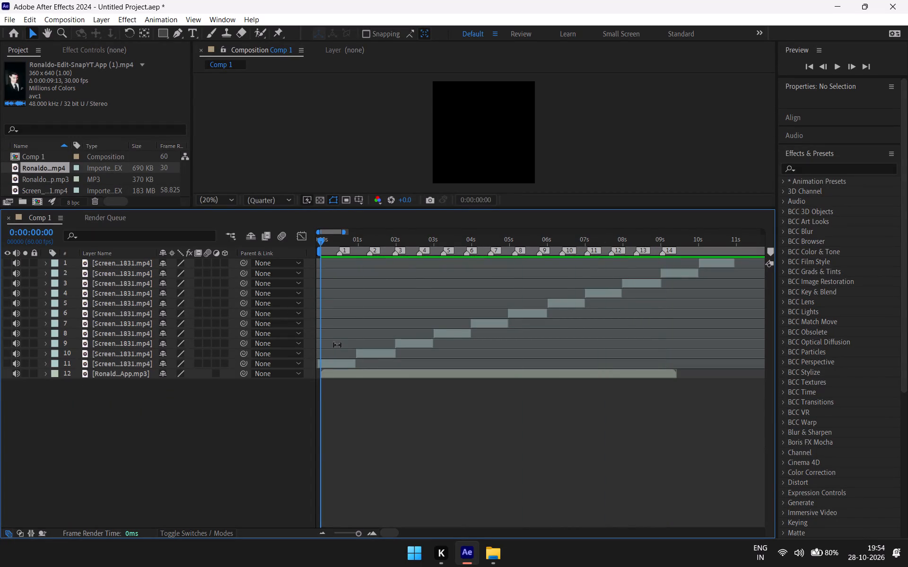
Turn on video visibility for all eleven screen recording layers in Comp 1.
left_click_drag(320, 235, 294, 245)
left_click_drag(318, 240, 299, 249)
key("space")
key("space")
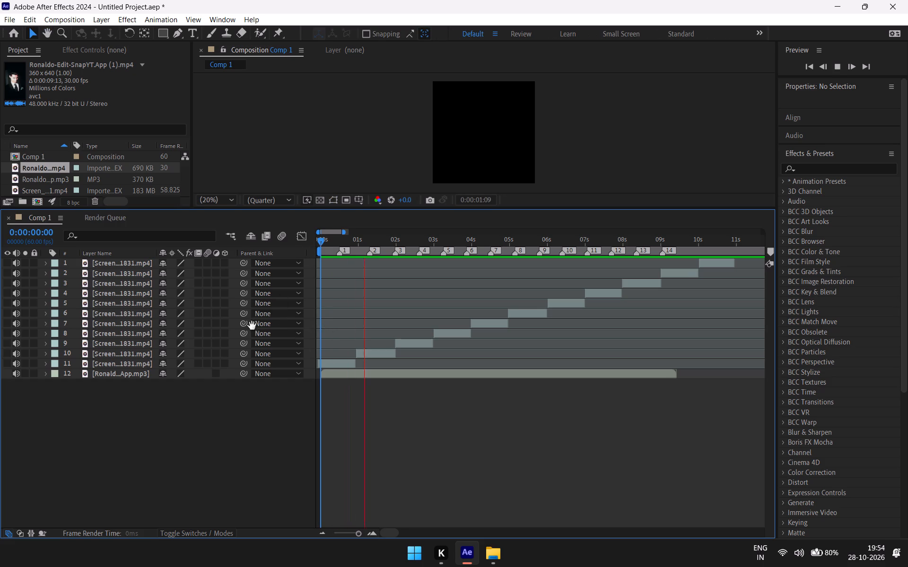
left_click(5, 258)
left_click(5, 269)
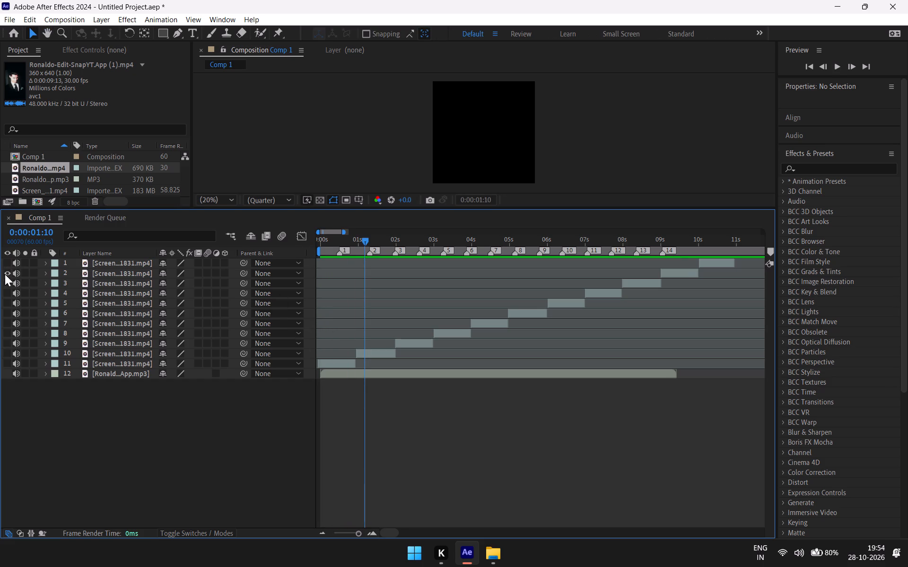
left_click(6, 263)
left_click(6, 281)
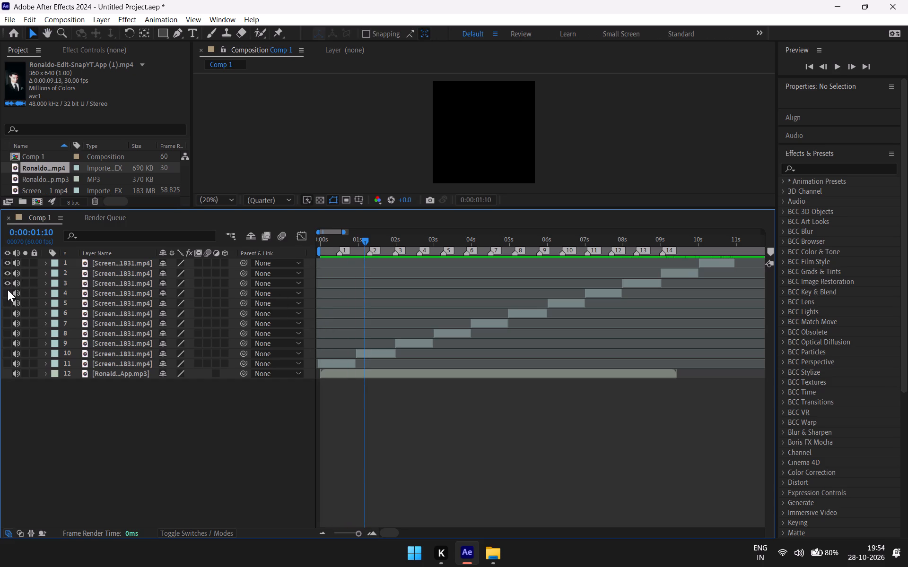
left_click(7, 294)
left_click(5, 302)
left_click(4, 324)
left_click(4, 311)
left_click(5, 329)
left_click(5, 347)
left_click(6, 353)
left_click(5, 361)
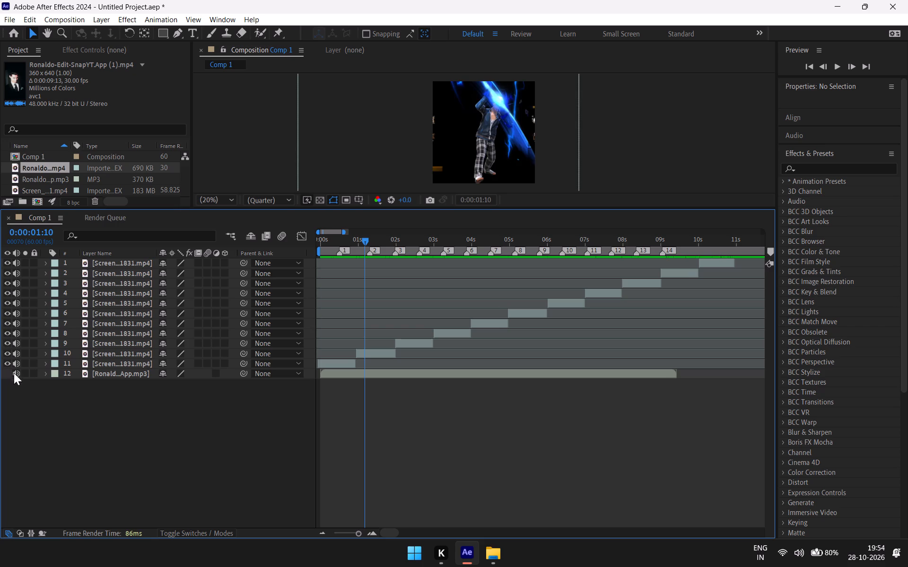
Mute the audio of all eleven screen recording layers, leaving only the MP3 music layer audible.
left_click_drag(367, 234, 356, 242)
left_click(15, 260)
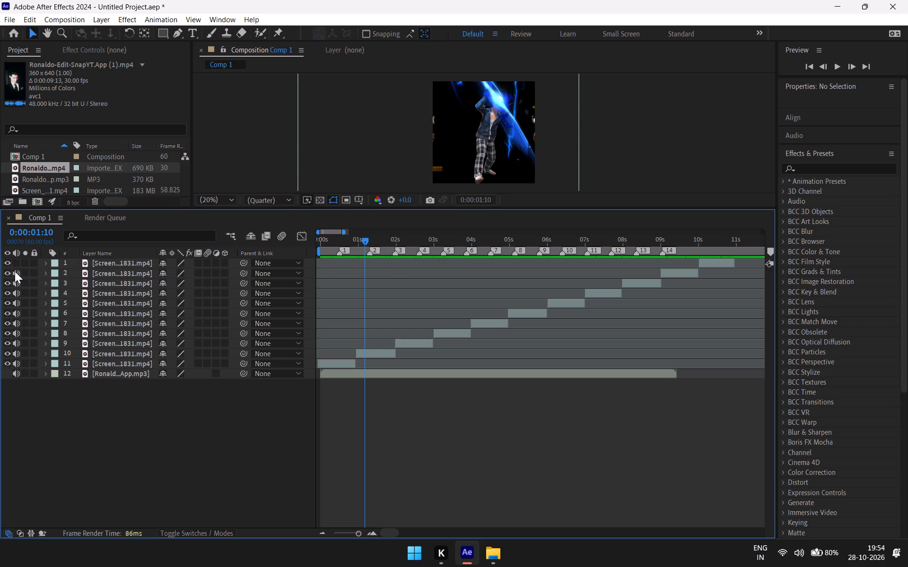
left_click(15, 272)
left_click(14, 283)
left_click(17, 292)
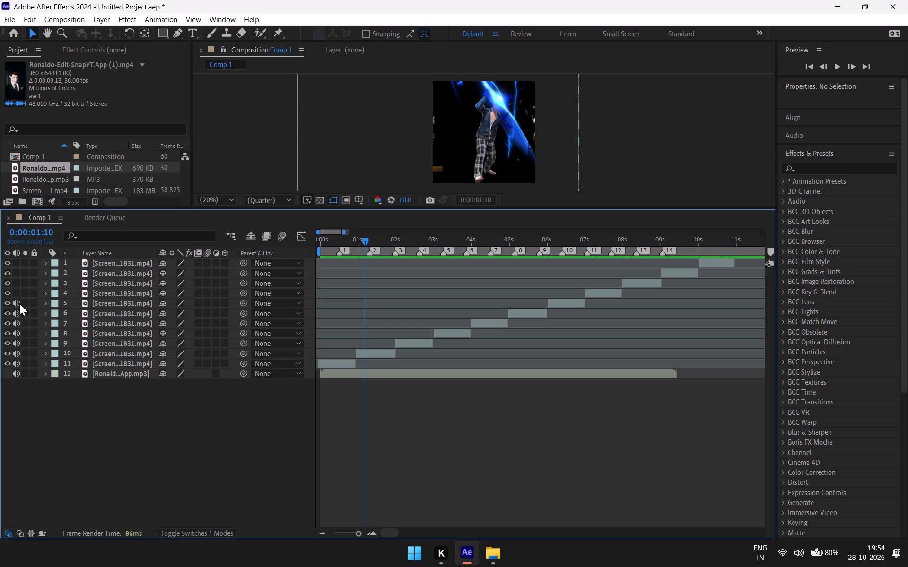
left_click(19, 304)
left_click(16, 313)
left_click(16, 322)
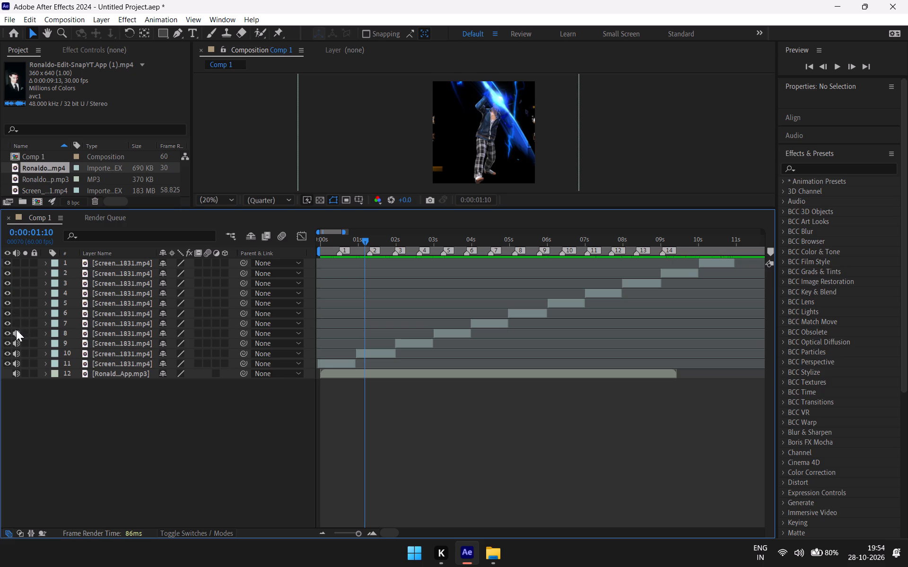
left_click(16, 331)
left_click(15, 345)
left_click(15, 352)
left_click(15, 361)
Return to the composition's first frame and enlarge the Composition viewer by shrinking the timeline's height.
left_click_drag(364, 241, 282, 275)
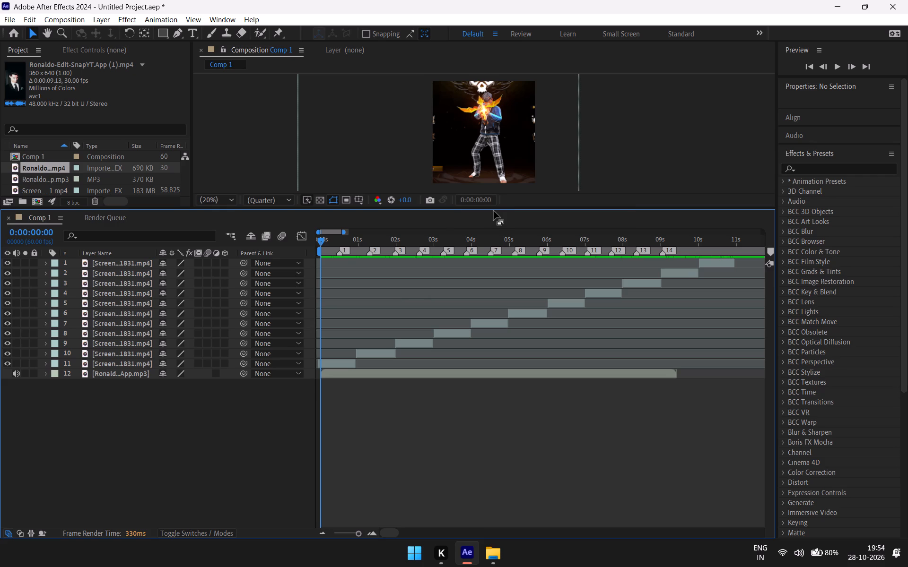
left_click_drag(544, 207, 551, 255)
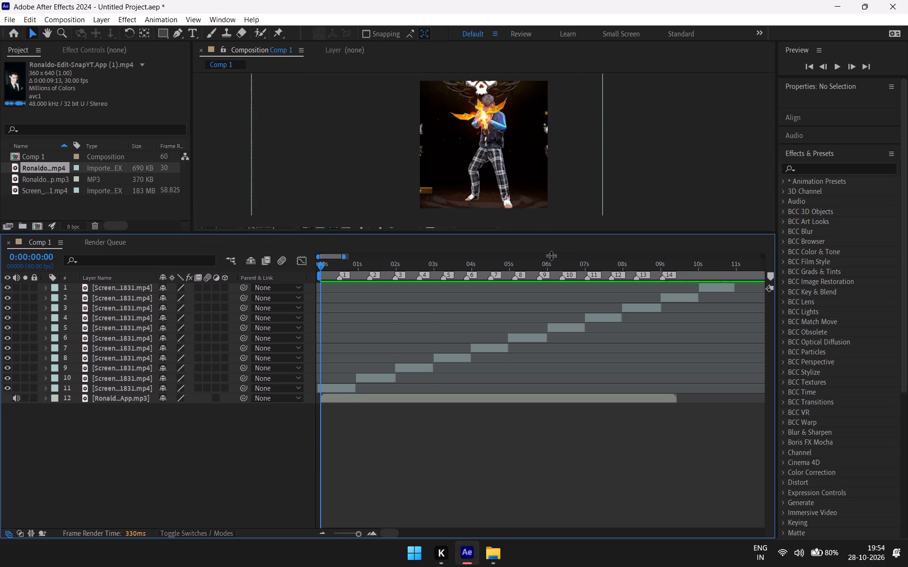
left_click_drag(551, 255, 544, 316)
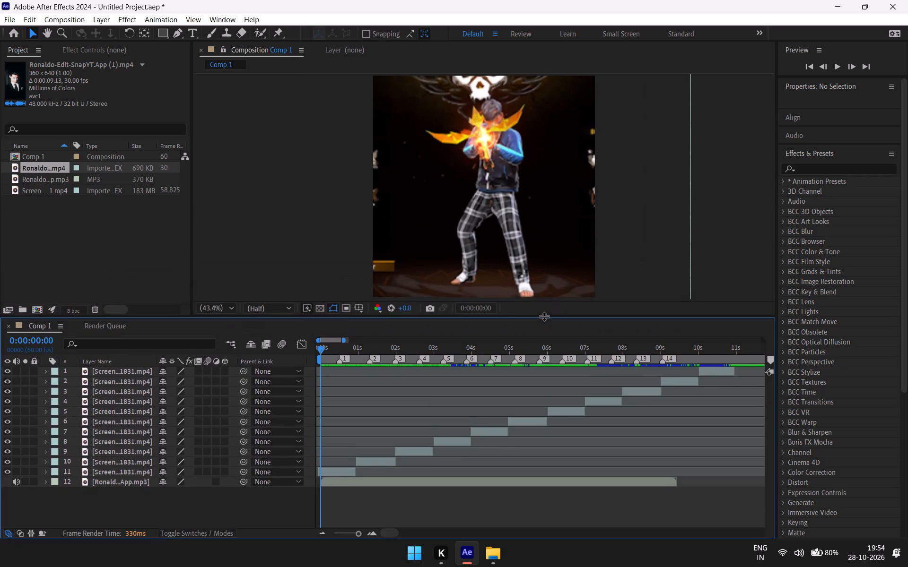
left_click_drag(544, 316, 542, 317)
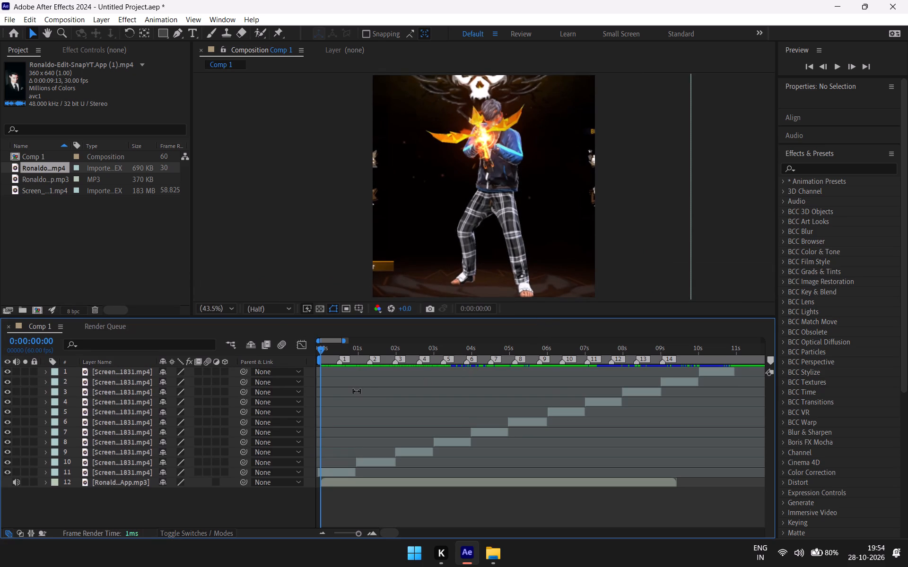
Play Comp 1 from the start to review the screen recording clips against the music and the composition markers.
key("space")
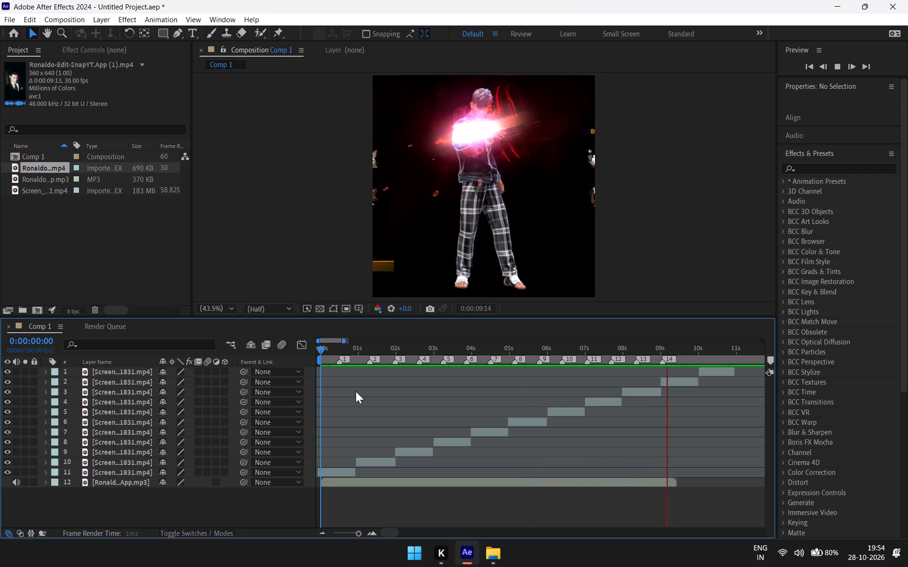
left_click_drag(319, 348, 320, 348)
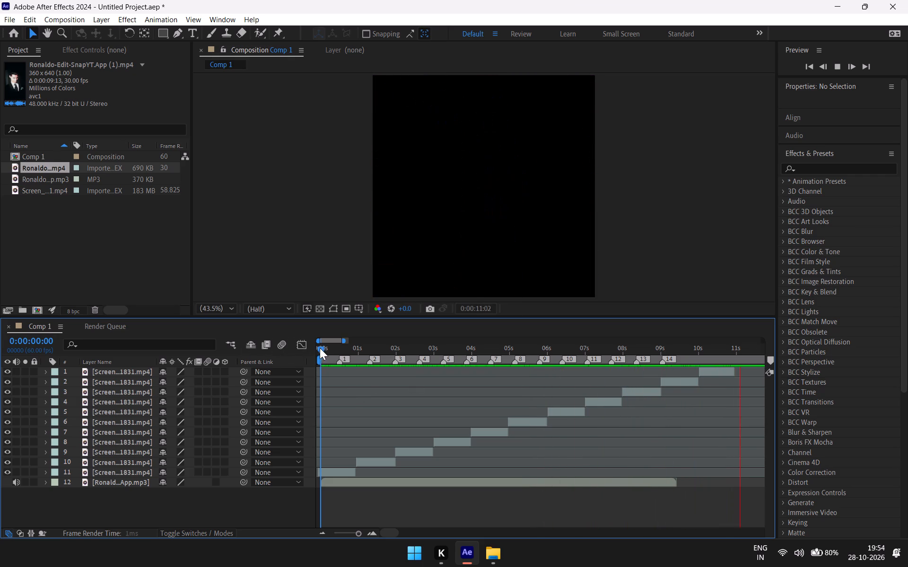
left_click_drag(320, 348, 311, 355)
key("space")
left_click_drag(320, 347, 338, 344)
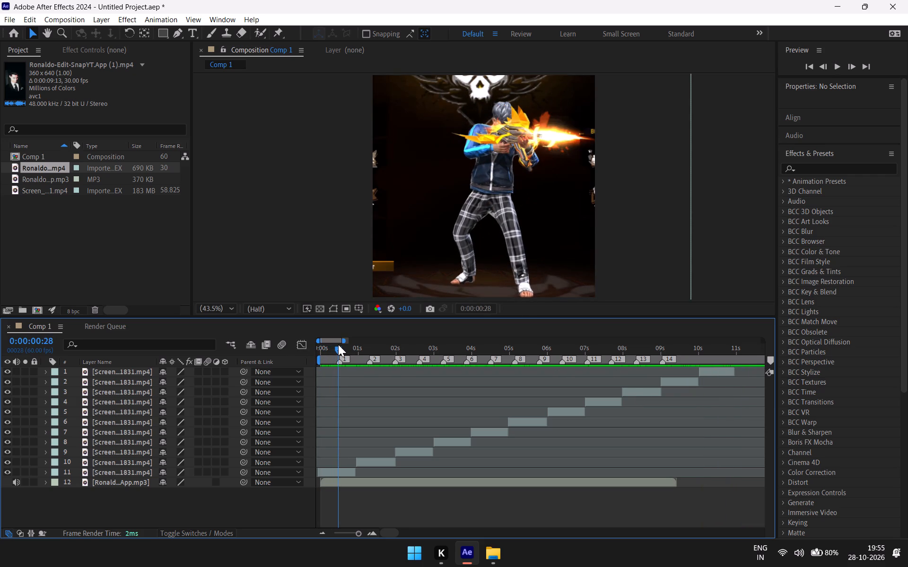
left_click_drag(338, 344, 312, 374)
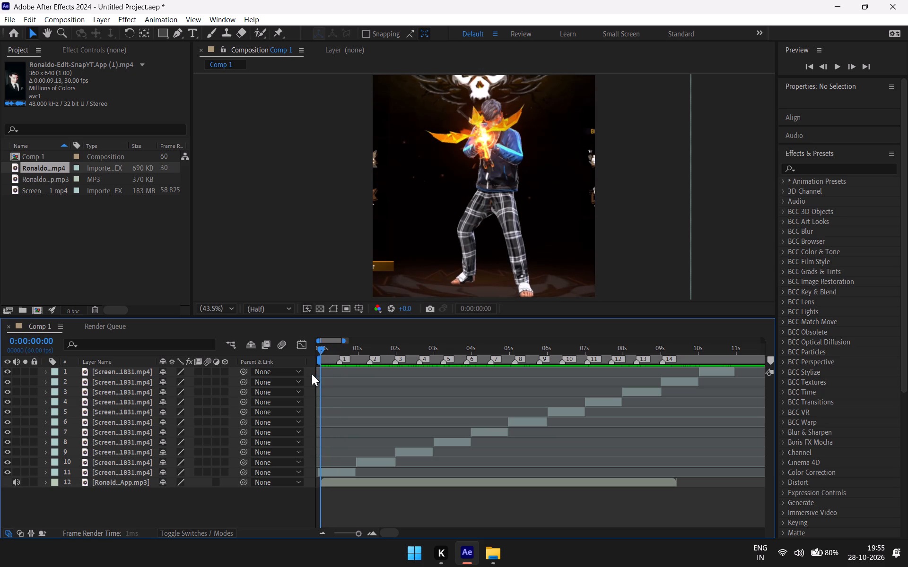
left_click_drag(312, 374, 299, 384)
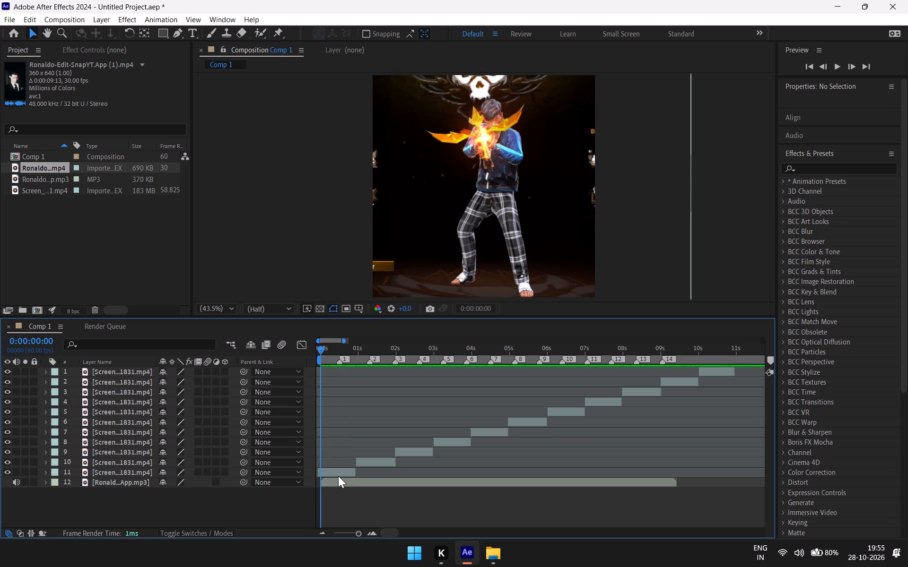
Enable Time Remapping on the first screen recording clip, layer 11.
left_click(337, 473)
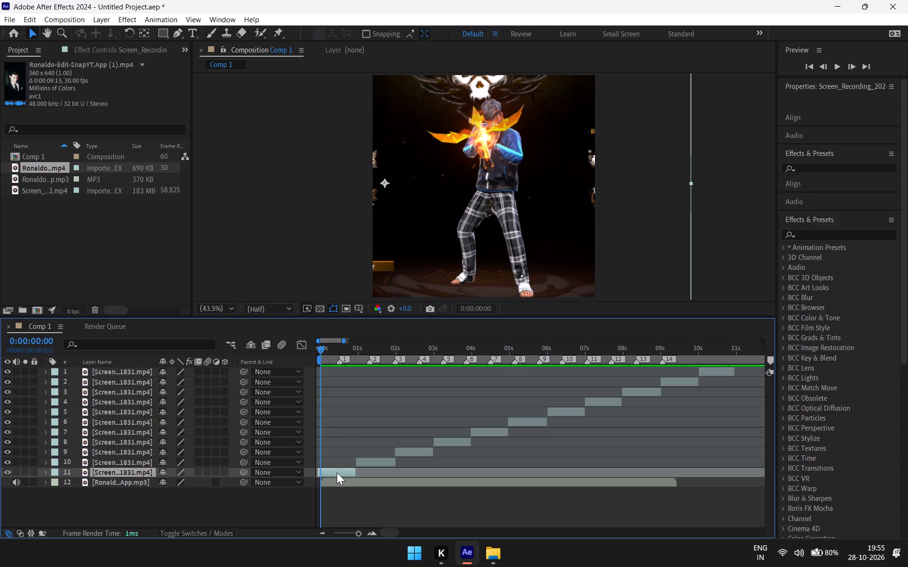
right_click(336, 472)
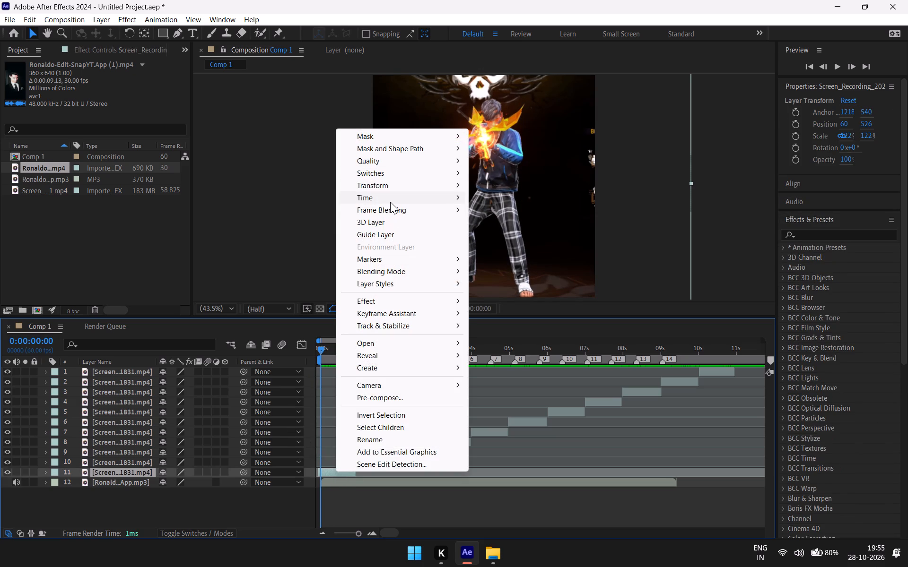
left_click(493, 200)
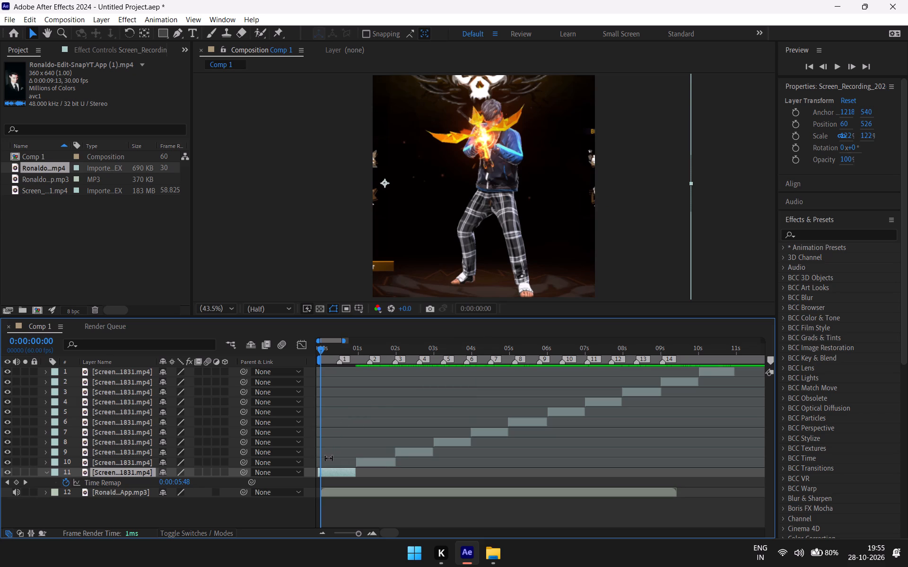
Examine layer 11's Time Remap keyframes along the full timeline and its frames around the clip's end, finishing at 0:00:00:00.
scroll(619, 485, "up", 1)
left_click_drag(320, 349, 379, 352)
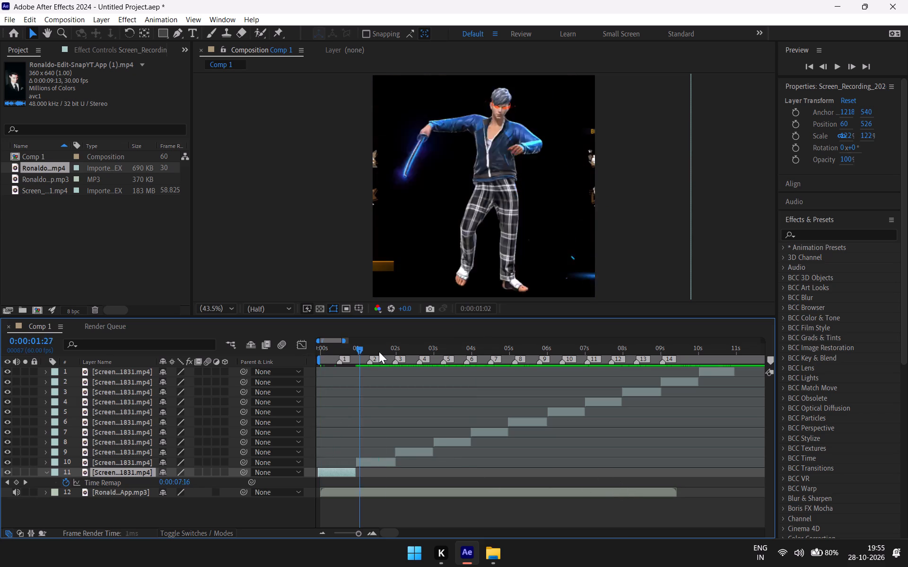
left_click_drag(379, 352, 352, 359)
left_click_drag(328, 340, 346, 342)
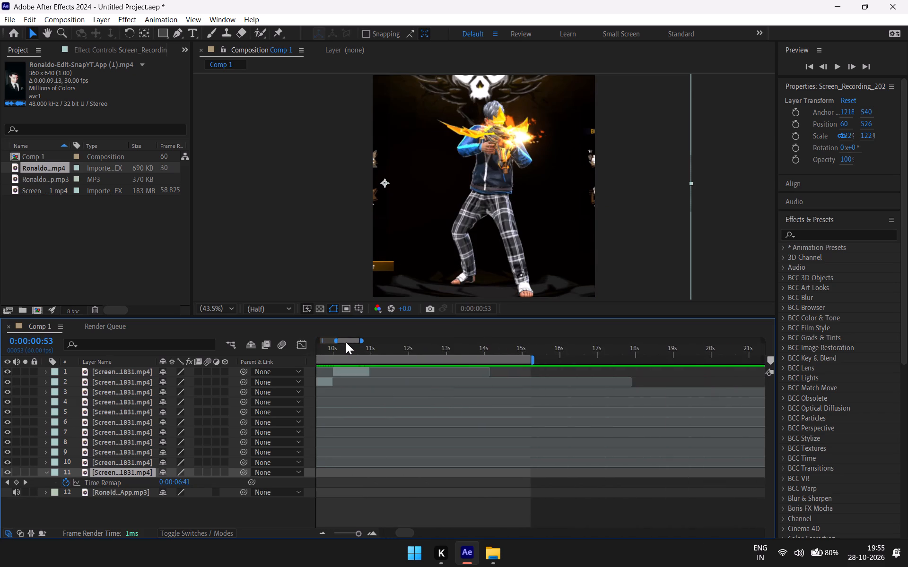
left_click_drag(346, 342, 399, 351)
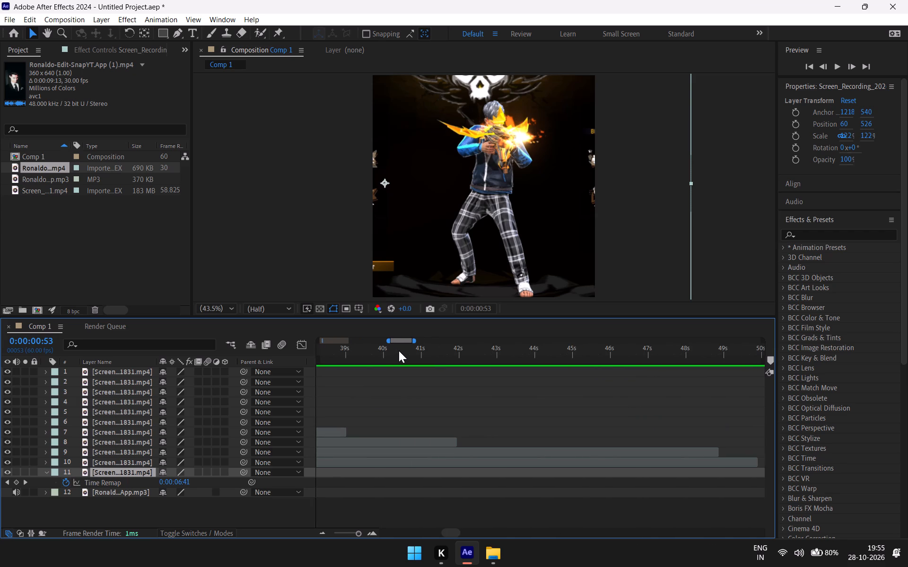
left_click_drag(399, 351, 418, 351)
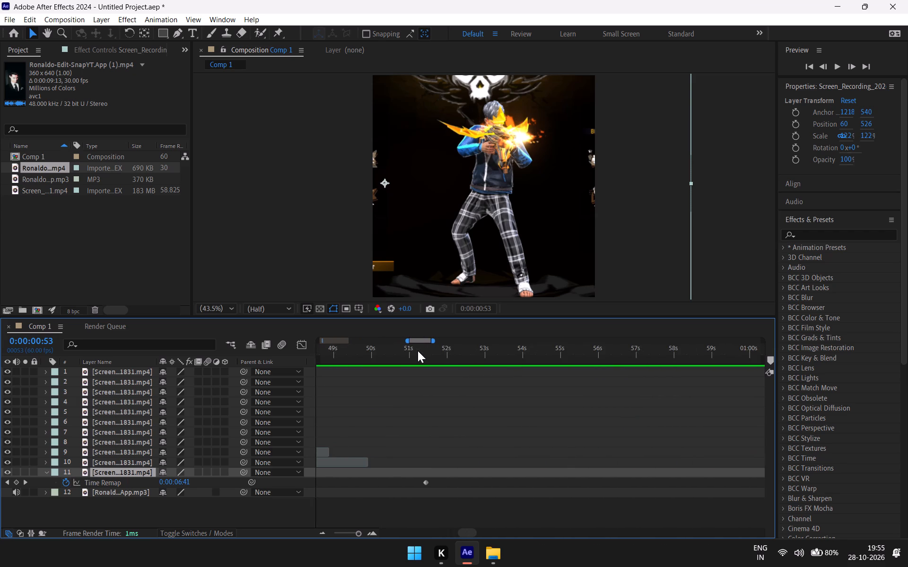
left_click_drag(418, 351, 296, 364)
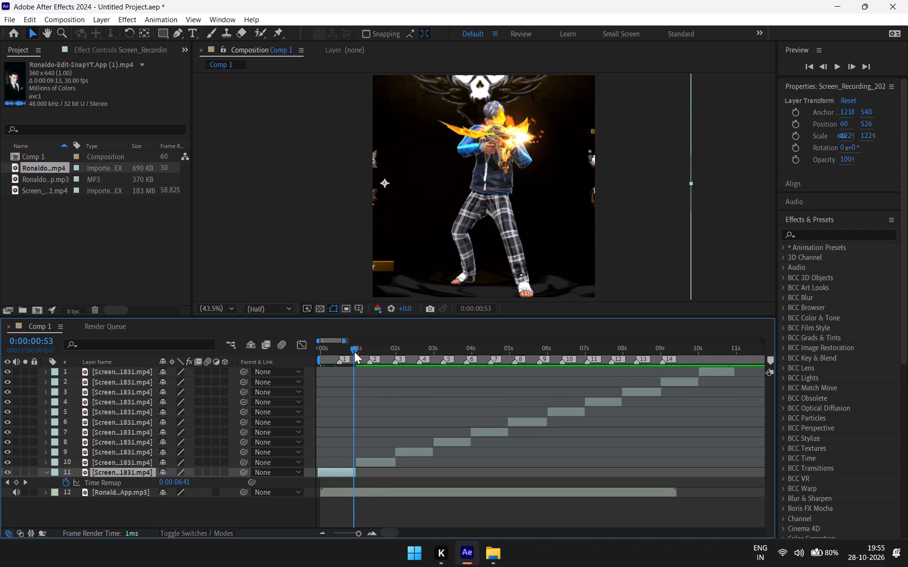
left_click_drag(333, 338, 377, 347)
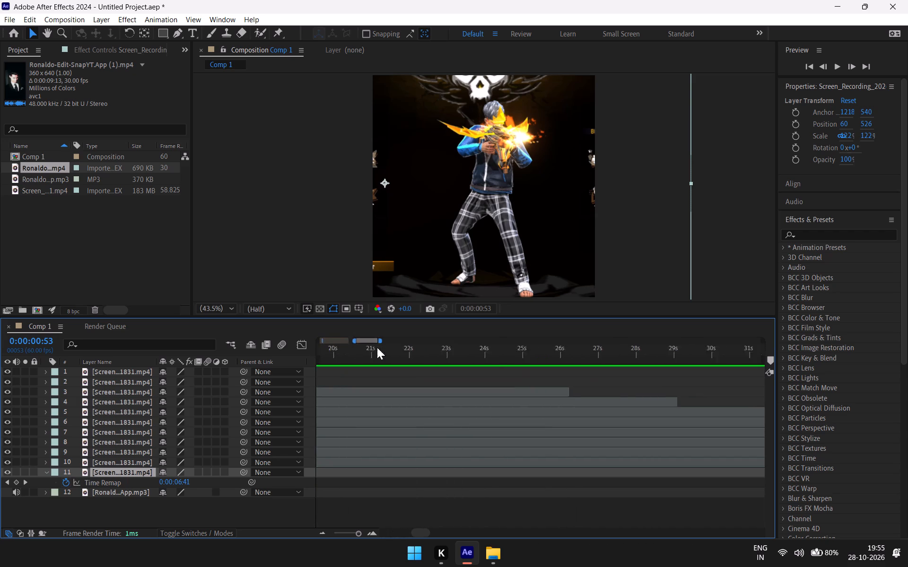
left_click_drag(377, 347, 297, 407)
left_click_drag(357, 349, 293, 362)
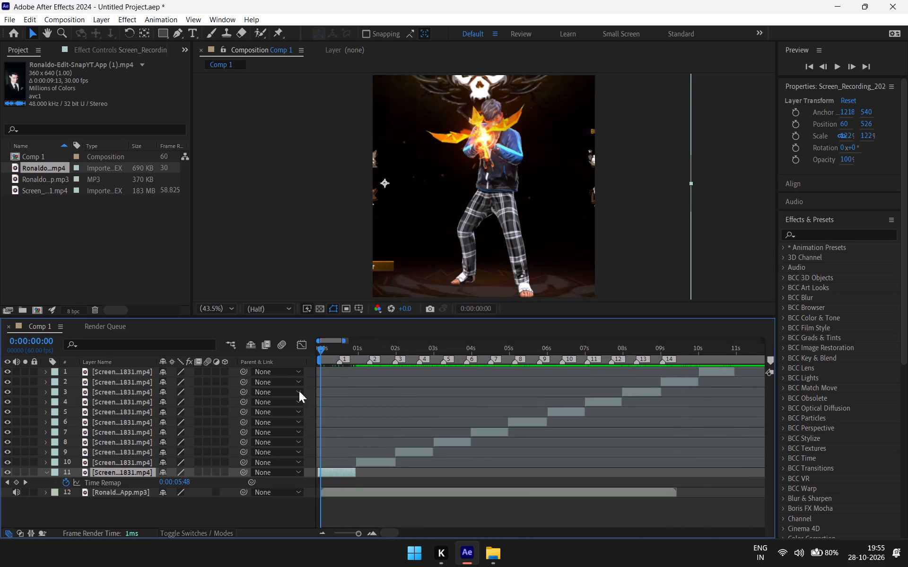
scroll(348, 476, "down", 5)
Undo the Time Remapping enabled on layer 11, the first screen recording clip.
left_click_drag(412, 317, 420, 281)
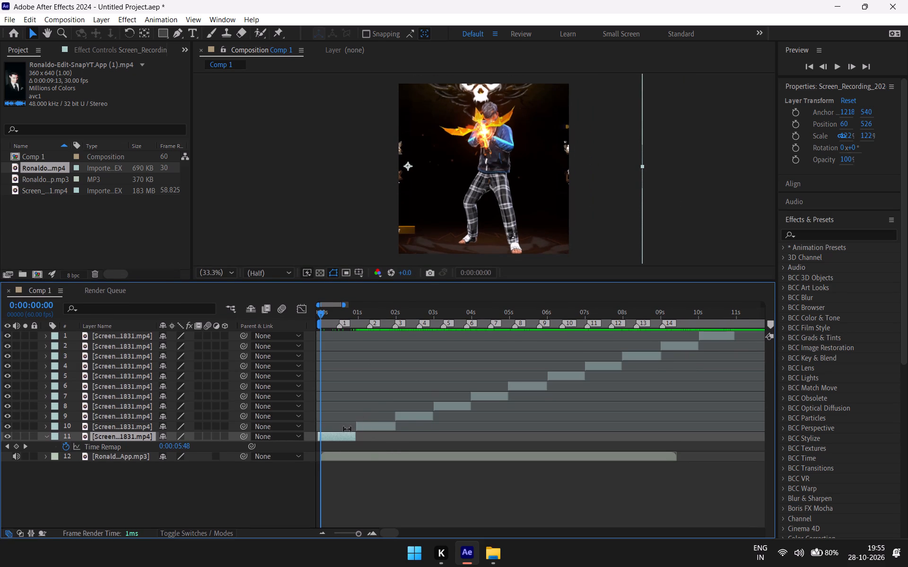
key("ctrl+z")
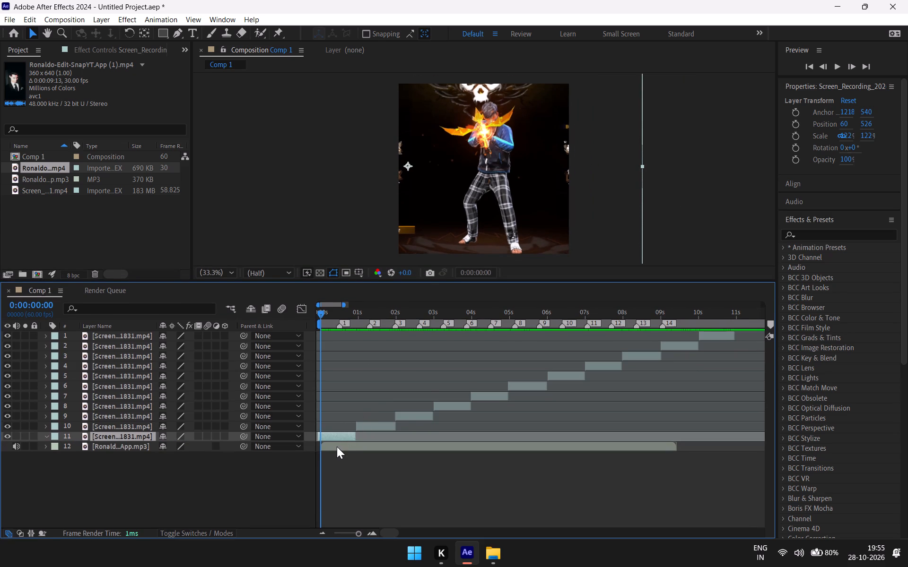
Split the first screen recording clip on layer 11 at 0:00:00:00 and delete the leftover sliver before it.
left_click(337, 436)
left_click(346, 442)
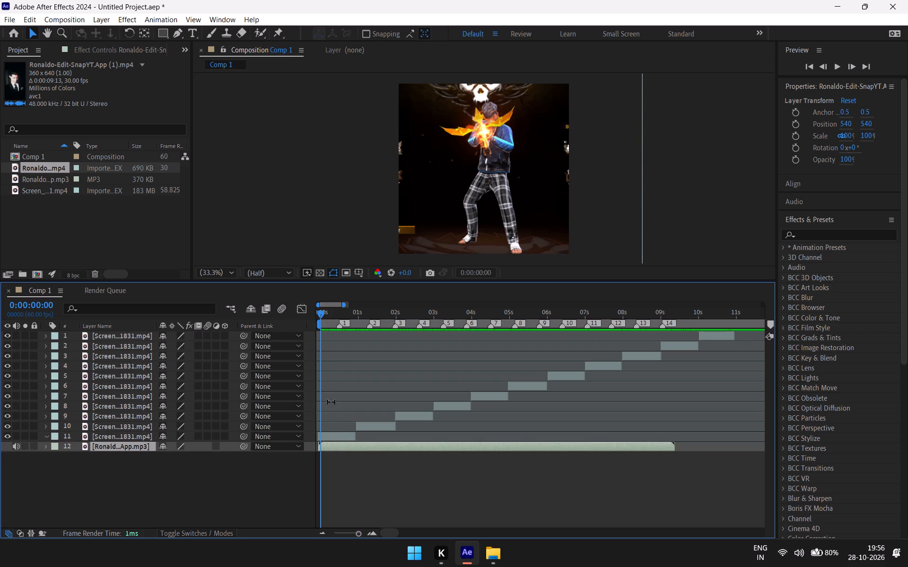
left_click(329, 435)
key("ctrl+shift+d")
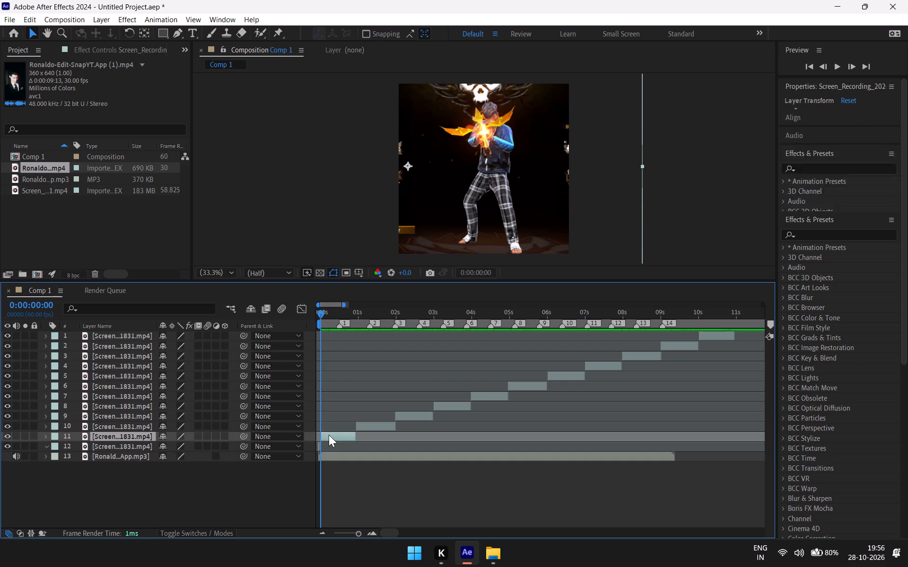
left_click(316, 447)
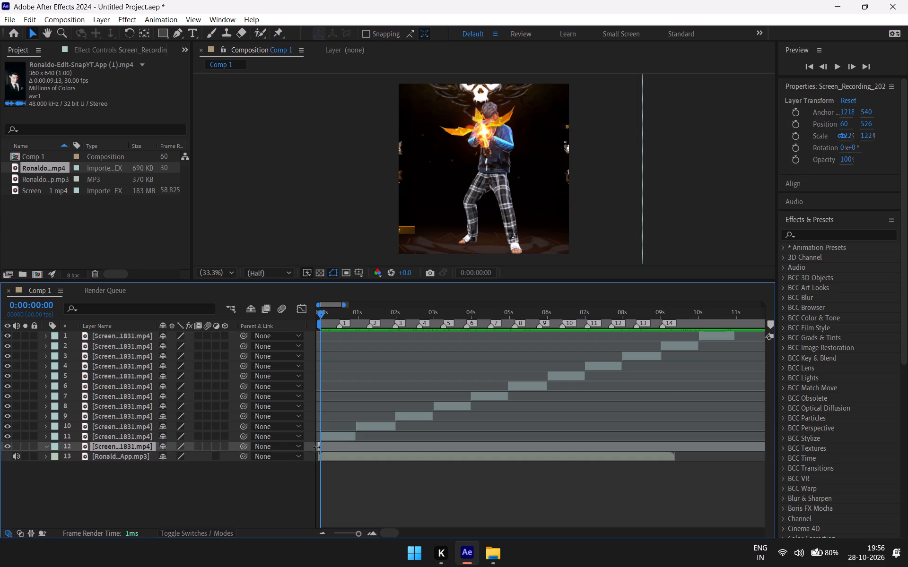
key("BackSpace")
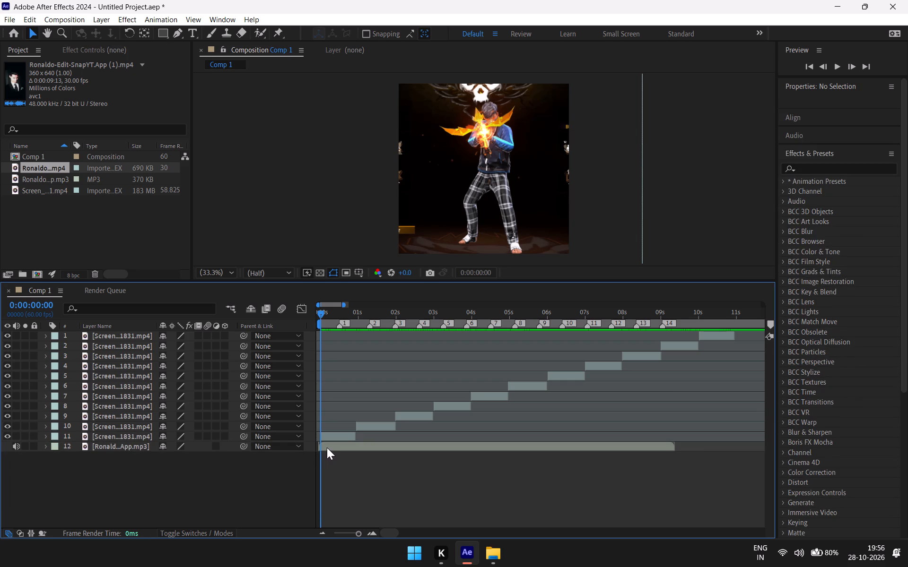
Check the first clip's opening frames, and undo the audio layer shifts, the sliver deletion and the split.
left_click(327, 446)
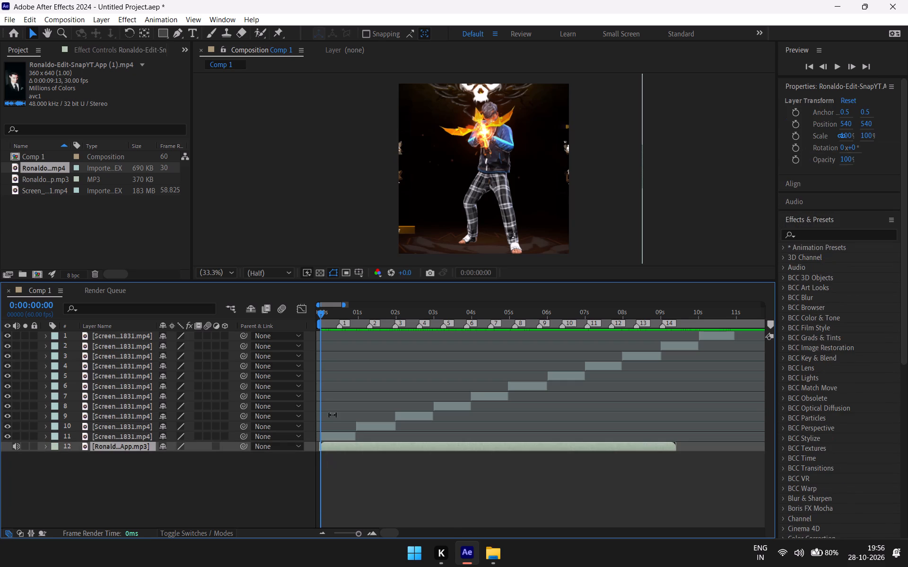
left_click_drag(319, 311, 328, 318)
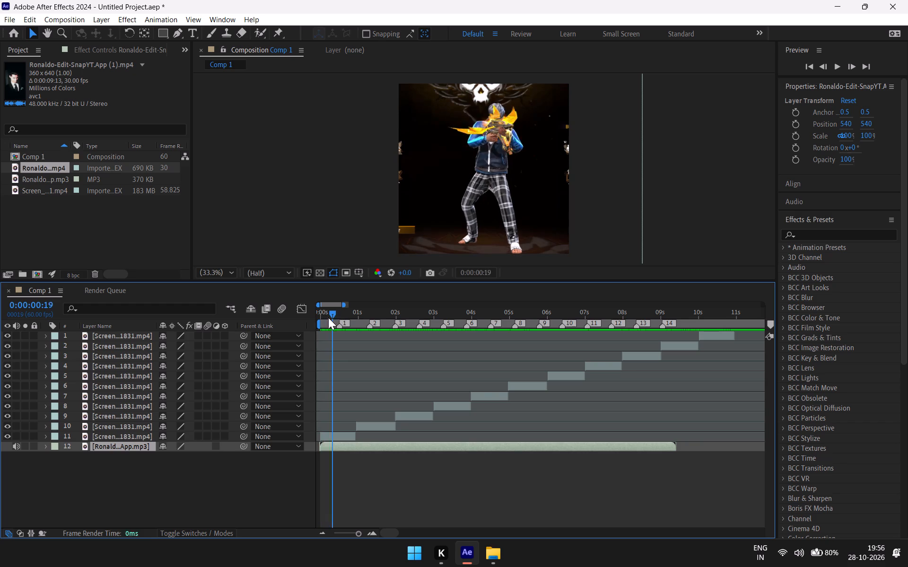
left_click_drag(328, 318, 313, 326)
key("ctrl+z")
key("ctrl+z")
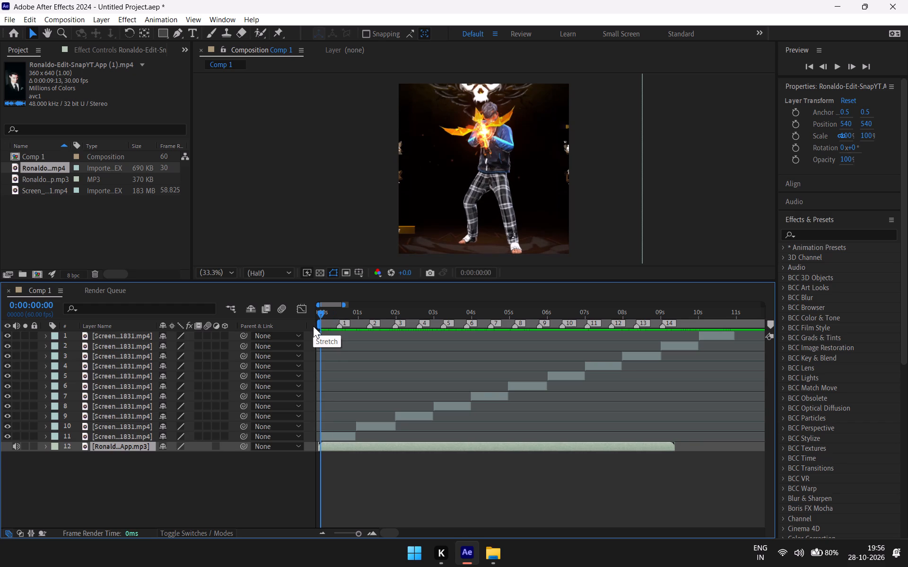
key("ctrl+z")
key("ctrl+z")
Split the first screen recording clip on layer 11 at 0:00:00:00 and delete the leftover piece before it.
left_click(343, 437)
key("ctrl+shift+d")
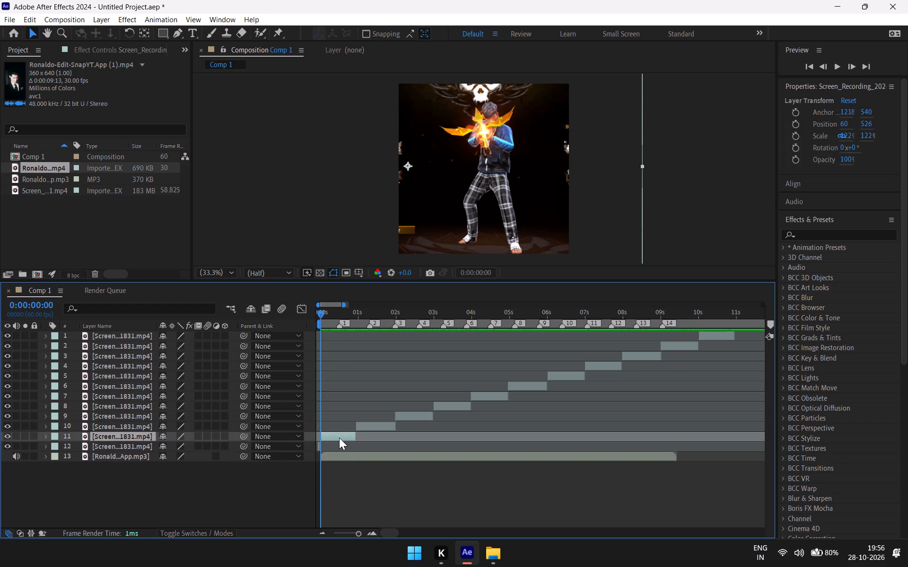
left_click(318, 446)
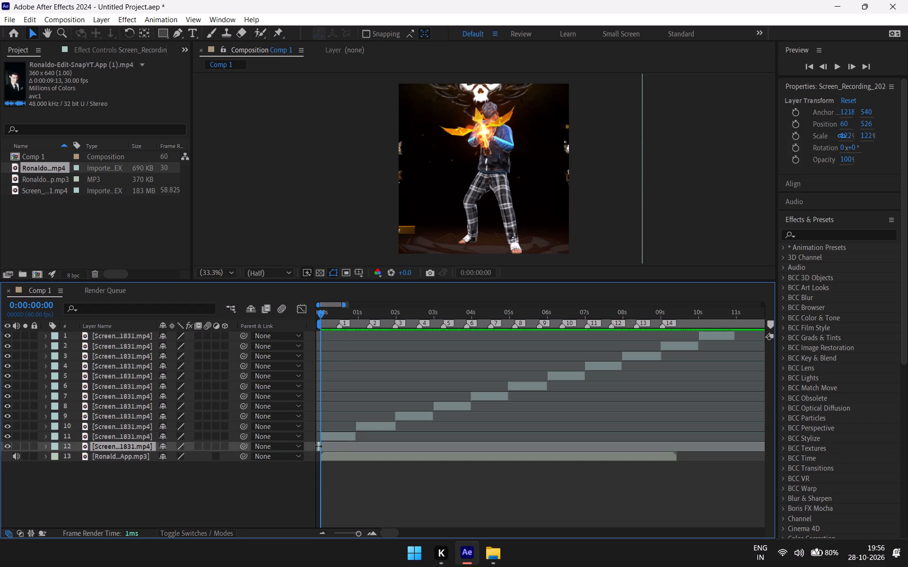
key("BackSpace")
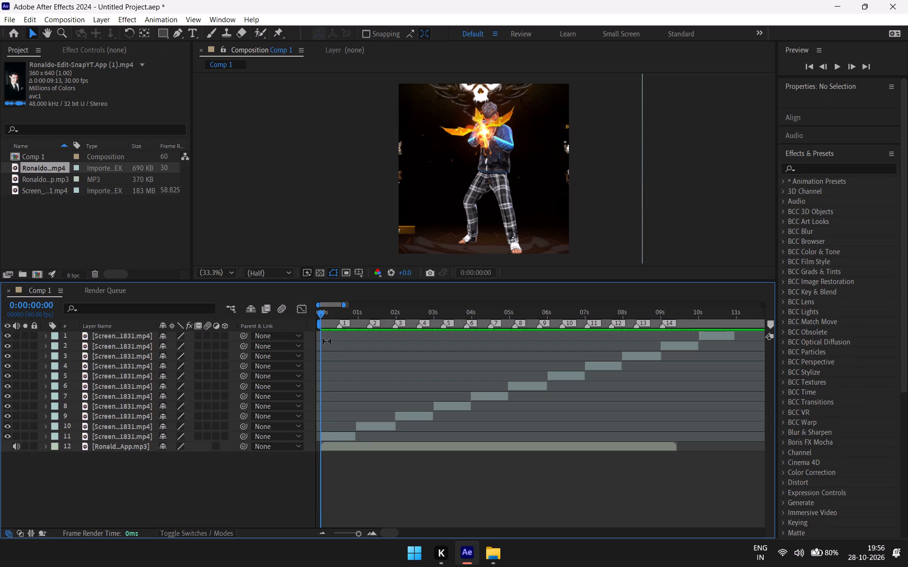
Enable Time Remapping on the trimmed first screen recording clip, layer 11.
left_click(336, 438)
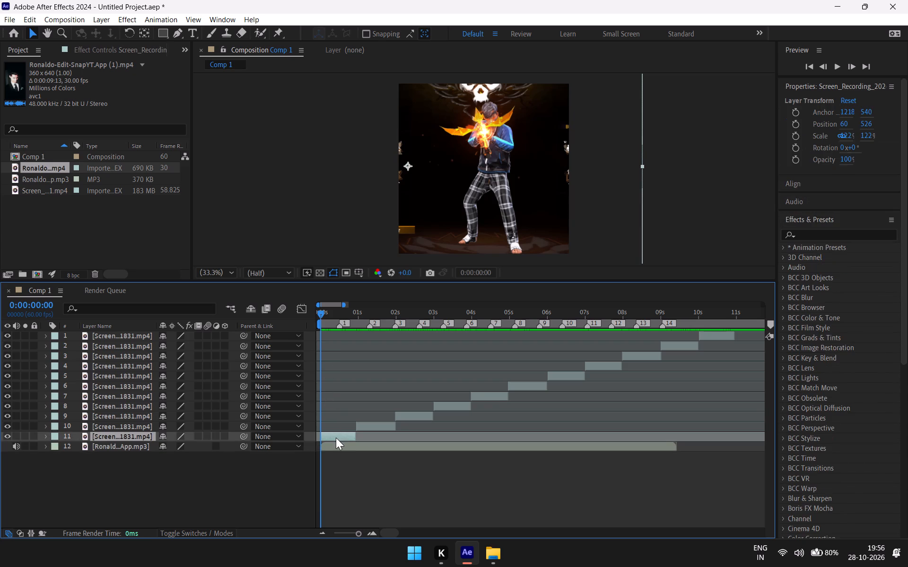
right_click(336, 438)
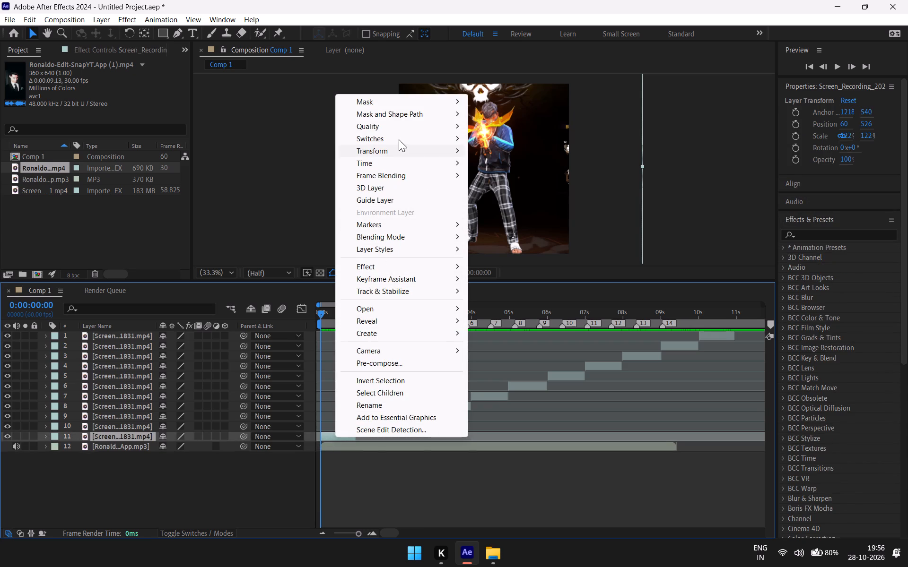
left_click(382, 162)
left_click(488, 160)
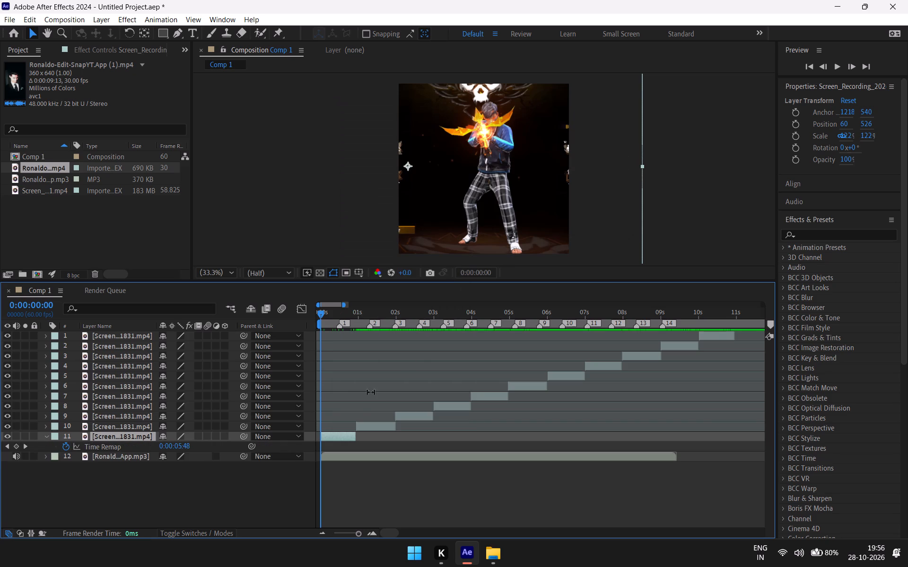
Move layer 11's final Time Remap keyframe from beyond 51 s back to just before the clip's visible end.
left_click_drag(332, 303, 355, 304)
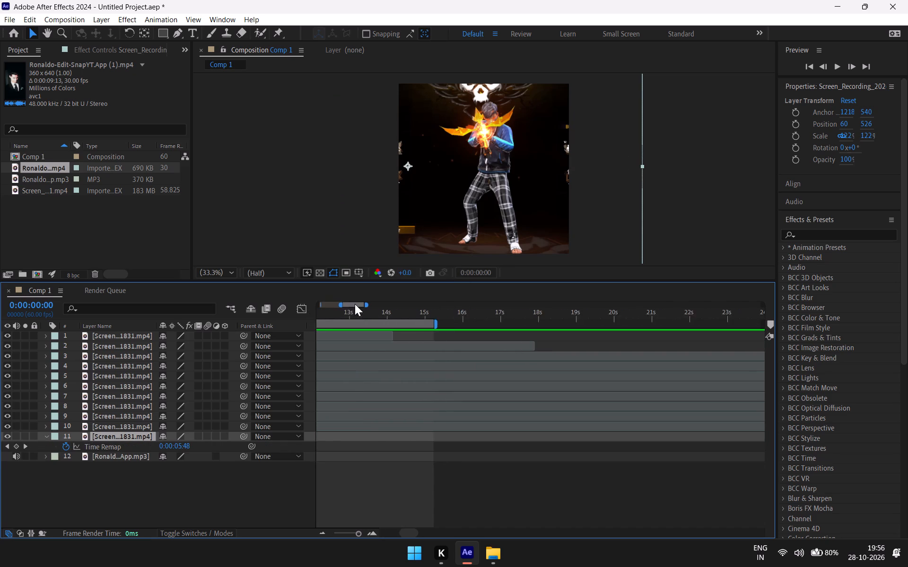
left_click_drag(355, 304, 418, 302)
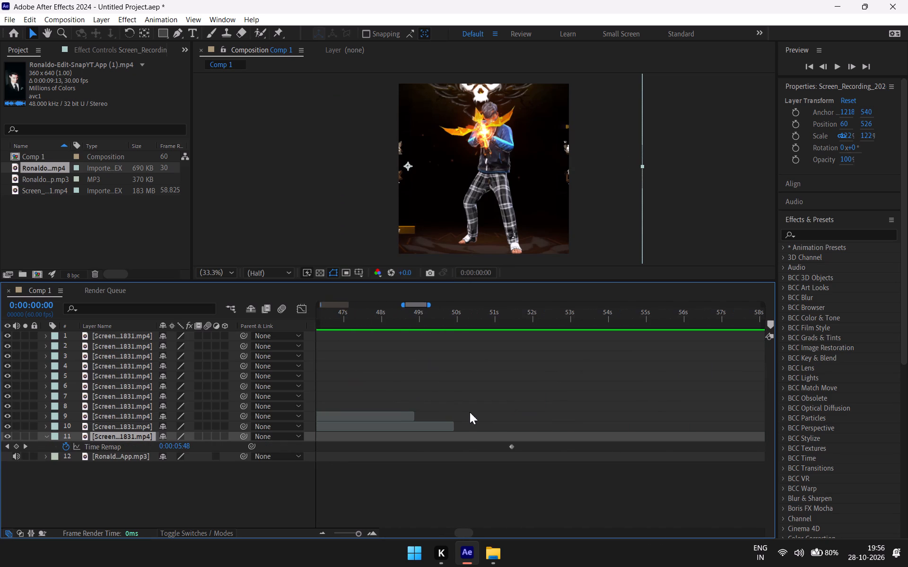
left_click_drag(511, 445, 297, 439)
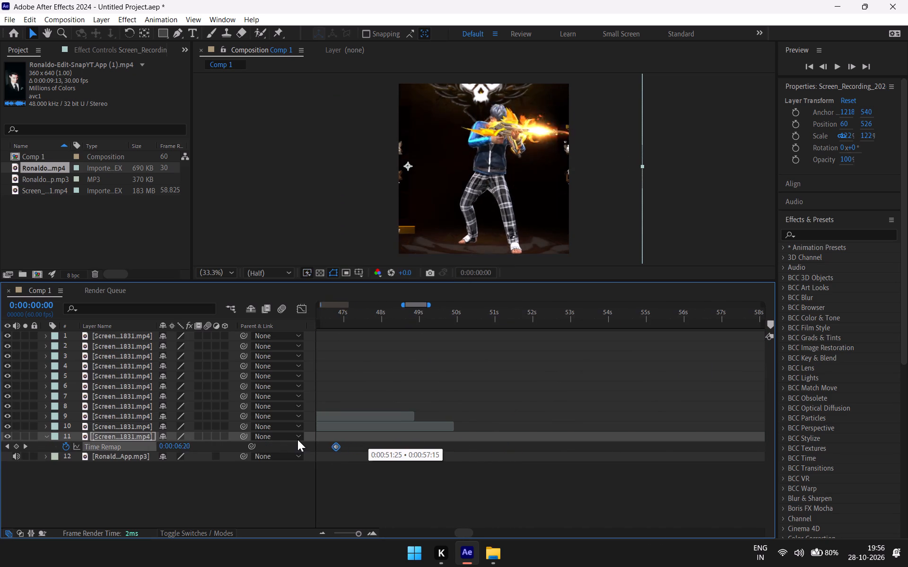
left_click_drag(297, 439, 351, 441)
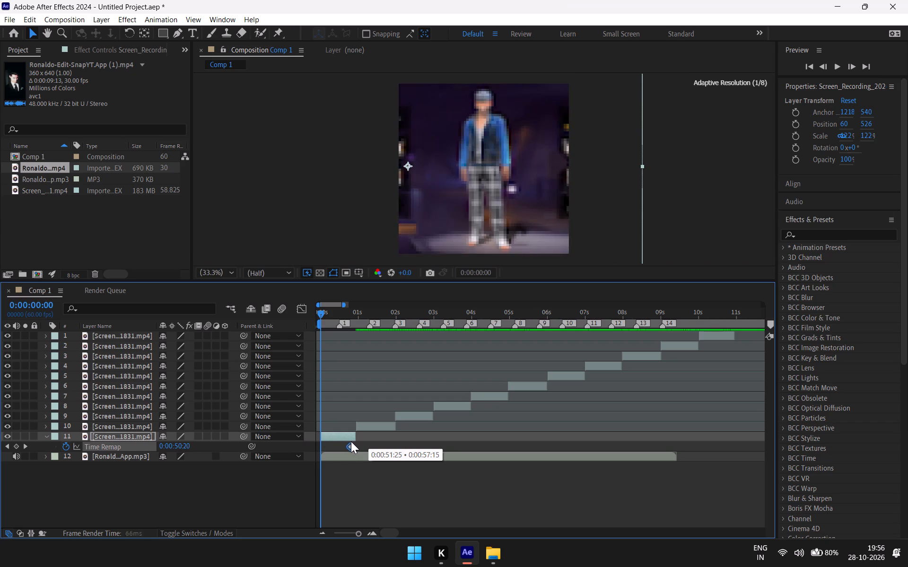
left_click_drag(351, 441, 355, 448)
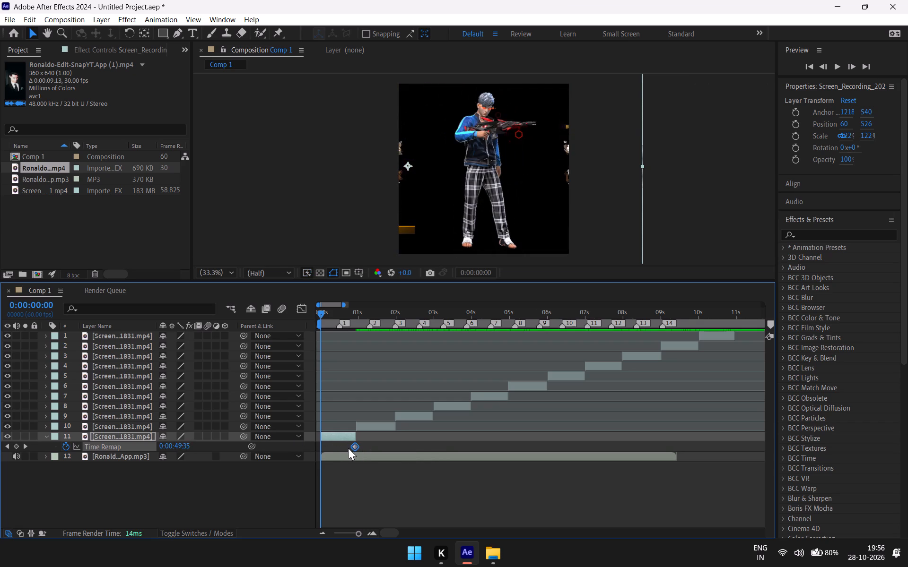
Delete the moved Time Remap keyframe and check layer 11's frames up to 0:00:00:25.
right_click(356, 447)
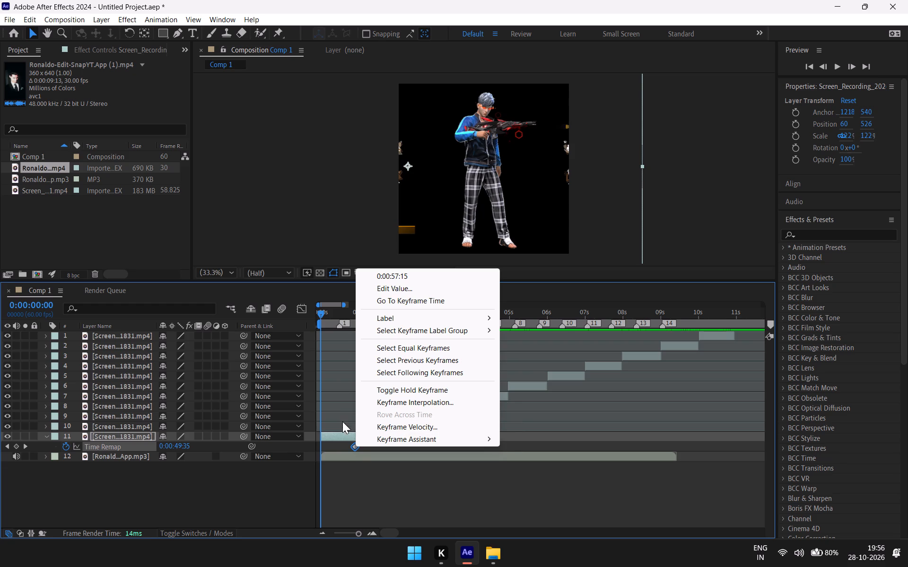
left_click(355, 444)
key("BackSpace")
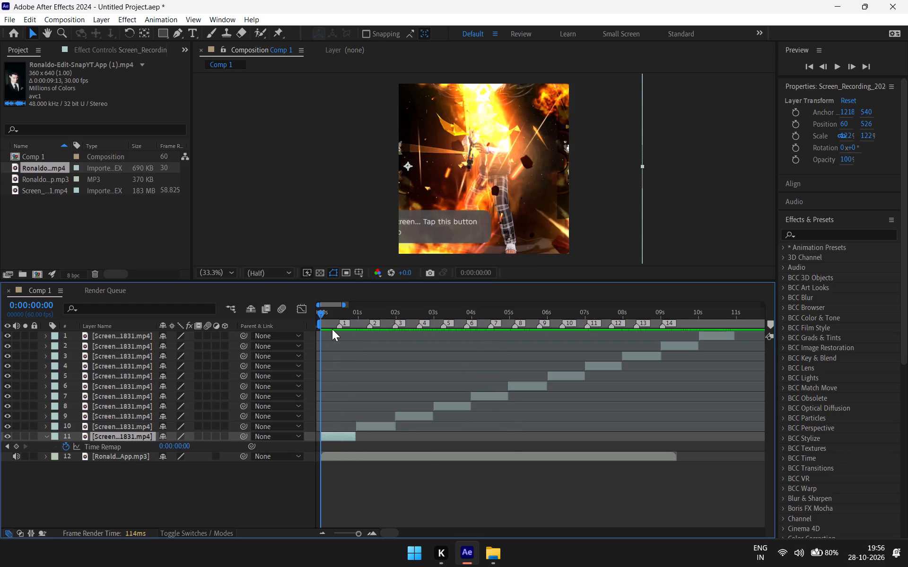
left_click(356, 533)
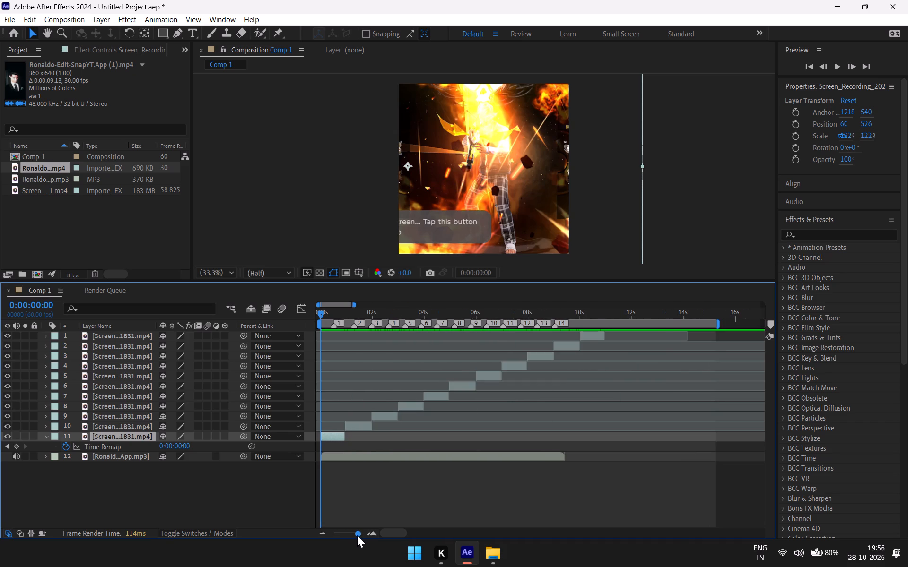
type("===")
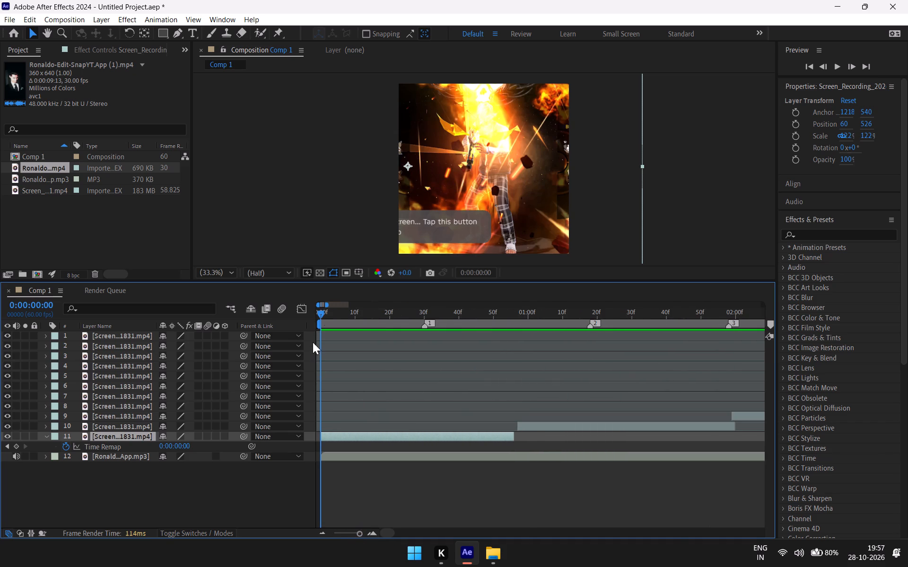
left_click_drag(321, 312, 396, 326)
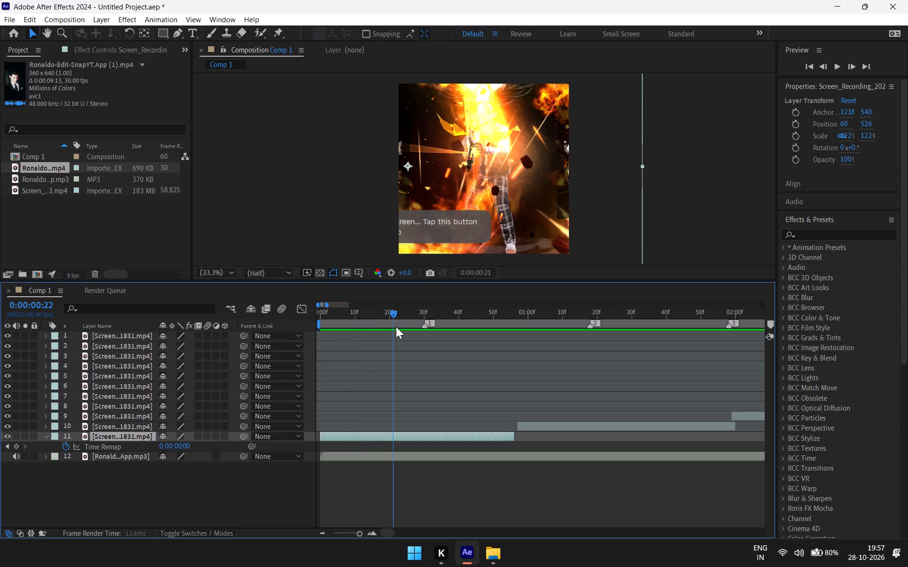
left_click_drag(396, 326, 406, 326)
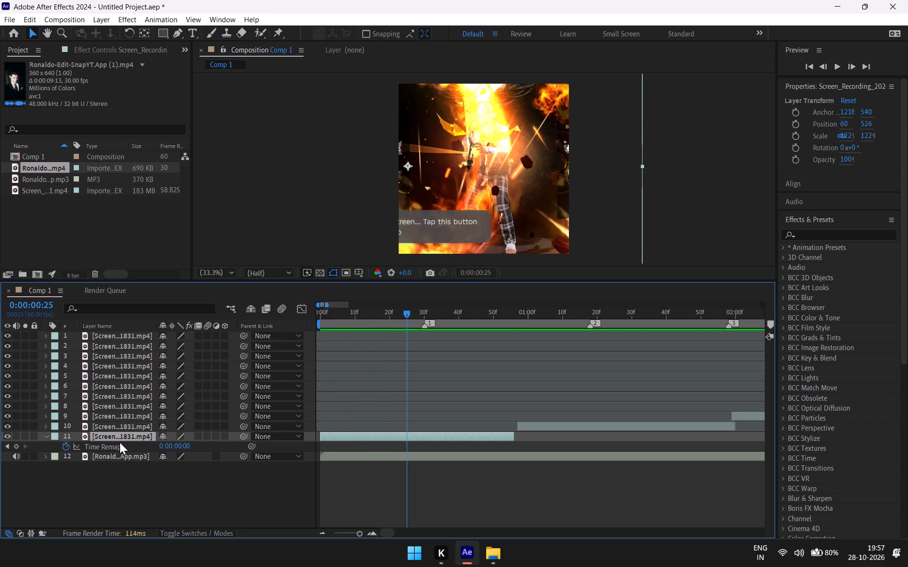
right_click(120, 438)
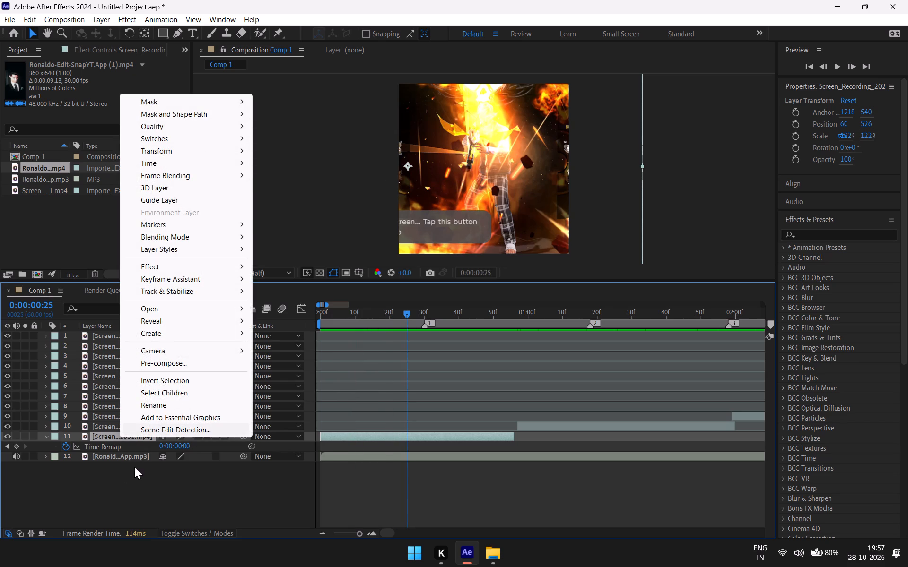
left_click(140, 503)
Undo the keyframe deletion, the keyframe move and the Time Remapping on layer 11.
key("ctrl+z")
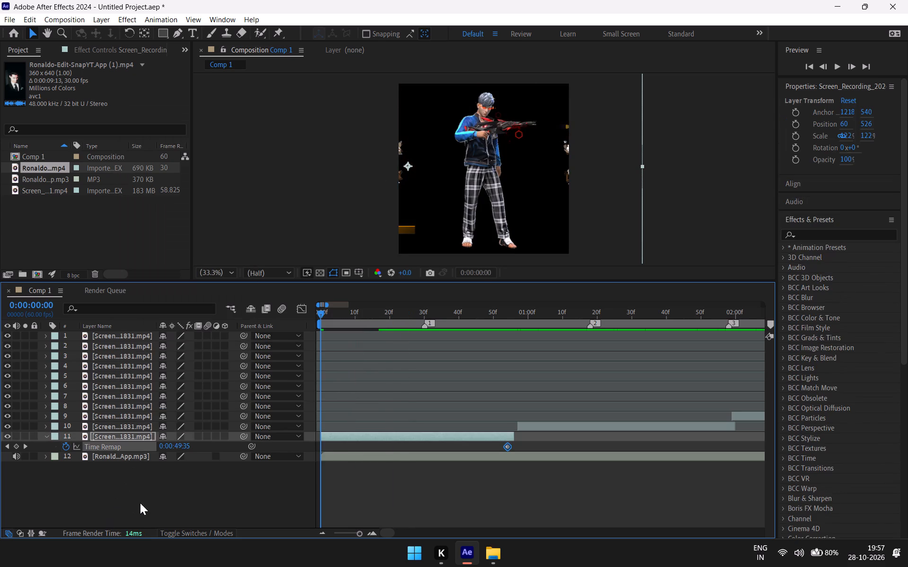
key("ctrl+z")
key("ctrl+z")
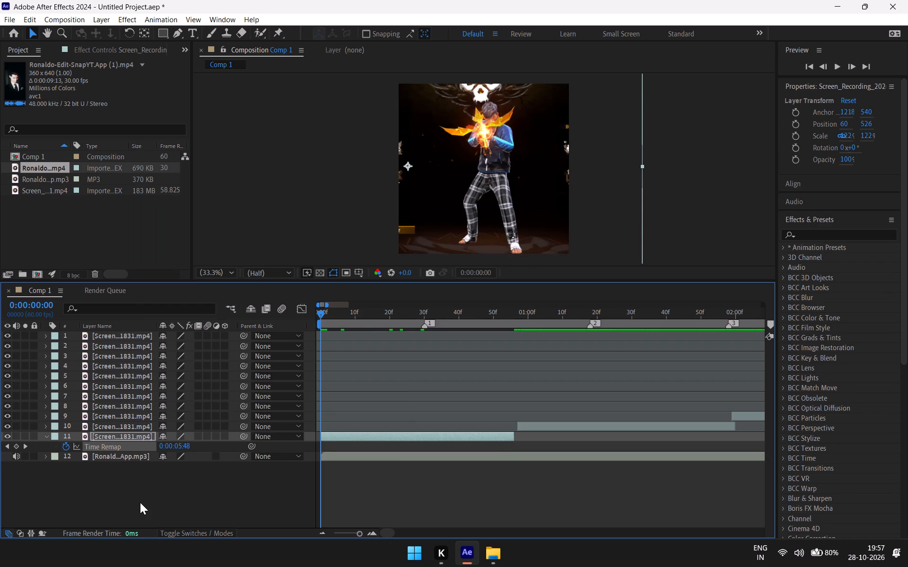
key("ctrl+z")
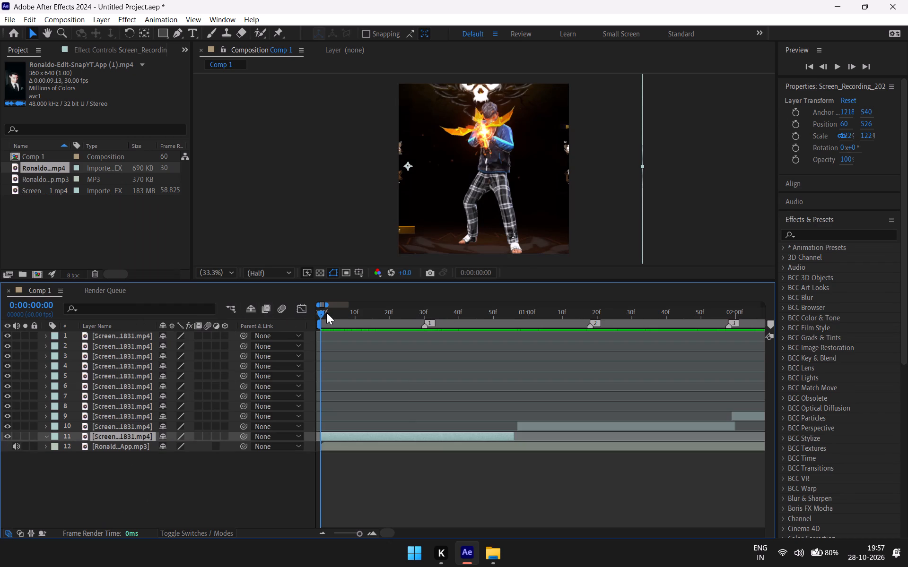
Split the first screen recording clip on layer 11 at composition marker 1, at 0:00:00:30.
left_click_drag(319, 312, 402, 312)
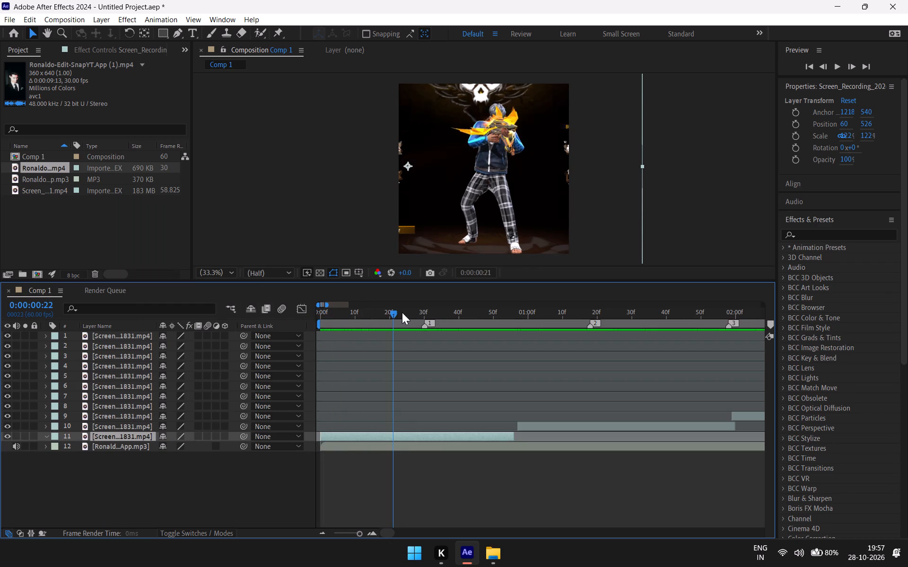
left_click_drag(402, 312, 422, 312)
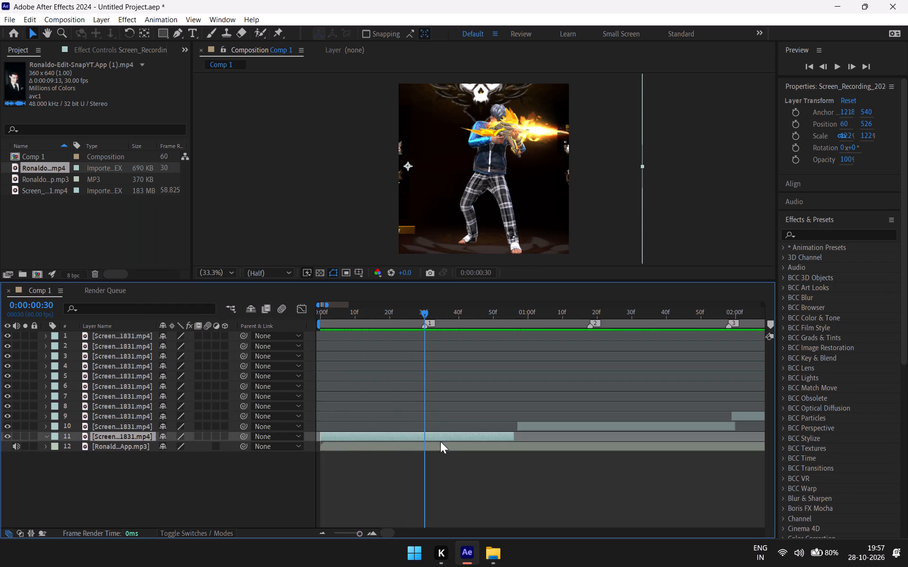
left_click(440, 437)
key("ctrl+shift+d")
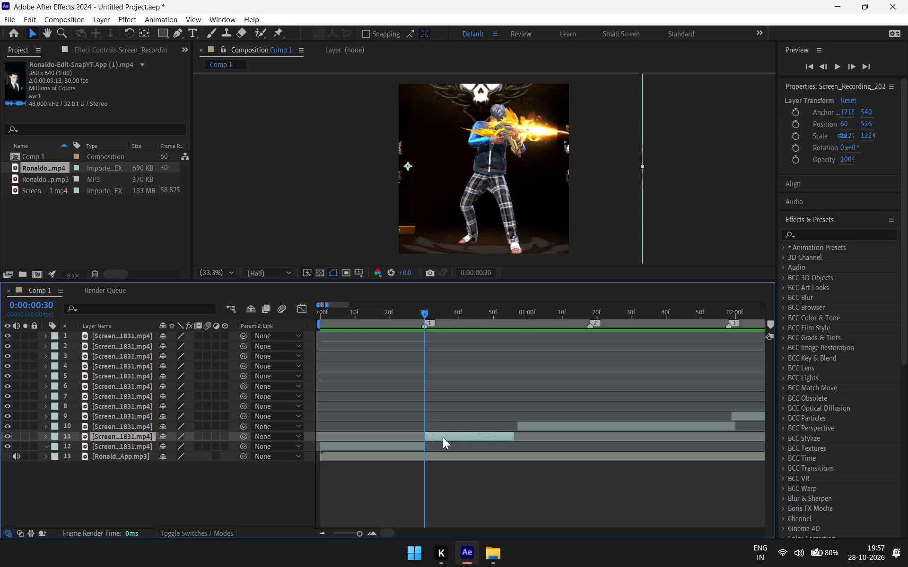
Delete the first clip's remainder after marker 1 and move layer 10's clip to start at 0:00:00:30.
key("BackSpace")
left_click_drag(534, 424, 513, 426)
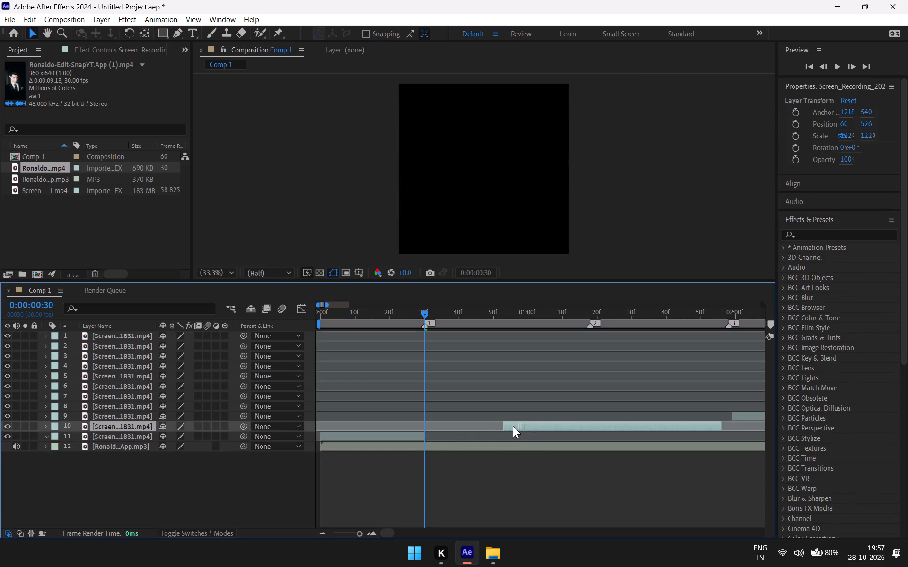
left_click_drag(513, 426, 440, 439)
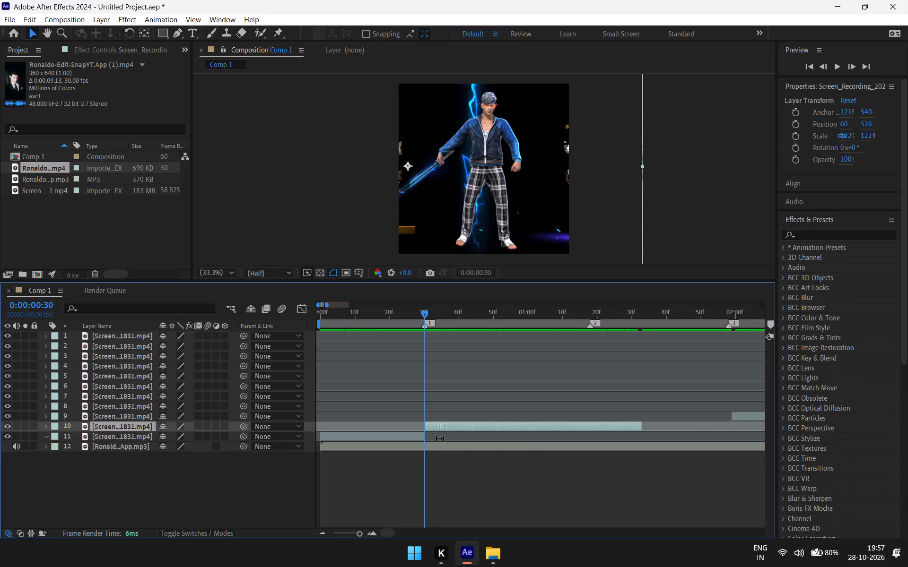
Split layer 10's clip at composition marker 2, at 0:00:01:18, and delete the part after it.
left_click_drag(420, 312, 463, 325)
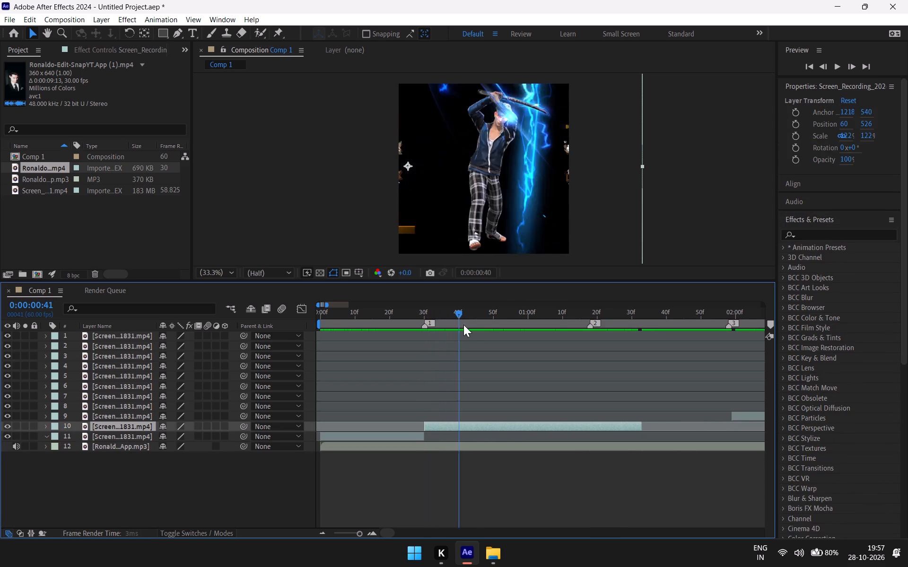
left_click_drag(463, 325, 575, 332)
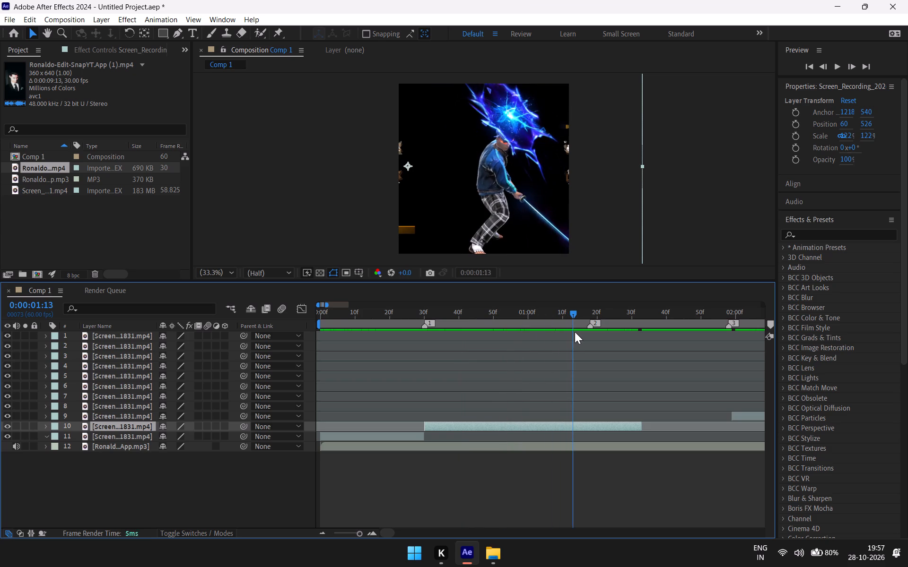
left_click_drag(575, 332, 591, 338)
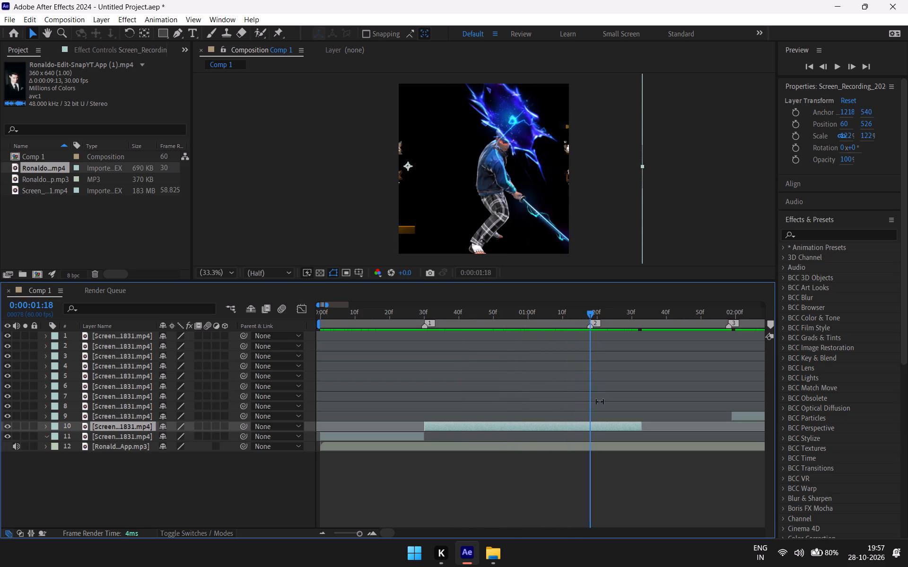
left_click(606, 427)
key("ctrl+shift+d")
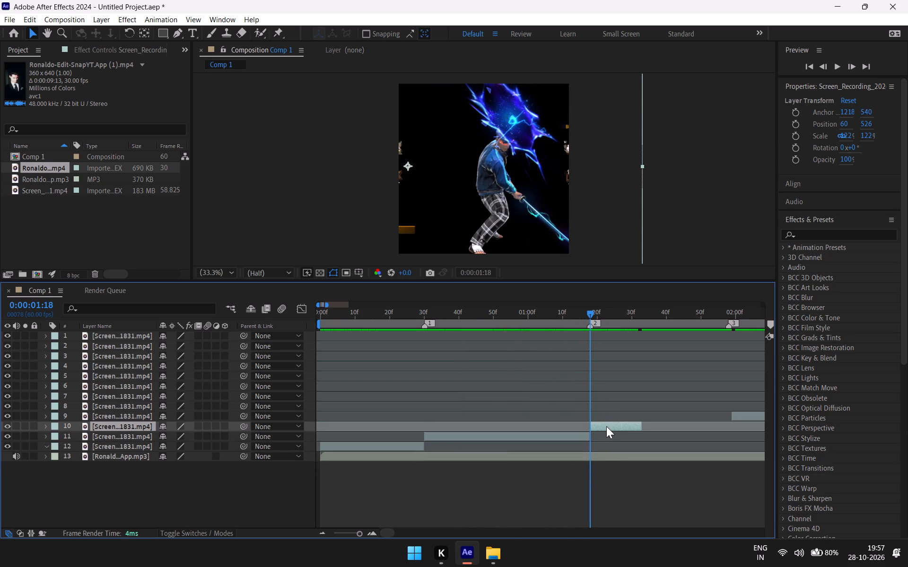
left_click(606, 427)
key("BackSpace")
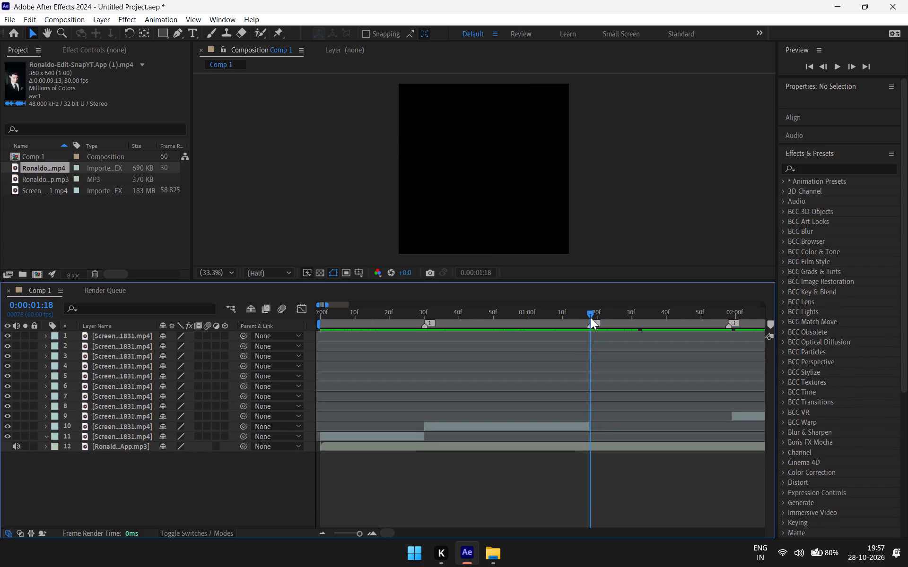
Move layer 9's clip earlier to start at composition marker 2, directly after layer 10's clip.
left_click_drag(591, 314, 646, 314)
left_click_drag(751, 413, 738, 419)
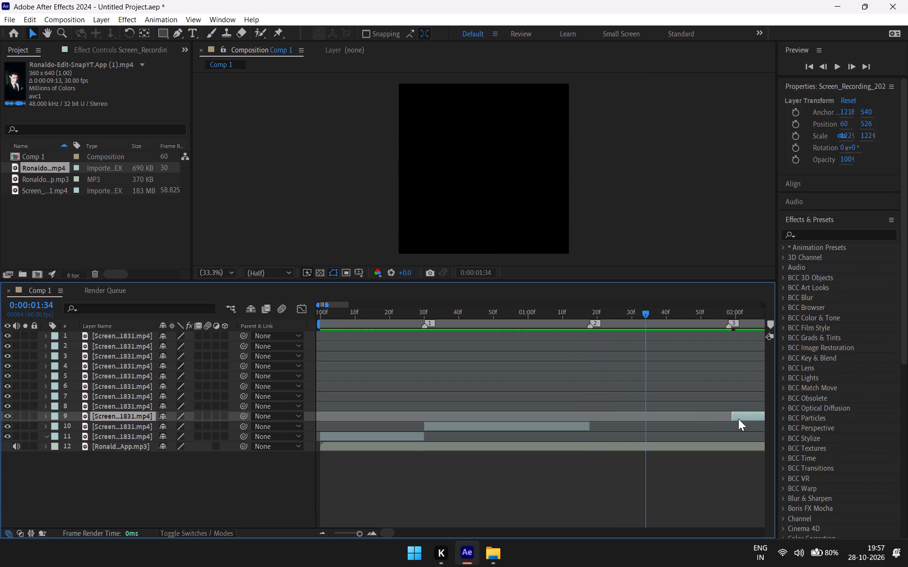
left_click_drag(738, 419, 606, 436)
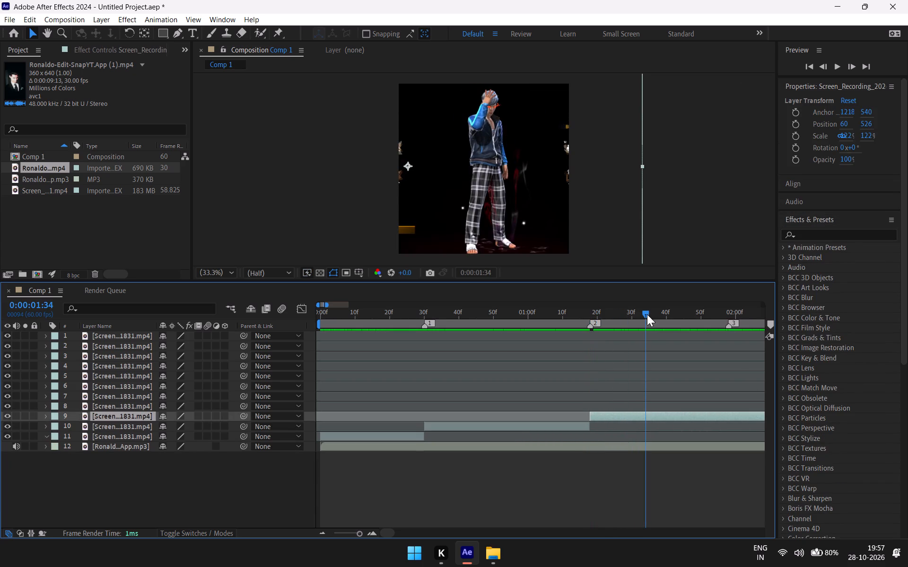
Split layer 9's clip at composition marker 3, at 0:00:01:58, and delete the part after it.
left_click_drag(644, 314, 725, 348)
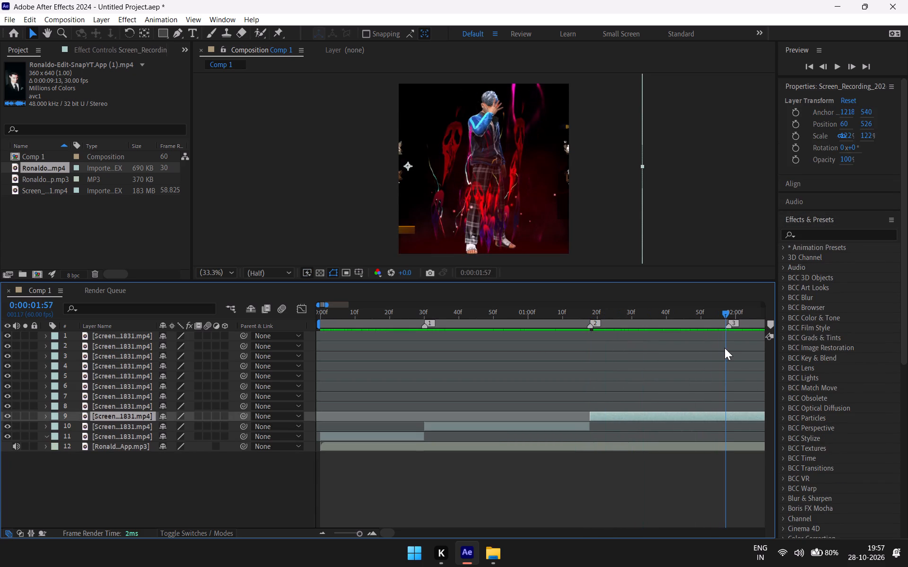
left_click_drag(725, 348, 726, 348)
key("ctrl+shift+d")
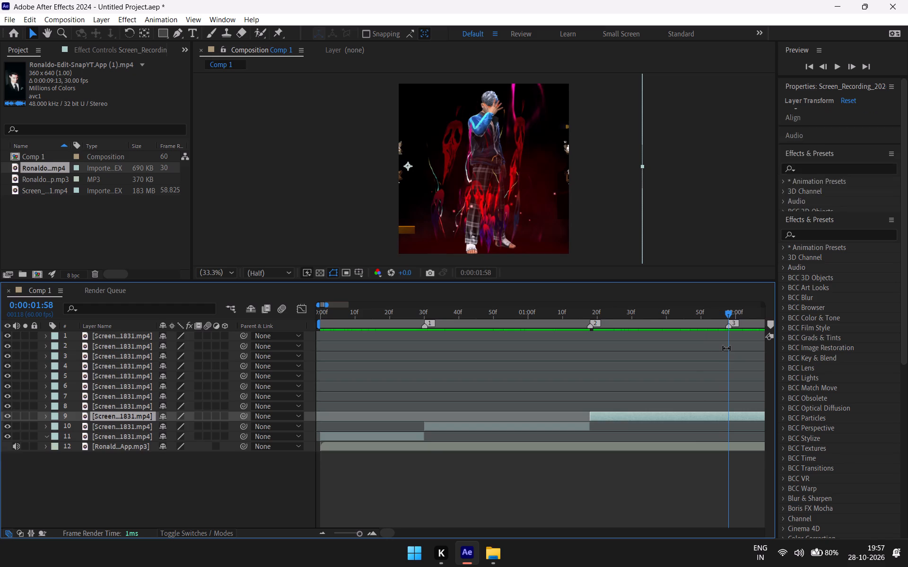
left_click(742, 416)
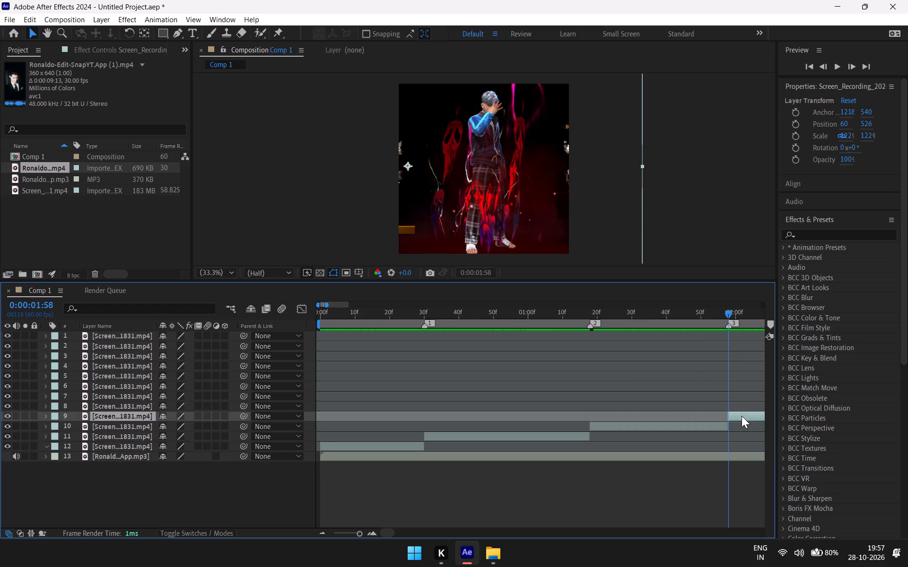
key("BackSpace")
Move layer 8's clip earlier so it starts at about 0:00:02:13, between composition markers 3 and 4.
left_click_drag(726, 310, 732, 311)
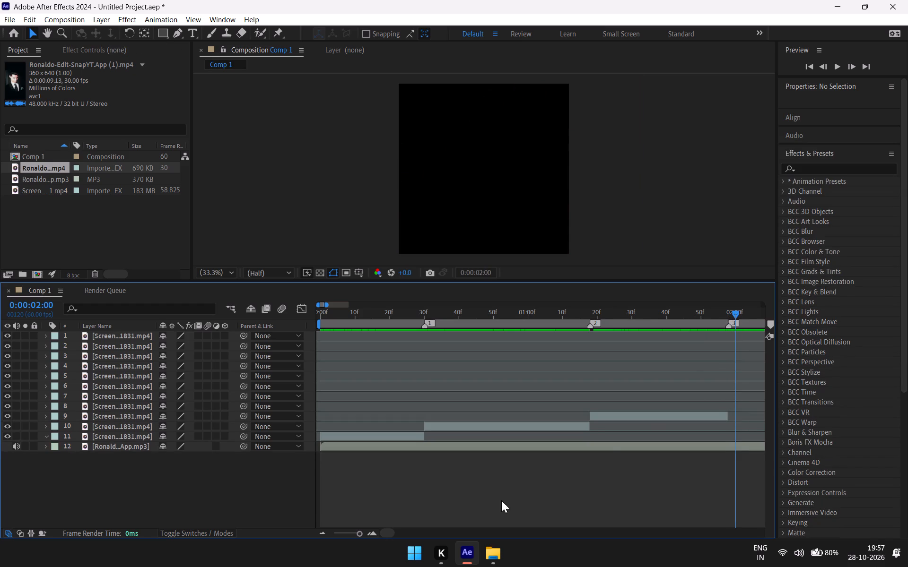
left_click(671, 488)
left_click(320, 306)
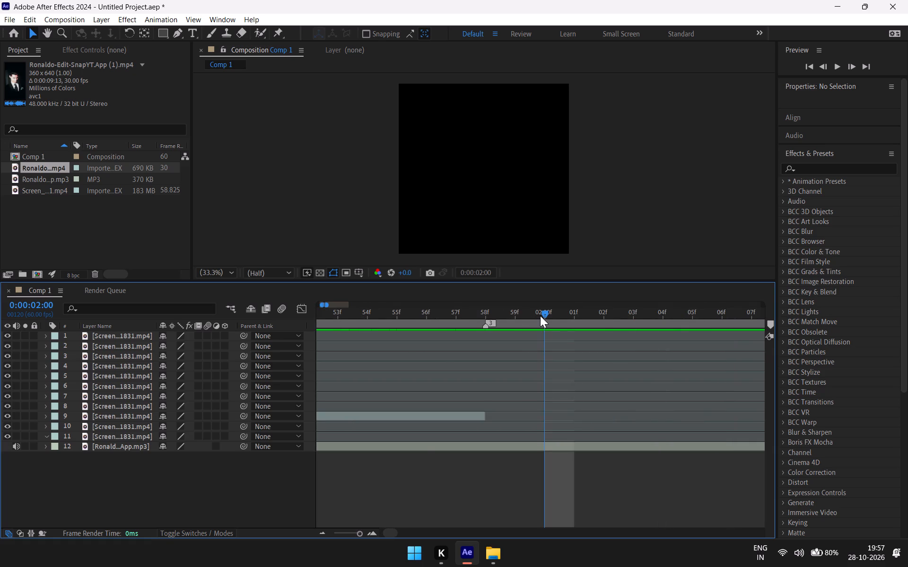
left_click(325, 306)
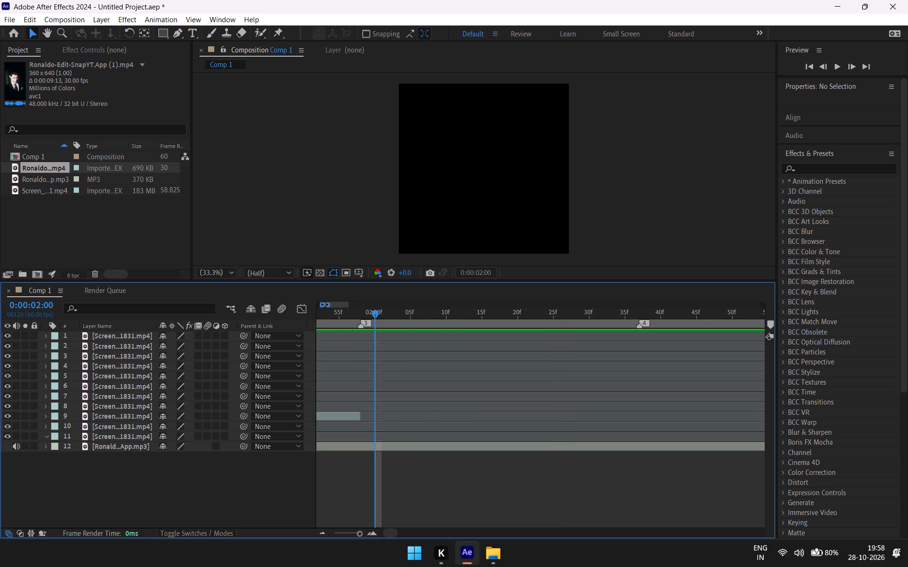
left_click(324, 304)
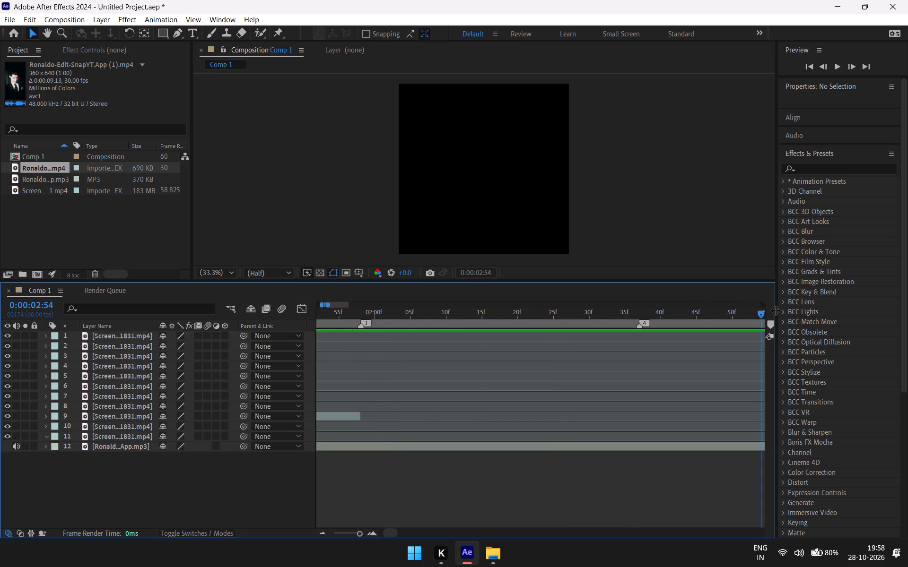
left_click_drag(758, 311, 716, 321)
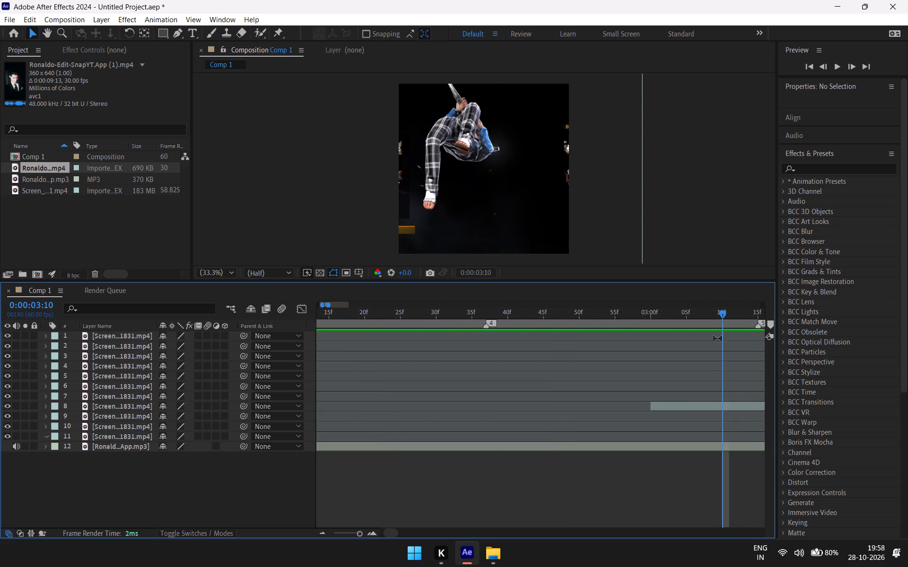
left_click_drag(692, 408, 383, 403)
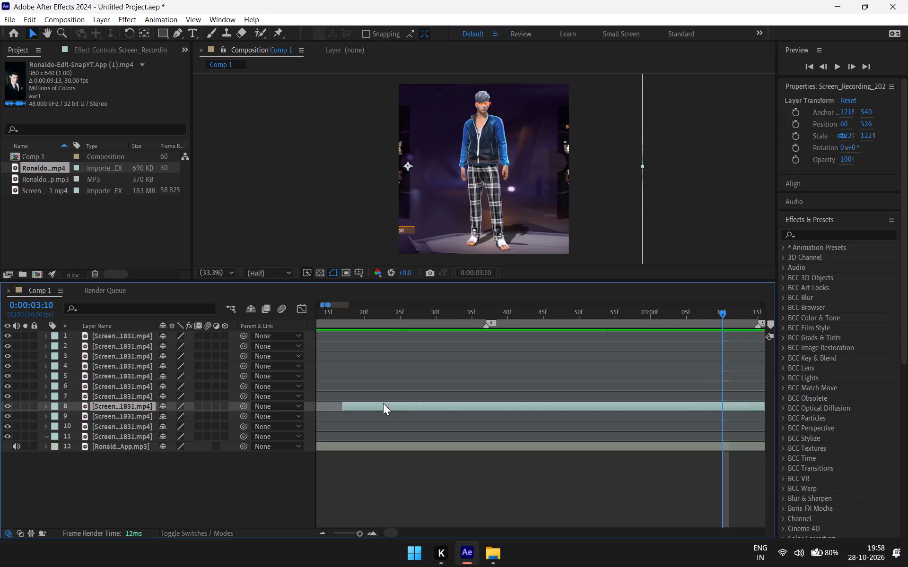
left_click_drag(383, 403, 354, 400)
left_click_drag(721, 312, 388, 337)
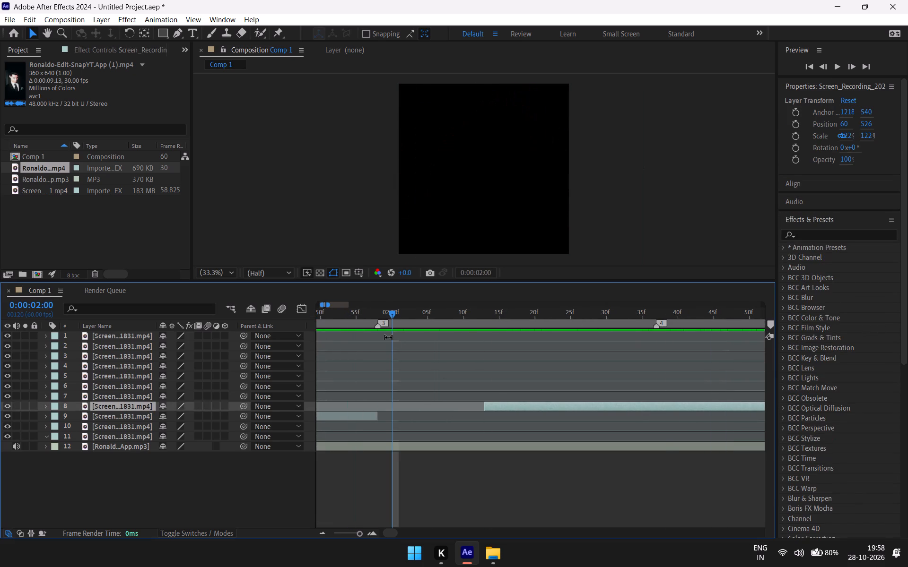
Move the layer 8 screen recording clip to the top of the layer stack.
left_click(354, 532)
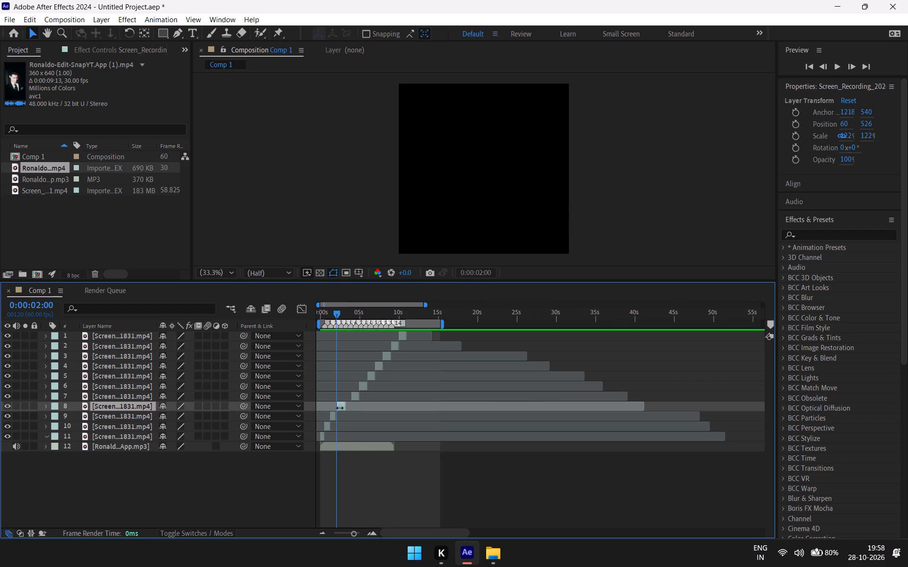
left_click_drag(137, 405, 144, 363)
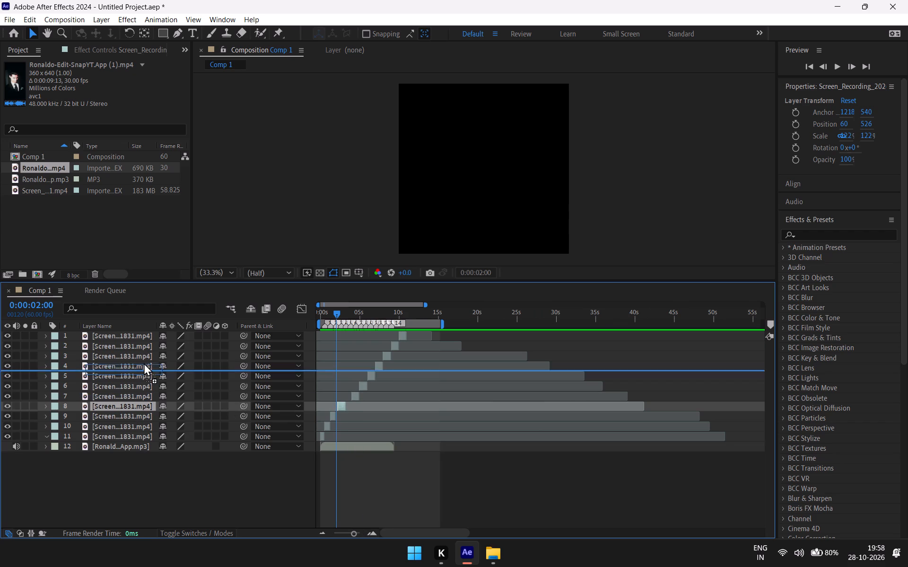
left_click_drag(144, 363, 133, 335)
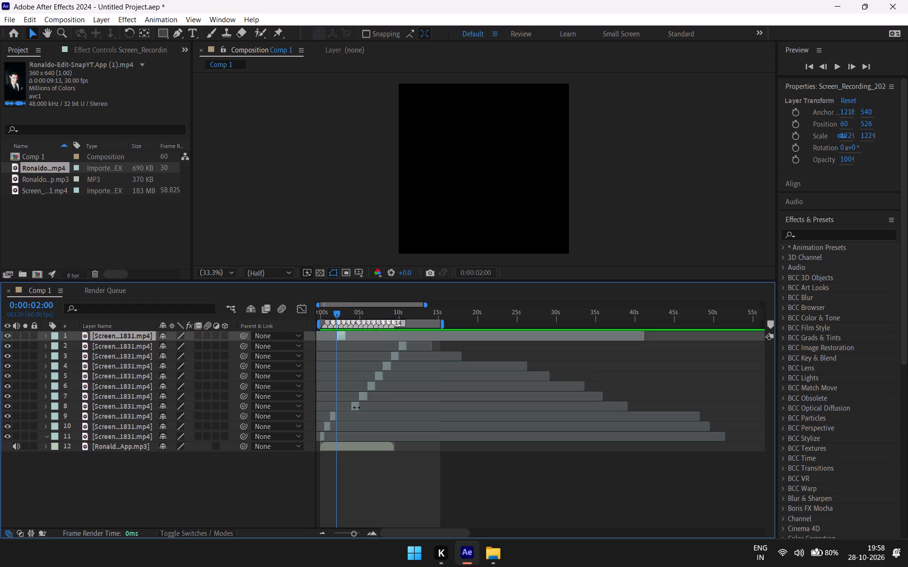
Move layer 8's clip earlier to start at about 0:00:02:11 and pull layer 7's clip up to follow it.
left_click_drag(355, 409, 347, 410)
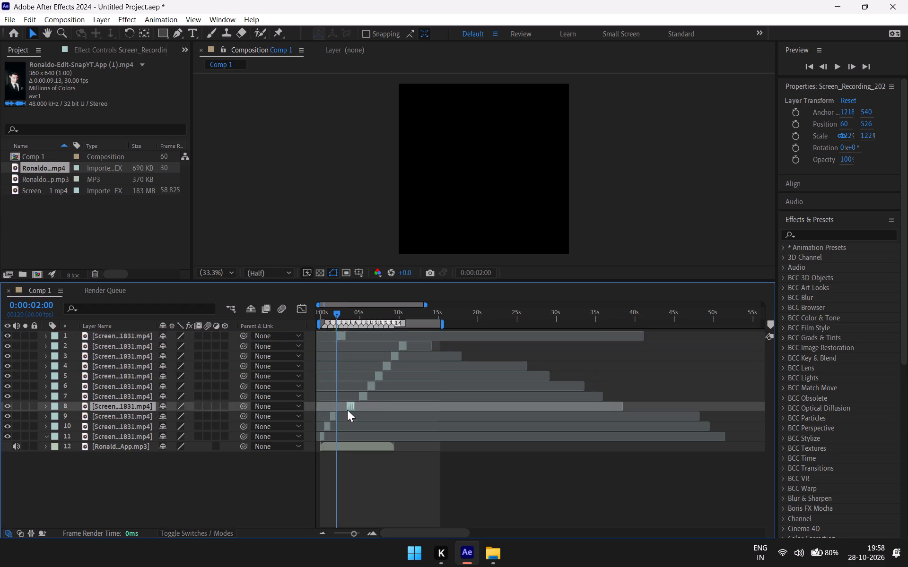
left_click_drag(347, 410, 341, 414)
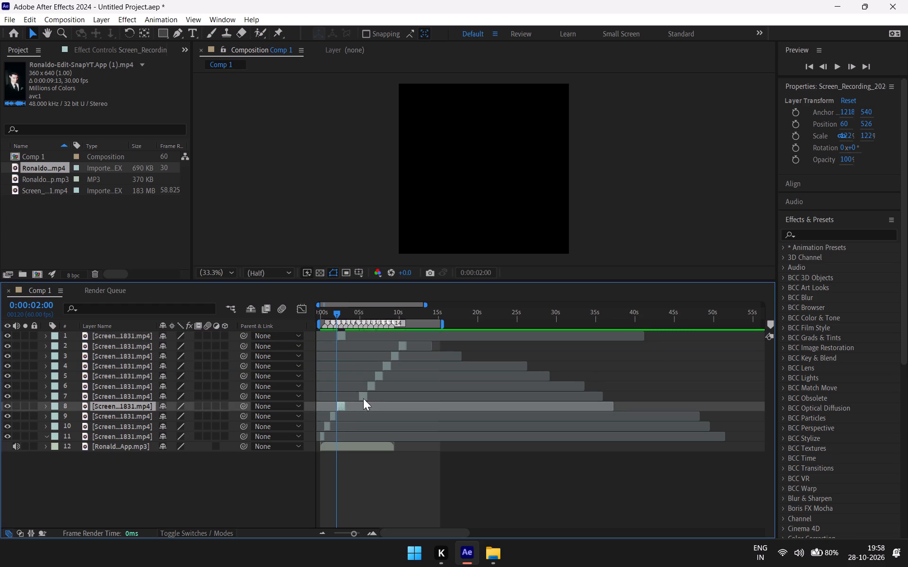
left_click_drag(364, 397, 351, 401)
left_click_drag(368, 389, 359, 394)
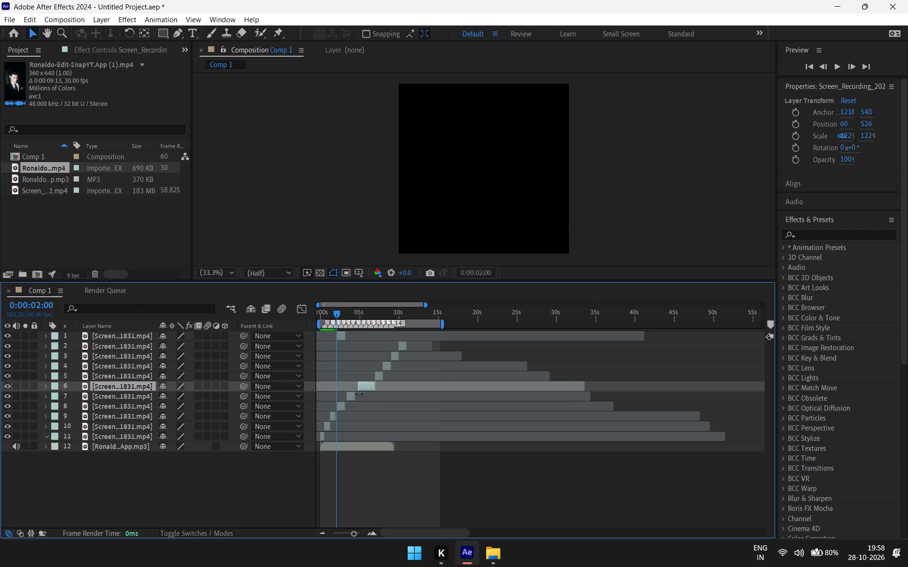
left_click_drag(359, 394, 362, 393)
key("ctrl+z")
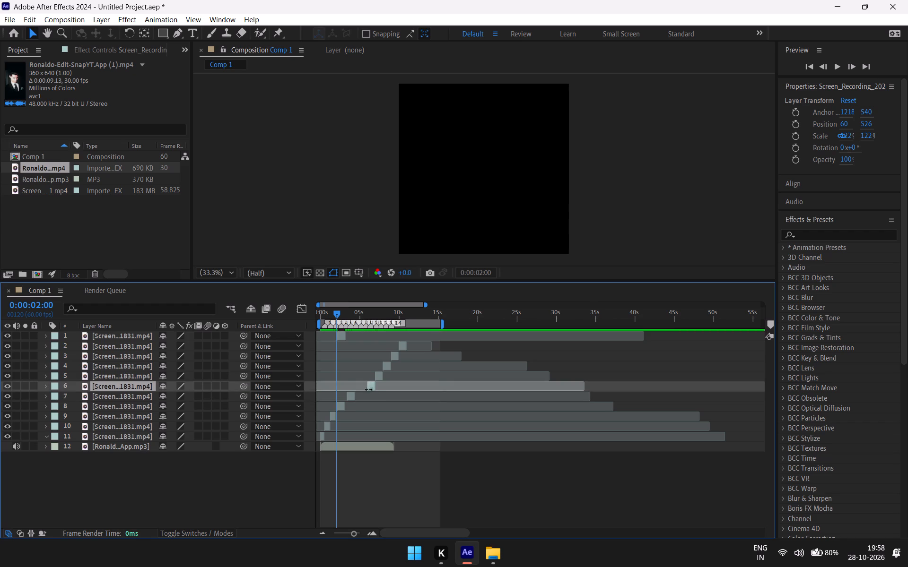
Move the clips on layers 6, 5, 4, 3 and 2 earlier so each roughly follows the clip on the layer below.
left_click_drag(372, 387, 360, 396)
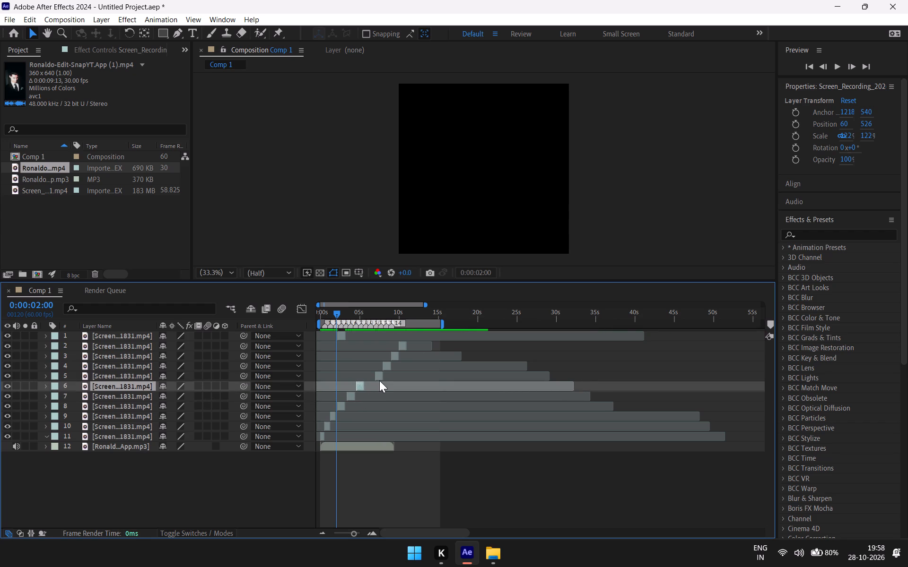
left_click_drag(379, 378, 372, 381)
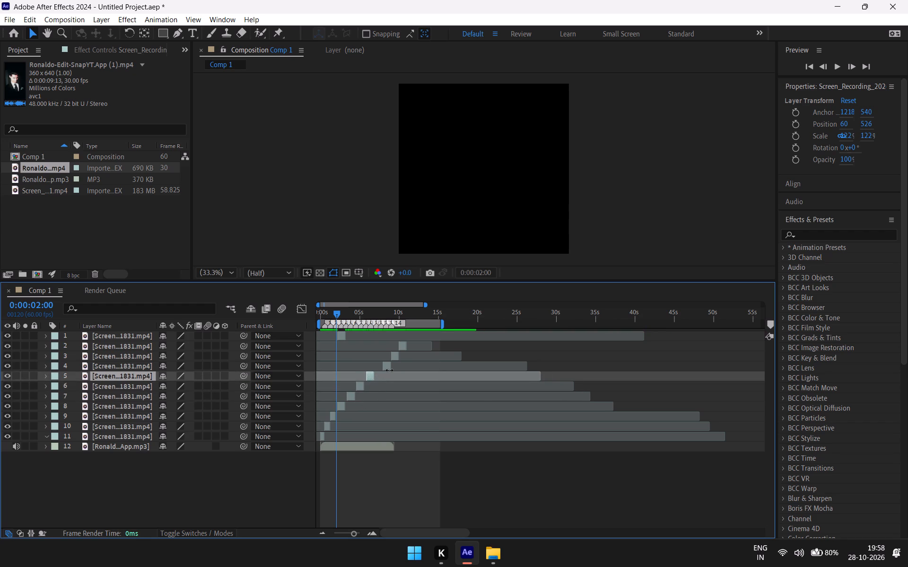
left_click_drag(388, 368, 382, 369)
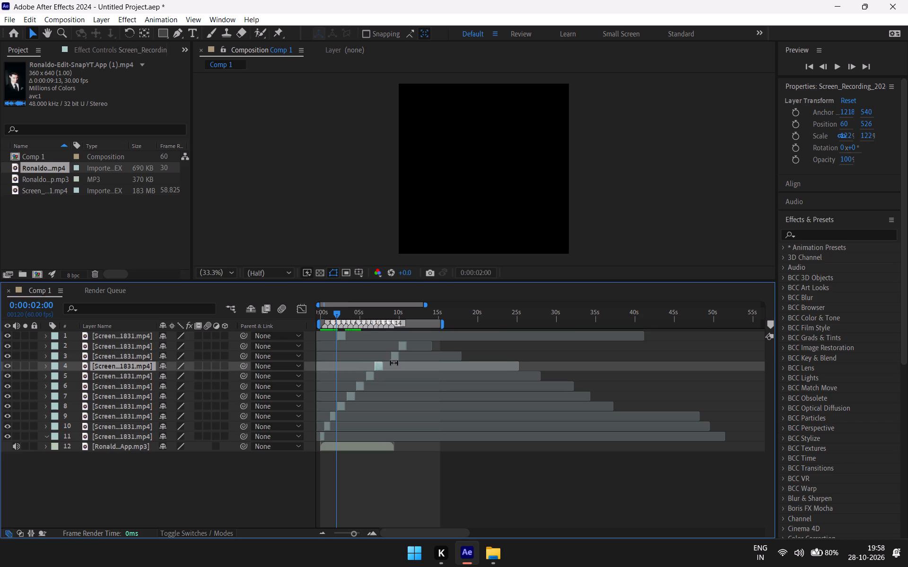
left_click_drag(395, 358, 386, 361)
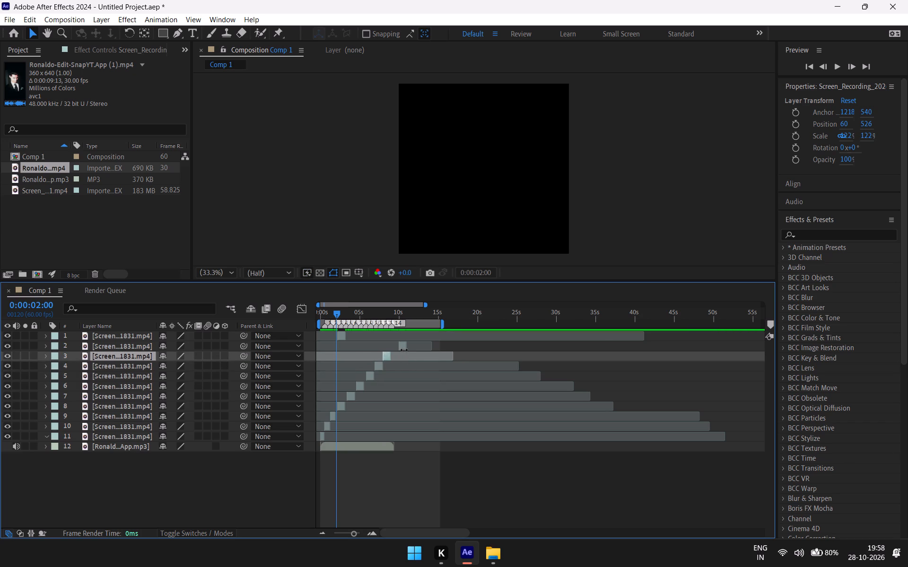
left_click_drag(402, 349, 394, 350)
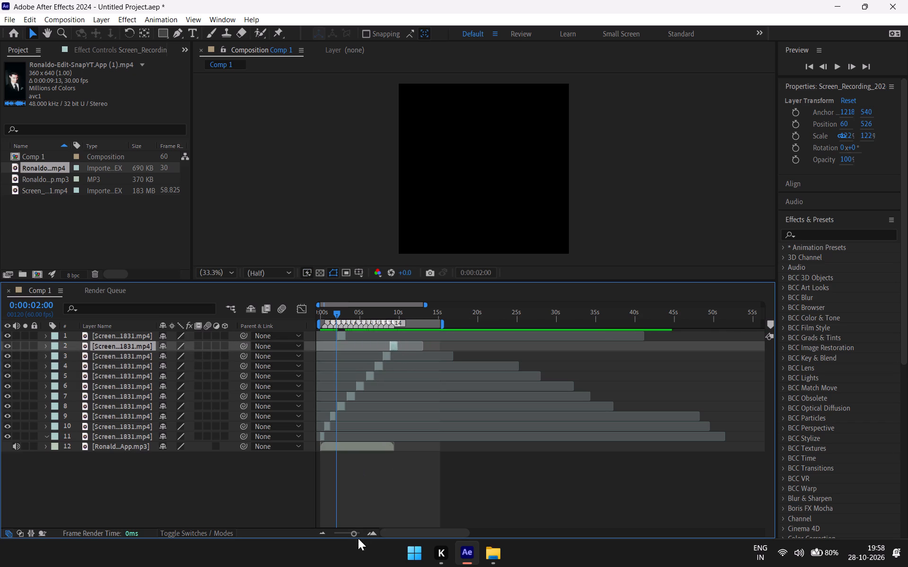
Move layer 8's clip earlier so it starts at composition marker 3, right after layer 9's clip.
left_click_drag(353, 530, 370, 530)
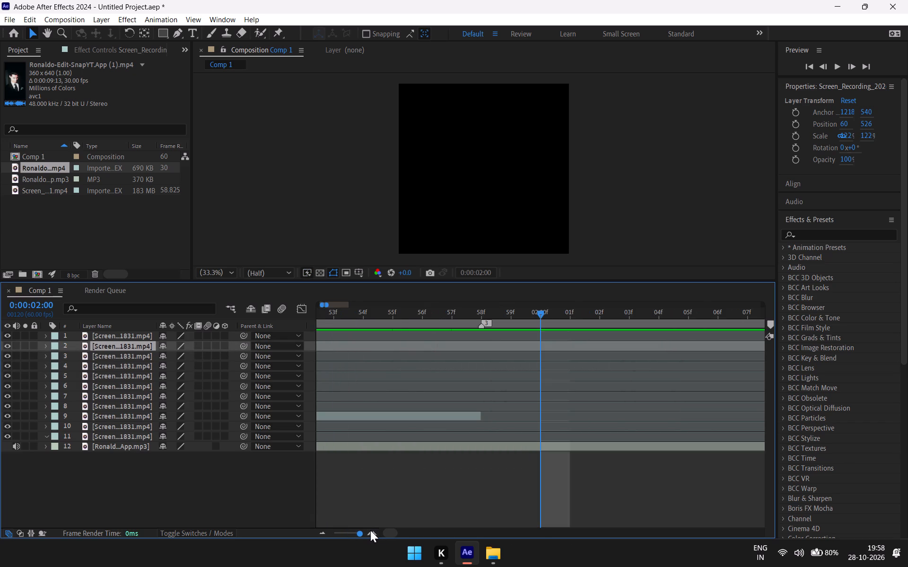
left_click_drag(370, 530, 363, 534)
key("minus")
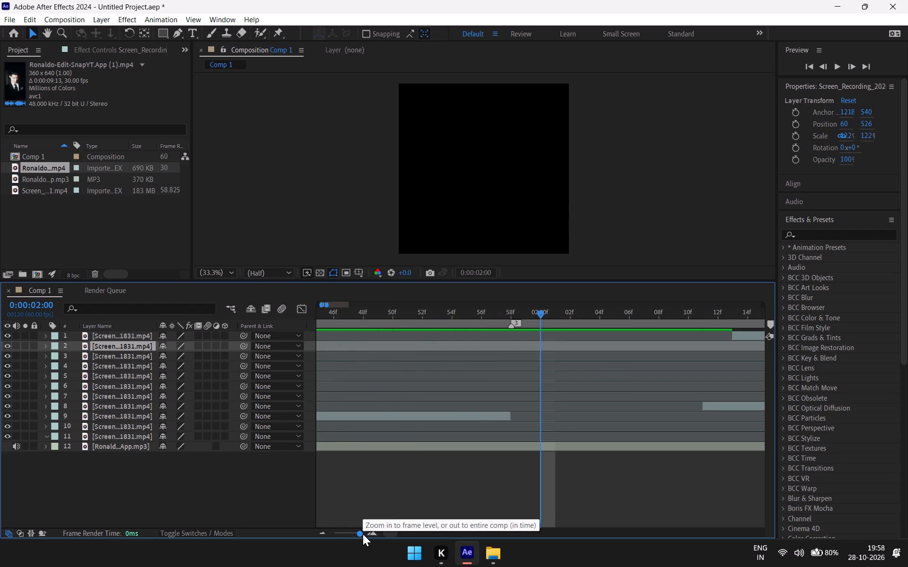
key("minus")
type("--")
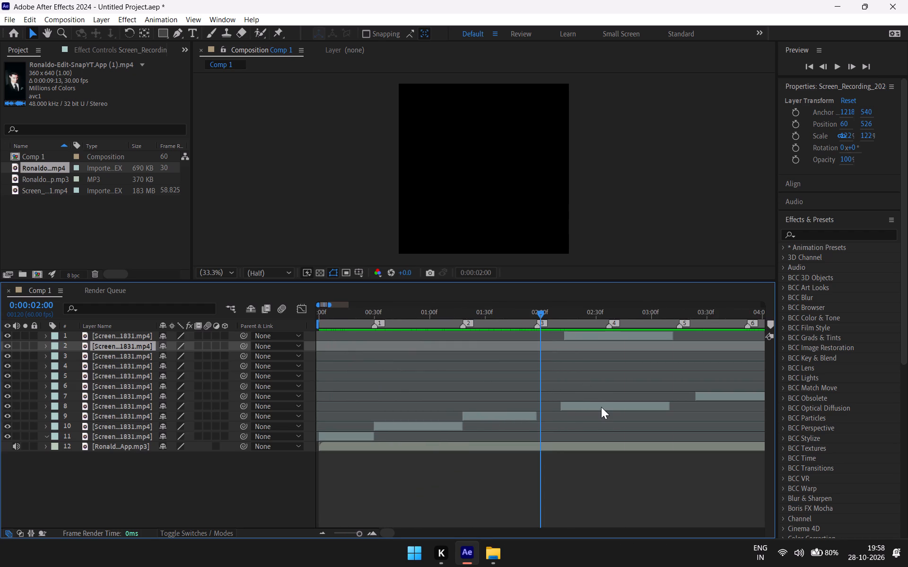
left_click_drag(601, 407, 576, 423)
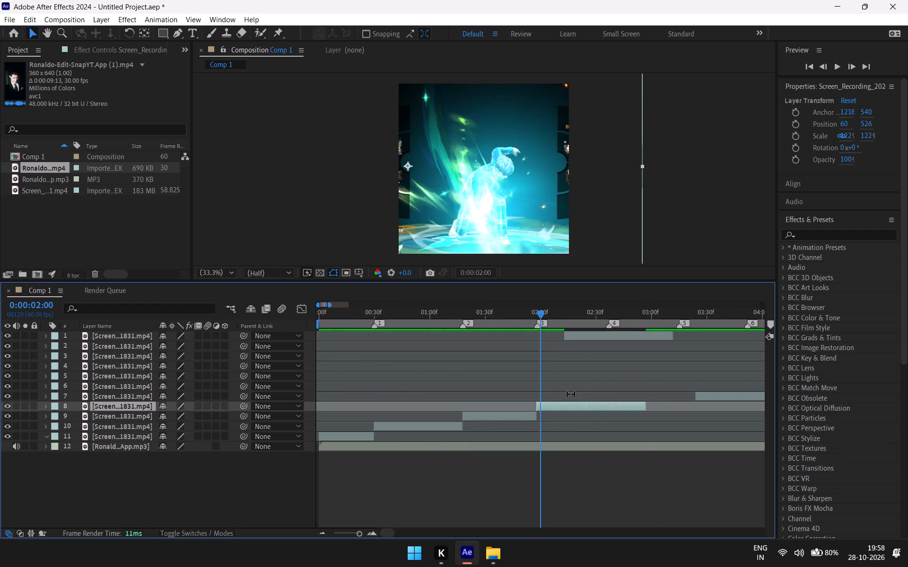
Examine the footage of the overlapping layer 8 and layer 1 clips between composition markers 3 and 5.
left_click_drag(539, 312, 599, 340)
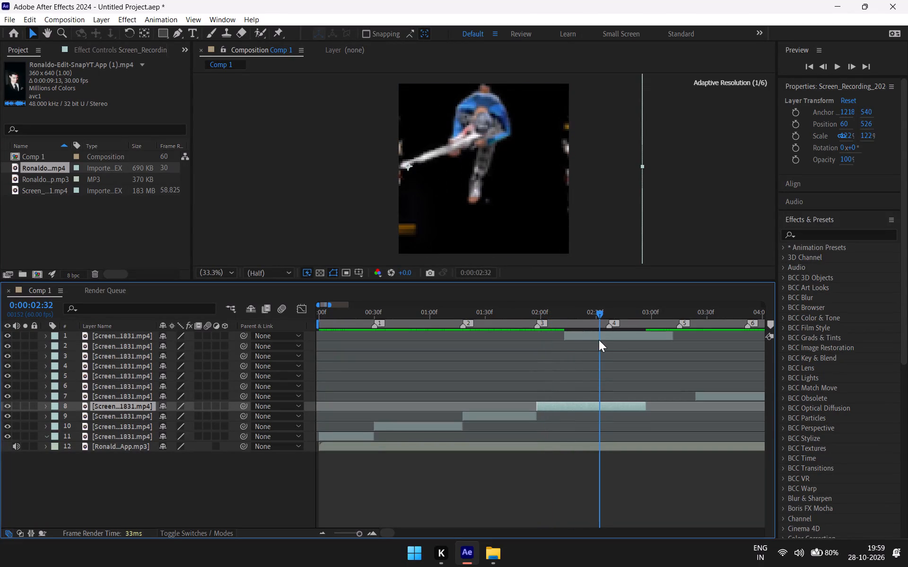
left_click_drag(599, 340, 620, 338)
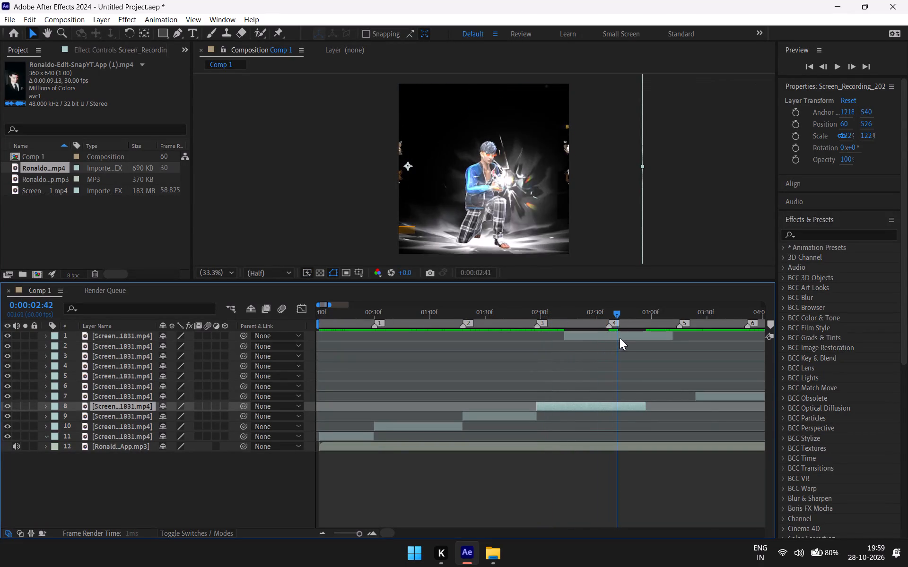
left_click_drag(620, 338, 536, 384)
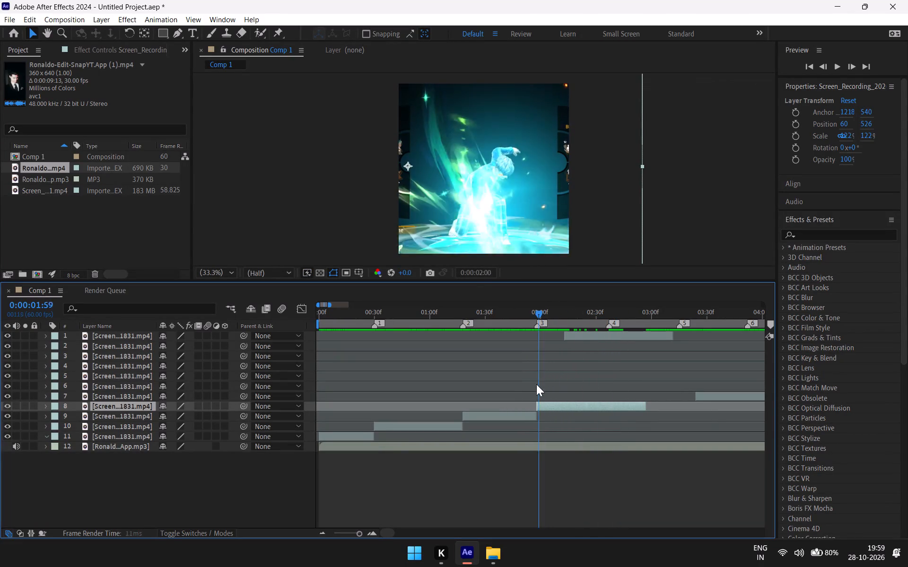
left_click_drag(536, 384, 567, 378)
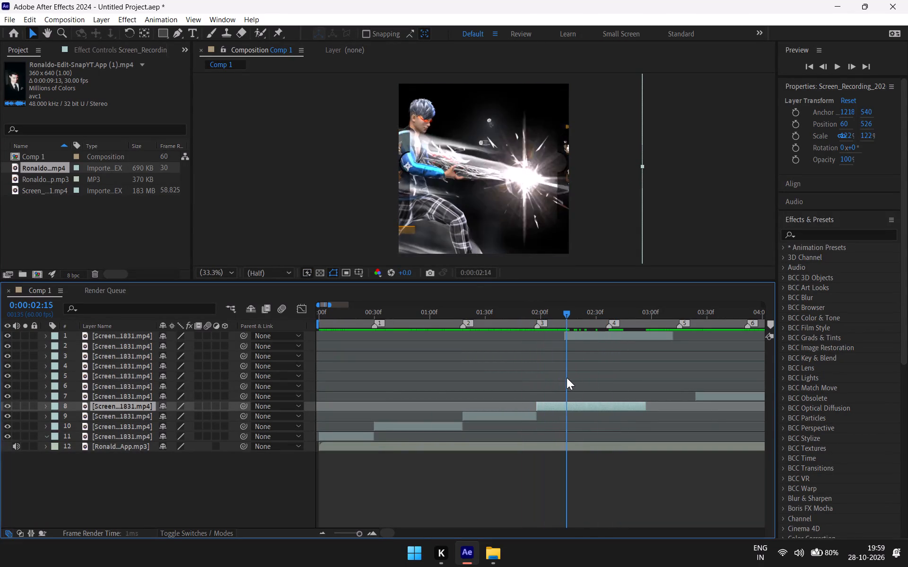
left_click_drag(567, 378, 564, 381)
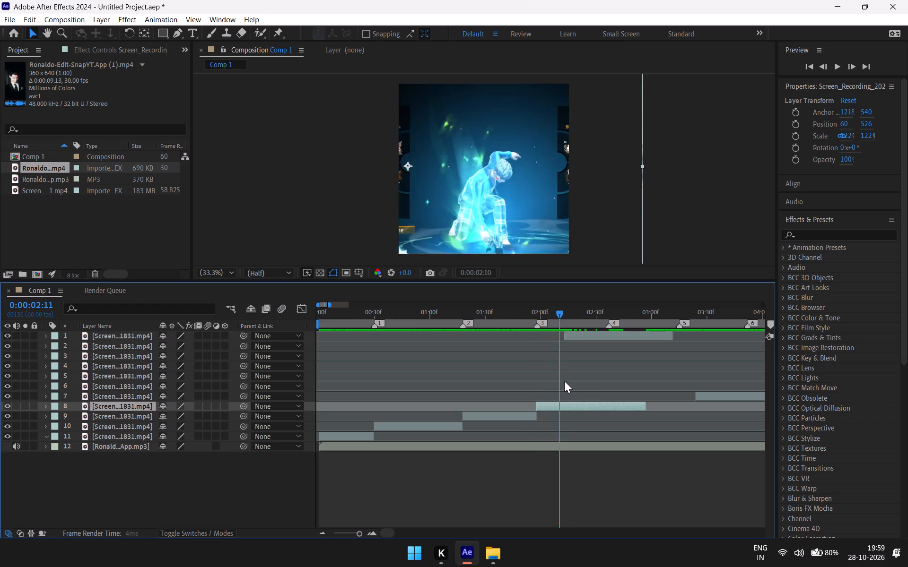
left_click_drag(564, 381, 627, 377)
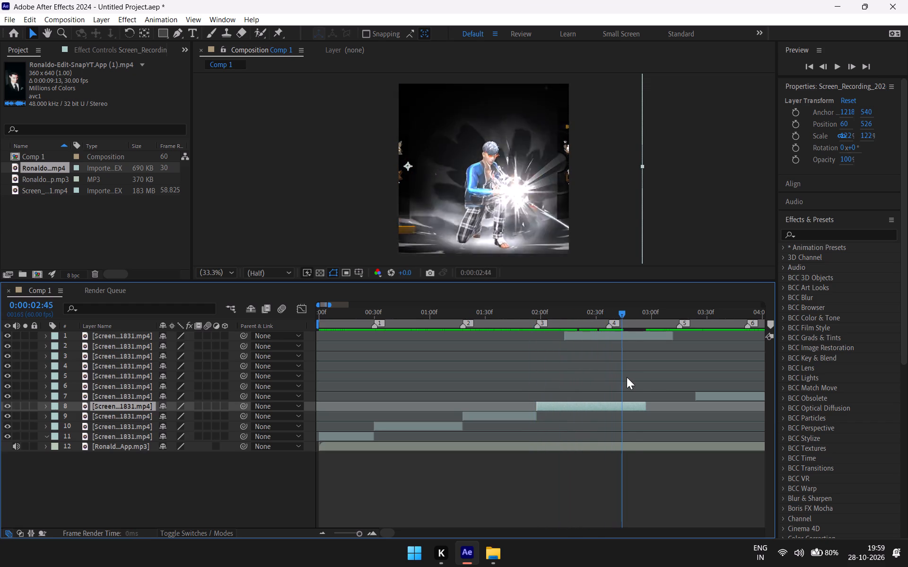
left_click_drag(627, 377, 705, 377)
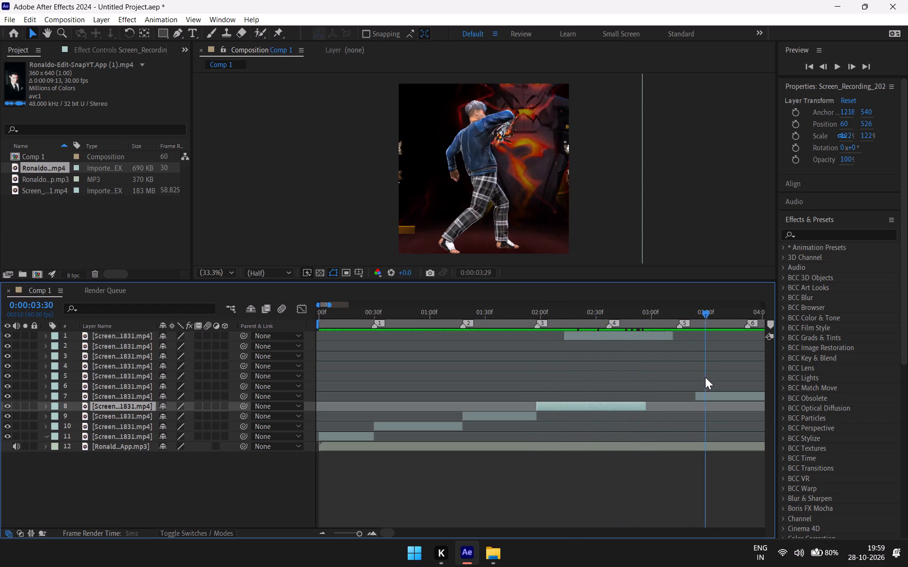
left_click_drag(705, 377, 666, 392)
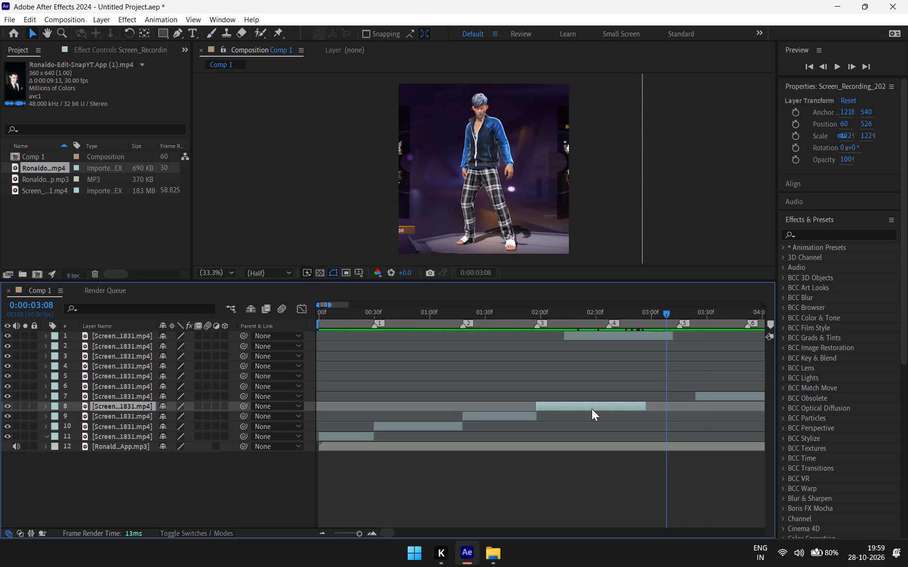
left_click(576, 406)
left_click_drag(659, 313, 550, 363)
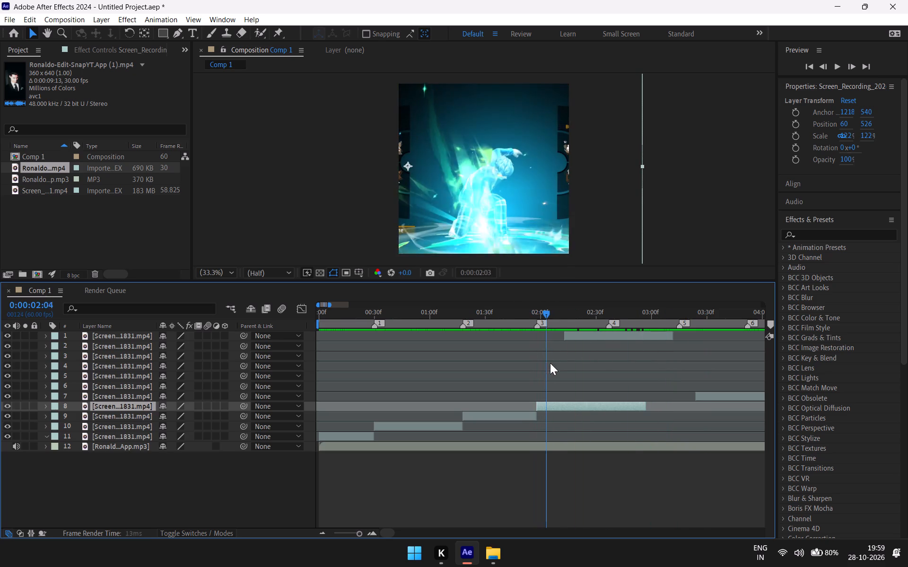
left_click_drag(550, 363, 559, 360)
scroll(610, 375, "up", 1)
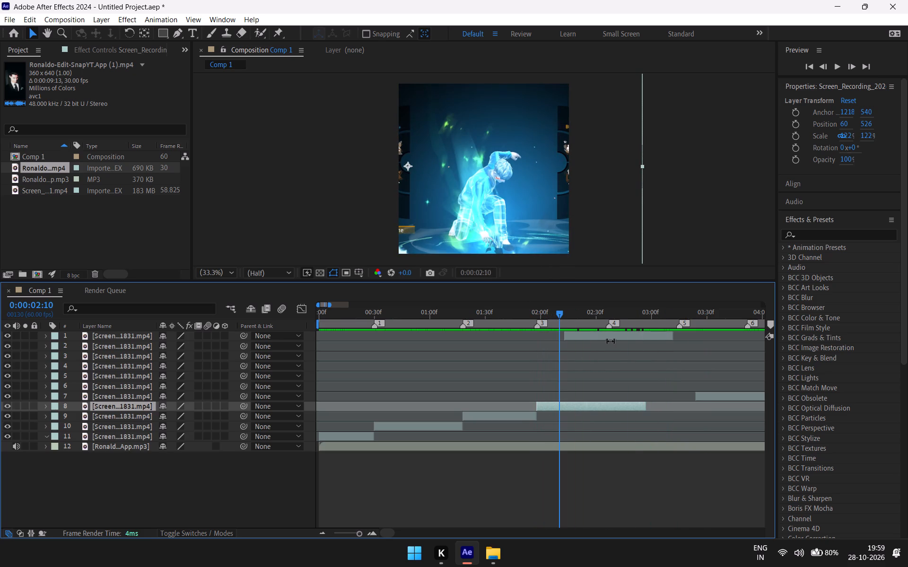
left_click_drag(558, 309, 571, 310)
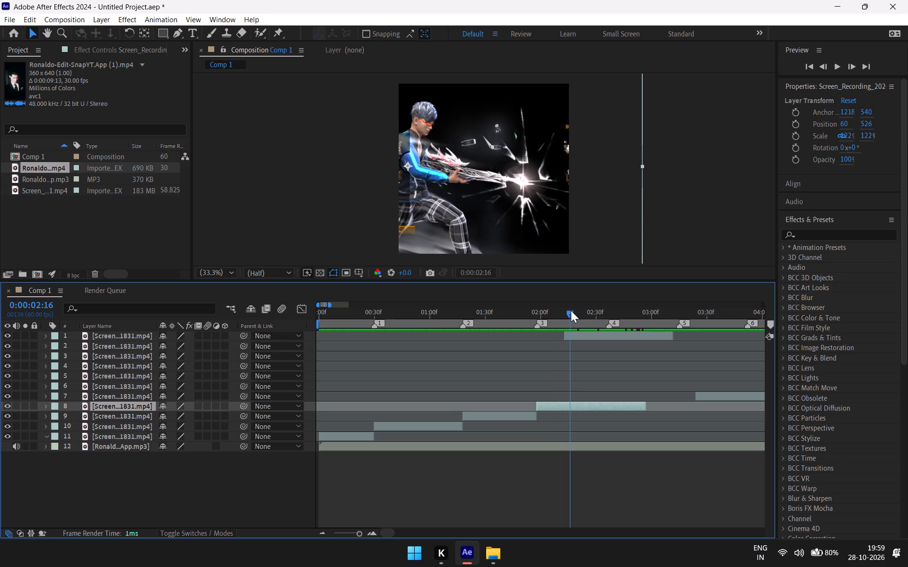
left_click_drag(571, 310, 579, 310)
scroll(550, 359, "up", 1)
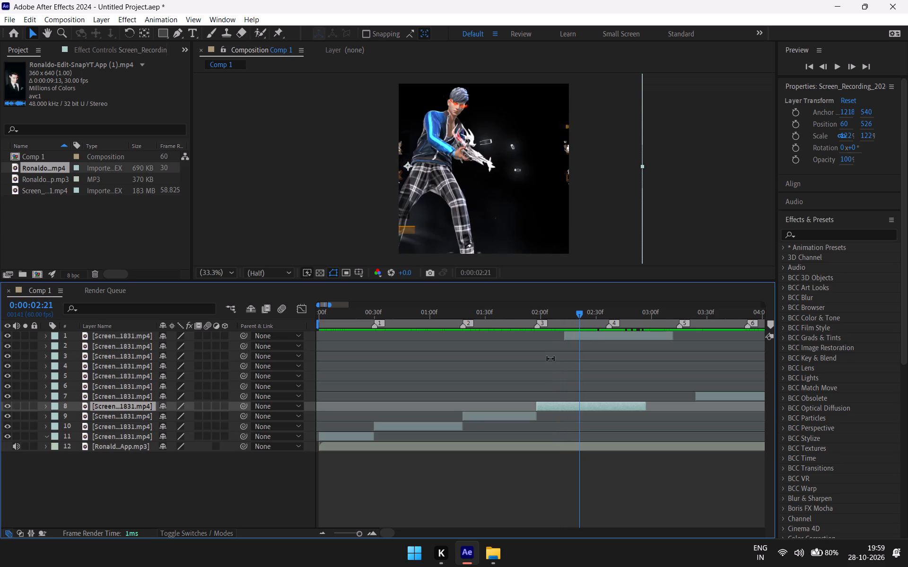
Move layer 1's clip later so it sits just past the end of layer 2's clip, around the 10-second mark.
left_click(575, 337)
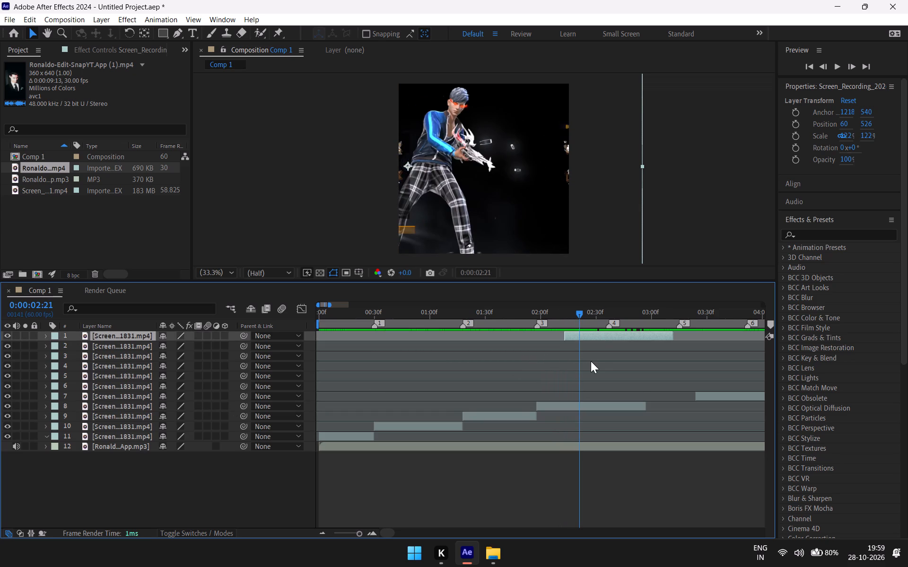
left_click_drag(601, 335, 615, 336)
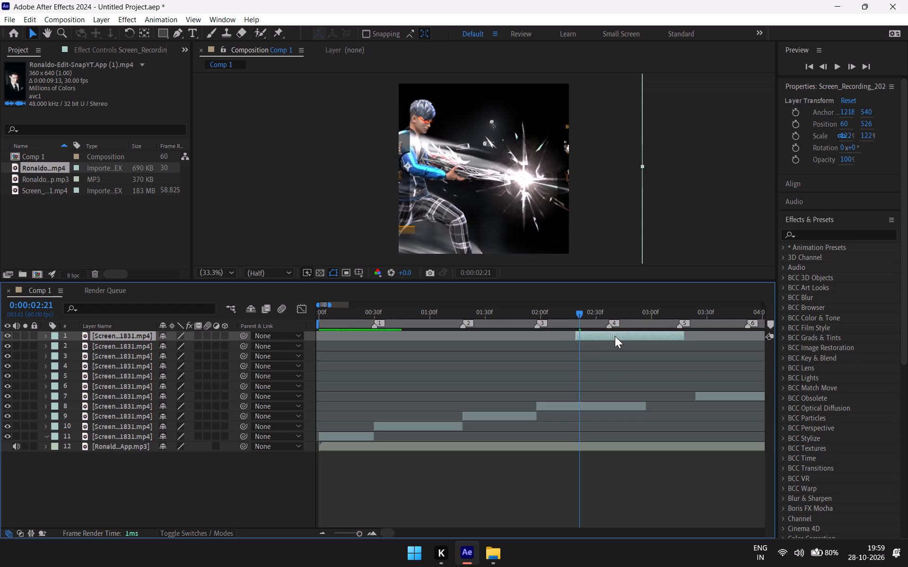
left_click_drag(615, 336, 623, 336)
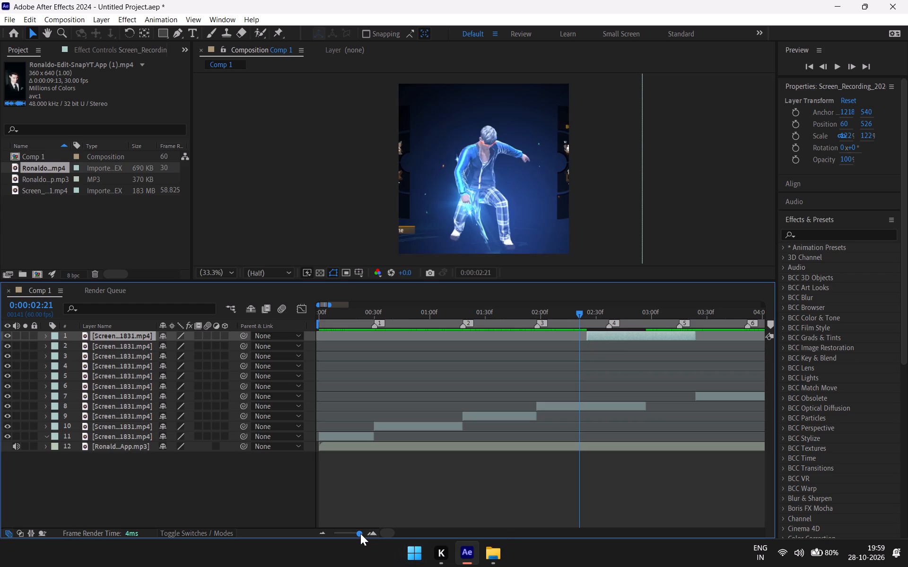
left_click(359, 533)
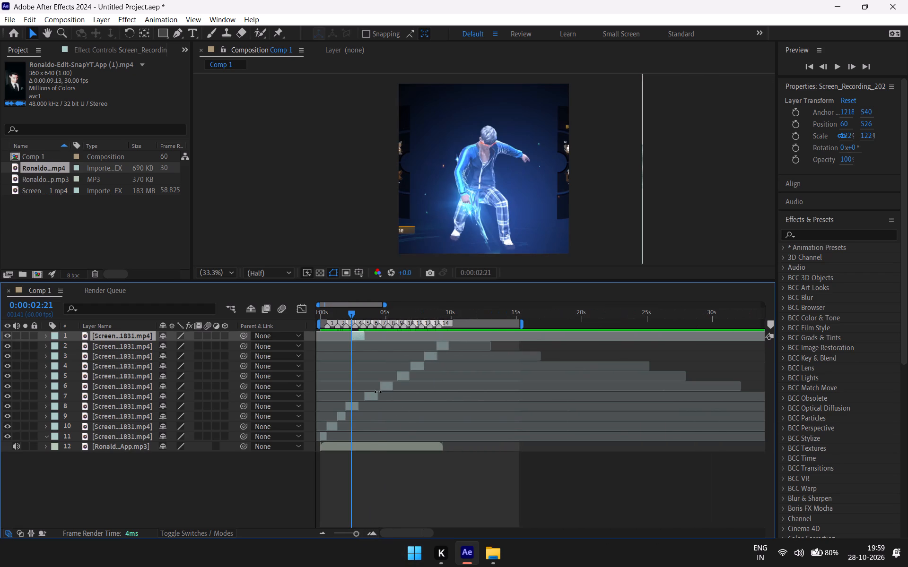
left_click_drag(358, 336, 452, 349)
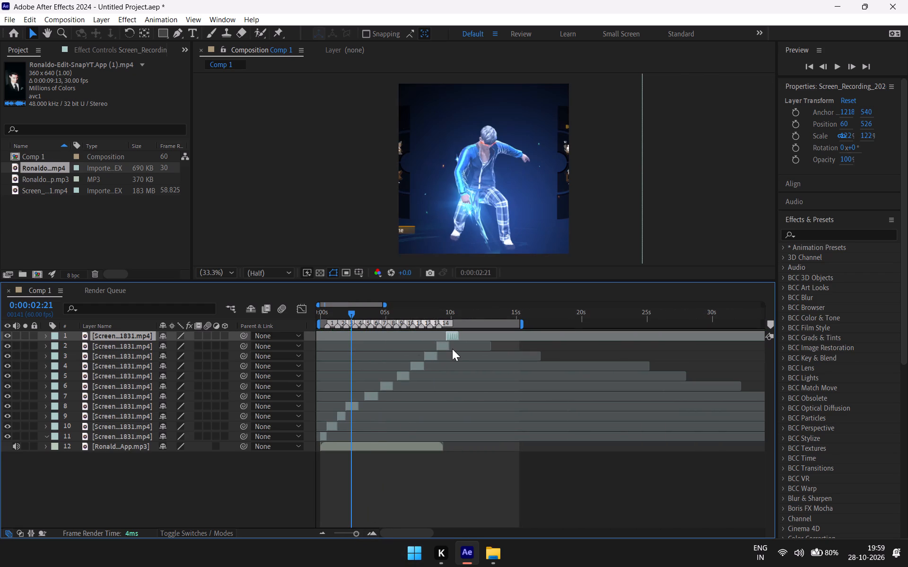
left_click_drag(452, 349, 454, 349)
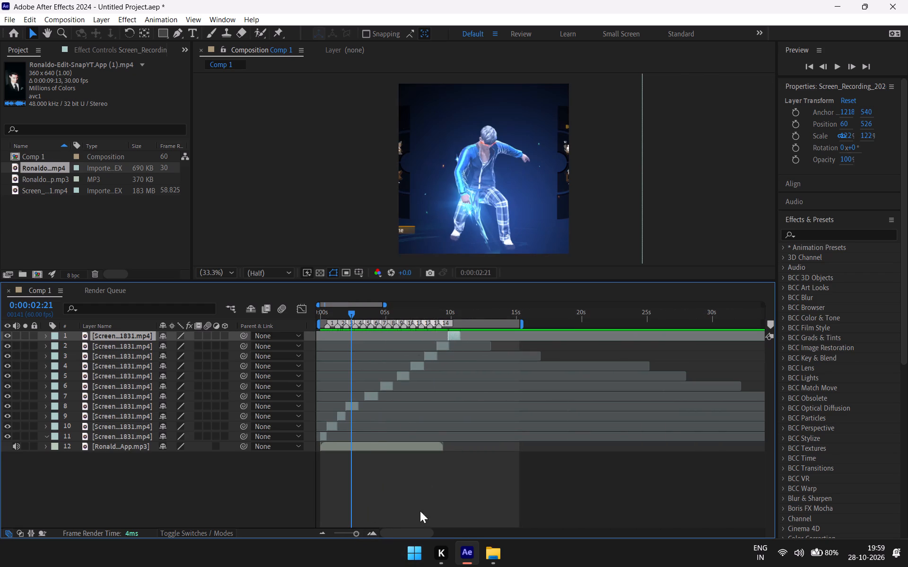
Split layer 8's clip at composition marker 4 (0:00:02:37) and delete the part after the cut.
left_click(350, 532)
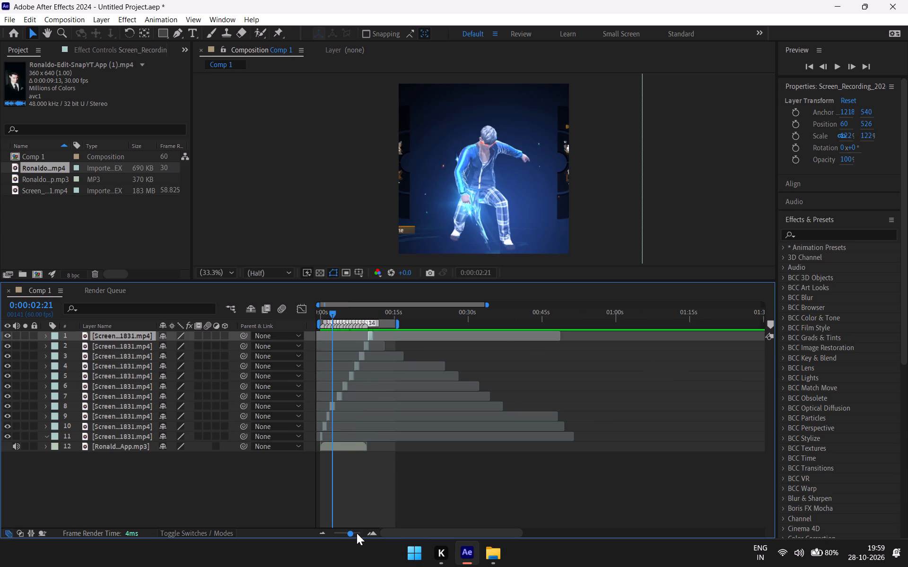
left_click(357, 533)
type("==")
key("equal")
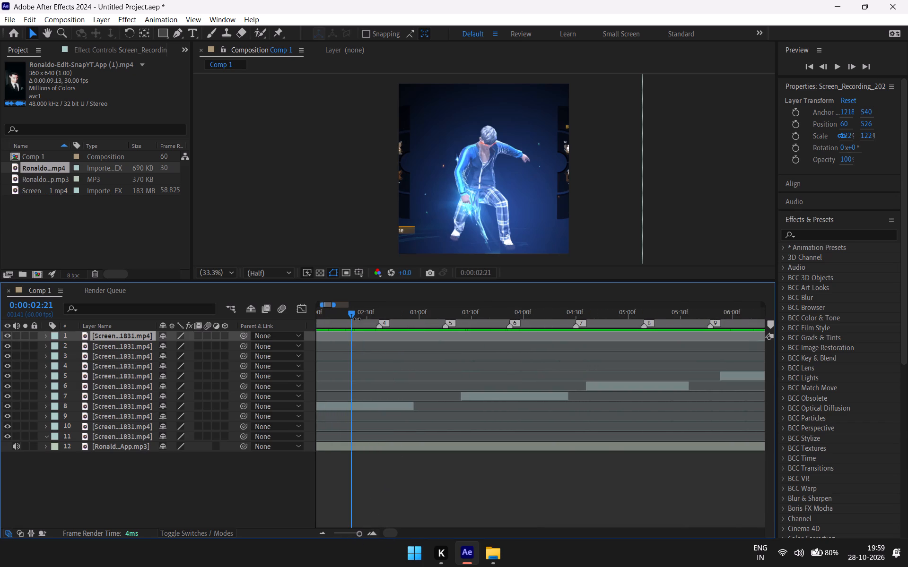
left_click_drag(347, 312, 485, 367)
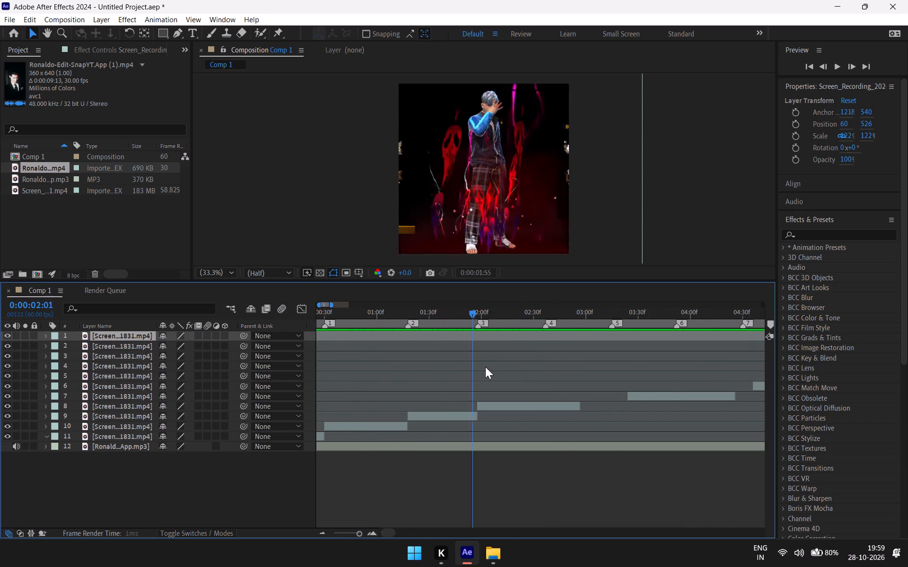
left_click_drag(485, 367, 513, 400)
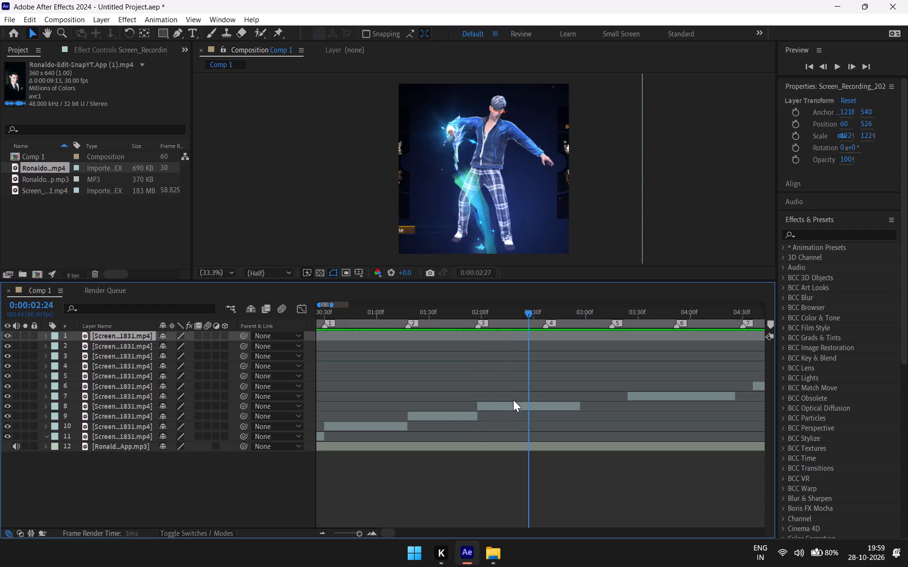
left_click_drag(513, 400, 458, 423)
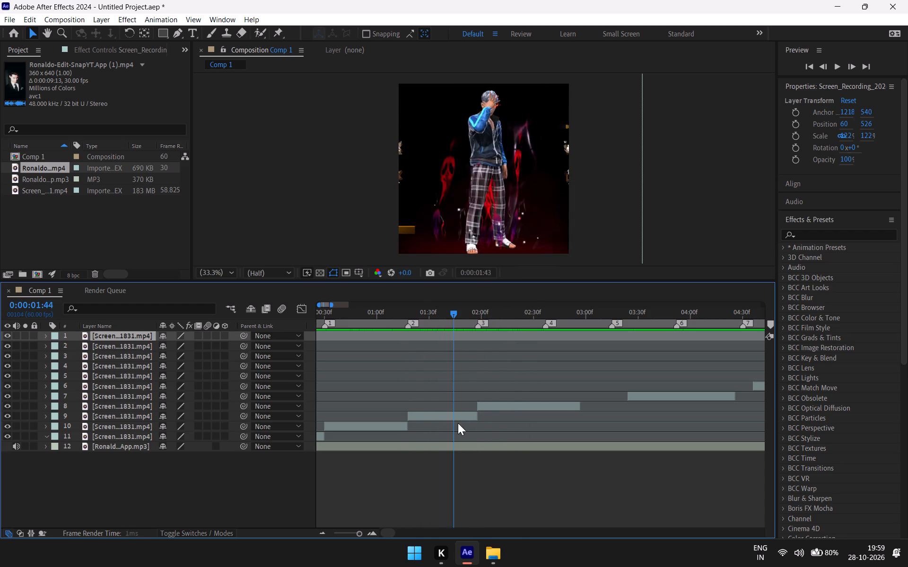
left_click_drag(458, 423, 529, 413)
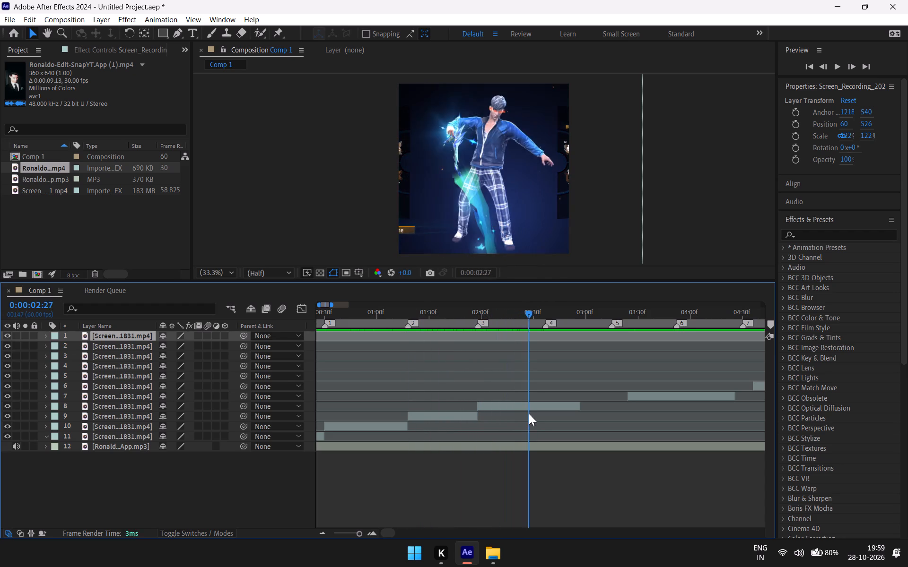
left_click_drag(529, 413, 544, 409)
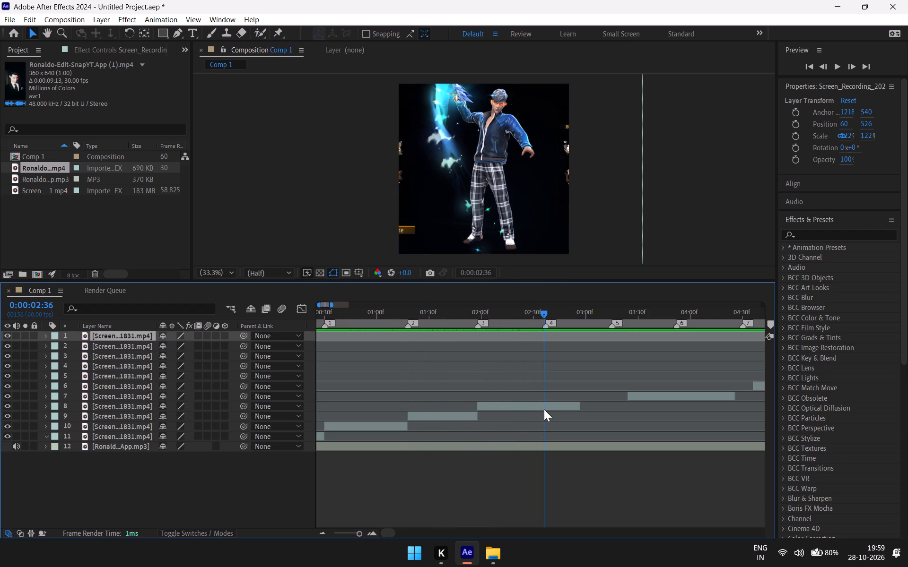
left_click_drag(544, 409, 545, 408)
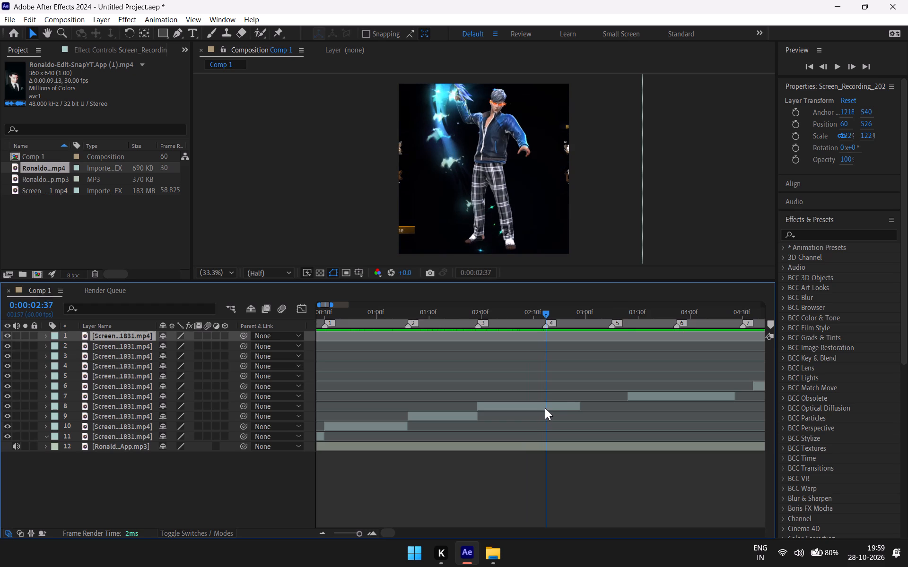
left_click(564, 403)
key("ctrl+shift+d")
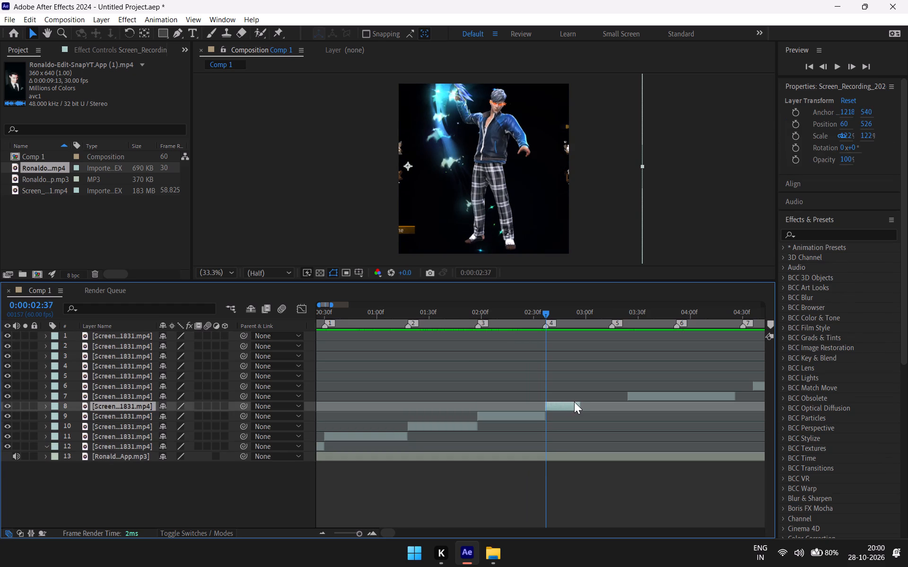
left_click(573, 403)
key("BackSpace")
Move layer 7's clip earlier so it starts at composition marker 4 (0:00:02:37), directly after layer 8's clip.
left_click_drag(685, 398, 620, 414)
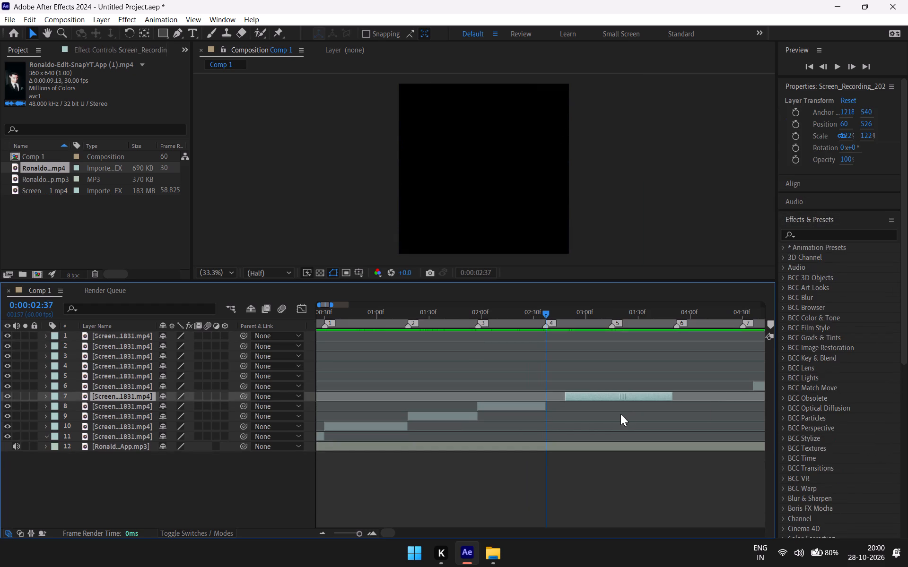
left_click_drag(620, 414, 602, 429)
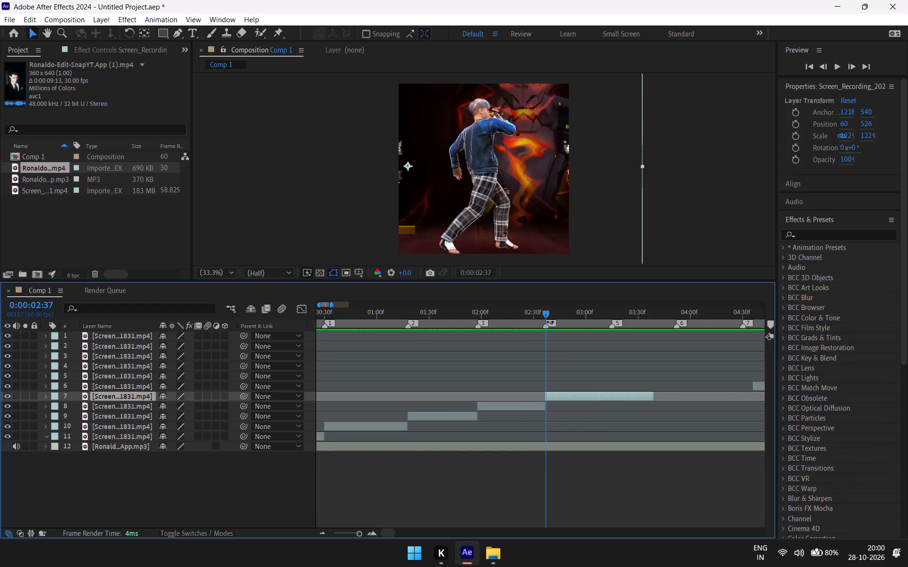
Split layer 7's clip at 0:00:02:44 and delete the part before the cut.
left_click_drag(545, 311, 582, 317)
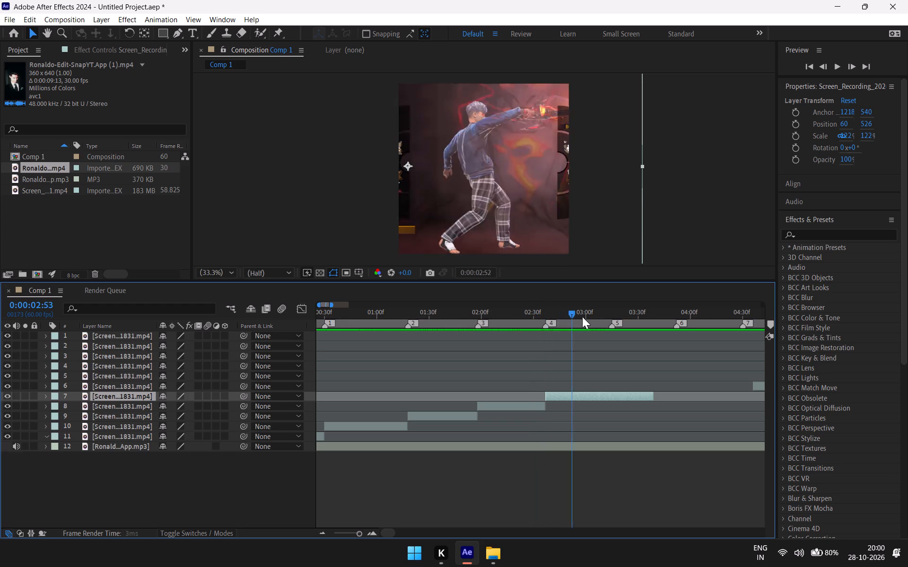
left_click_drag(582, 317, 548, 370)
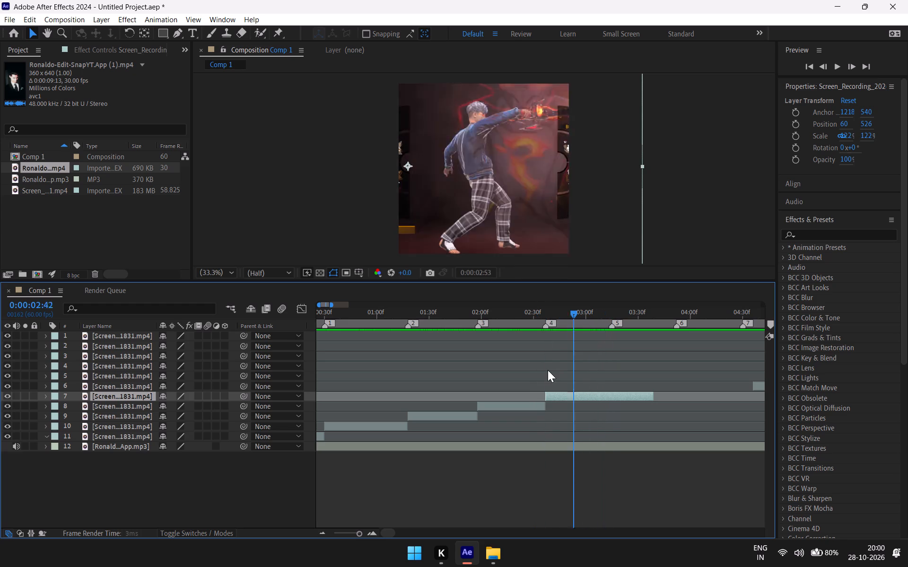
left_click_drag(548, 370, 558, 369)
left_click(565, 391)
left_click(566, 393)
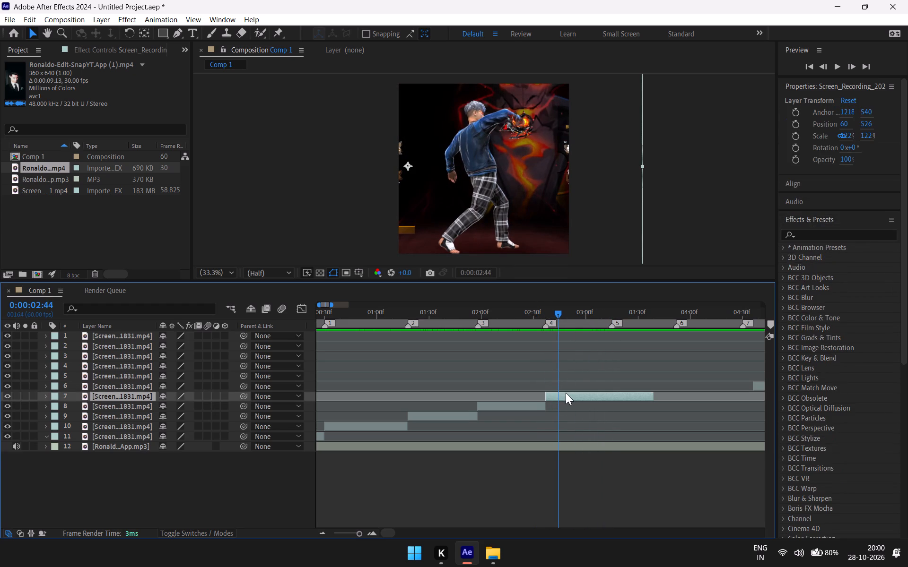
key("ctrl+shift+d")
left_click(553, 405)
key("BackSpace")
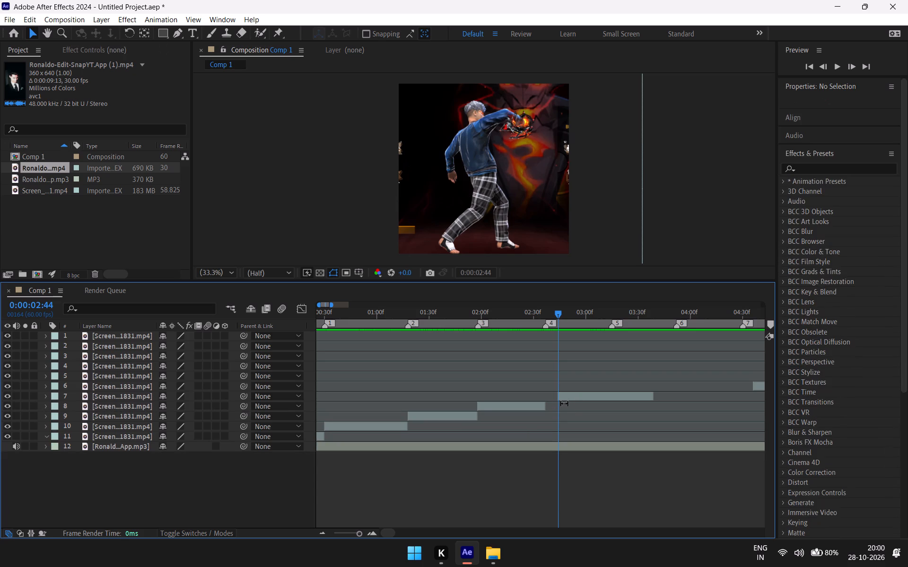
Move layer 7's remaining clip earlier so it starts at composition marker 4, directly after layer 8's clip.
left_click_drag(578, 393, 565, 402)
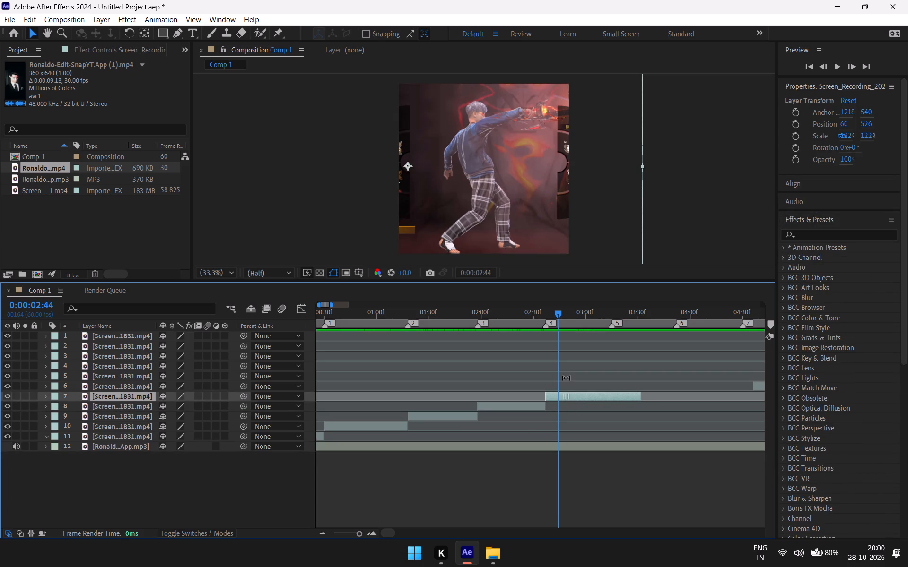
Split layer 7's clip at composition marker 5 (0:00:03:15) and delete the part after the cut.
left_click_drag(559, 313, 595, 322)
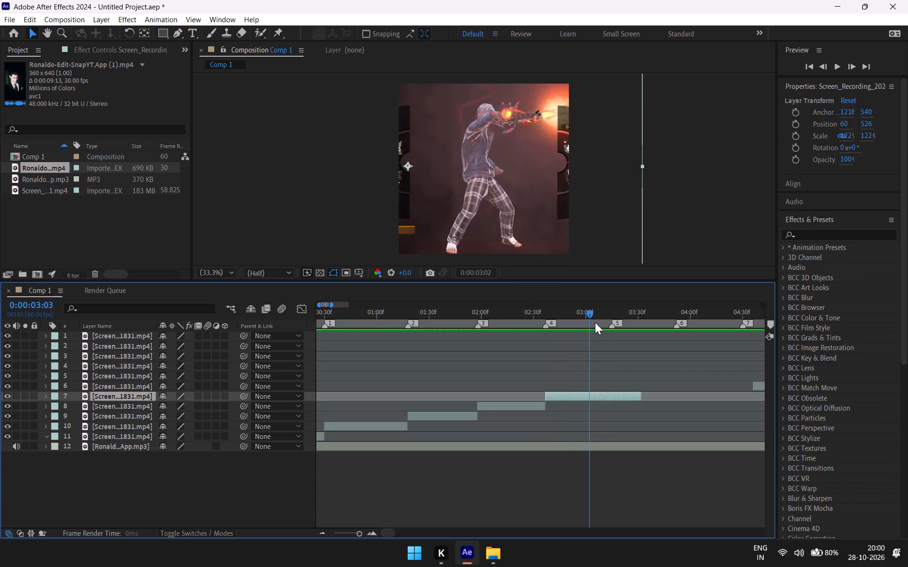
left_click_drag(595, 322, 611, 328)
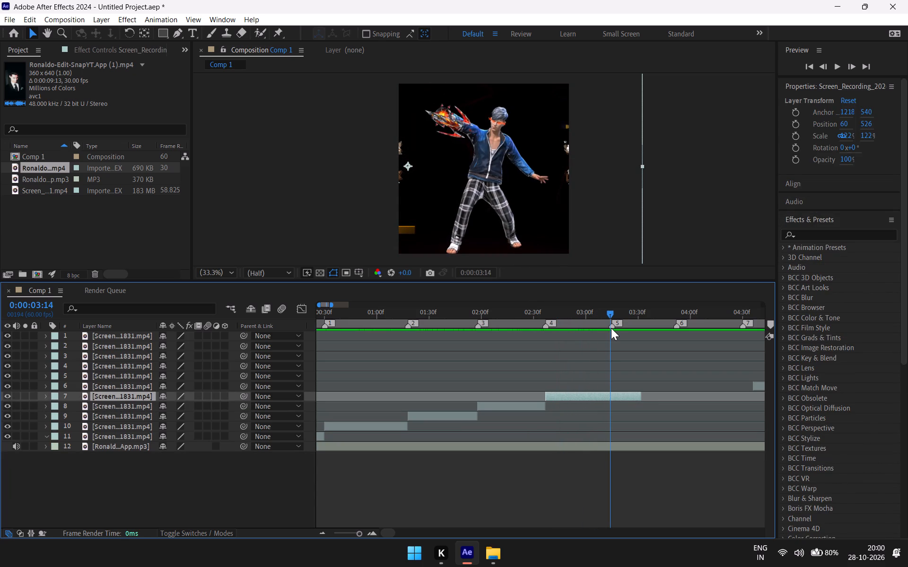
left_click_drag(611, 328, 612, 328)
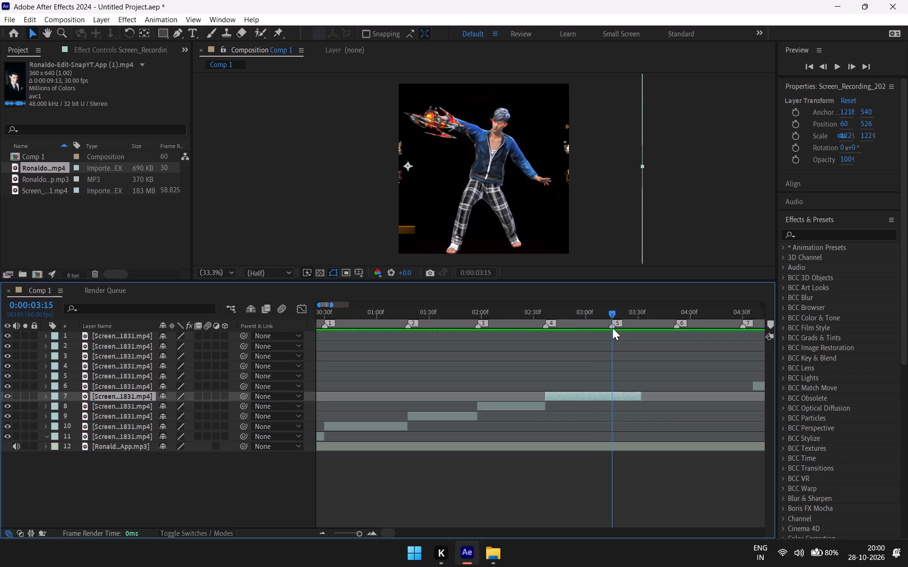
left_click_drag(612, 328, 613, 328)
left_click(618, 394)
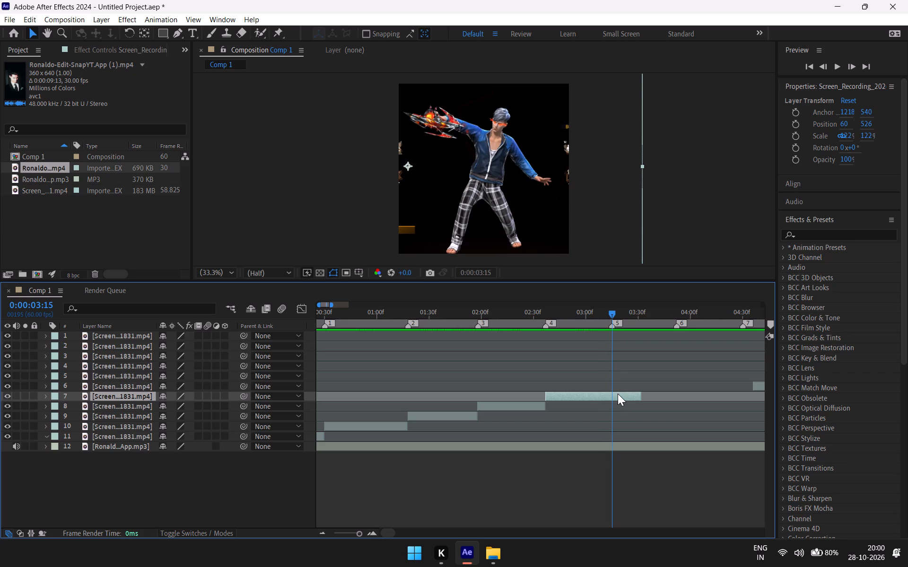
key("ctrl+shift+d")
left_click(623, 394)
key("BackSpace")
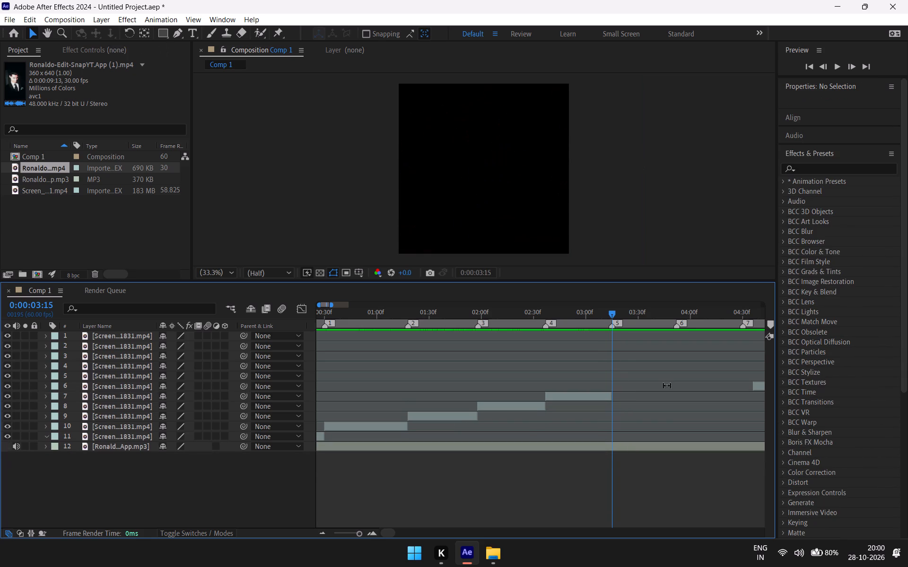
Move layer 6's clip earlier so it starts at composition marker 5 (0:00:03:15), directly after layer 7's clip.
left_click_drag(757, 387, 615, 427)
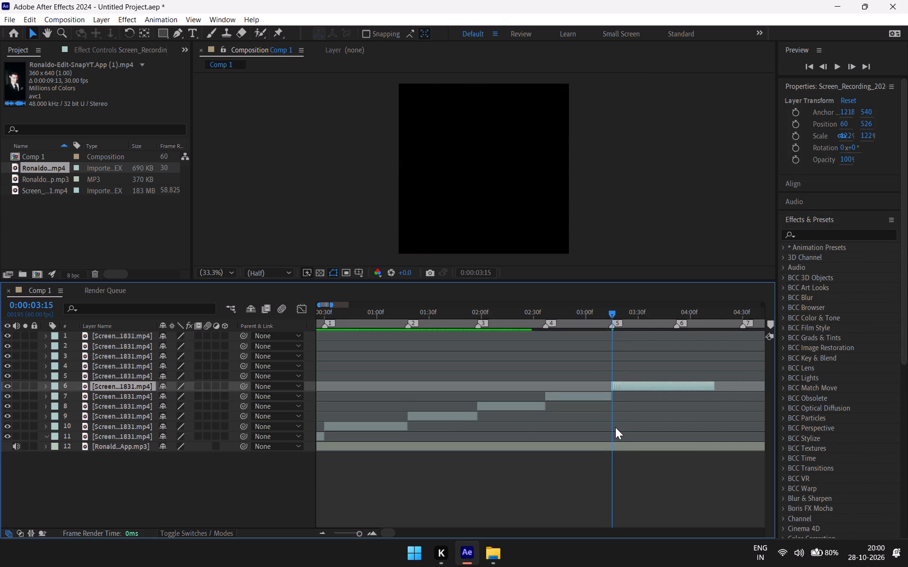
left_click_drag(615, 427, 615, 427)
Review layer 6's clip, split it at composition marker 6 (0:00:03:52), and delete the part after the cut.
left_click_drag(607, 310, 625, 319)
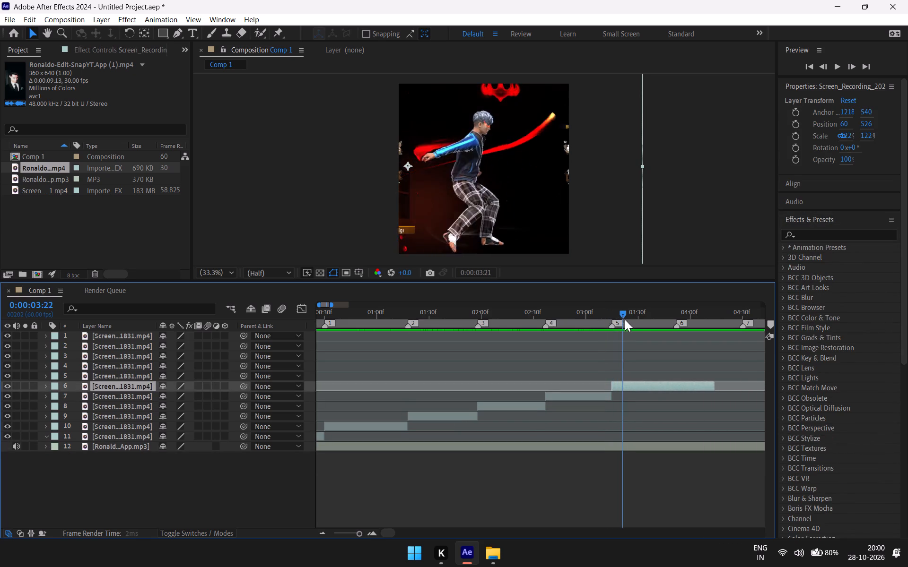
left_click_drag(625, 319, 673, 314)
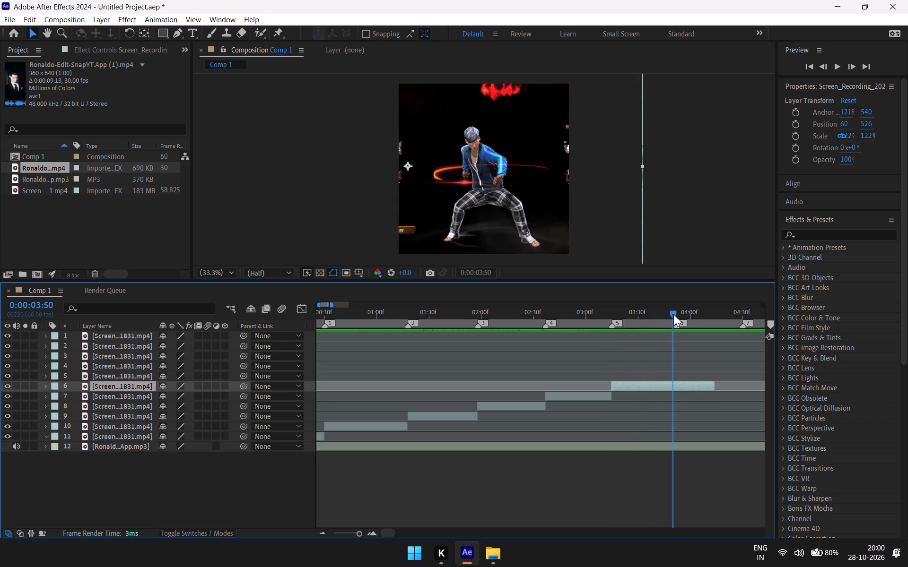
left_click_drag(673, 314, 692, 305)
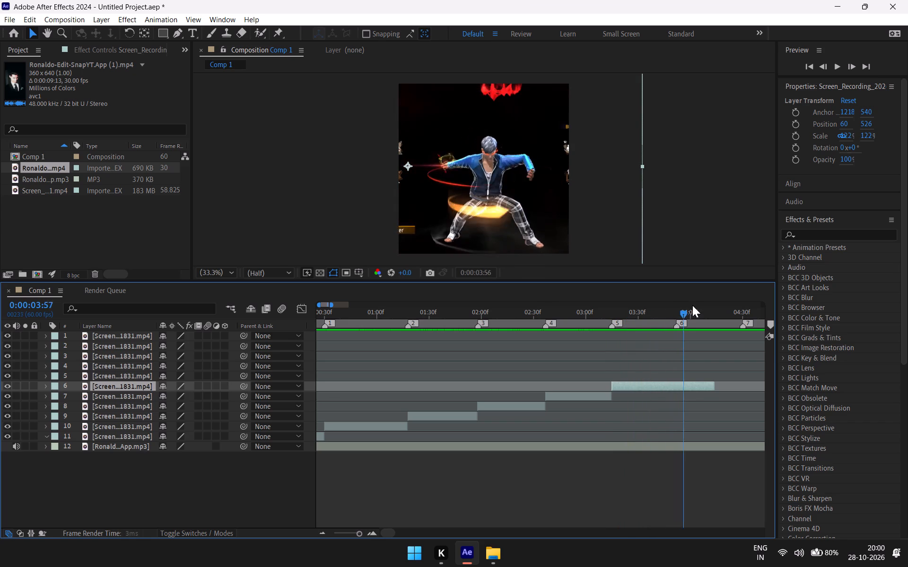
left_click_drag(692, 305, 626, 379)
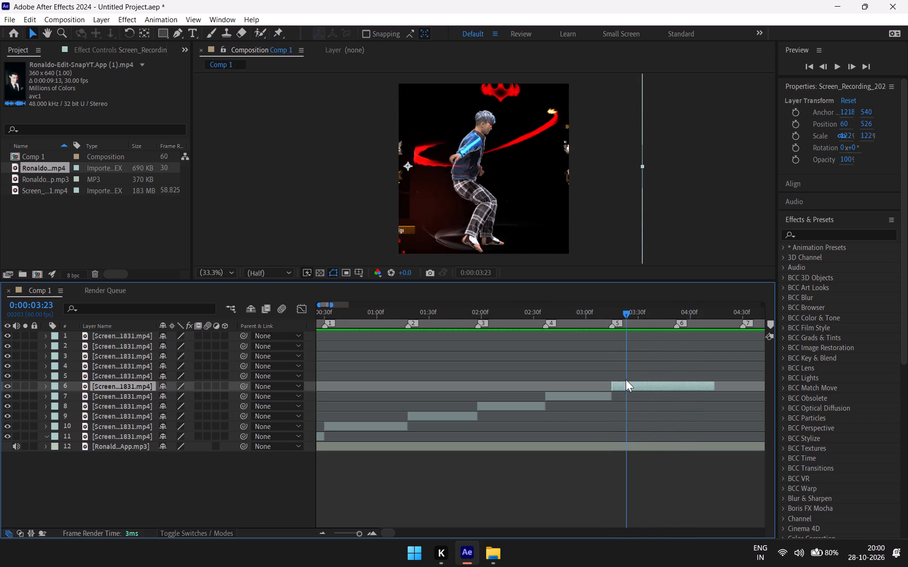
left_click_drag(626, 379, 630, 392)
left_click_drag(629, 310, 619, 322)
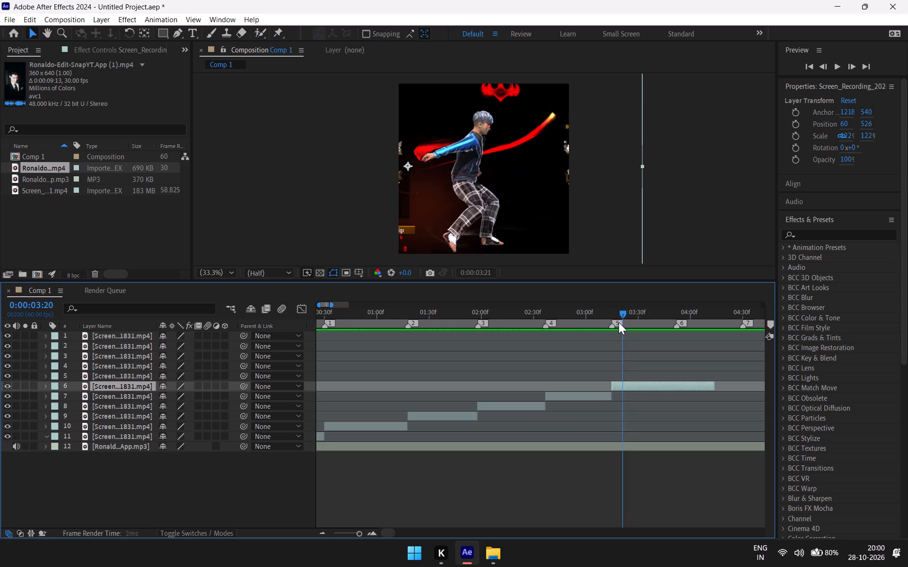
left_click_drag(619, 322, 679, 326)
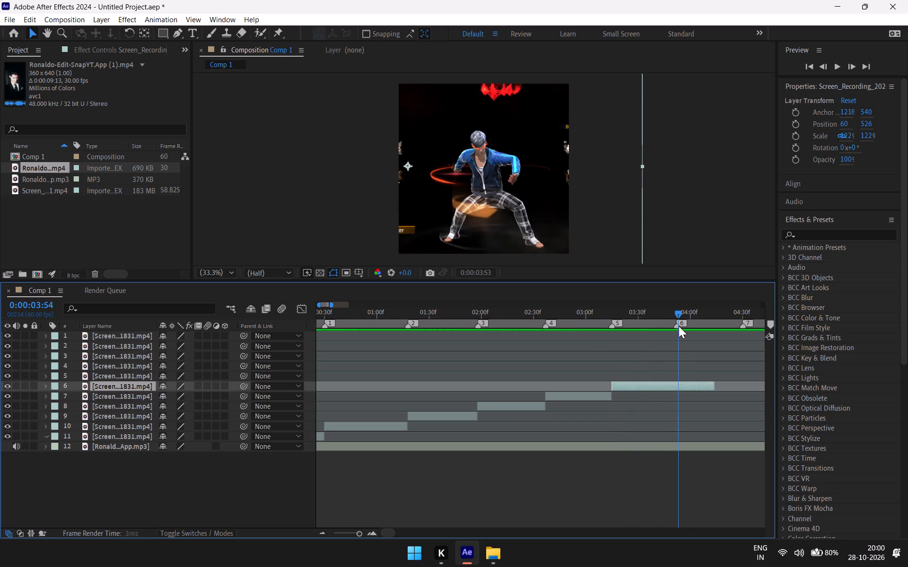
left_click_drag(679, 326, 675, 336)
key("ctrl+shift+d")
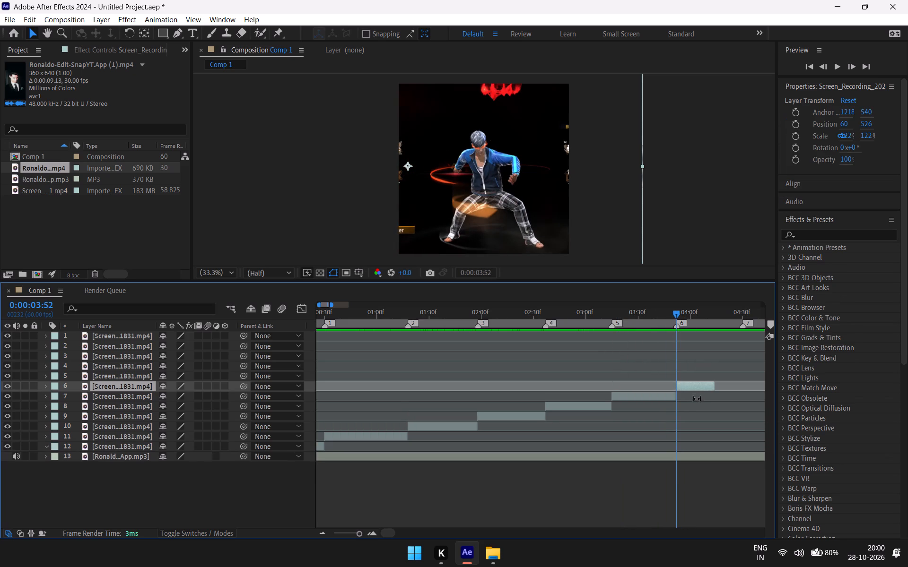
left_click(697, 385)
key("BackSpace")
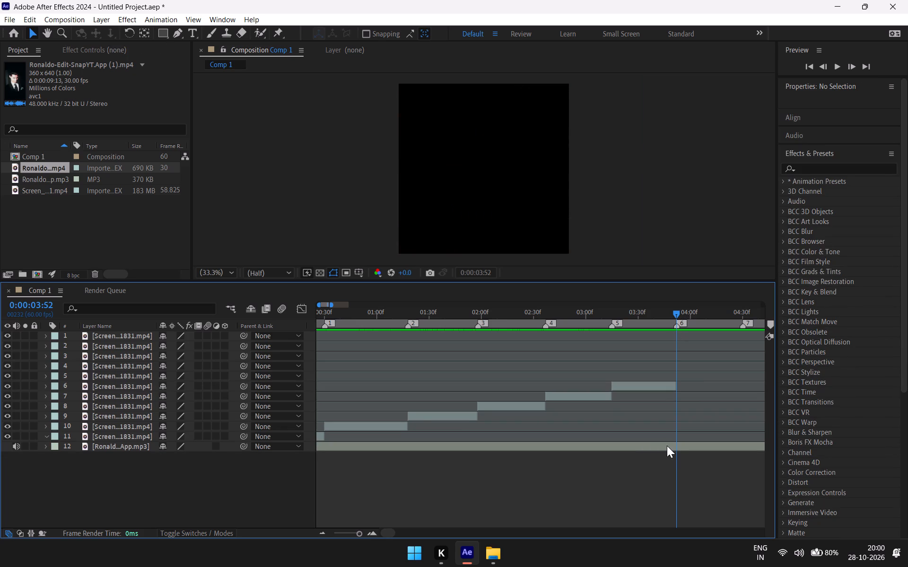
Move layer 5's clip earlier so it starts at composition marker 6 (0:00:03:52), directly after layer 6's clip.
key("minus")
key("minus")
left_click_drag(699, 379, 641, 397)
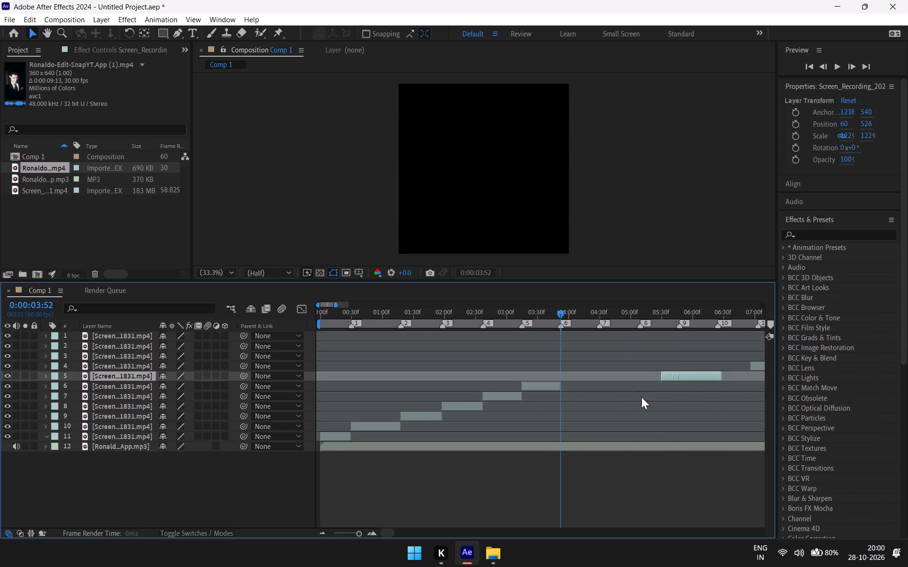
left_click_drag(641, 397, 573, 426)
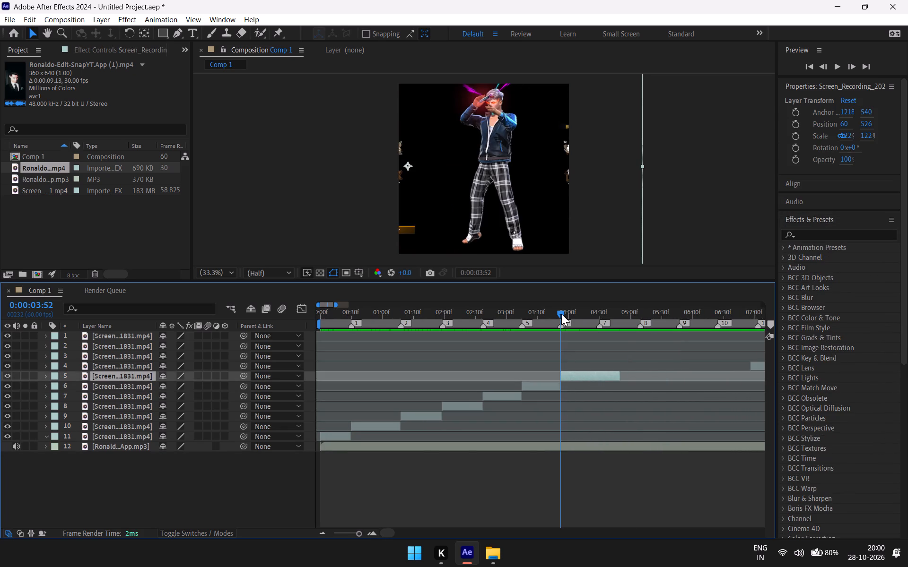
Split layer 5's clip at 0:00:04:01 and delete the part before the cut.
left_click_drag(561, 312, 597, 316)
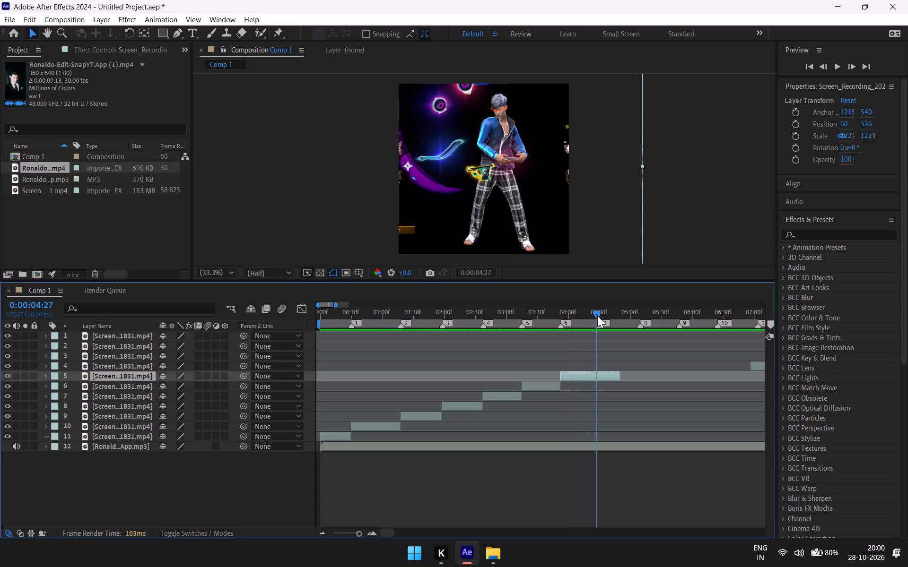
left_click_drag(597, 316, 570, 368)
left_click(577, 377)
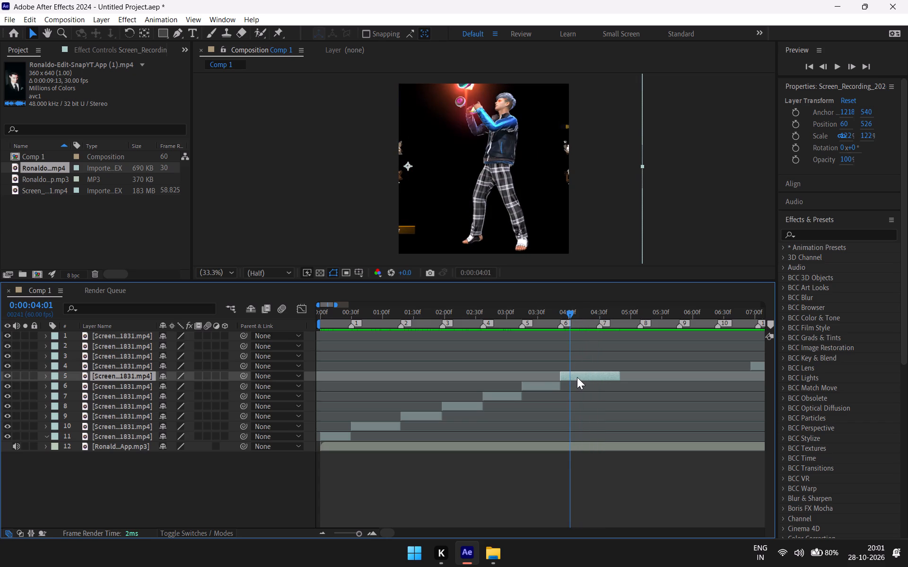
key("ctrl+shift+d")
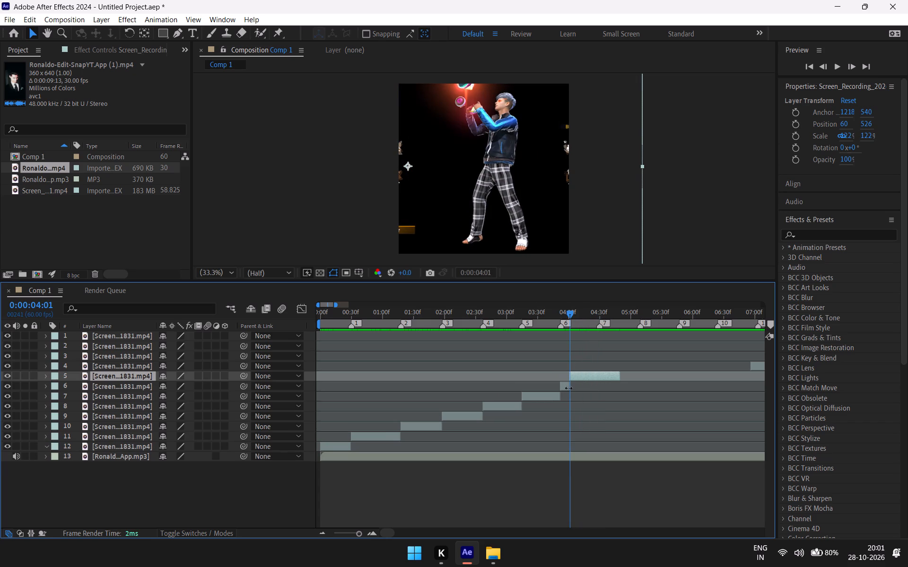
left_click(564, 387)
key("BackSpace")
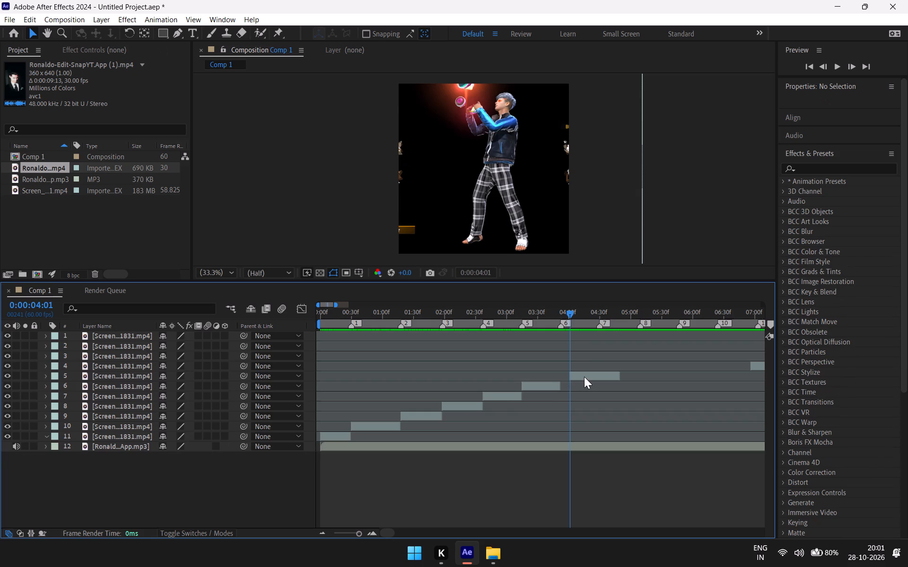
Move layer 5's remaining clip earlier to composition marker 6, closing the gap after layer 6's clip.
left_click_drag(584, 377, 576, 382)
Split layer 5's clip at composition marker 7 (0:00:04:30) and delete the part after the cut.
left_click_drag(567, 311, 591, 320)
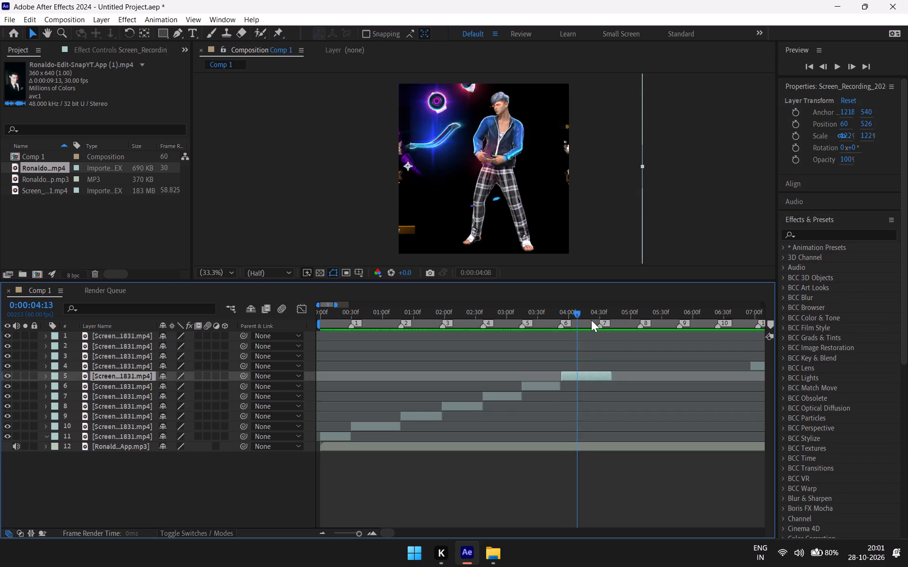
left_click_drag(591, 320, 595, 338)
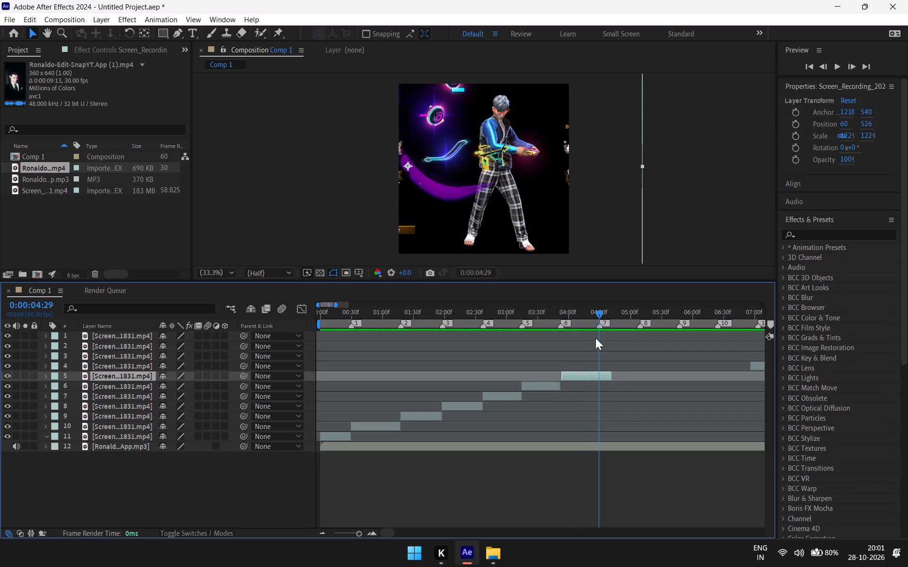
left_click_drag(595, 338, 596, 338)
left_click(607, 379)
left_click(606, 377)
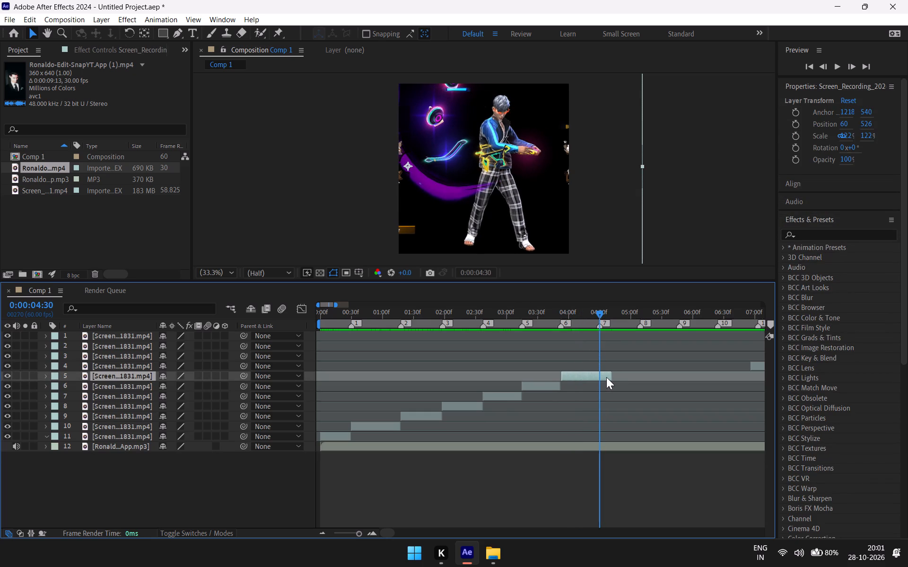
key("ctrl+shift+d")
key("BackSpace")
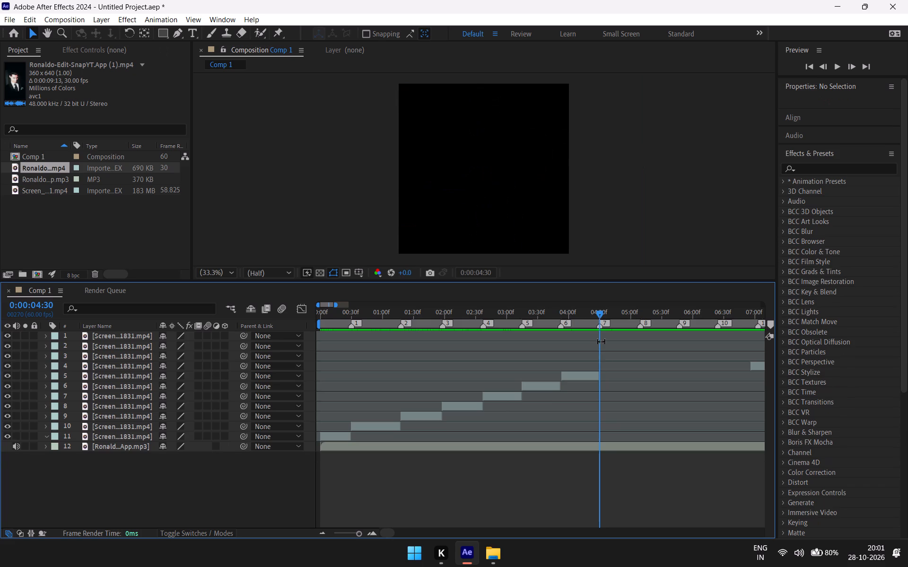
Move layer 4's clip earlier so it starts at composition marker 7, directly after layer 5's clip.
left_click_drag(601, 311, 637, 333)
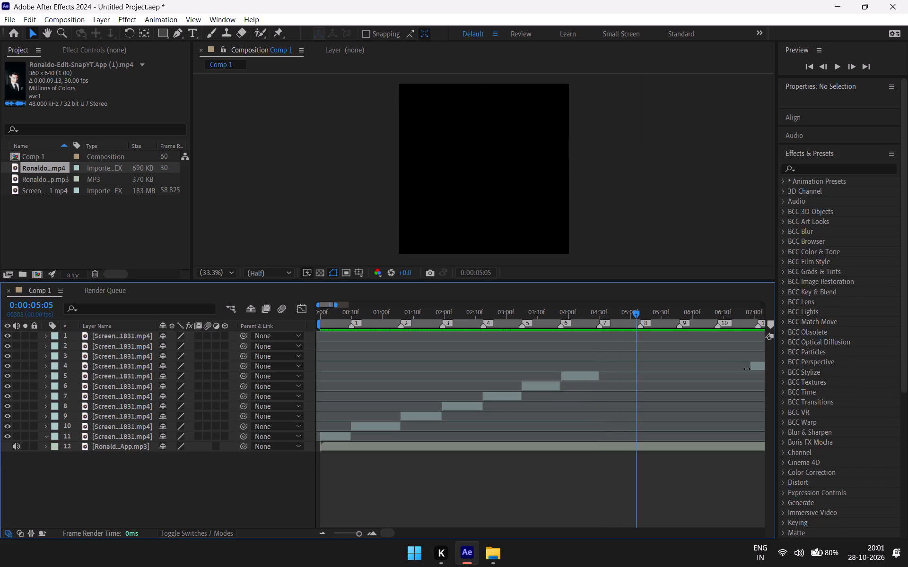
left_click_drag(757, 365, 606, 403)
Split layer 4's clip at composition marker 8 (0:00:05:10) and delete the part after the cut.
left_click_drag(630, 317, 596, 354)
left_click(612, 364)
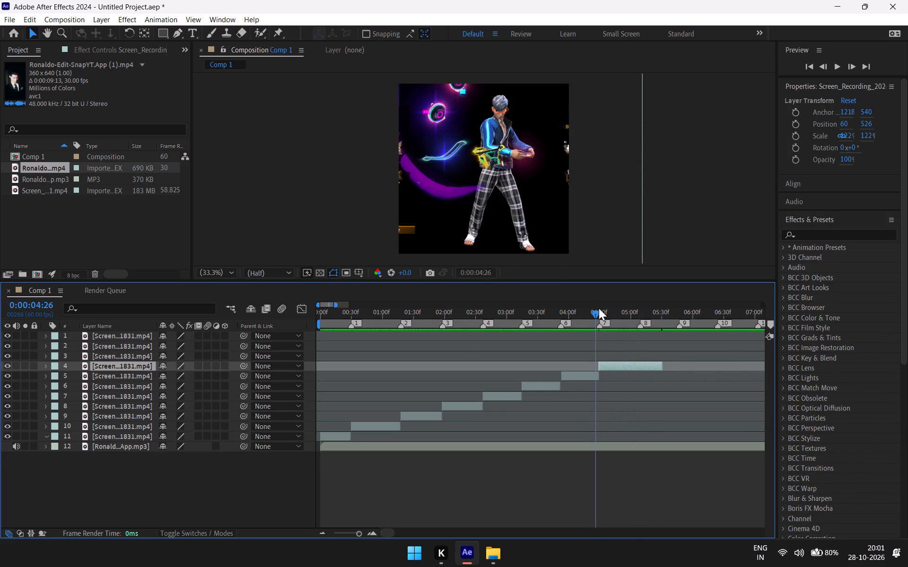
left_click_drag(594, 311, 640, 336)
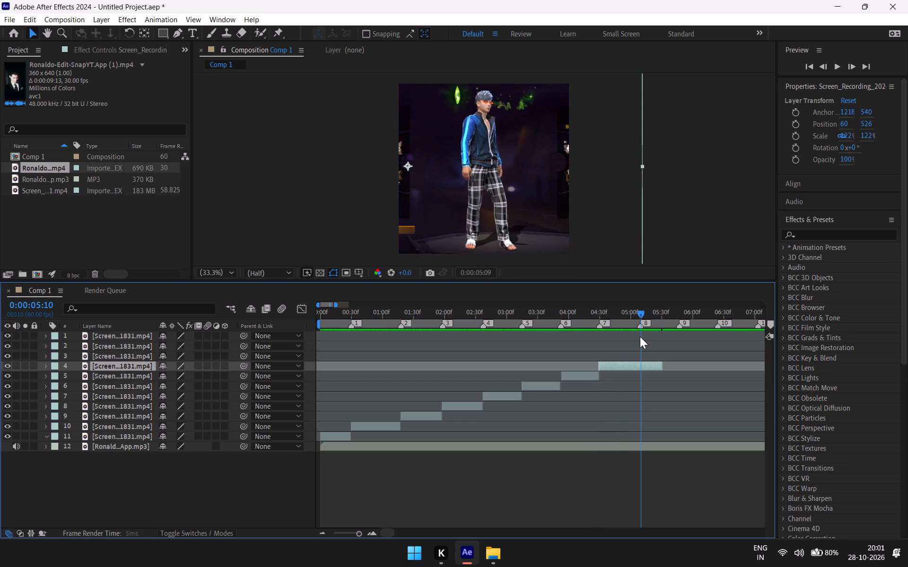
left_click_drag(640, 336, 640, 337)
left_click(647, 368)
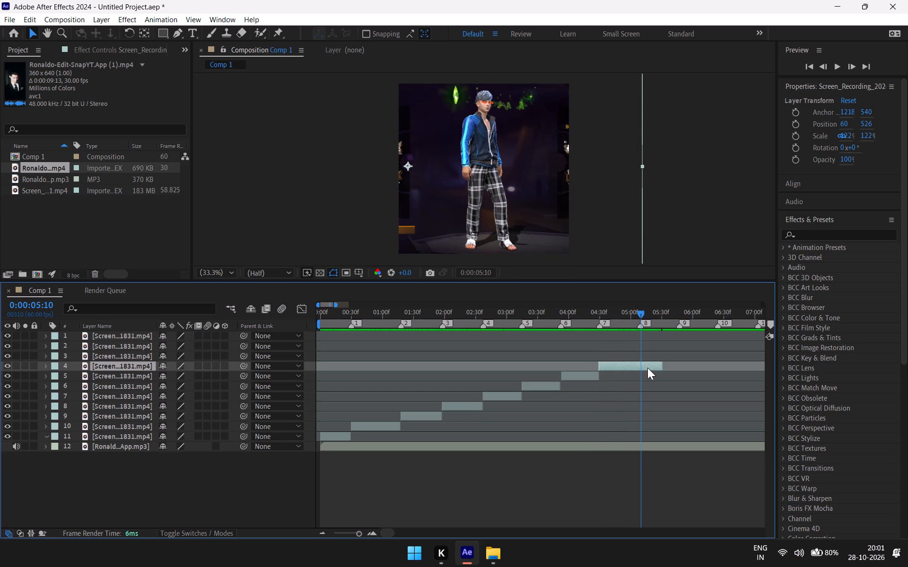
key("ctrl+shift+d")
key("BackSpace")
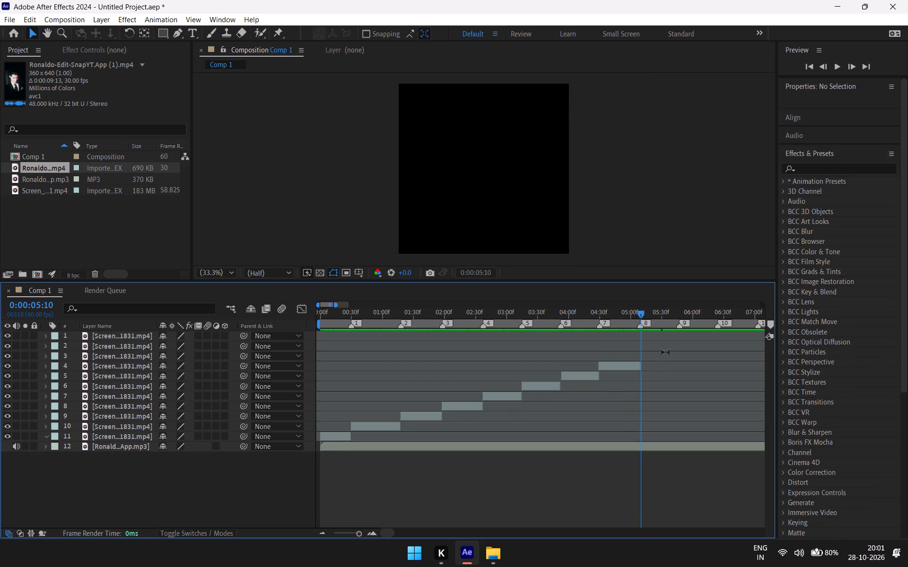
Move the clips on layers 3, 2 and 1 earlier so they run end to end from composition marker 8.
key("minus")
key("minus")
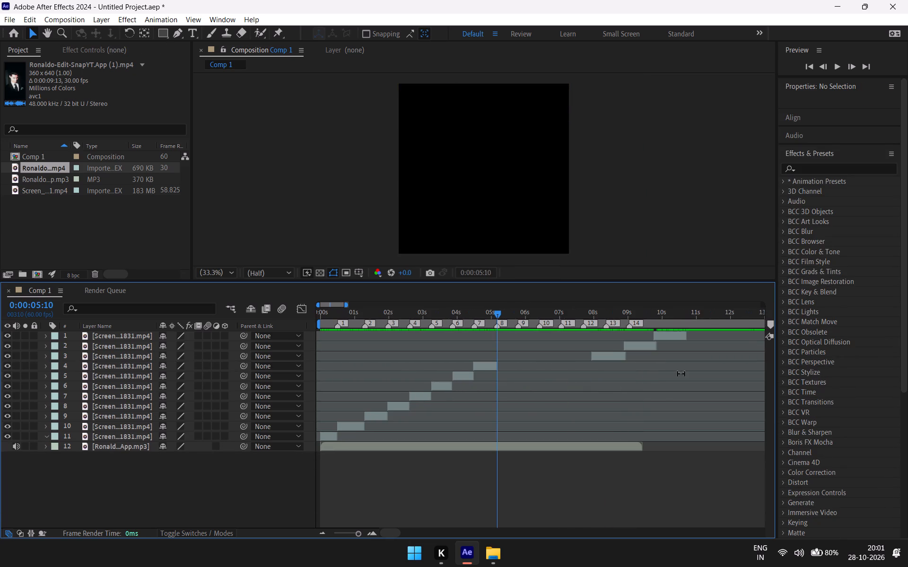
left_click_drag(609, 357, 518, 383)
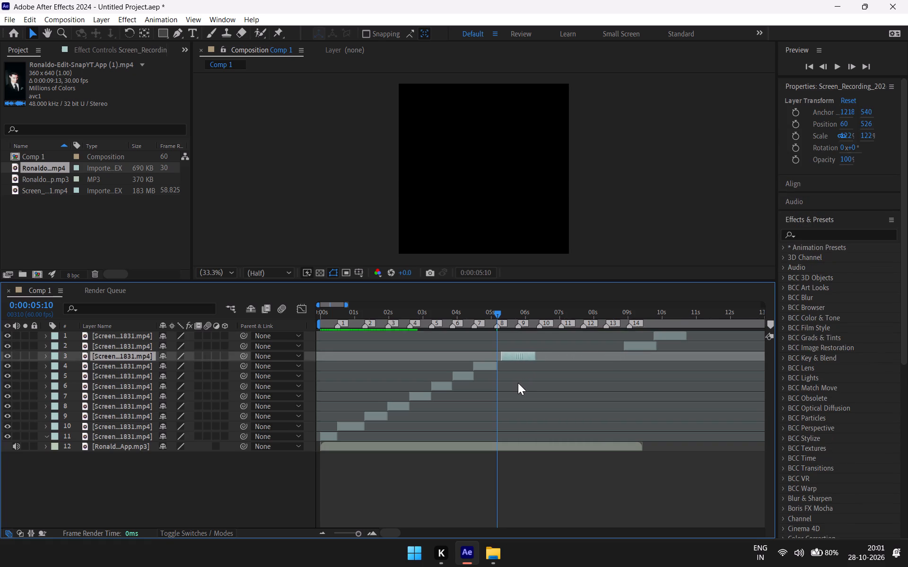
left_click_drag(518, 383, 516, 385)
left_click_drag(646, 348, 555, 372)
left_click_drag(659, 336, 584, 360)
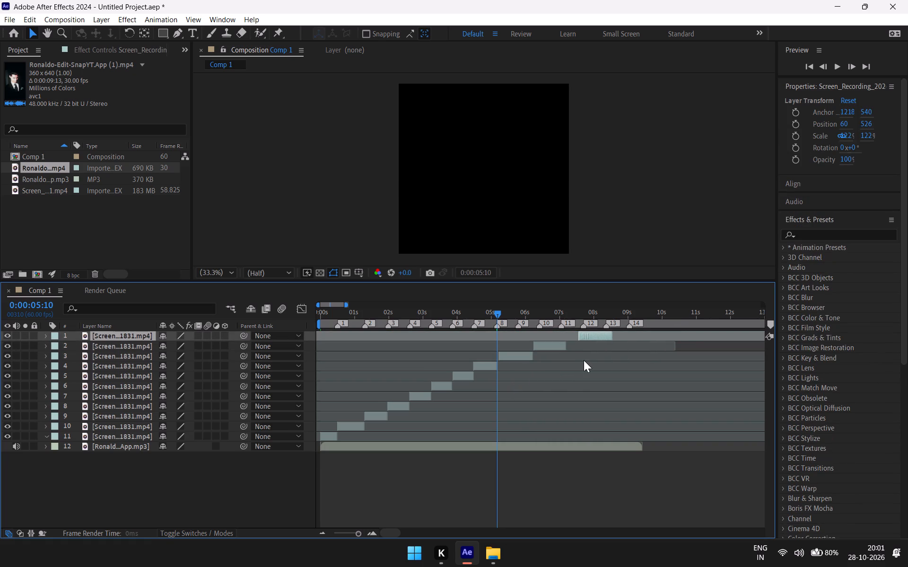
left_click_drag(584, 360, 571, 367)
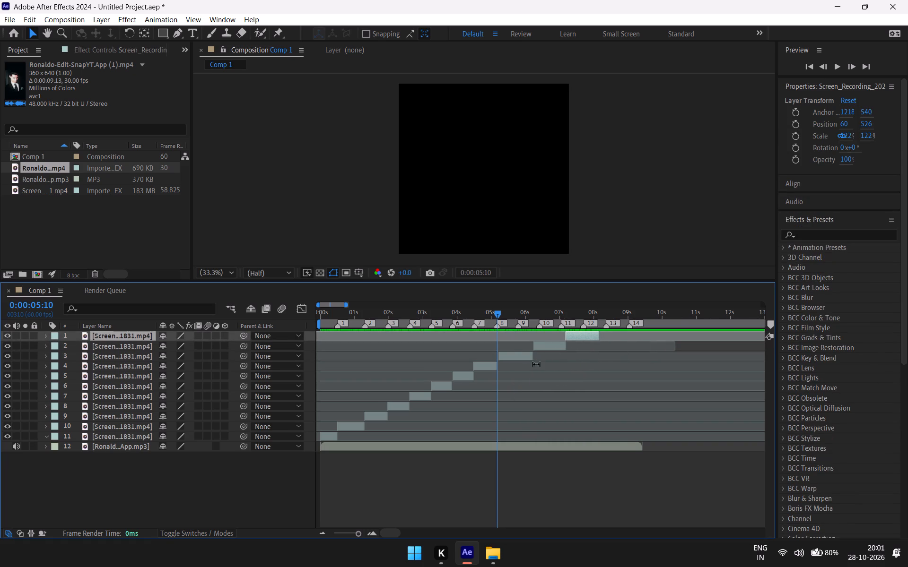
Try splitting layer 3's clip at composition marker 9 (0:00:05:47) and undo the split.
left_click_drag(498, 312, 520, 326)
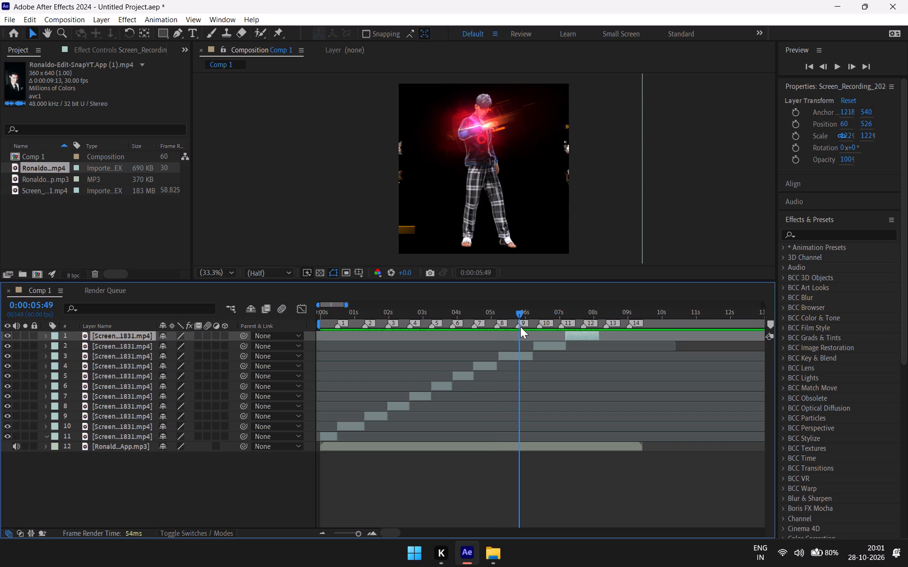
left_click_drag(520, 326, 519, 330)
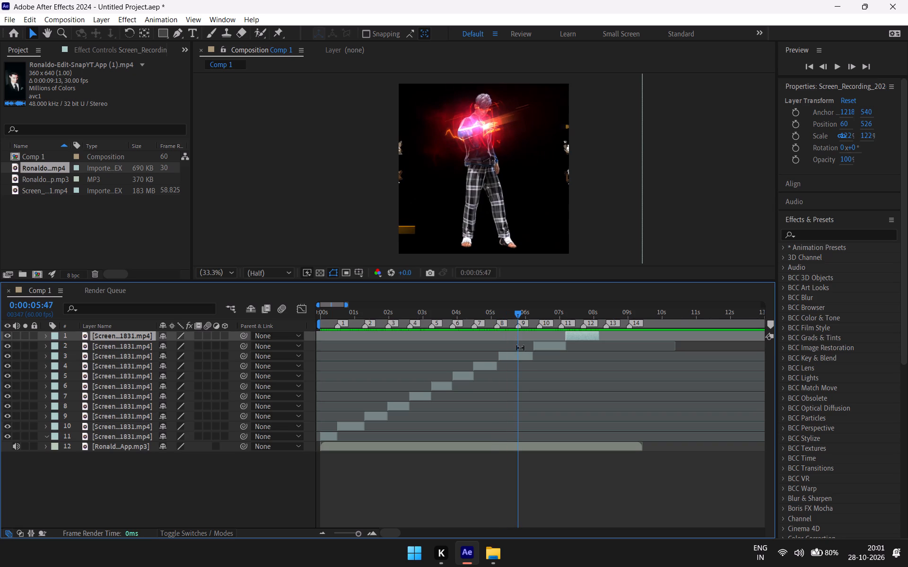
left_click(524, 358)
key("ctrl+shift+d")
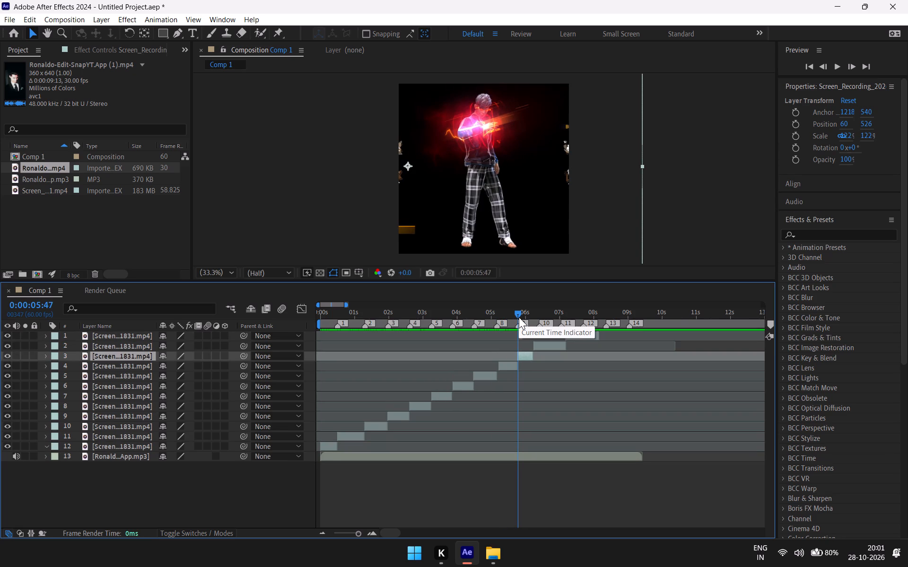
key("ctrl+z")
Split layer 3's clip at 0:00:05:33 and delete the part before the cut.
left_click_drag(518, 312, 517, 314)
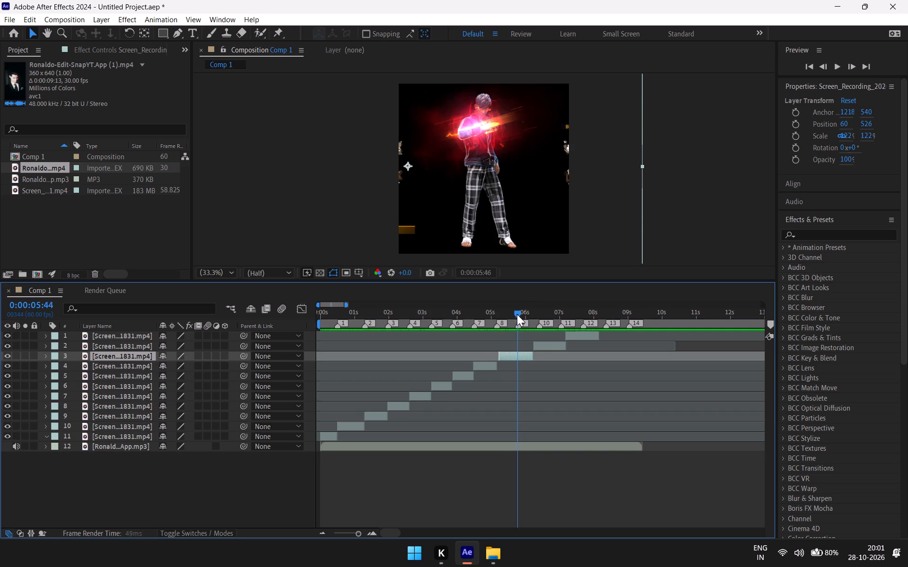
left_click_drag(517, 314, 515, 331)
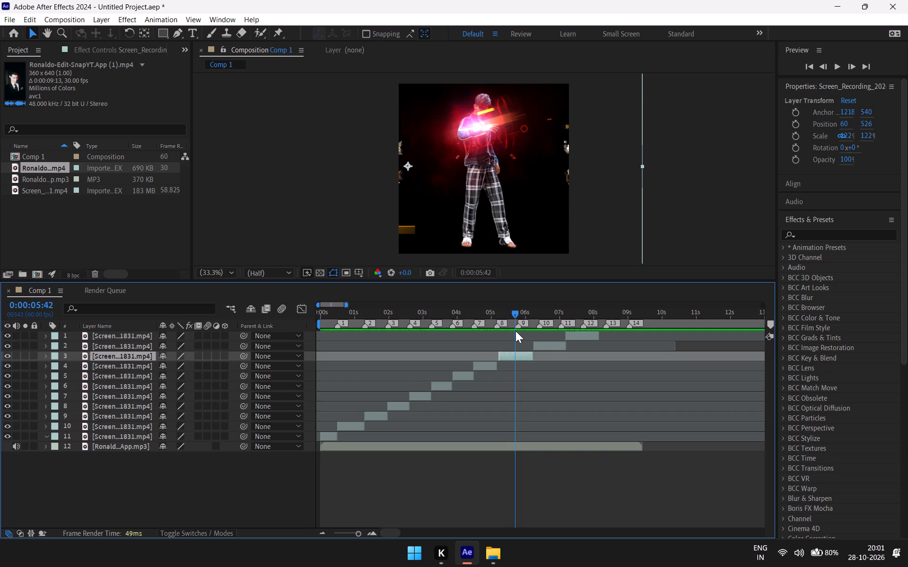
left_click_drag(515, 331, 511, 338)
left_click(515, 356)
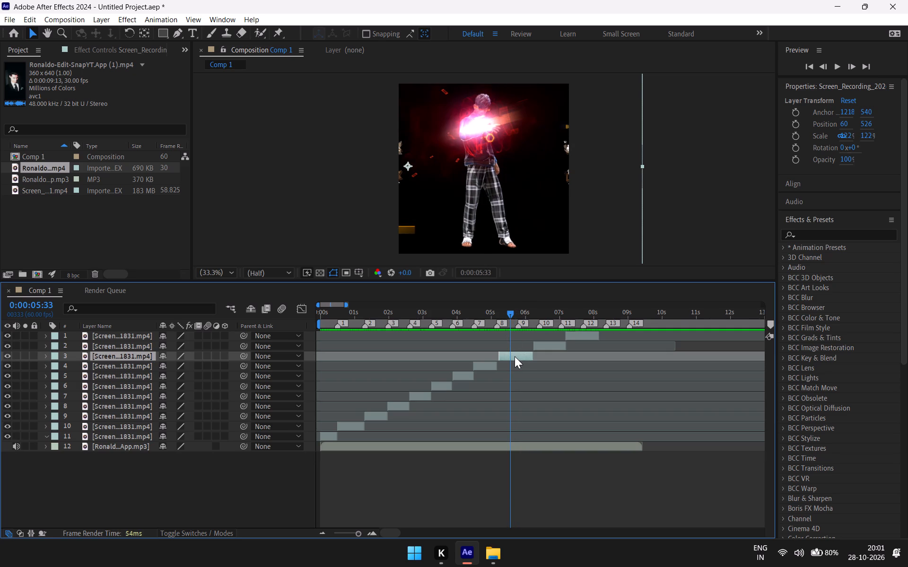
key("shift+d")
key("shift+s")
key("ctrl+shift+d")
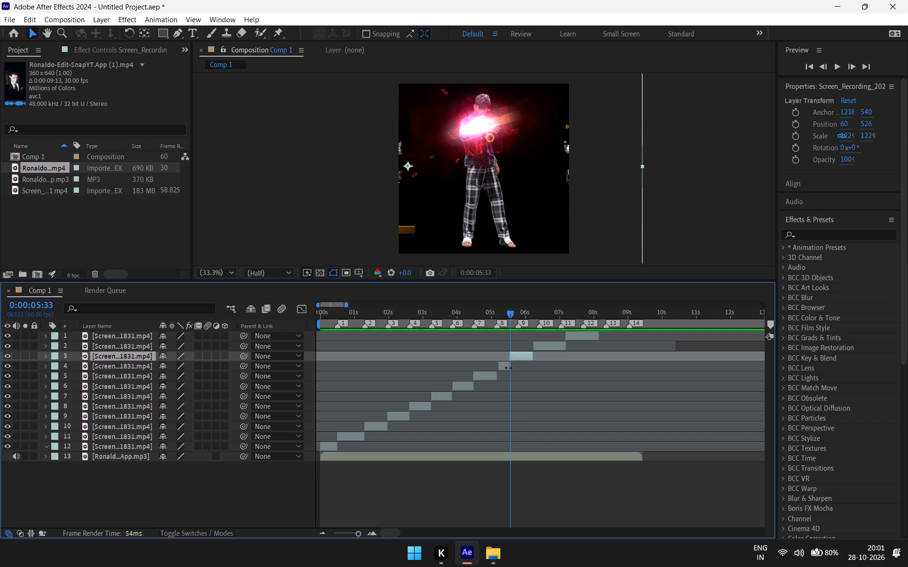
left_click(504, 367)
key("BackSpace")
Move layer 3's remaining clip earlier to composition marker 8, closing the gap after layer 4's clip.
left_click_drag(520, 356, 516, 361)
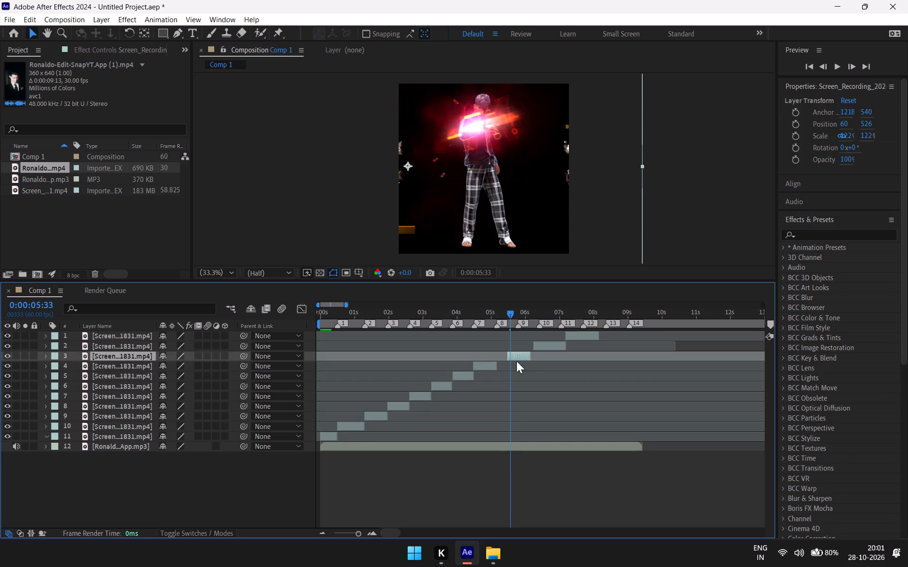
left_click_drag(516, 361, 507, 370)
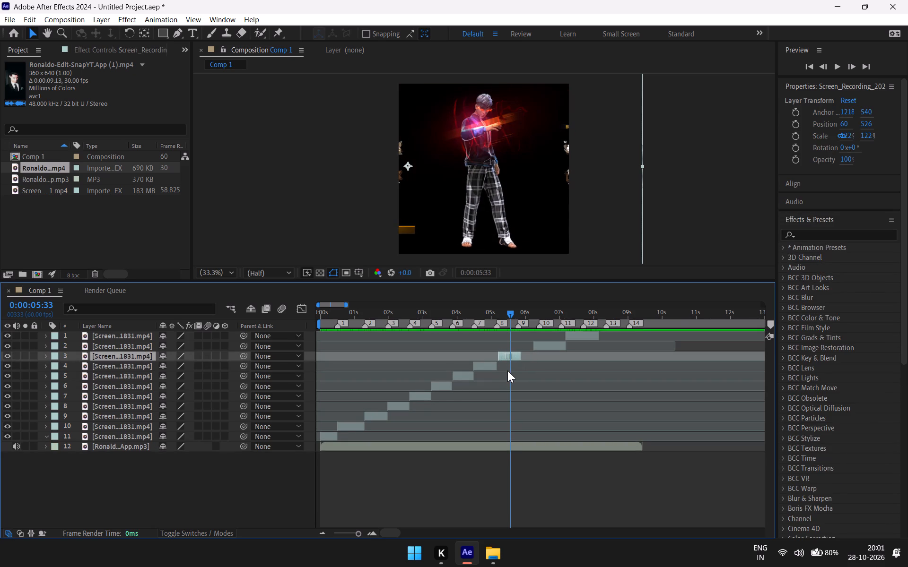
left_click_drag(507, 370, 506, 376)
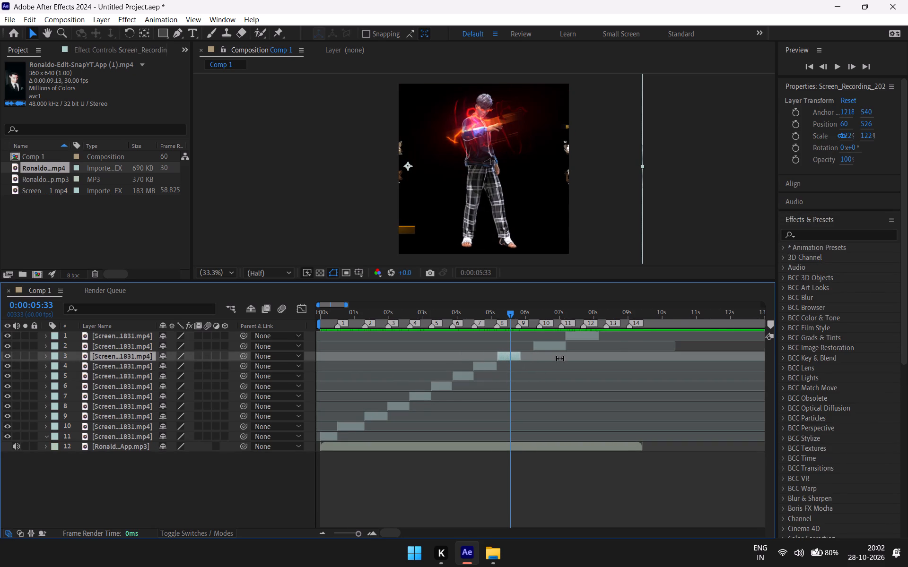
Split layer 3's clip at composition marker 9 (0:00:05:47) and delete the part after the cut.
type("==")
left_click(498, 354)
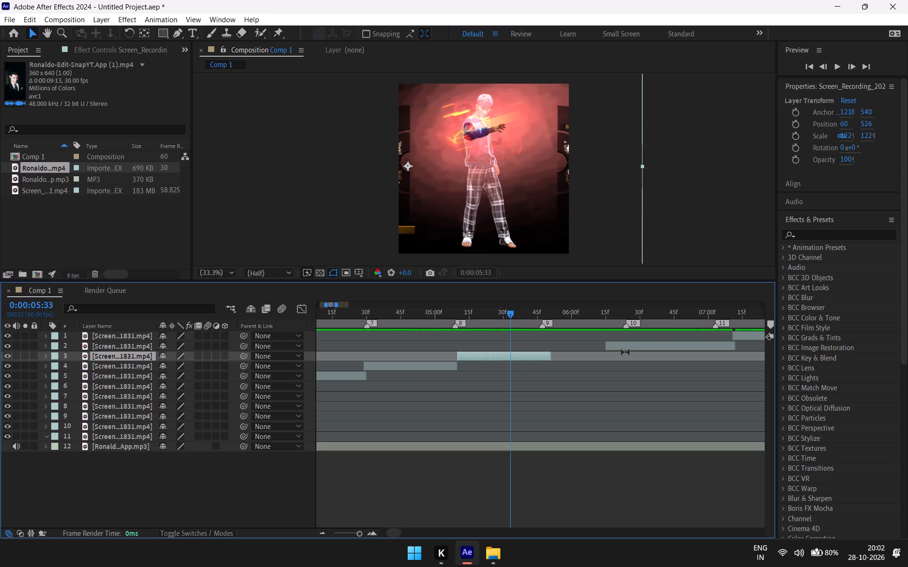
left_click_drag(510, 311, 533, 310)
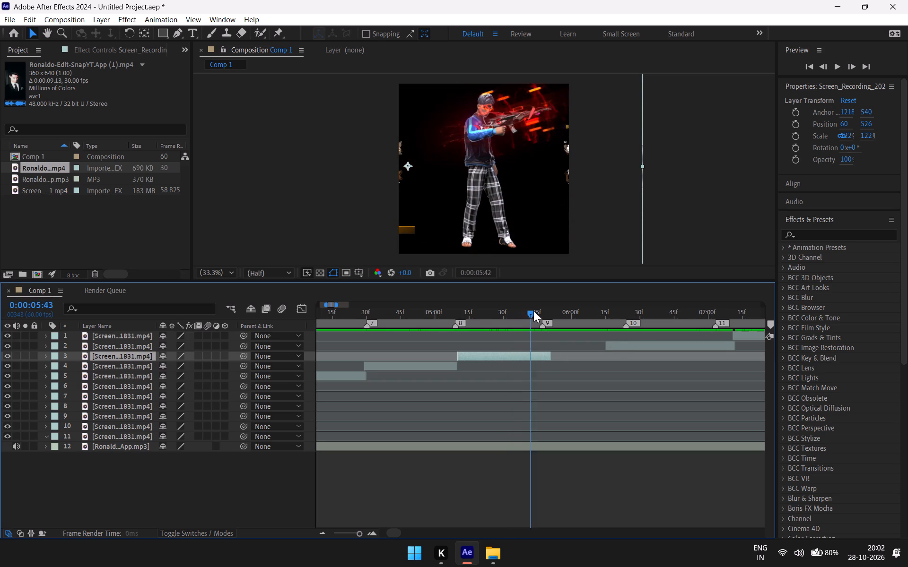
left_click_drag(533, 310, 541, 308)
key("ctrl+shift+d")
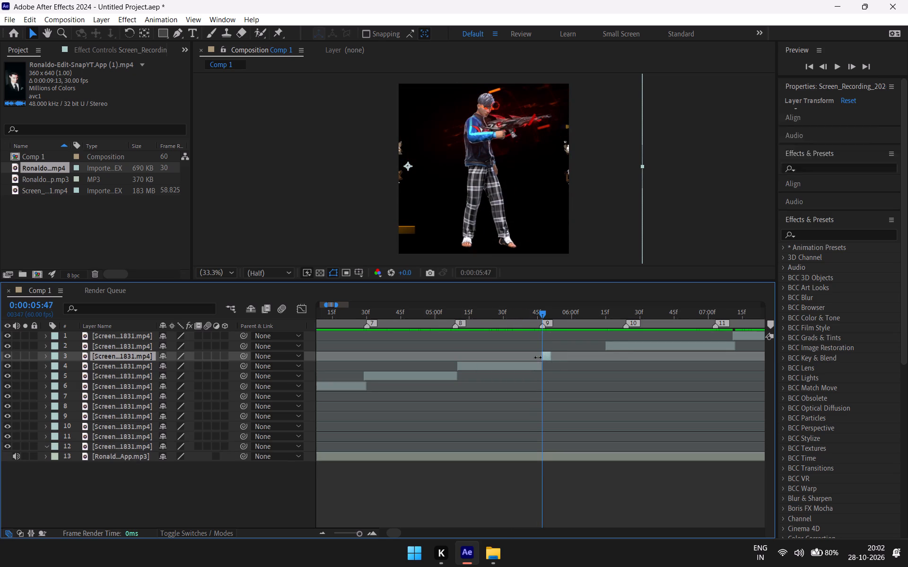
left_click(548, 353)
left_click(547, 356)
key("BackSpace")
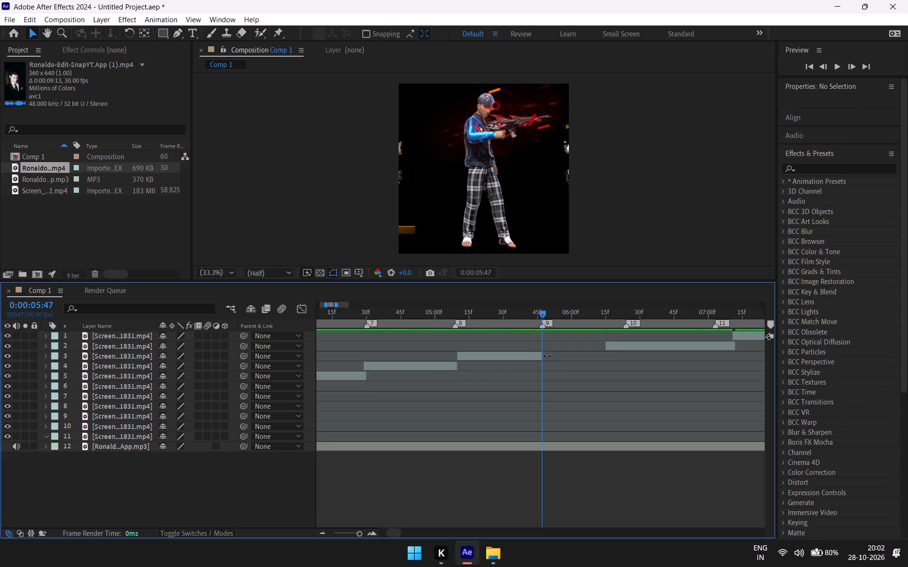
Move layer 2's clip earlier so it starts at composition marker 9, directly after layer 3's clip.
left_click_drag(619, 345, 554, 359)
Split layer 2's clip at composition marker 10 (0:00:06:24) and delete the part after the cut.
left_click_drag(541, 311, 613, 340)
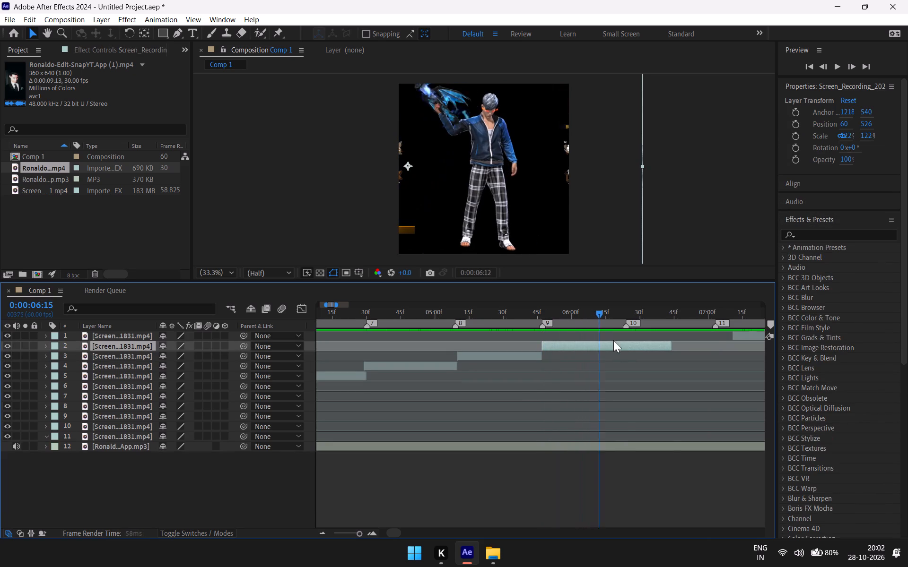
left_click_drag(613, 340, 624, 349)
key("ctrl+shift+d")
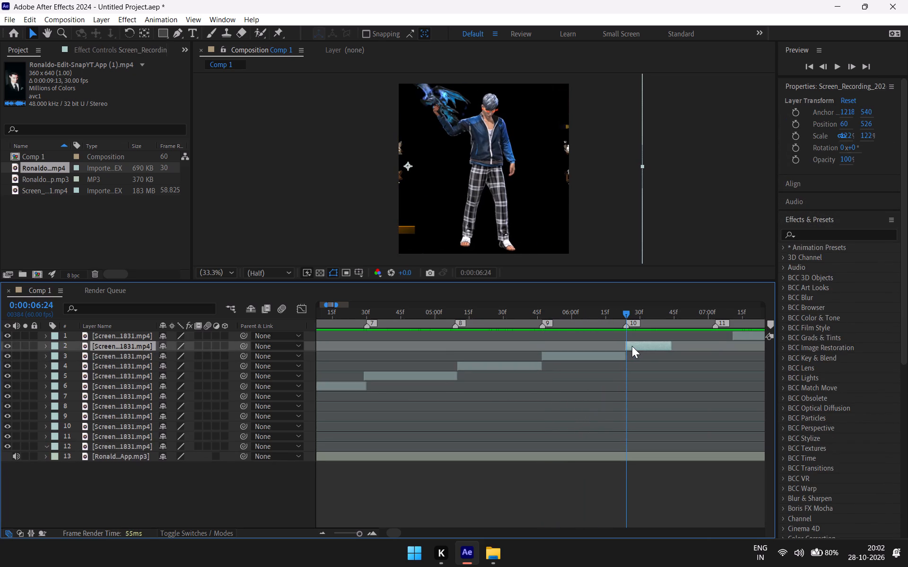
left_click(644, 344)
key("BackSpace")
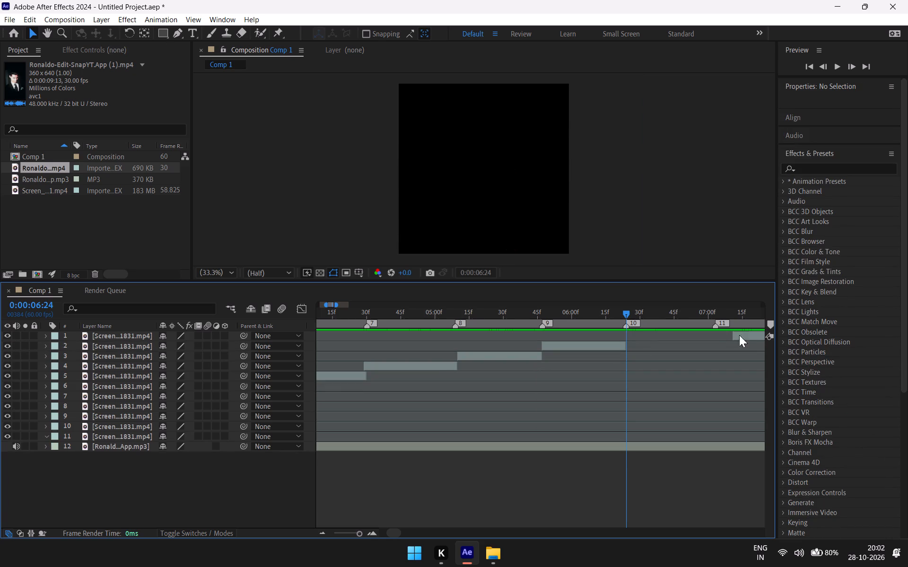
Move layer 1's clip earlier so it starts at composition marker 10, directly after layer 2's clip.
left_click_drag(747, 338, 639, 360)
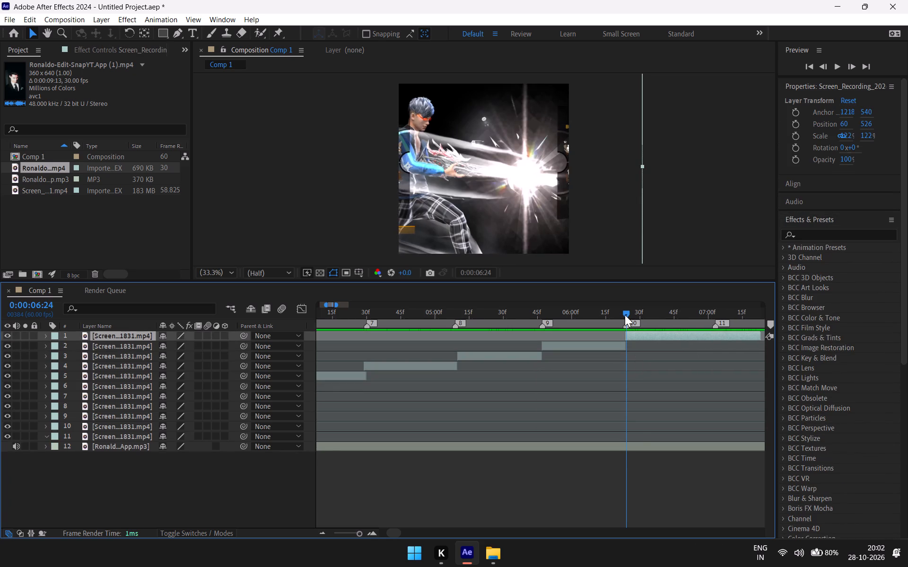
Split layer 1's clip at composition marker 11 (0:00:07:03).
left_click_drag(624, 310, 686, 334)
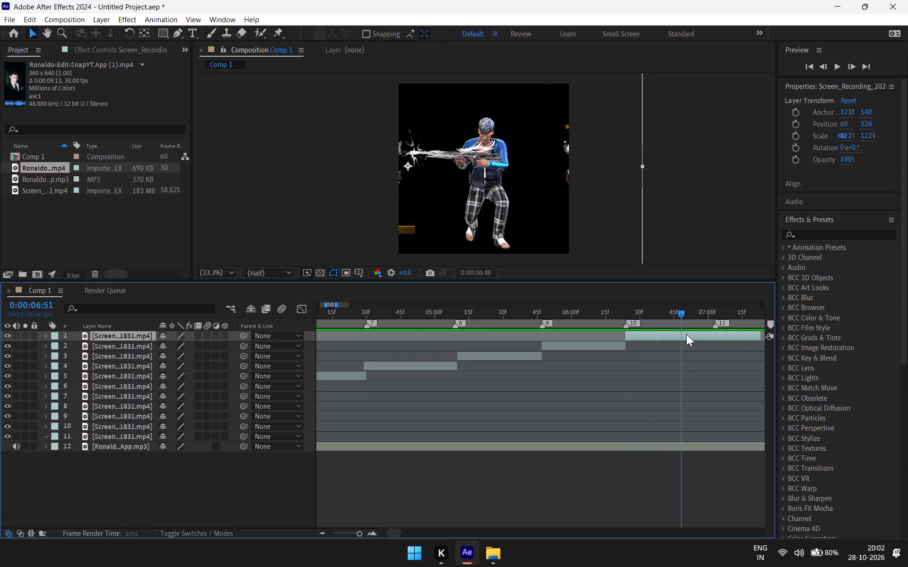
left_click_drag(686, 334, 712, 346)
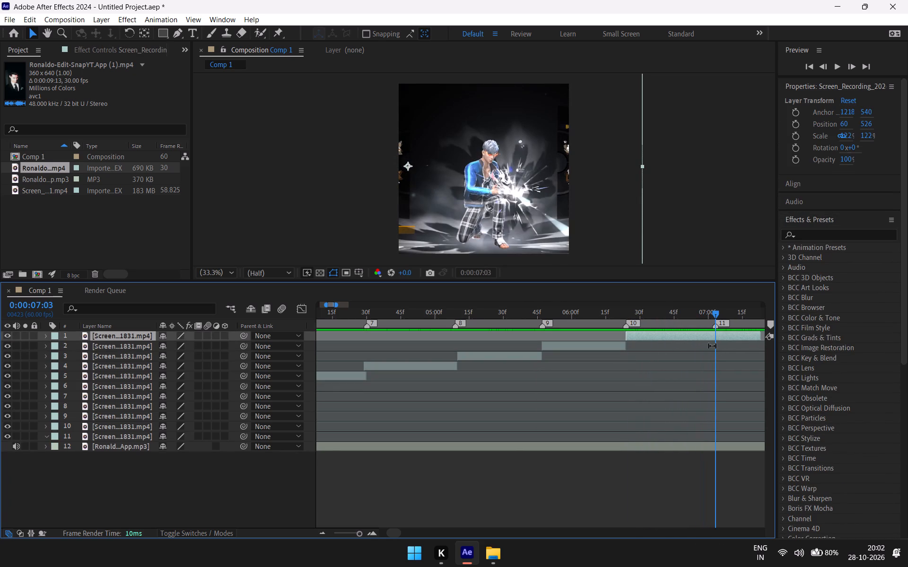
key("ctrl+shift+d")
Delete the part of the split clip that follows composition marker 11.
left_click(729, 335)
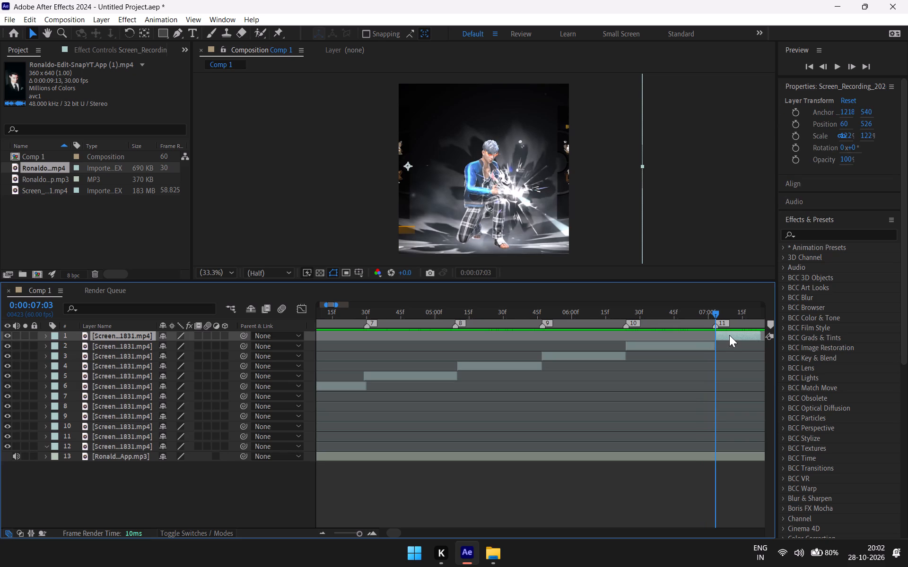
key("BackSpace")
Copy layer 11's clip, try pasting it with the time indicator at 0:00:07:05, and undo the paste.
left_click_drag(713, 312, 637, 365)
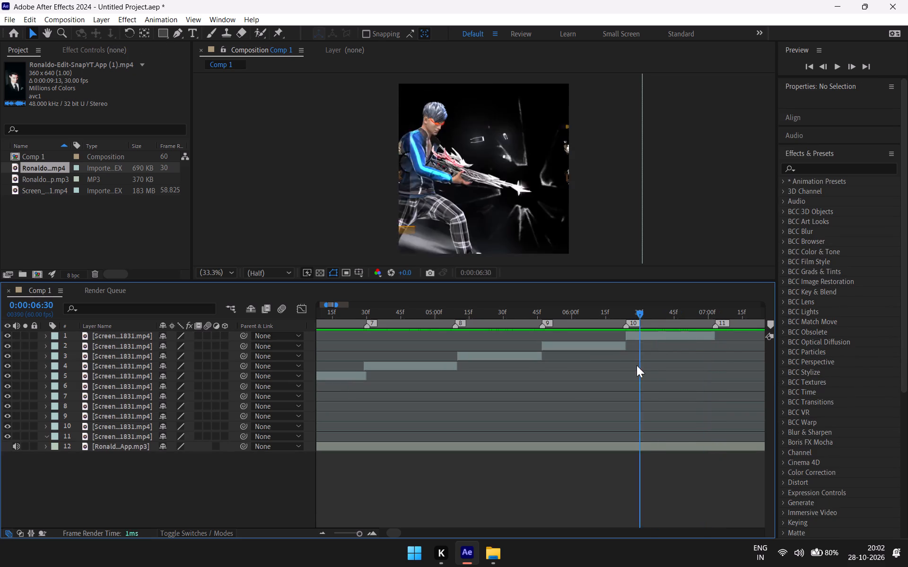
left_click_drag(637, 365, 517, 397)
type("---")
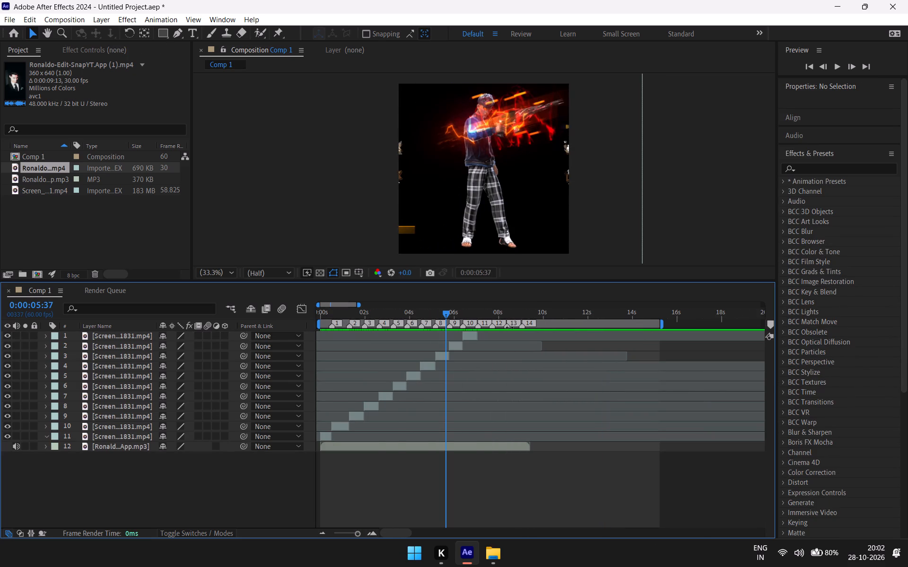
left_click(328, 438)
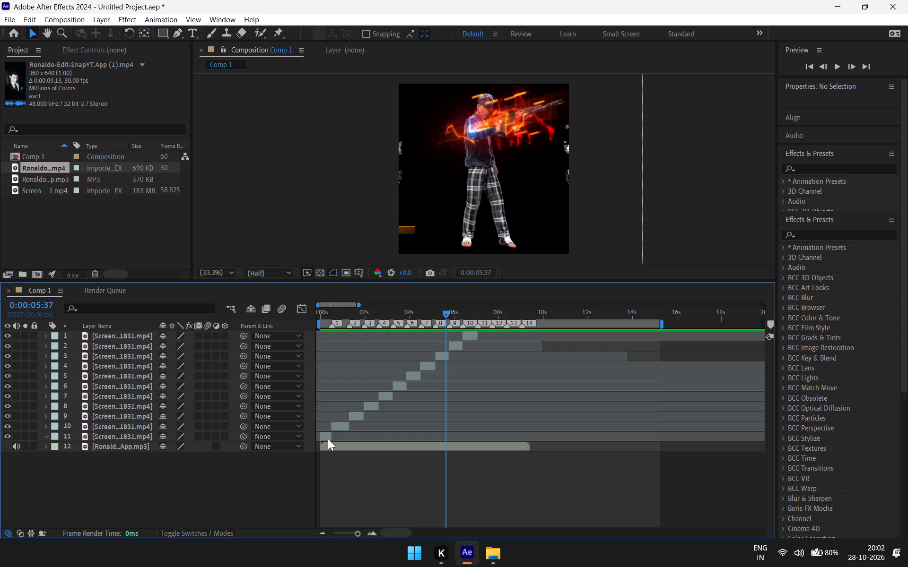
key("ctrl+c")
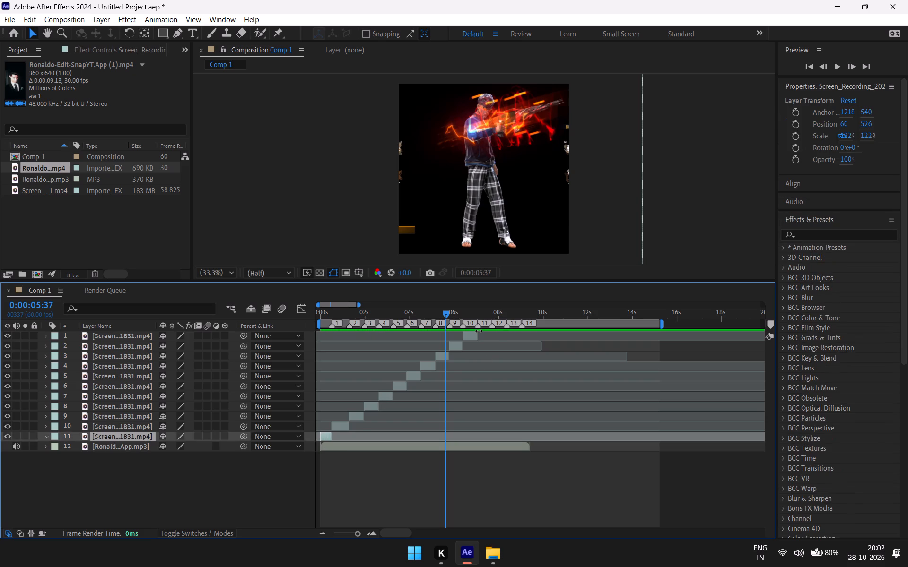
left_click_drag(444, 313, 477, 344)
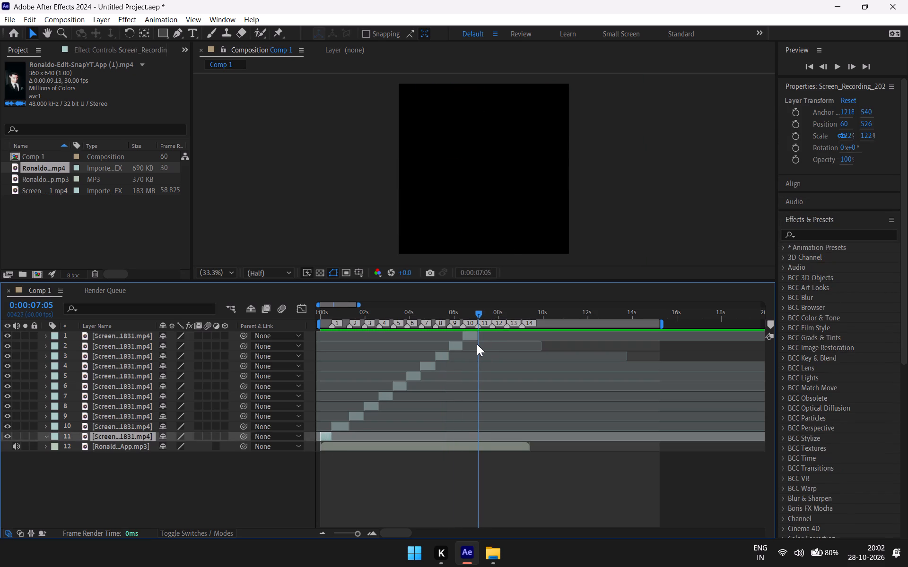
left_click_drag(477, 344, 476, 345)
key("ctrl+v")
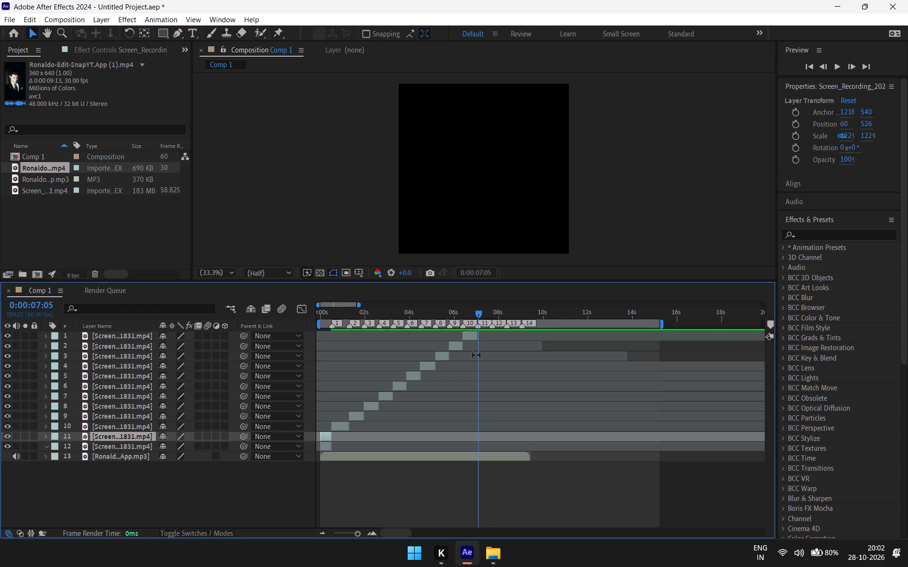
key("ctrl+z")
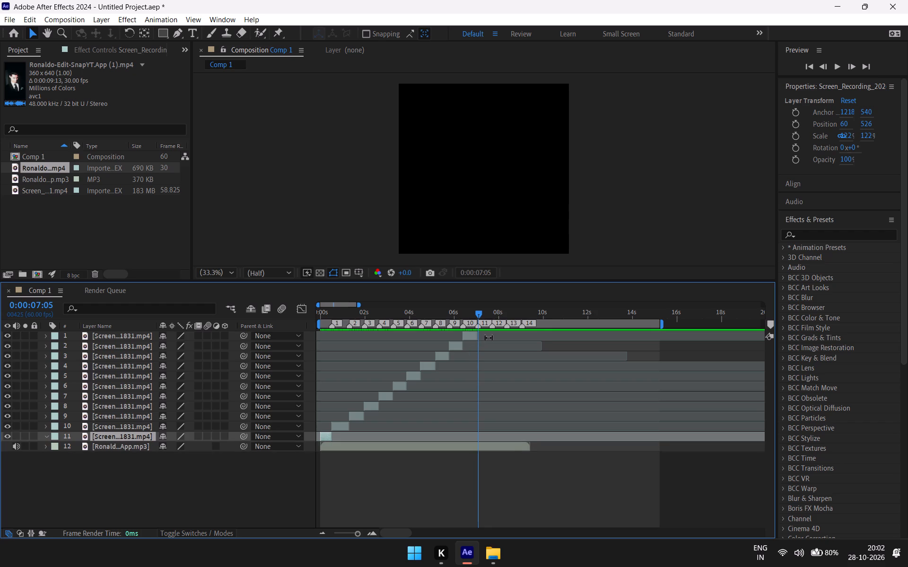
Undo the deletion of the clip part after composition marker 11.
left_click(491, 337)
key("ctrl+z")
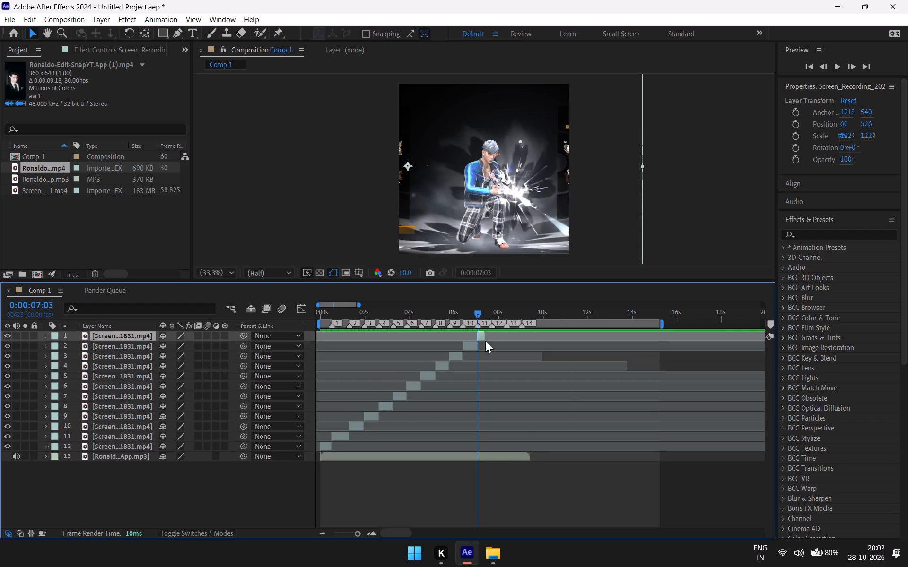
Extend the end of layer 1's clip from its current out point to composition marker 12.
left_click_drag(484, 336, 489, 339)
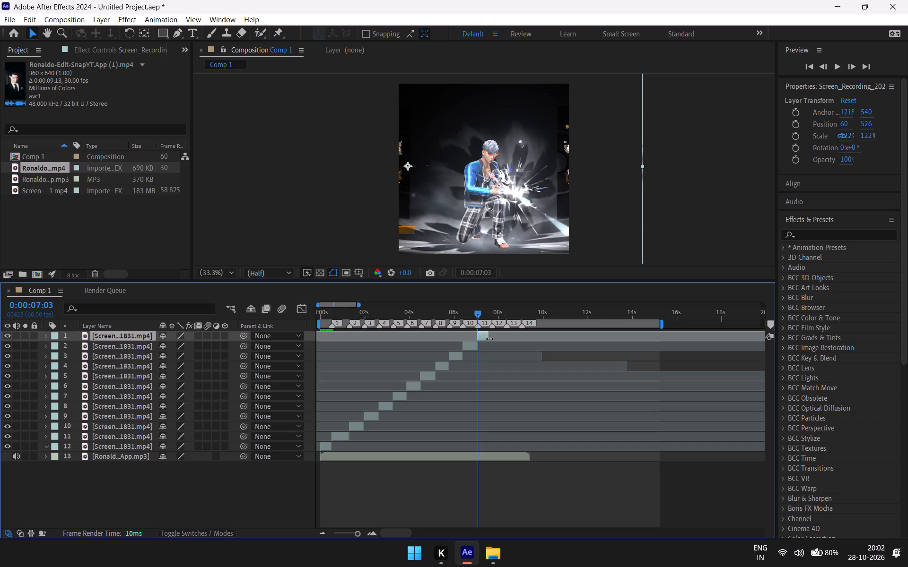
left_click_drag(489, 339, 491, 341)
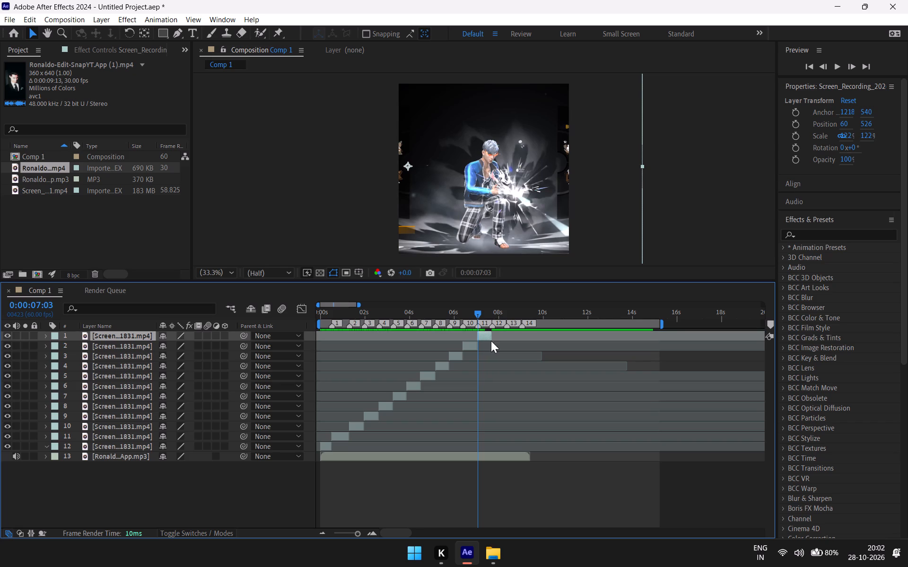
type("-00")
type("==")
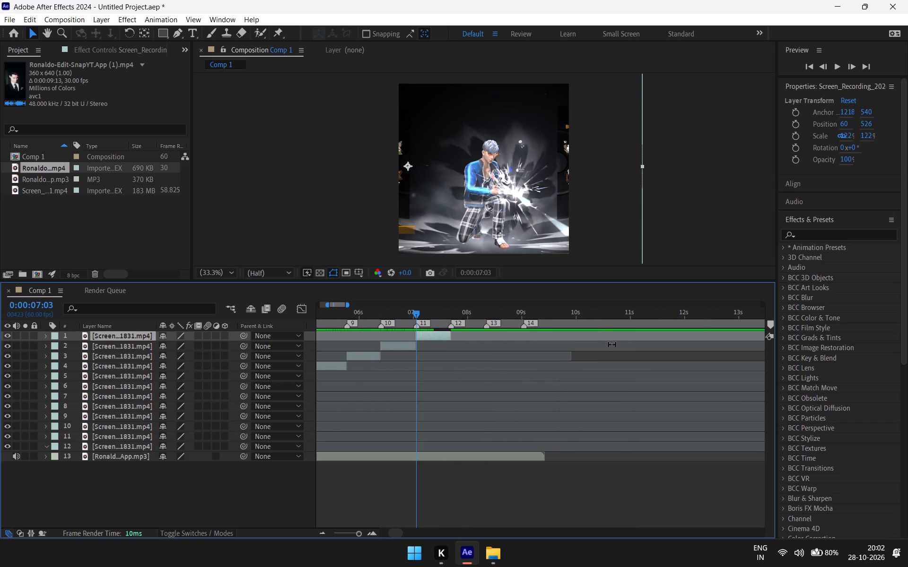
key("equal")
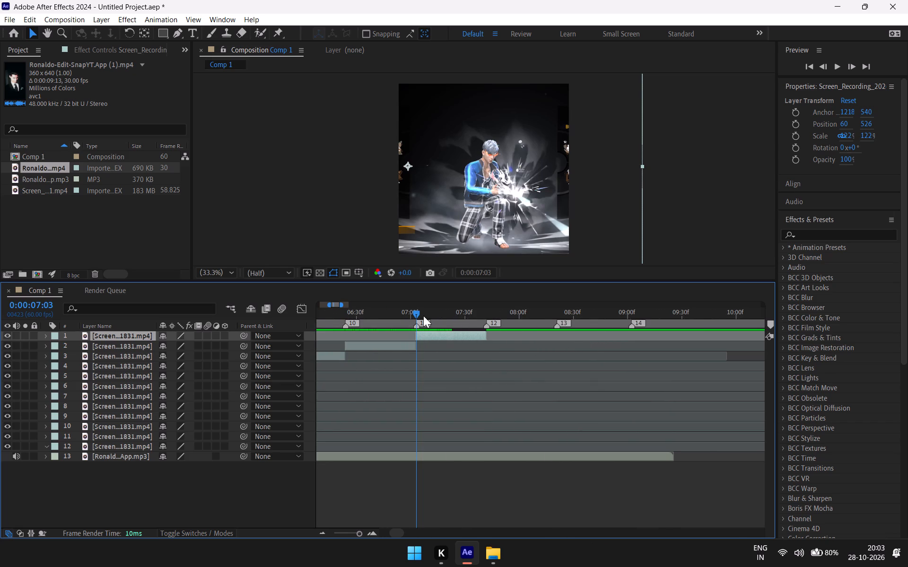
Scrub through layer 1's extended clip between composition markers 11 and 12 to examine its footage.
left_click_drag(413, 310, 439, 318)
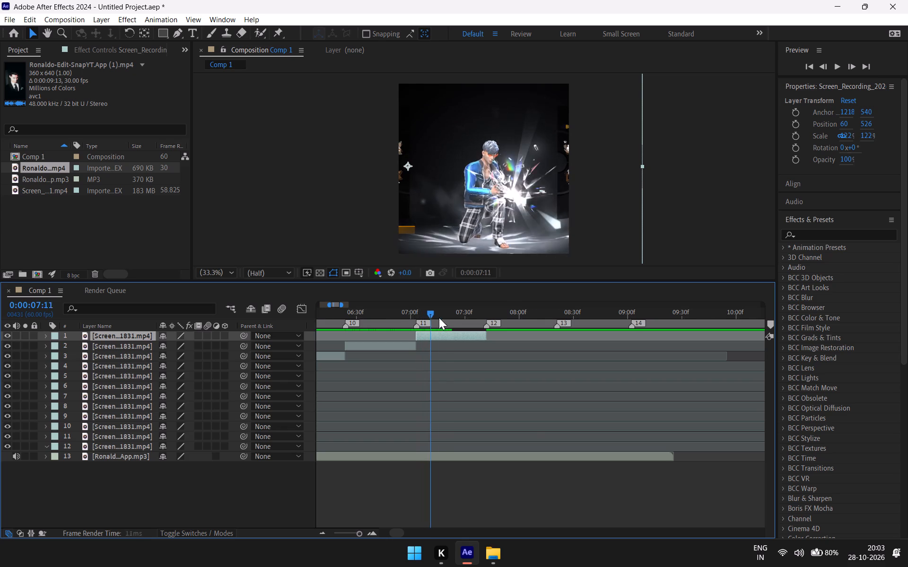
left_click_drag(439, 318, 451, 326)
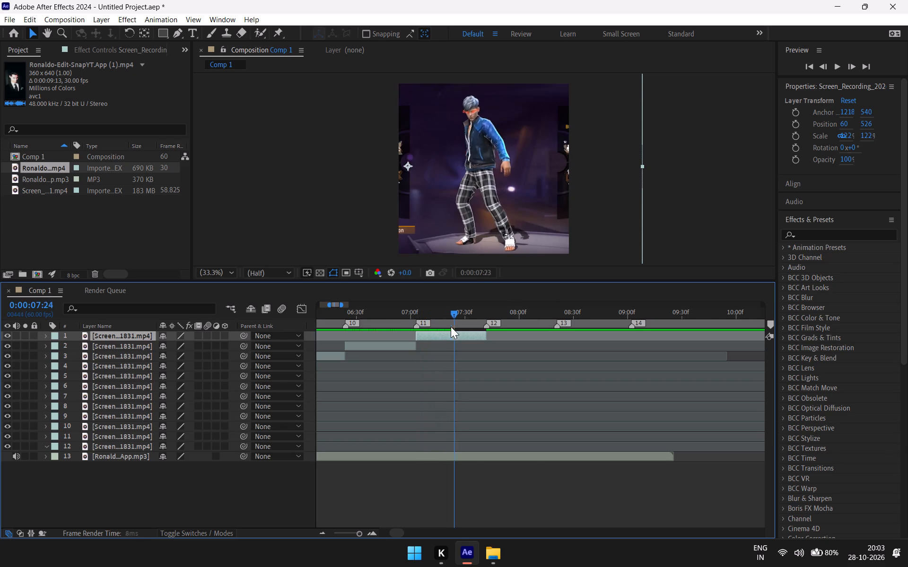
left_click_drag(451, 326, 436, 350)
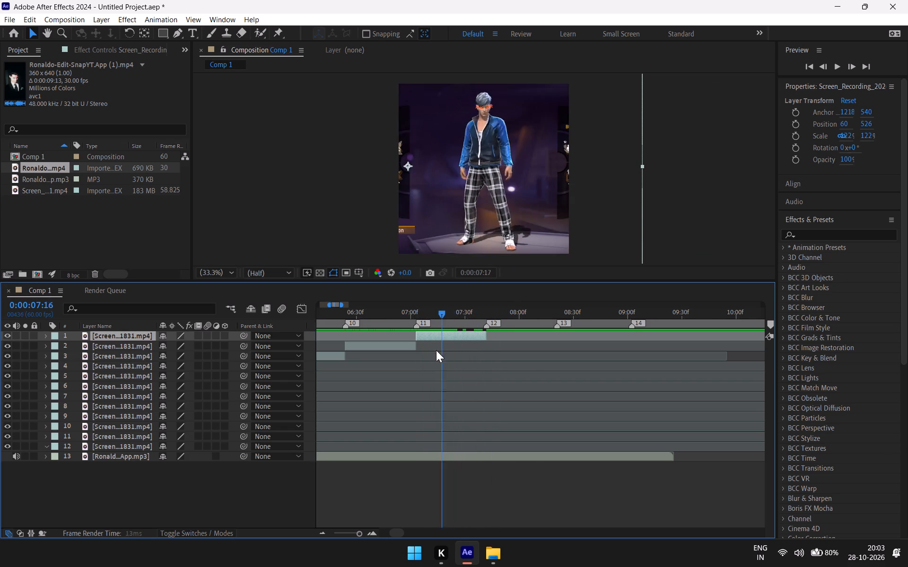
left_click_drag(436, 350, 416, 361)
scroll(448, 377, "up", 1)
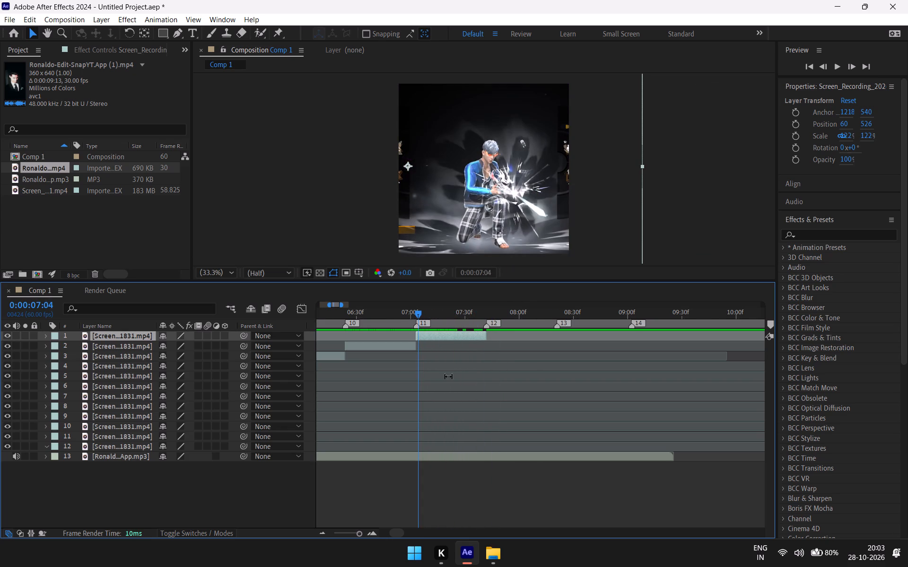
scroll(400, 373, "up", 2)
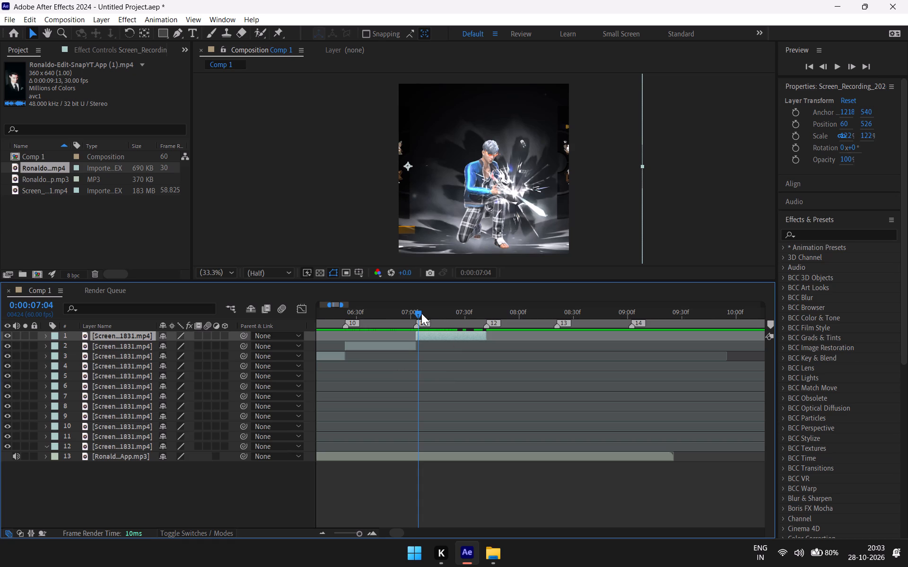
scroll(508, 367, "up", 1)
scroll(447, 355, "down", 1)
scroll(411, 375, "up", 1)
left_click(414, 309)
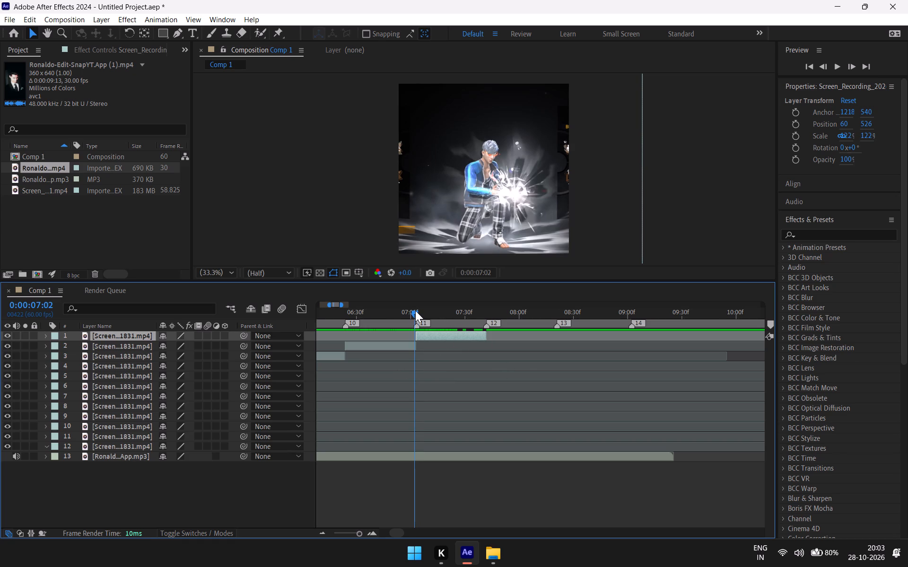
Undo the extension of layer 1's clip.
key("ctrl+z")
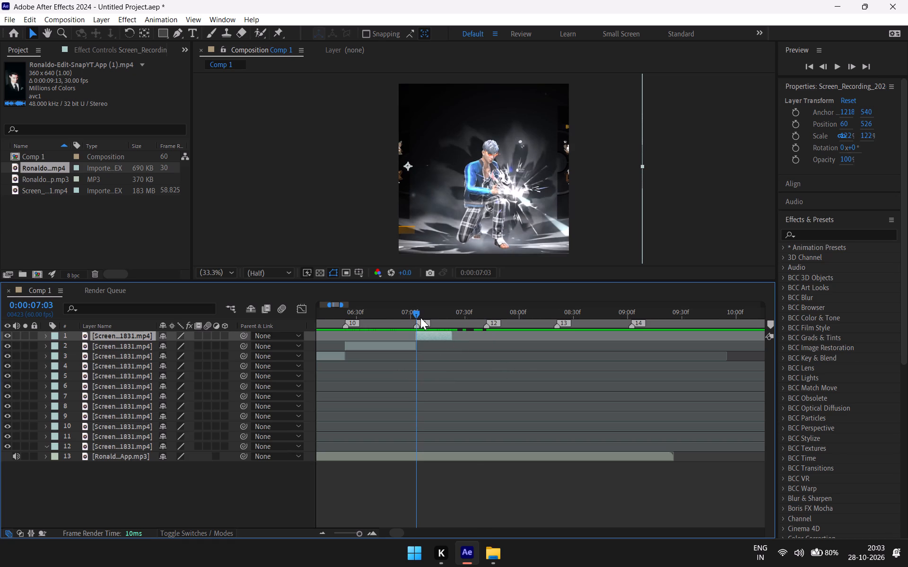
Check the short layer 1 clip that starts at composition marker 11 and delete it.
left_click_drag(414, 309, 434, 315)
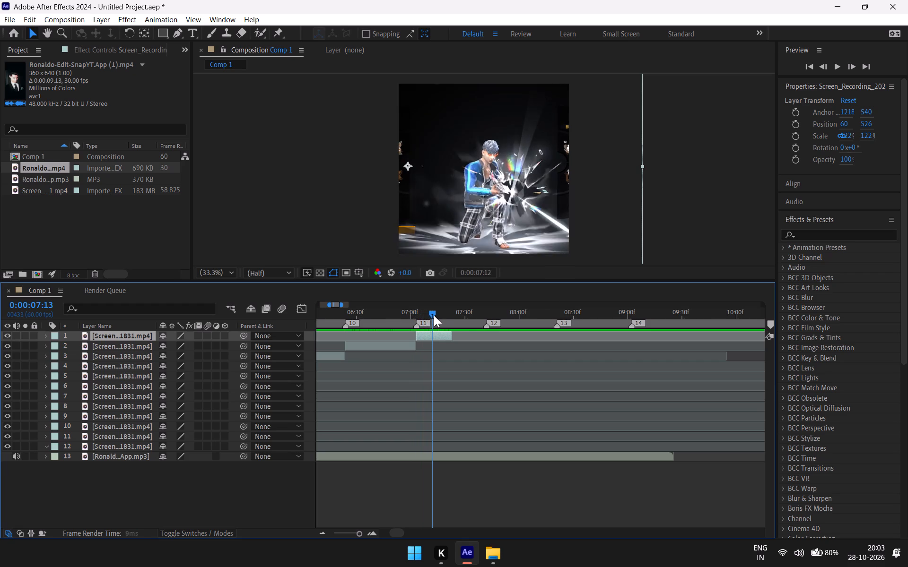
left_click_drag(434, 315, 434, 320)
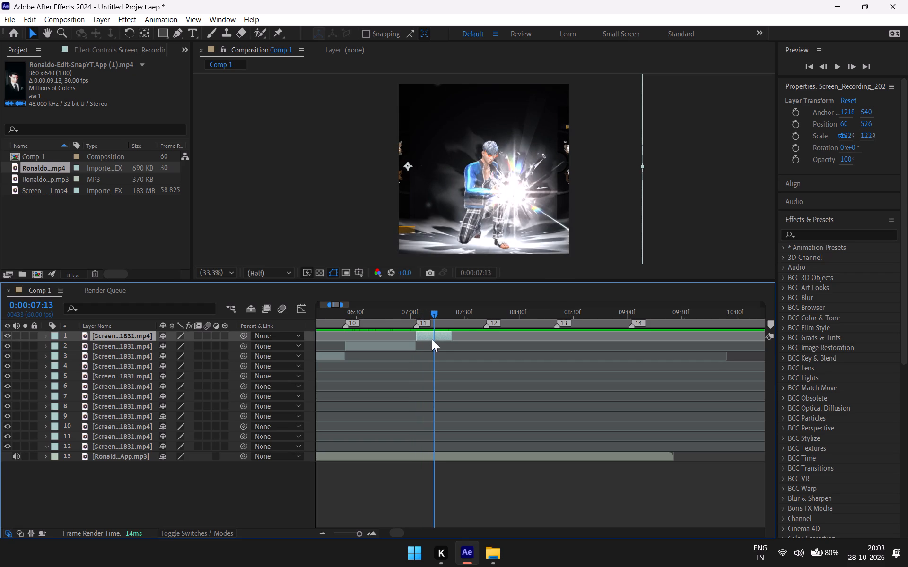
left_click(430, 336)
key("BackSpace")
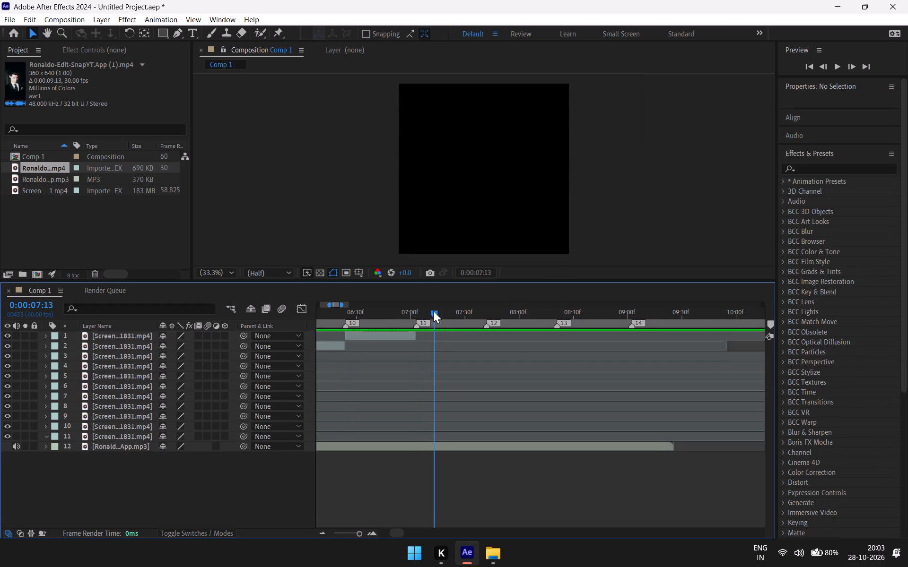
Play a preview of the composition from 0:00:00:00.
left_click_drag(434, 309, 195, 411)
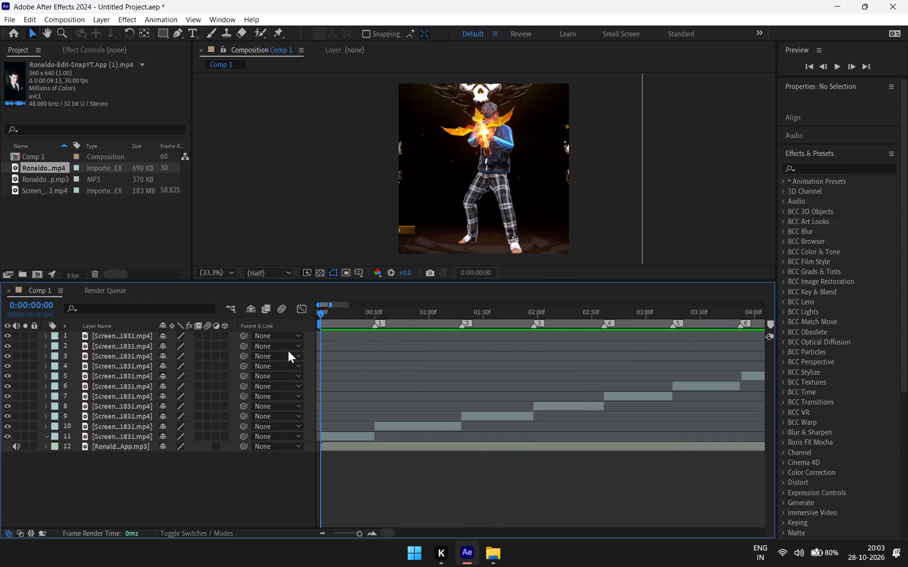
key("space")
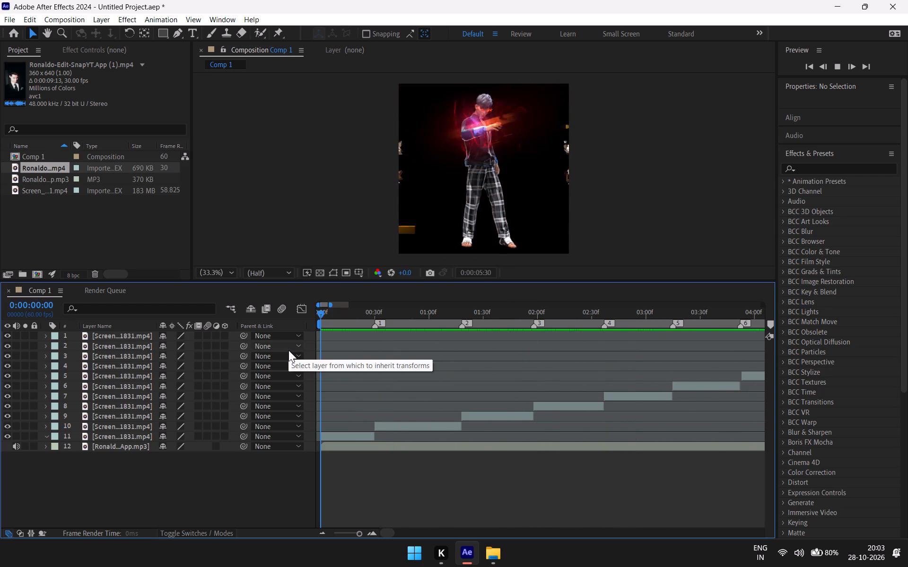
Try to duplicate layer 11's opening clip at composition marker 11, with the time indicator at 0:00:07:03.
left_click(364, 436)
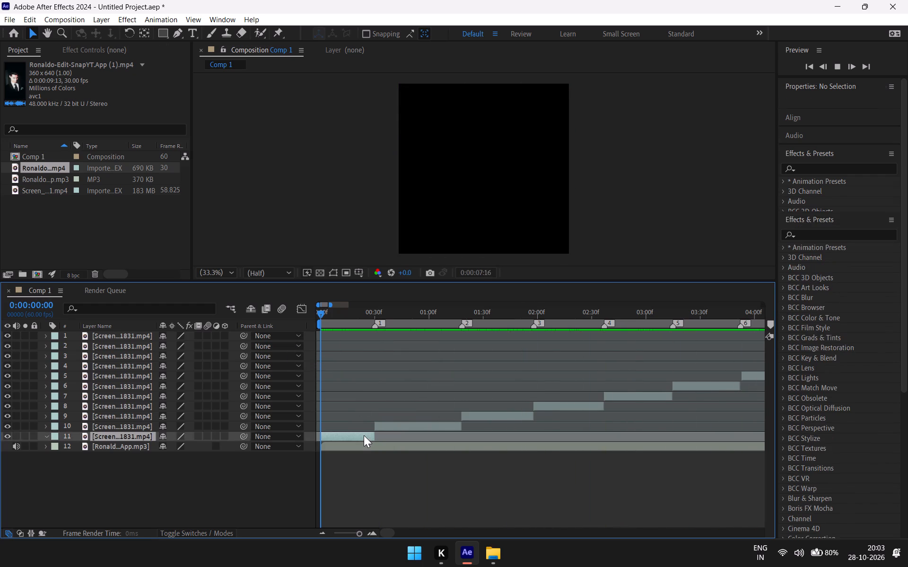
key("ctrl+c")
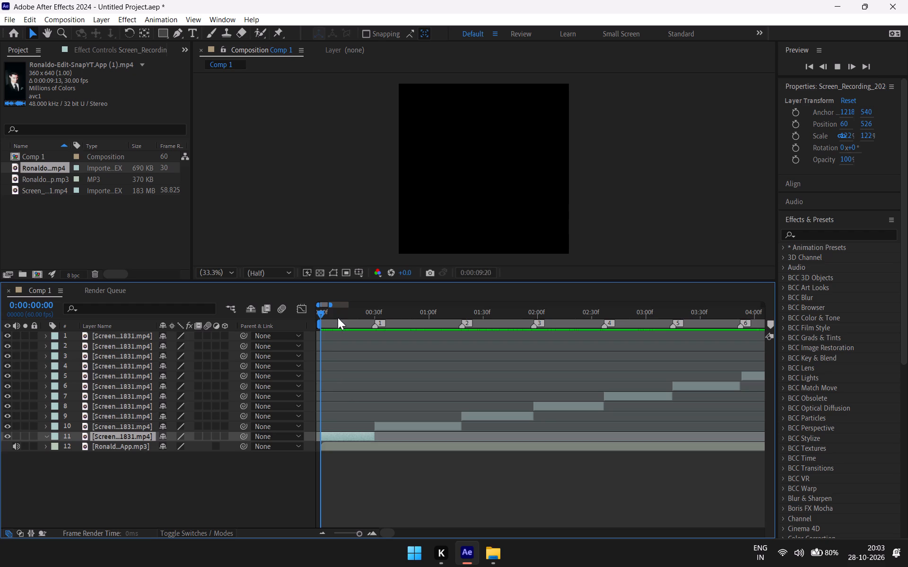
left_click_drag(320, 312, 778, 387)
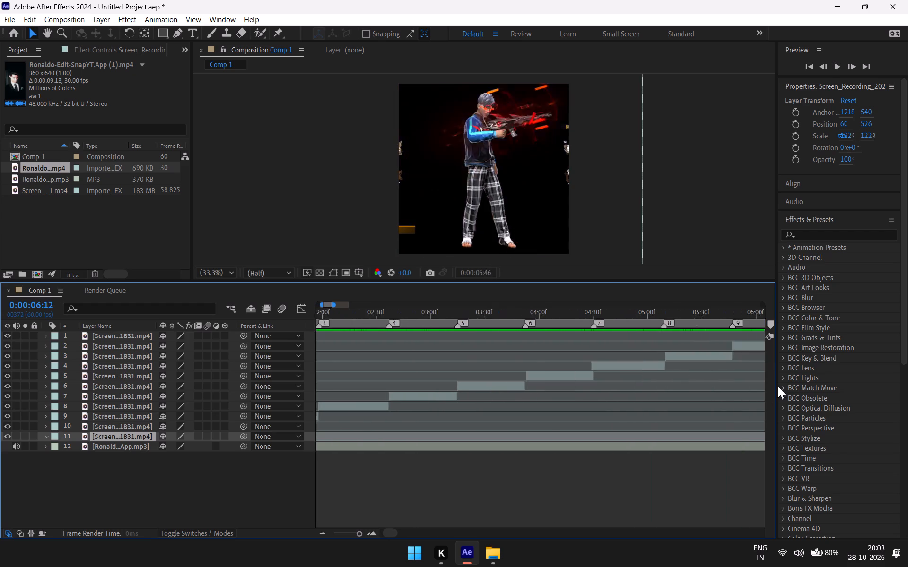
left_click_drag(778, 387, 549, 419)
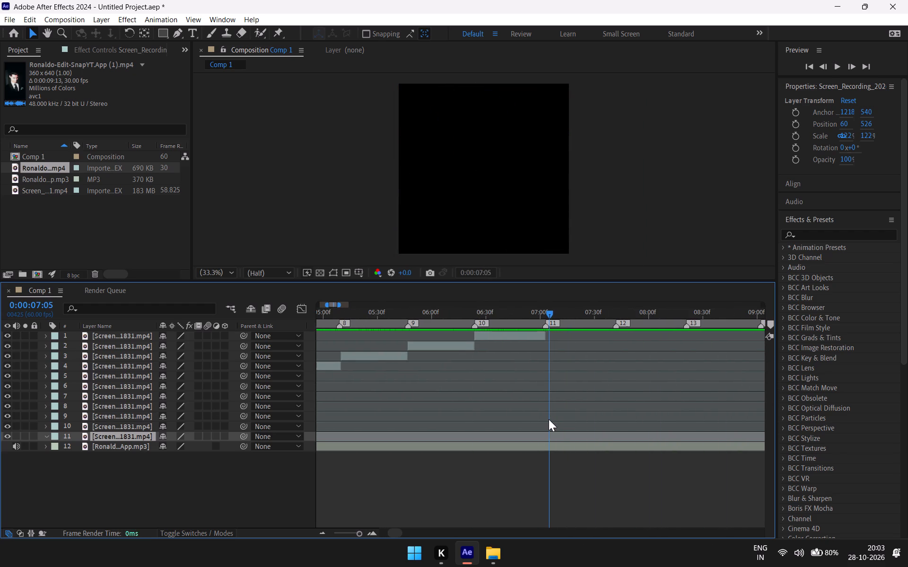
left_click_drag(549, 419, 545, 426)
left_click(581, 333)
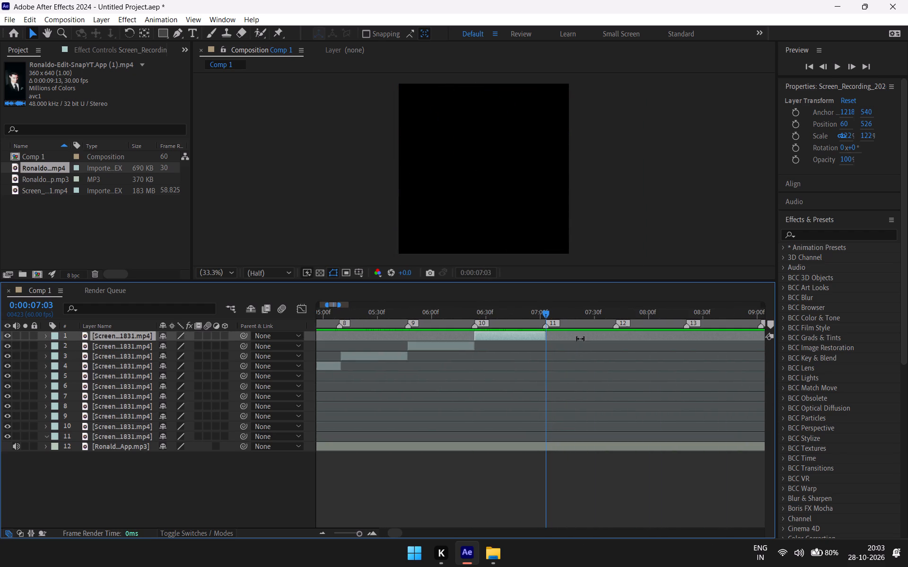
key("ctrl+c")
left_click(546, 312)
Copy layer 11's opening clip and paste it as a new layer at the top of the stack.
type("---")
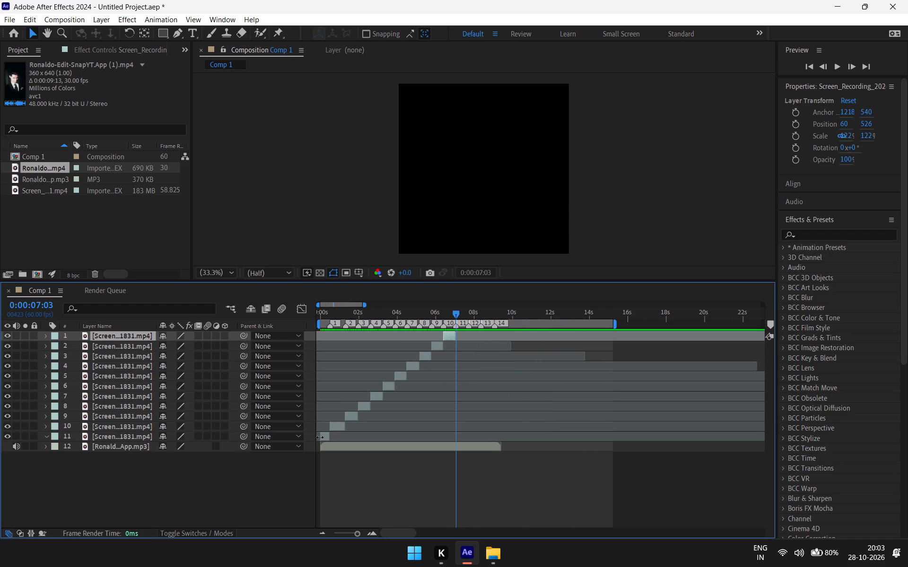
left_click(317, 437)
key("ctrl+c")
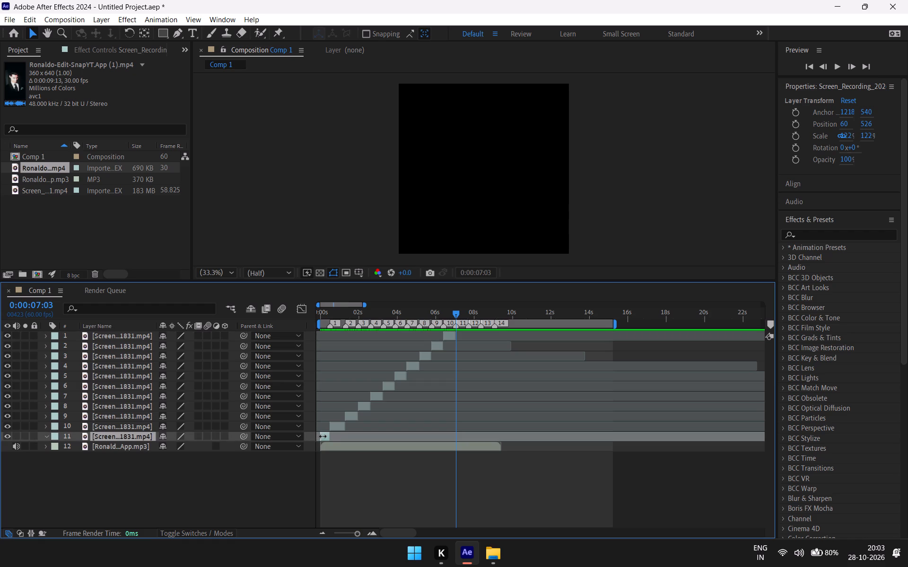
type("==")
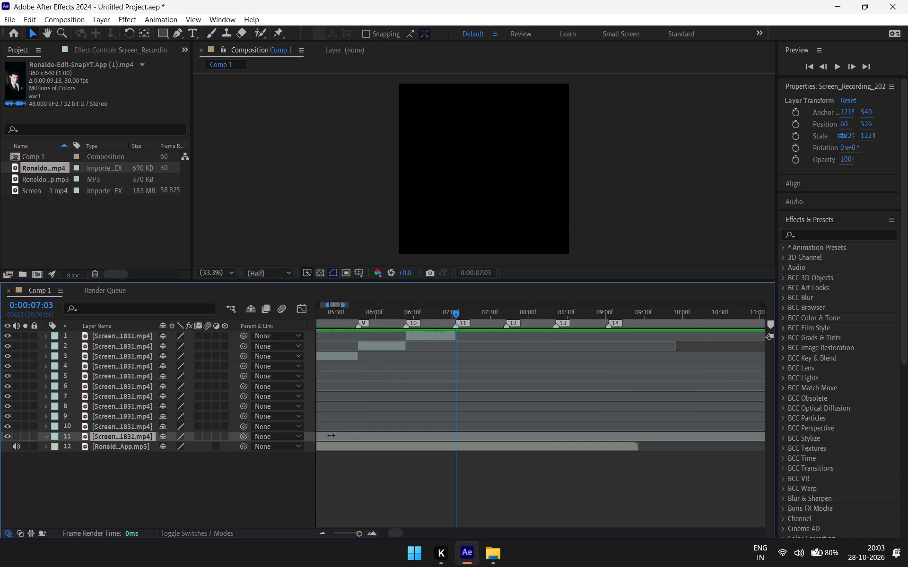
left_click(488, 339)
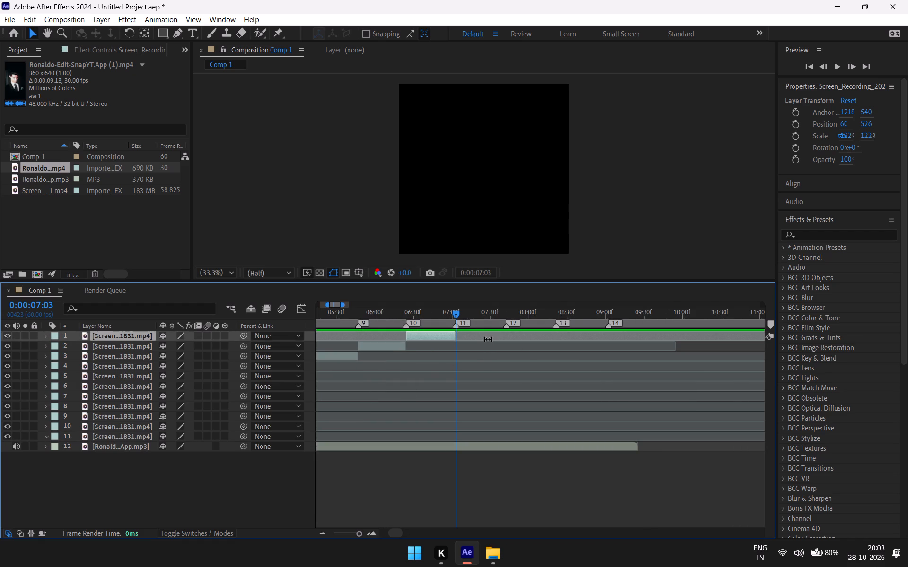
key("ctrl+v")
Move the pasted layer 1 clip from the composition's start so that it begins at composition marker 11.
scroll(477, 359, "up", 1)
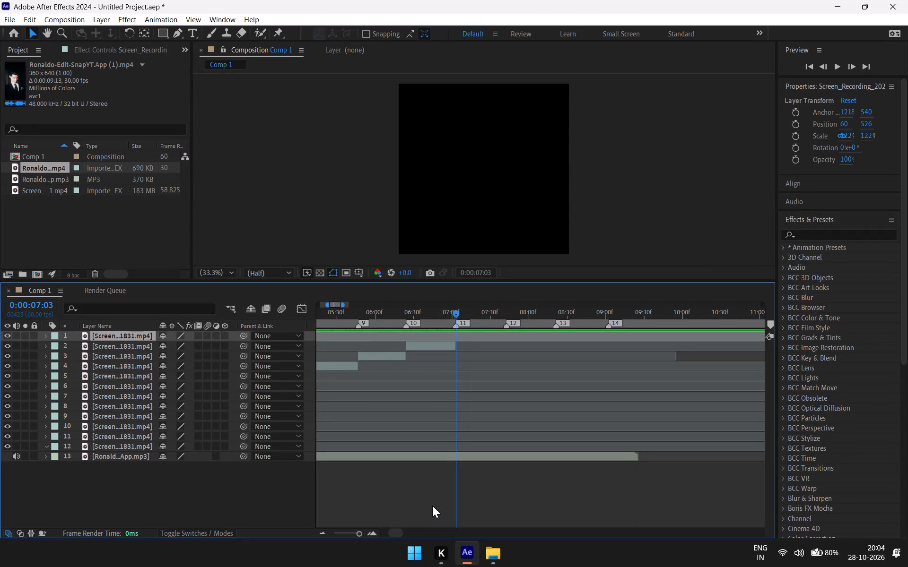
type("---")
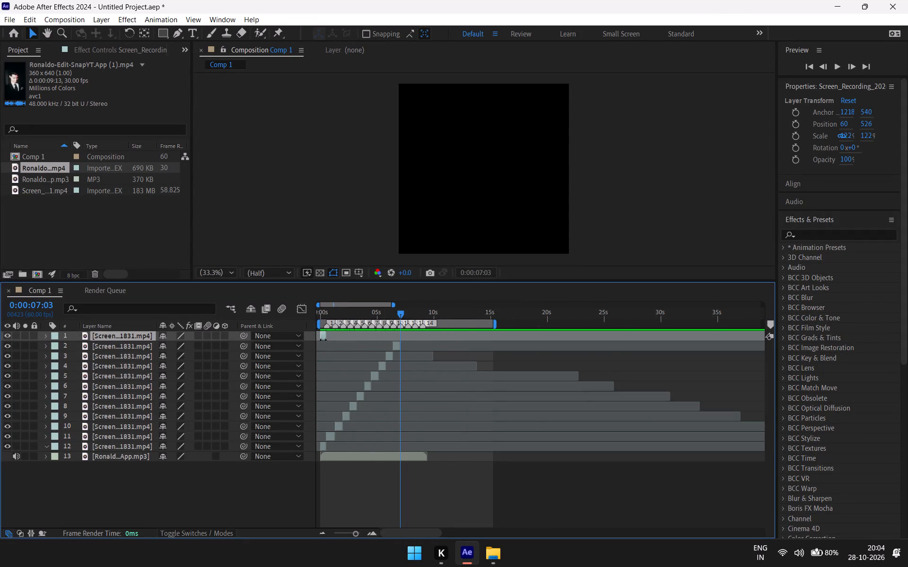
left_click_drag(399, 310, 244, 378)
key("minus")
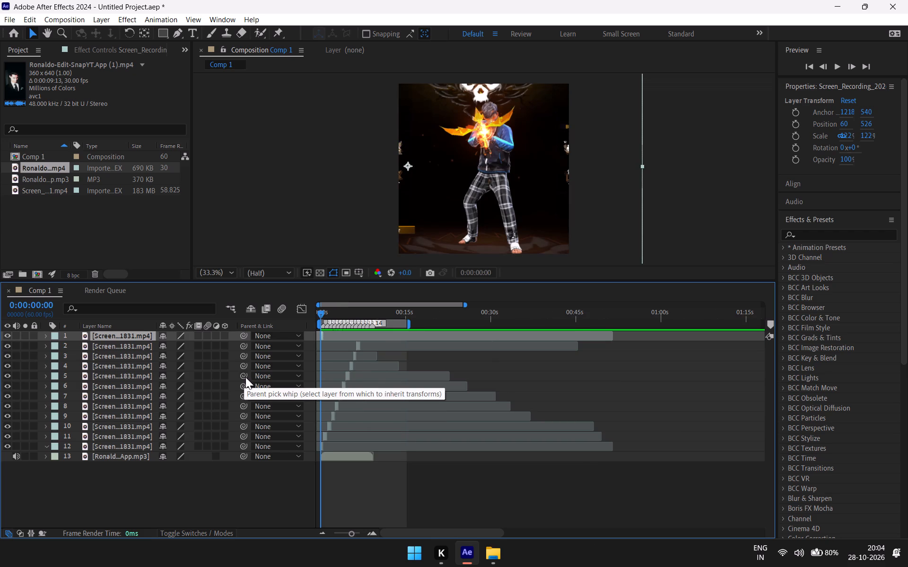
type("====")
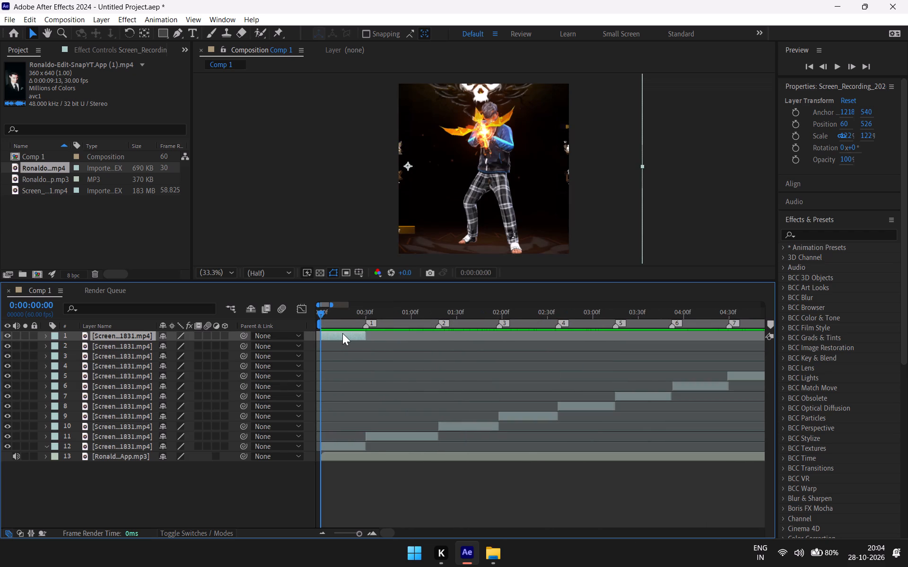
left_click_drag(342, 333, 502, 360)
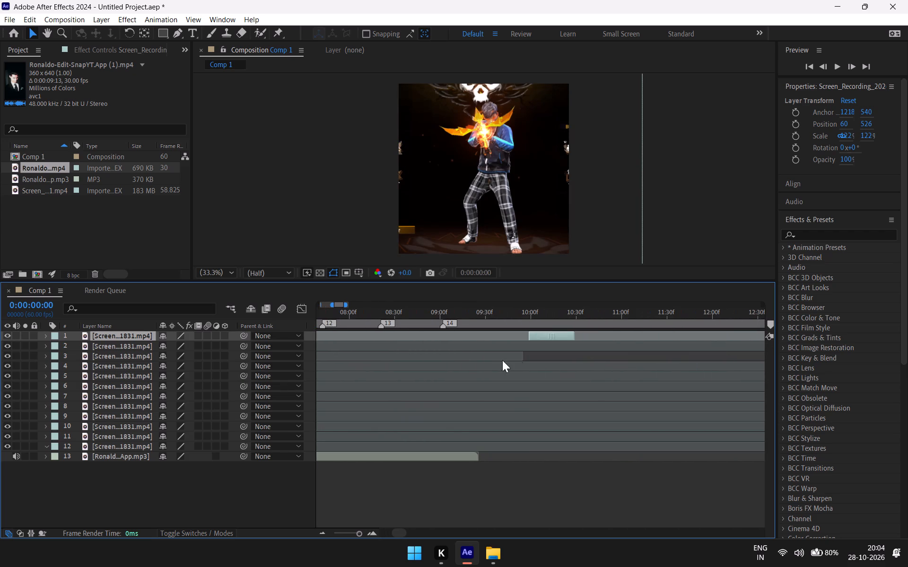
left_click_drag(502, 360, 591, 379)
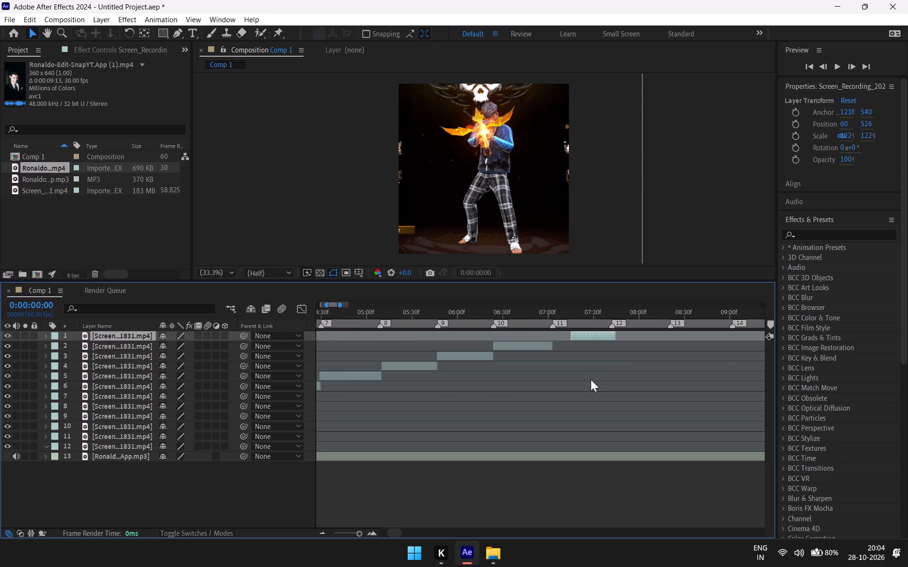
left_click_drag(591, 379, 575, 401)
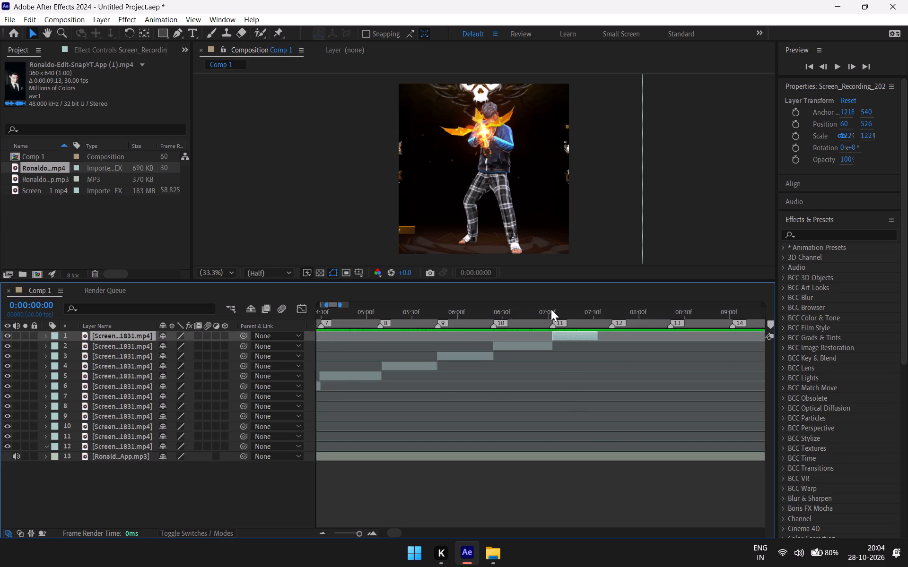
left_click(513, 301)
Slide the layer 1 clip so it ends at about composition marker 12, and extend its start back to marker 11.
left_click(519, 314)
left_click_drag(519, 310, 553, 328)
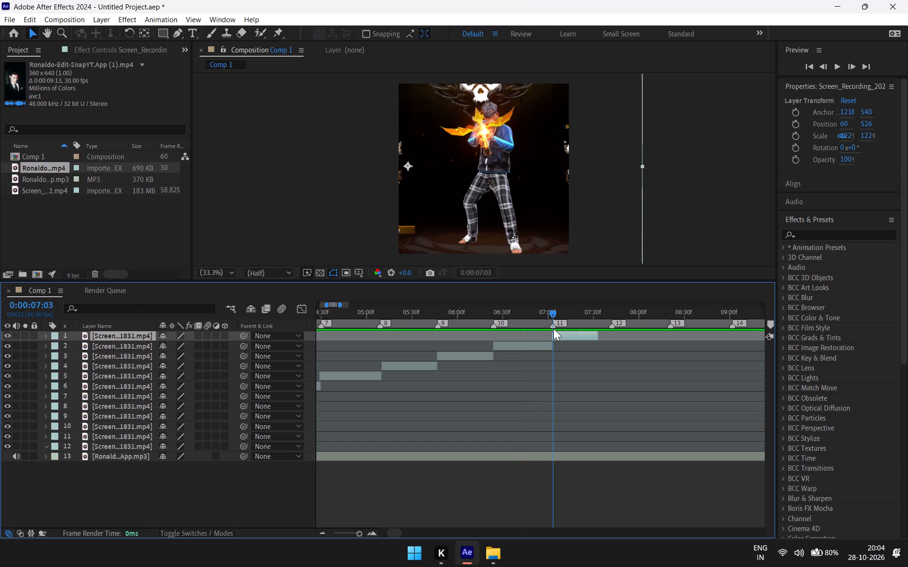
left_click_drag(553, 328, 602, 341)
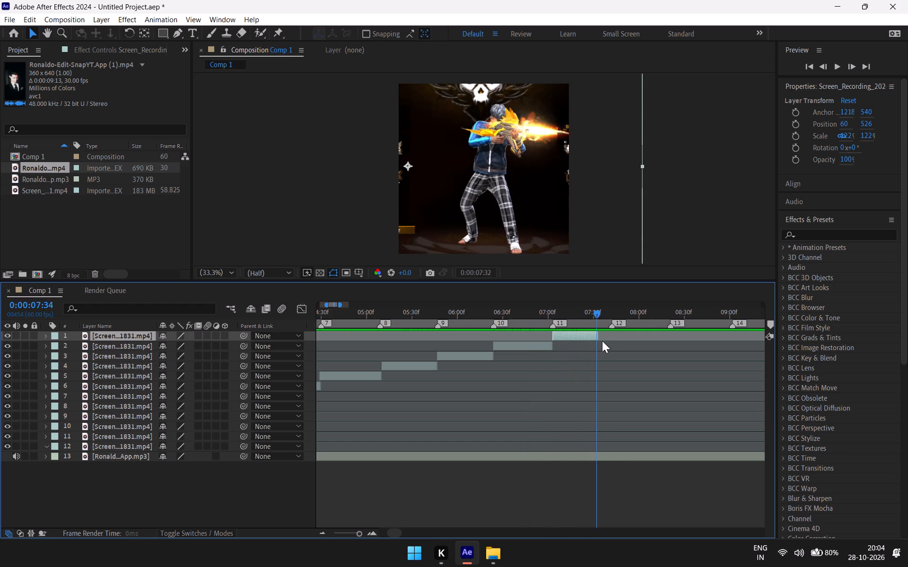
left_click_drag(602, 341, 586, 354)
left_click_drag(576, 335, 586, 336)
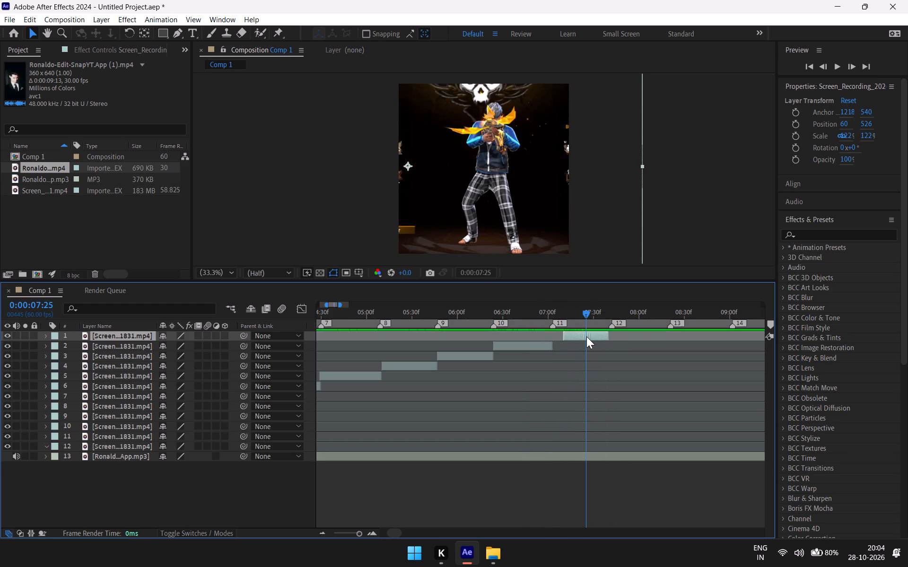
left_click_drag(586, 336, 591, 337)
left_click(579, 336)
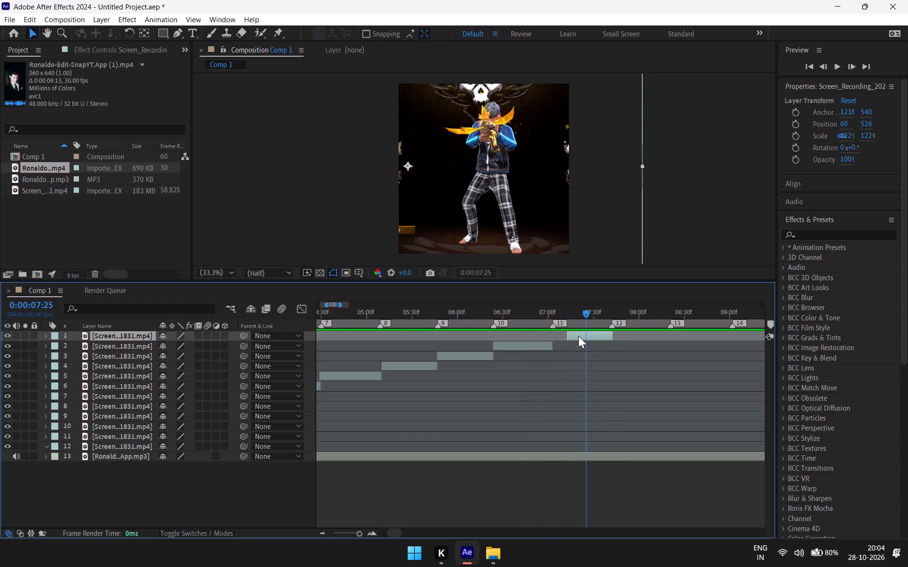
left_click_drag(568, 336, 554, 350)
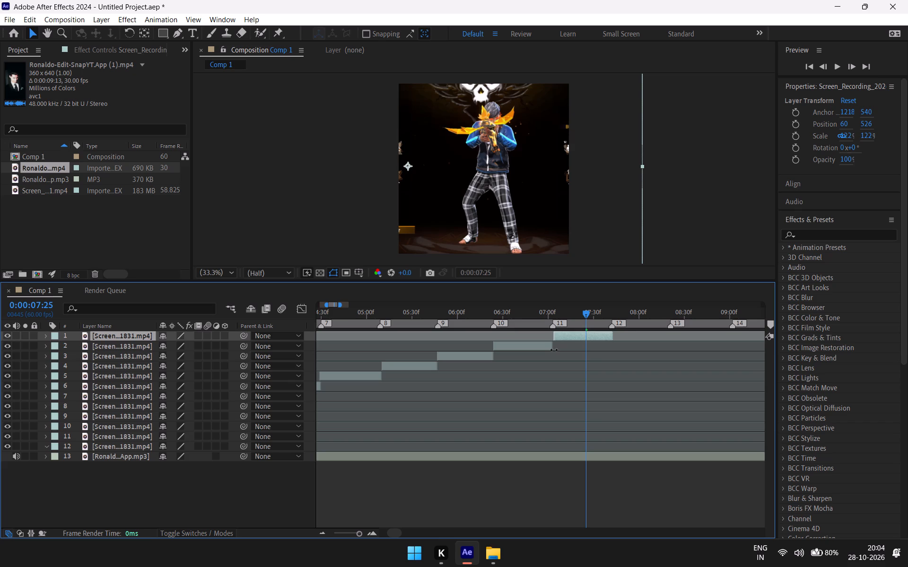
left_click_drag(554, 350, 553, 351)
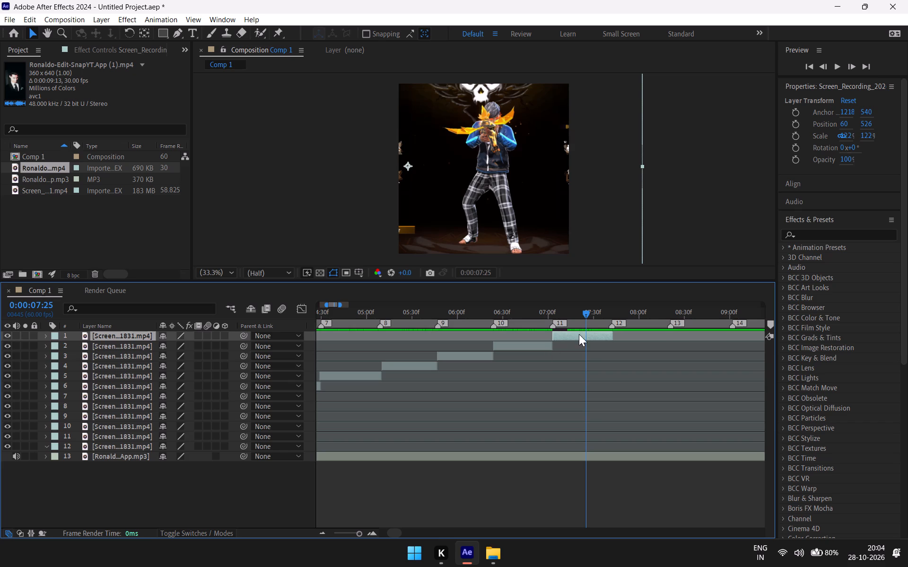
Split the layer 1 clip at composition marker 12, at 0:00:07:42, and delete the leftover piece after it.
left_click_drag(583, 314, 601, 338)
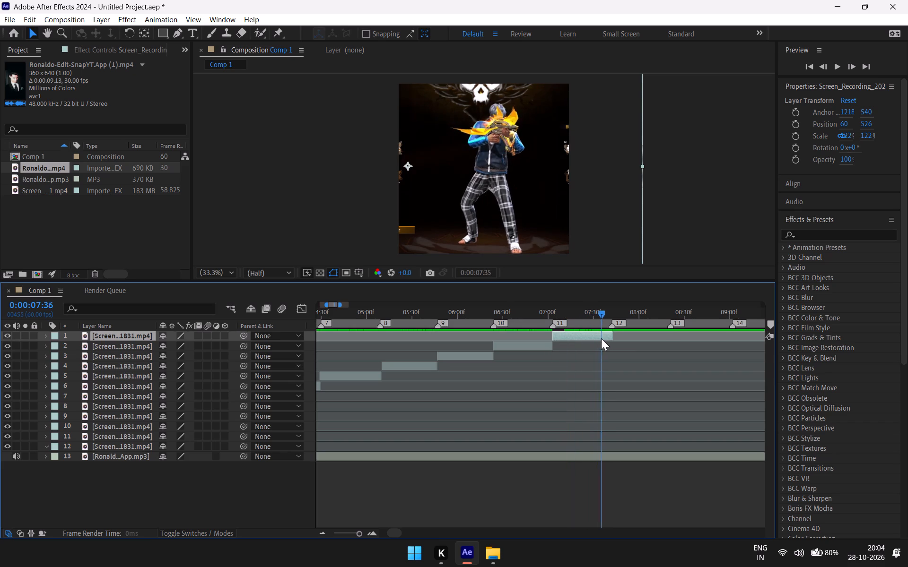
left_click_drag(601, 338, 609, 335)
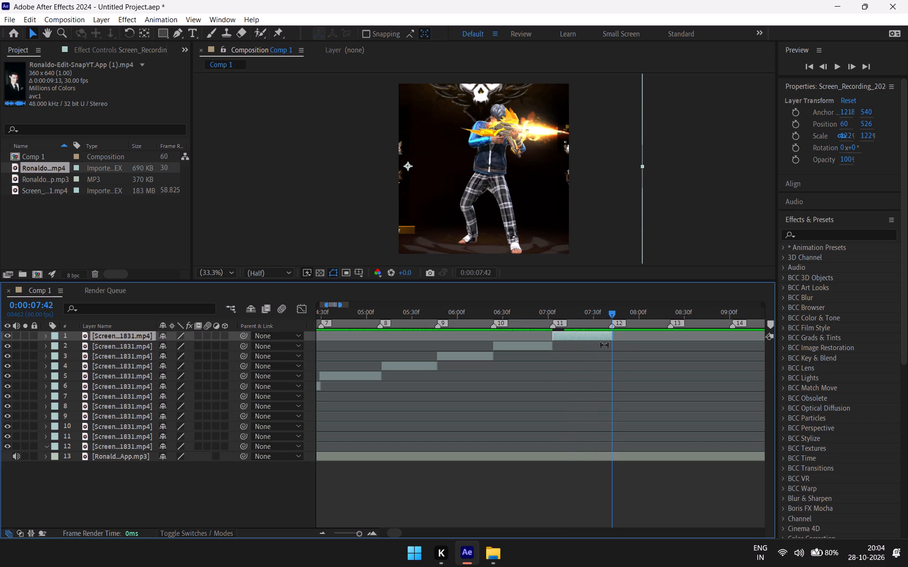
type("===")
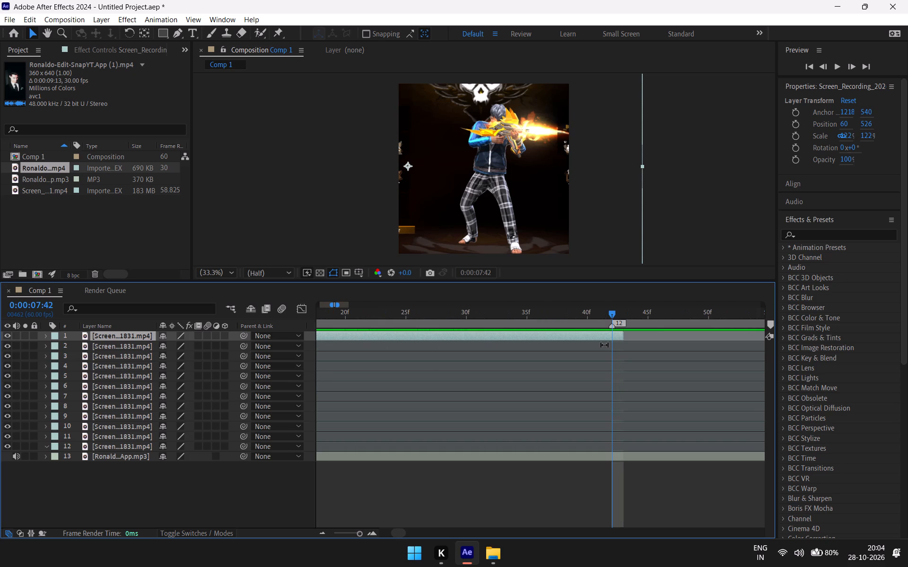
key("ctrl+shift+d")
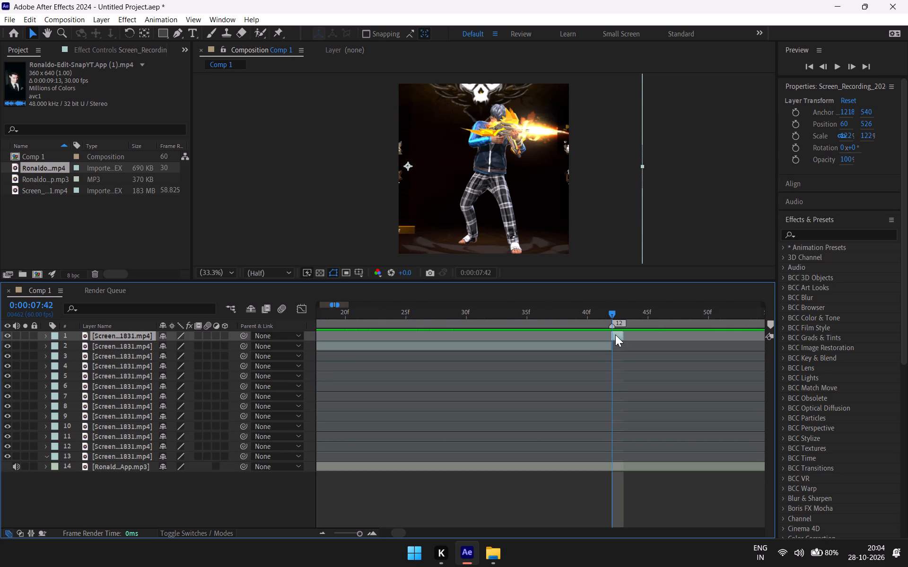
left_click(615, 335)
key("BackSpace")
Copy layer 11's short clip near the composition's start and paste it as a new layer at the top of the stack.
left_click_drag(611, 312, 264, 420)
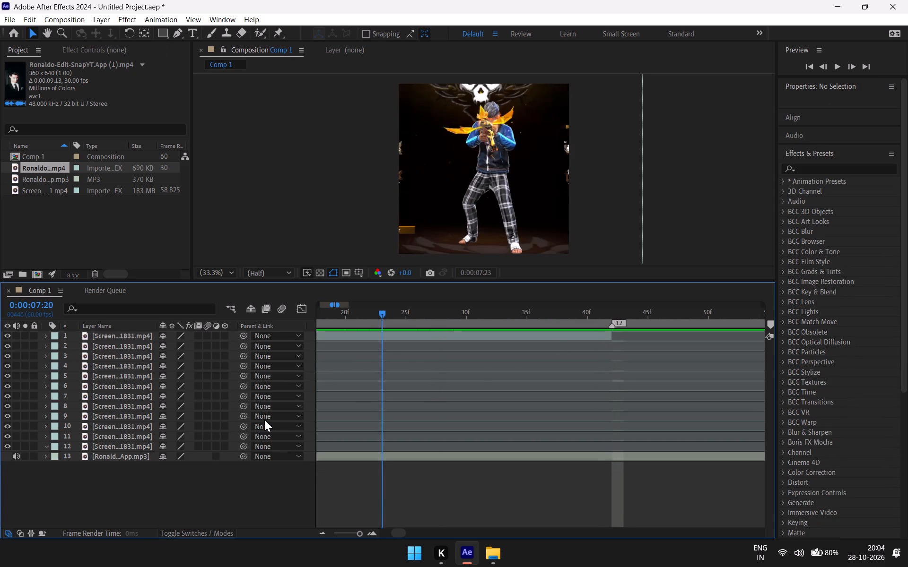
left_click_drag(264, 420, 477, 401)
type("------")
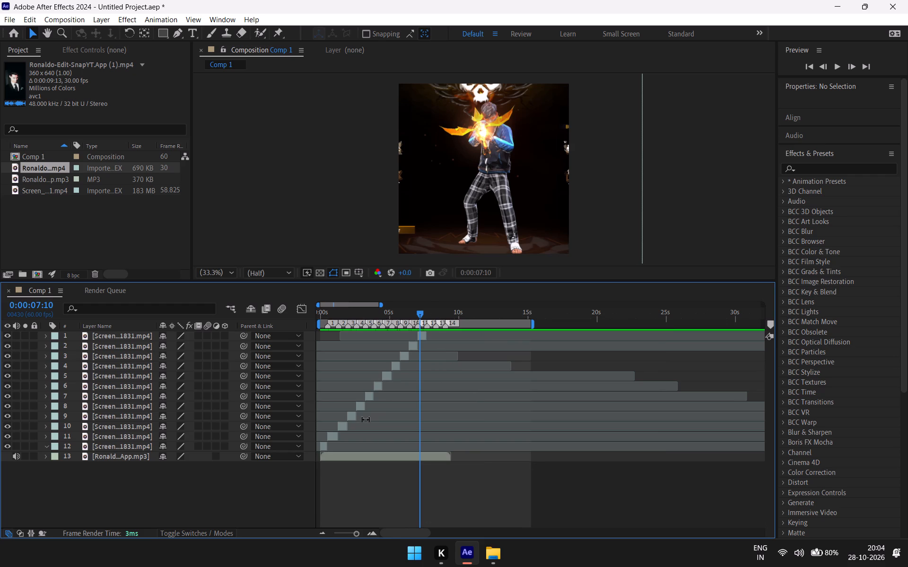
left_click(333, 437)
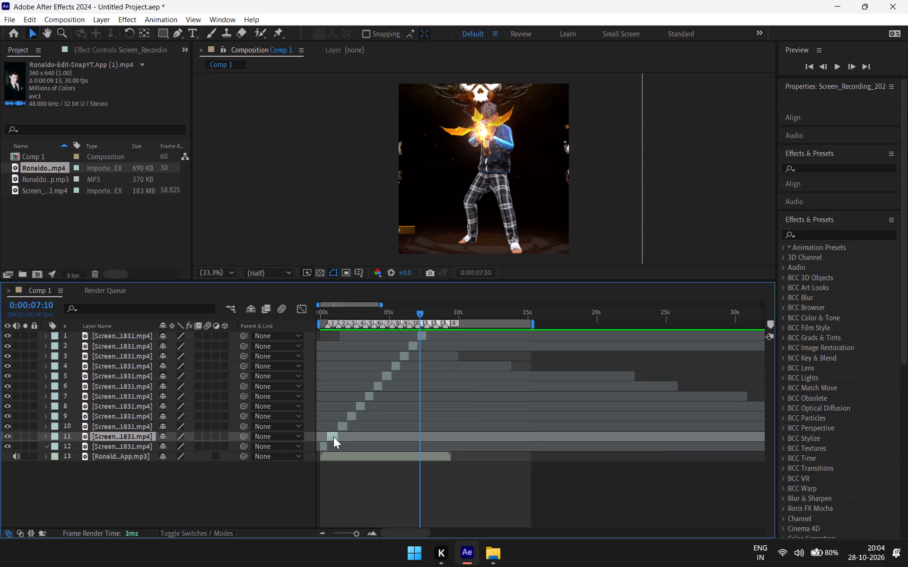
key("ctrl+c")
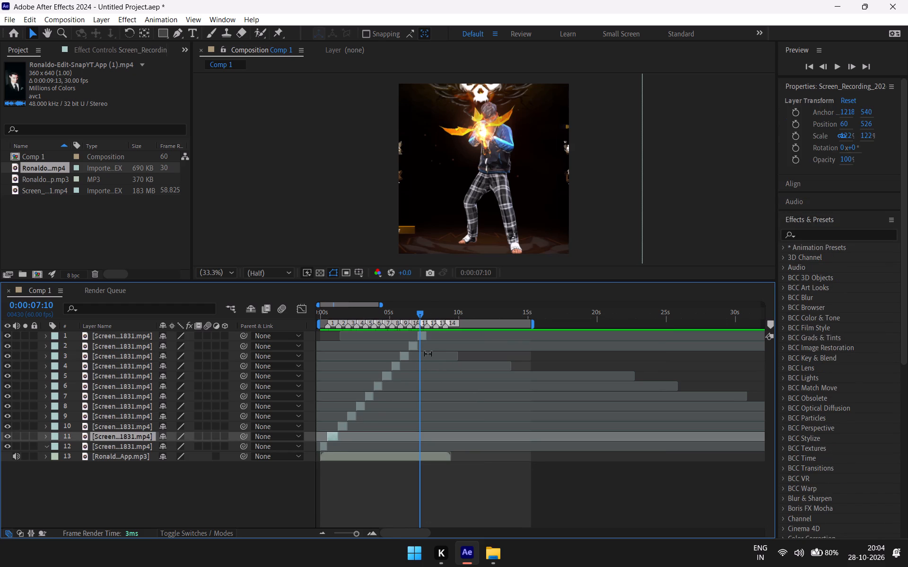
left_click_drag(419, 310, 428, 318)
left_click(443, 340)
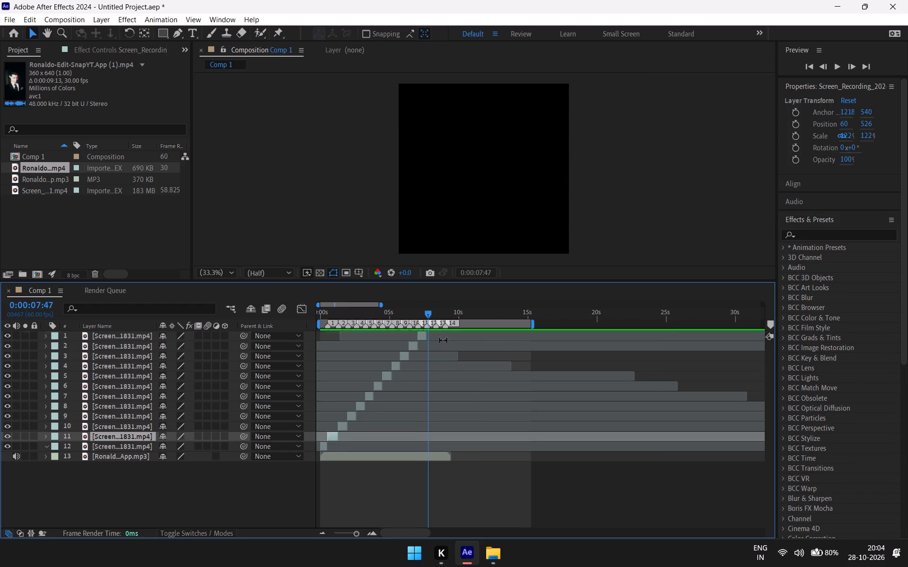
key("ctrl+c")
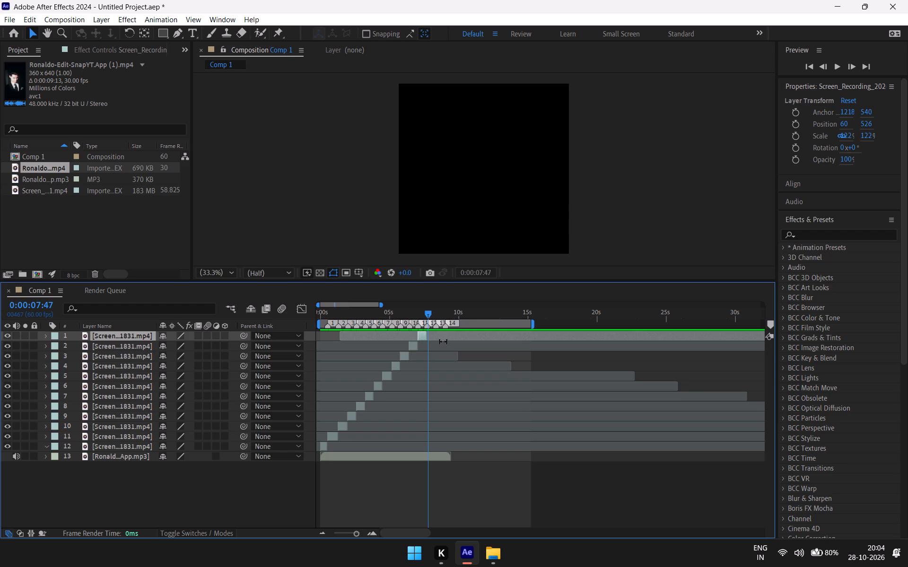
left_click(332, 437)
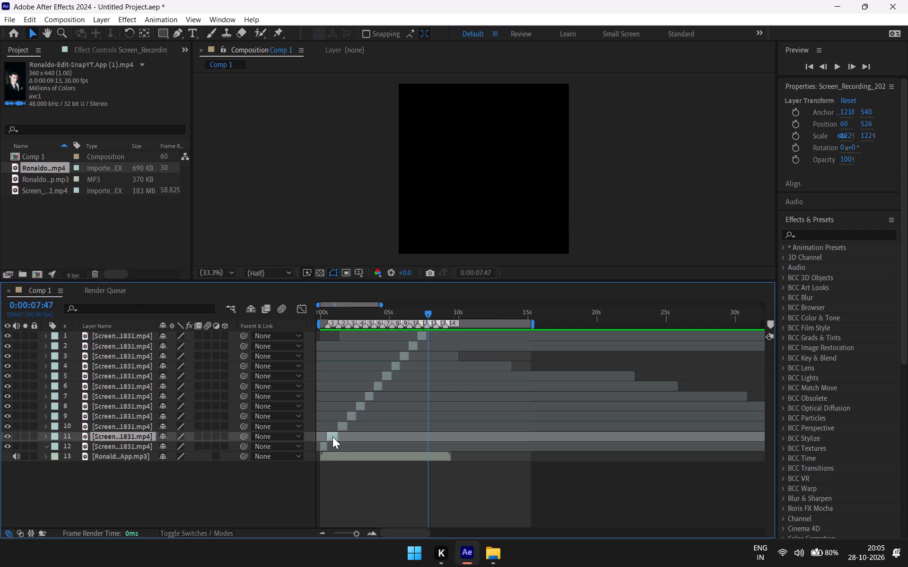
key("ctrl+c")
left_click(461, 332, "ctrl")
key("ctrl+v")
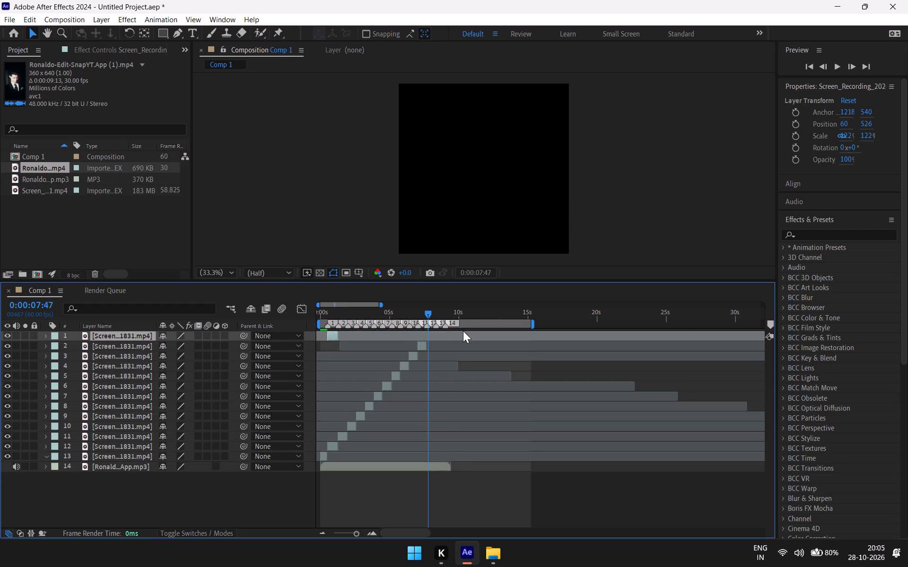
Move the pasted layer 1 clip so that it begins at composition marker 12.
left_click_drag(333, 335, 427, 357)
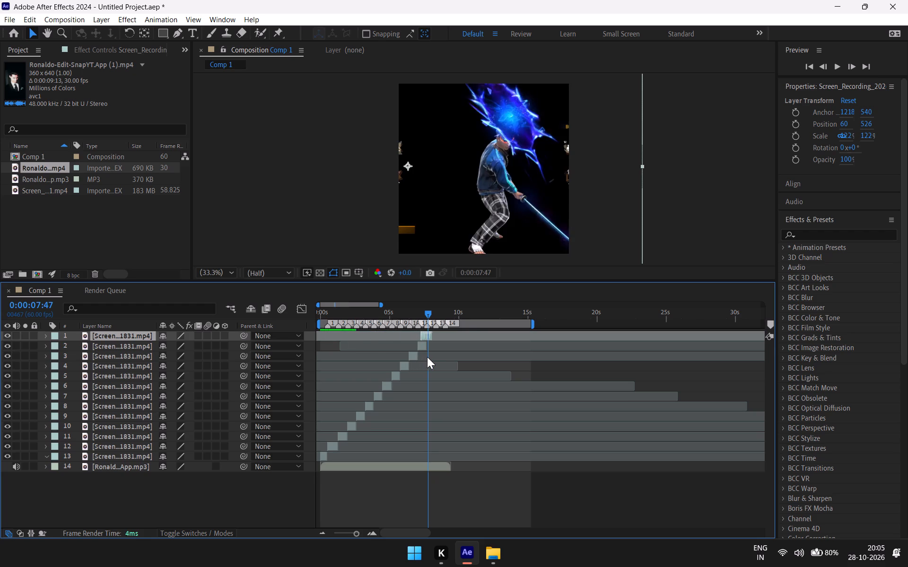
left_click_drag(427, 357, 433, 361)
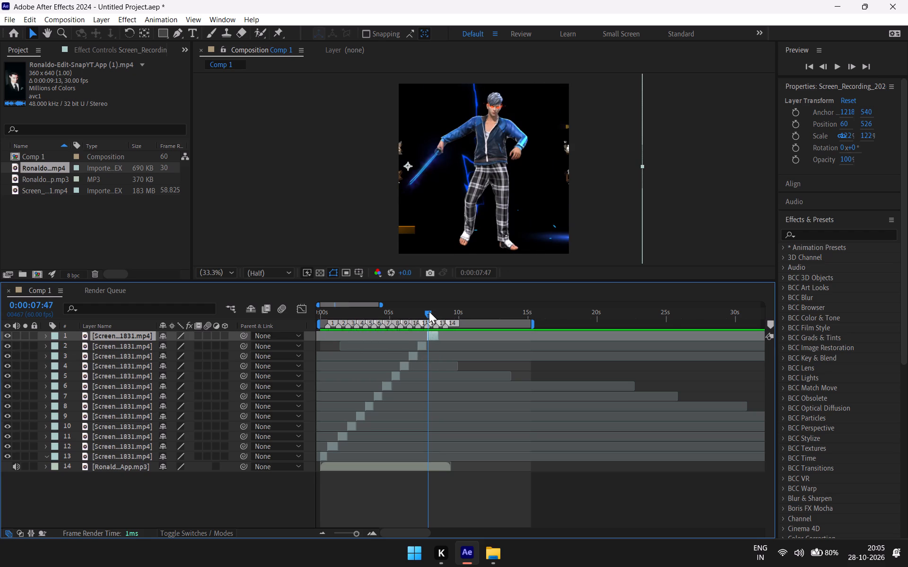
type("====")
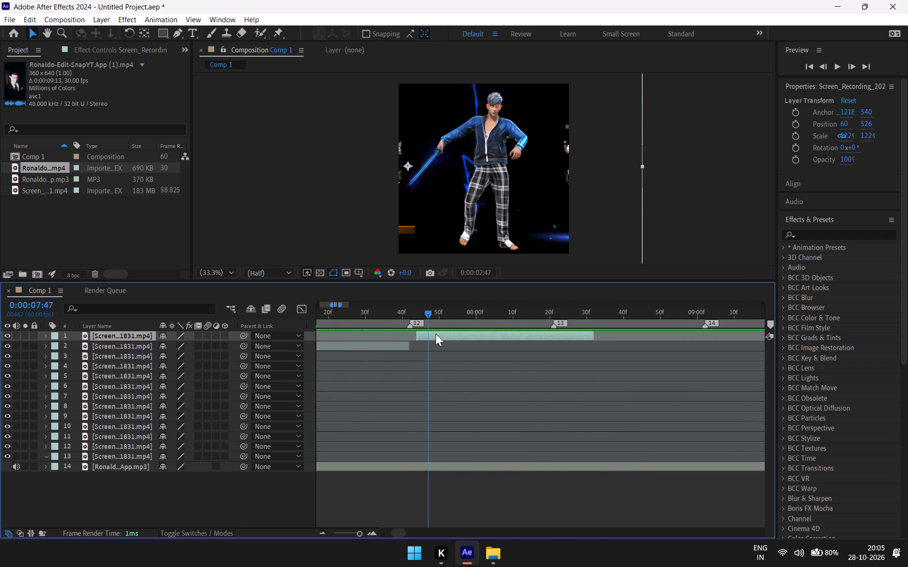
left_click_drag(436, 335, 428, 339)
Trim the end of the layer 1 clip back to composition marker 13, at 0:00:08:21.
left_click_drag(428, 310, 476, 323)
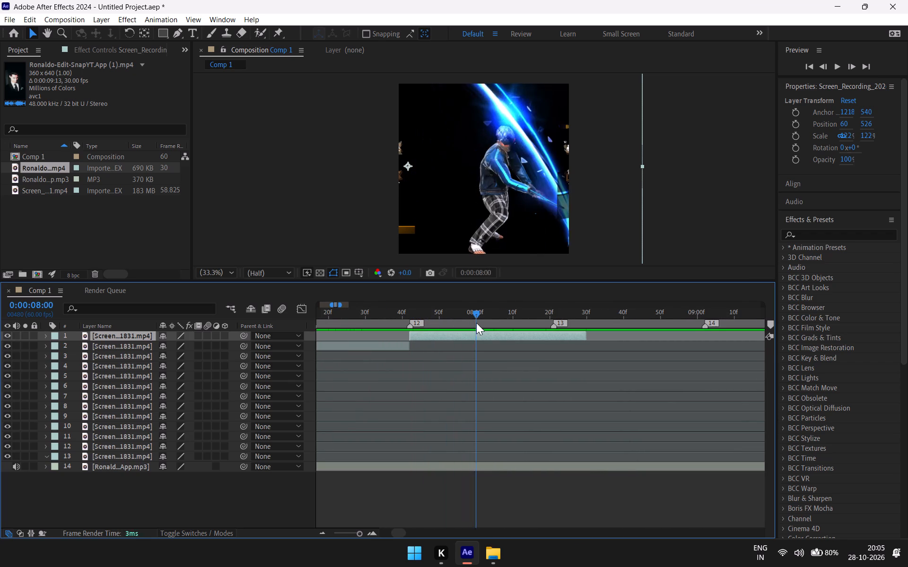
left_click_drag(476, 323, 553, 345)
left_click_drag(587, 337, 579, 342)
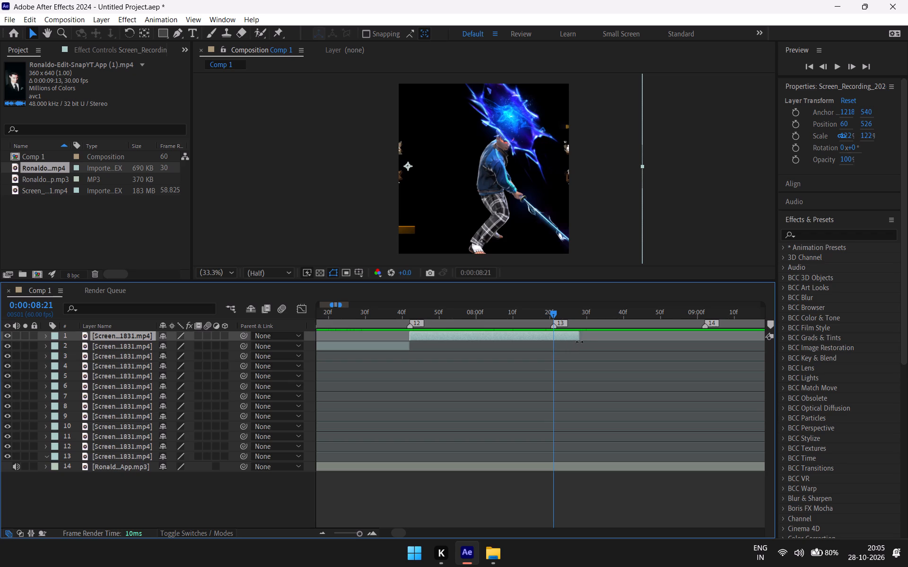
left_click_drag(579, 342, 555, 352)
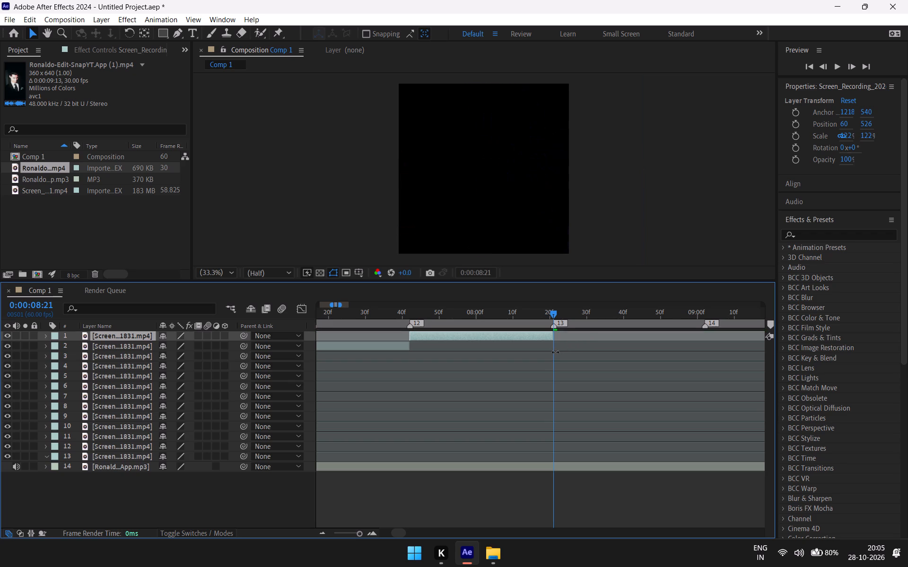
left_click_drag(555, 352, 555, 352)
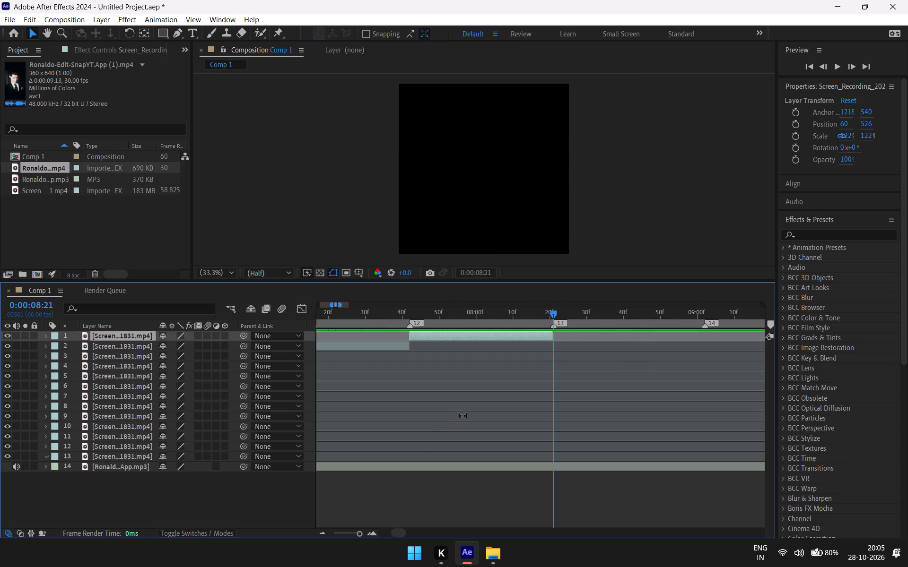
Copy layer 11's clip, paste it as a new top layer, and place it at composition marker 13.
type("--")
key("minus")
key("minus")
key("minus")
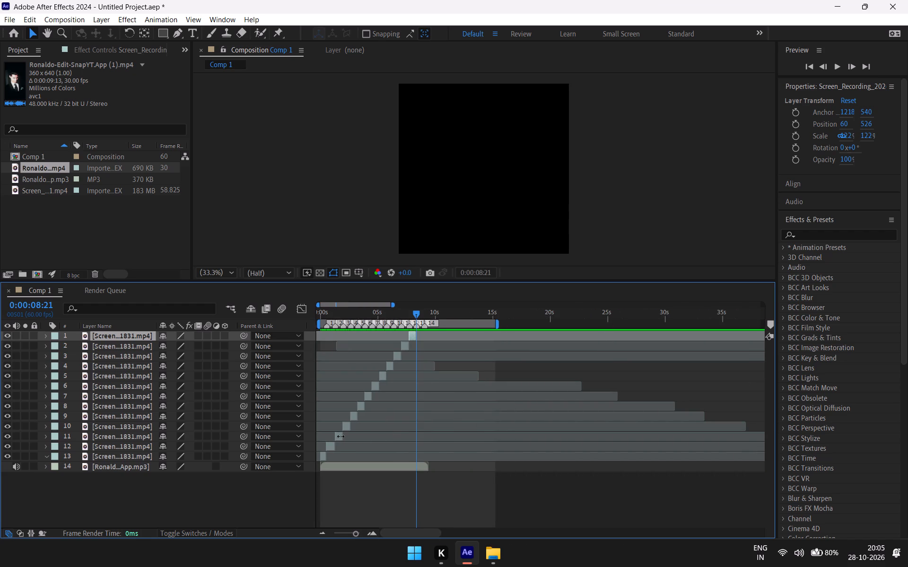
left_click(339, 437)
key("ctrl+c")
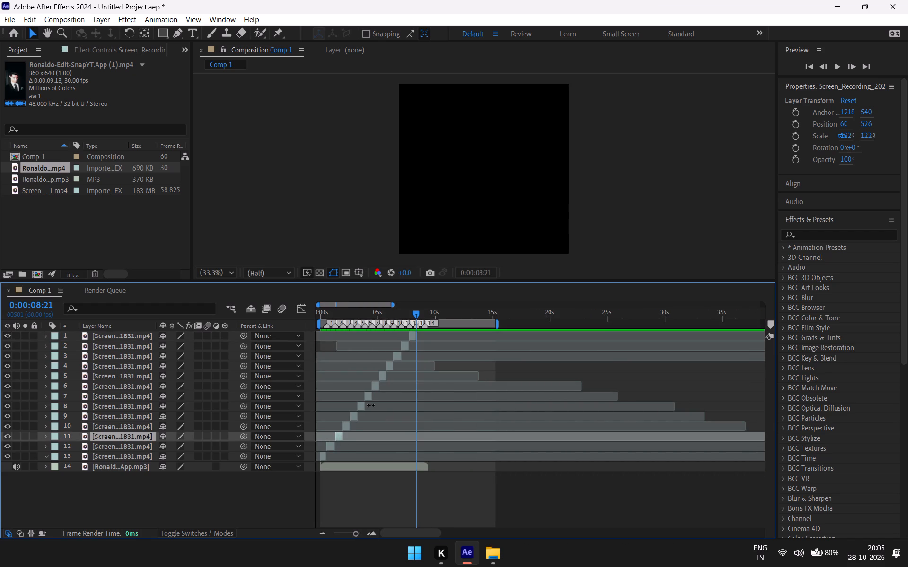
left_click(443, 335)
key("ctrl+v")
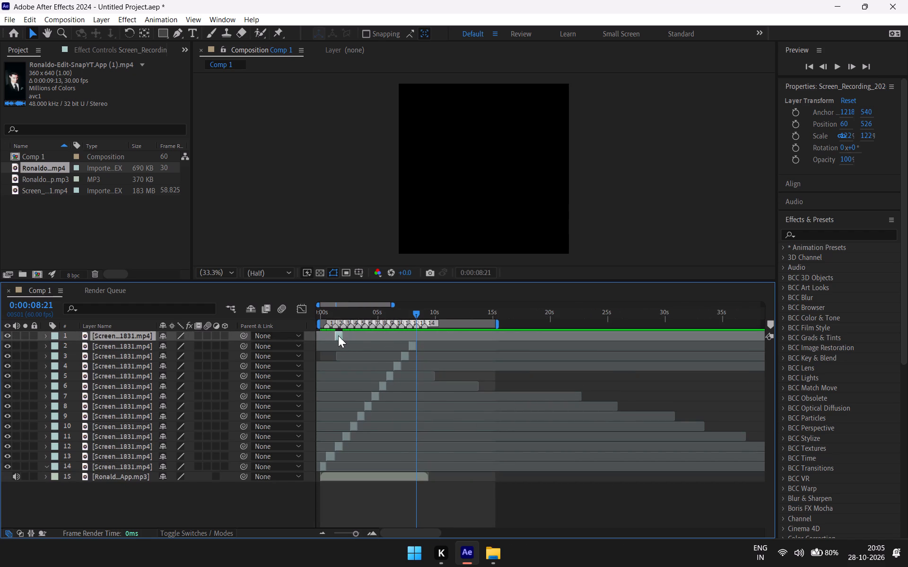
left_click_drag(338, 335, 417, 342)
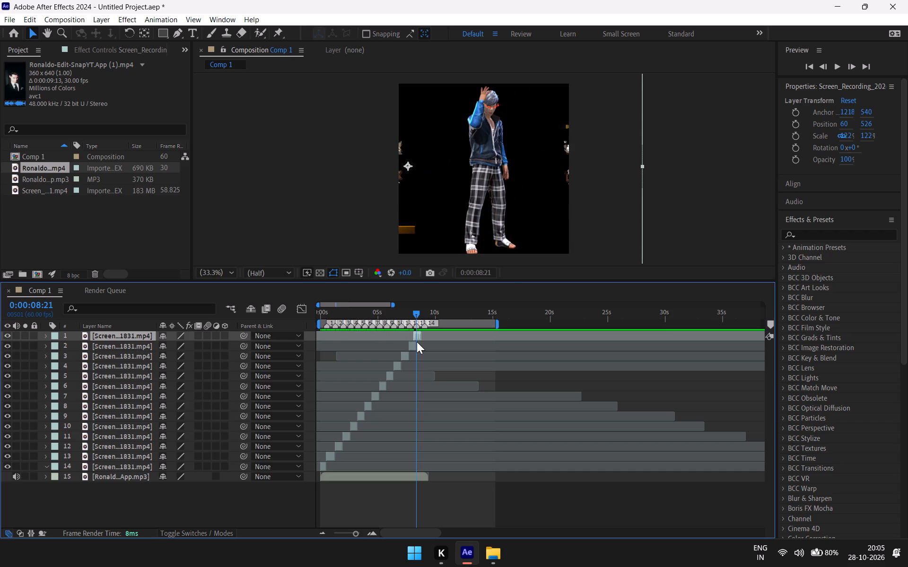
left_click_drag(417, 342, 420, 342)
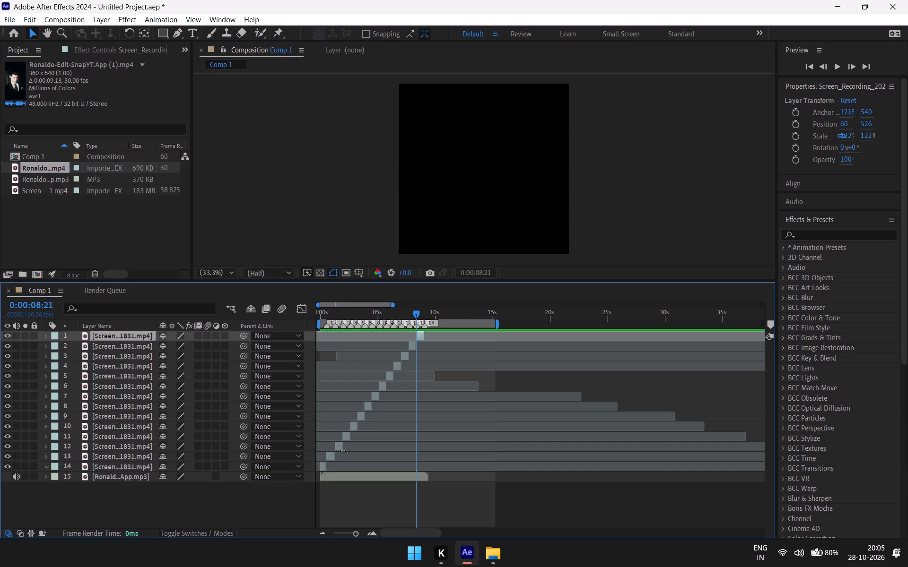
Copy layer 11's short clip, paste it as a new top layer, and place it just after the layer 2 clip, near marker 14.
left_click(347, 437)
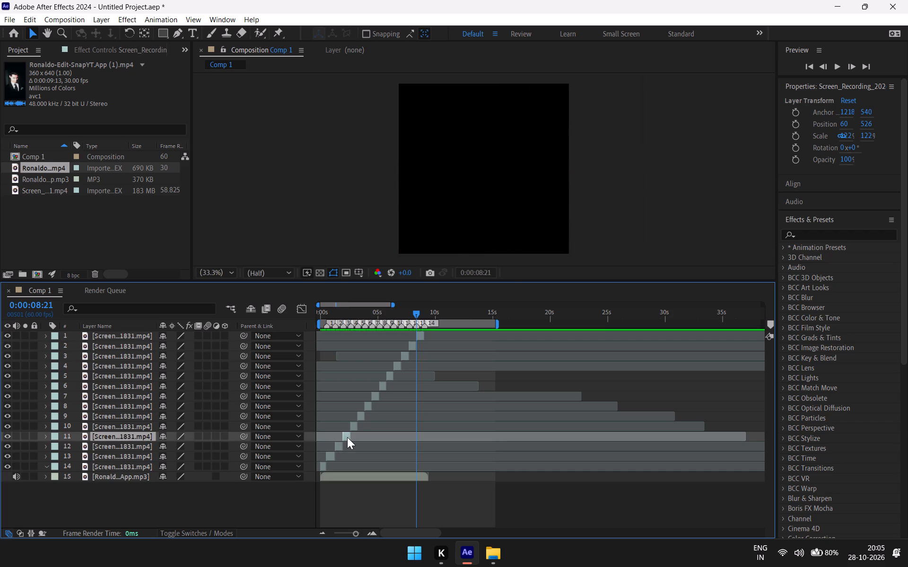
key("ctrl+c")
left_click(437, 337)
key("ctrl+v")
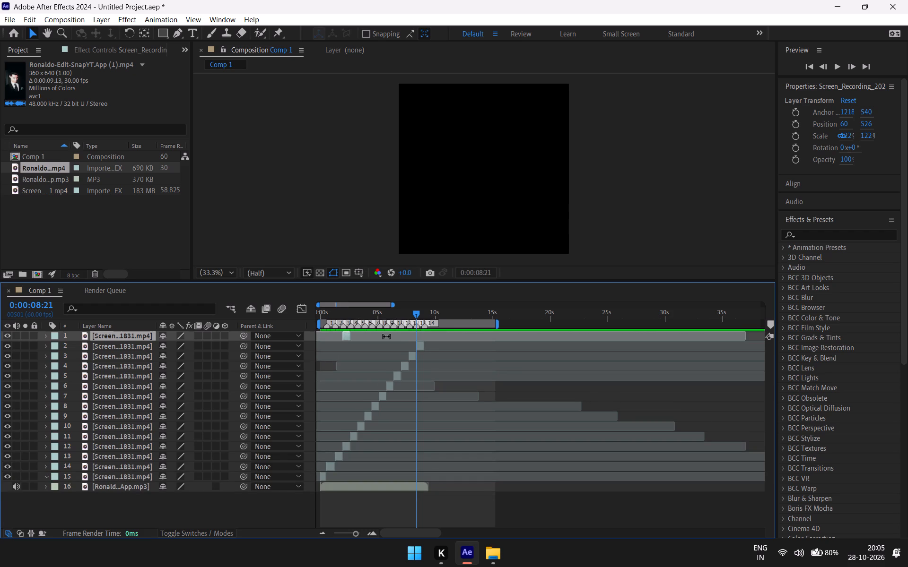
left_click_drag(347, 338, 422, 344)
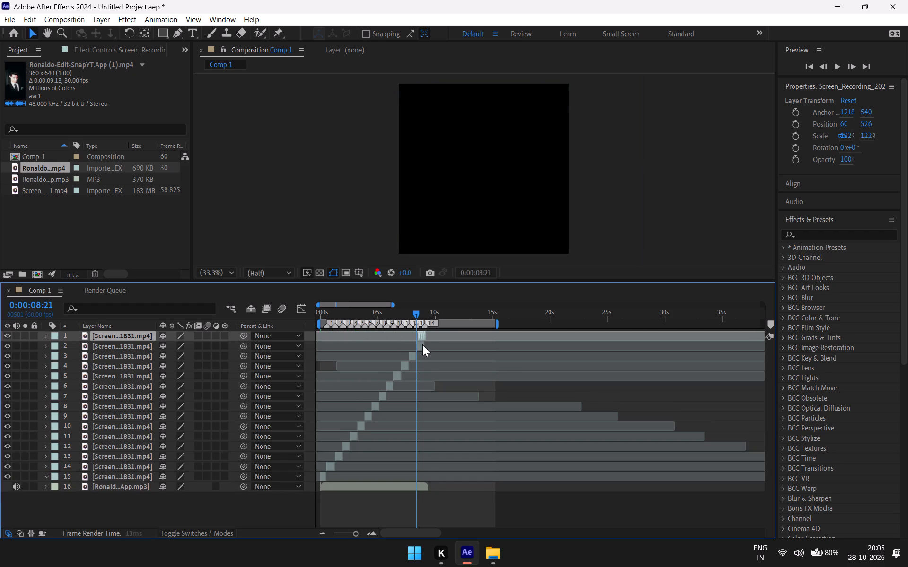
left_click_drag(422, 344, 428, 352)
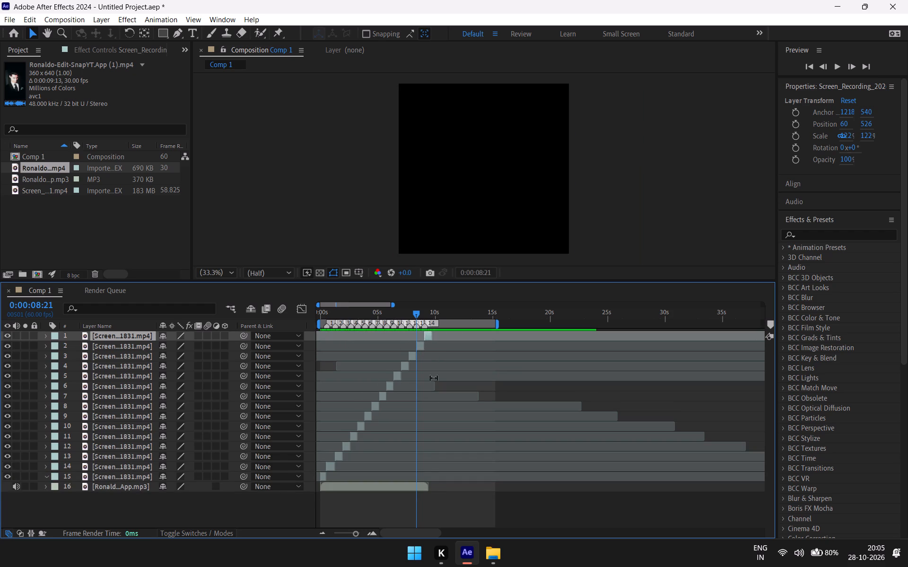
Align the layer 2 clip's start to composition marker 13 and extend its end to marker 14, at 0:00:09:02.
type("====")
key("equal")
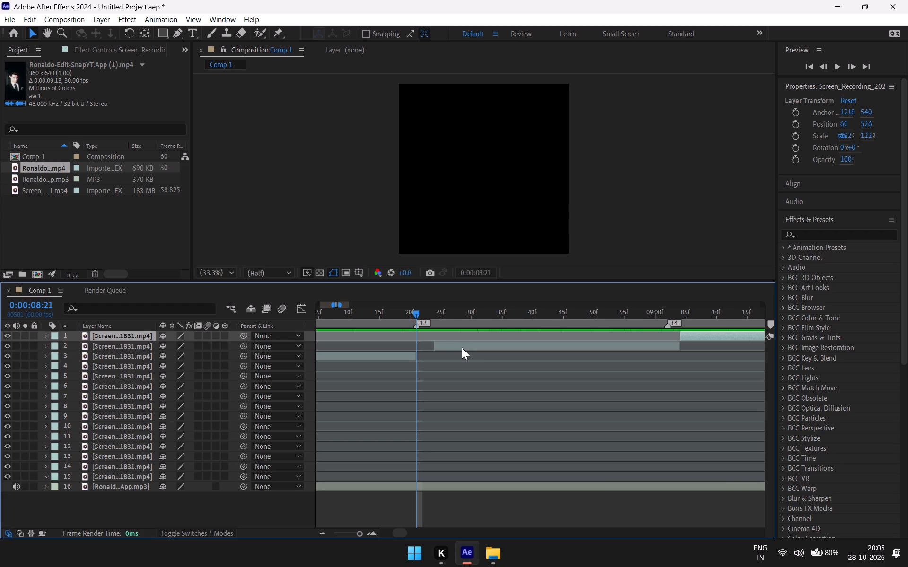
left_click_drag(462, 347, 442, 356)
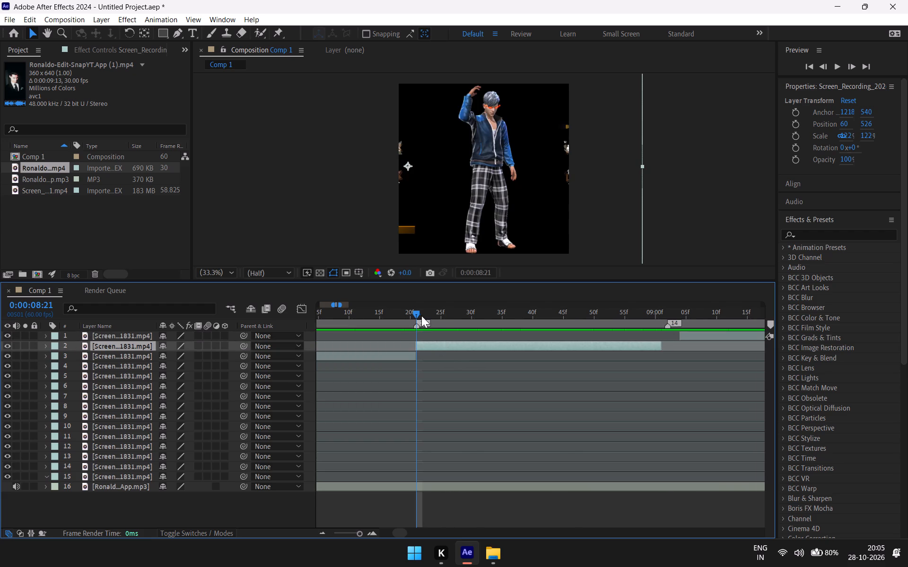
left_click_drag(415, 313, 631, 349)
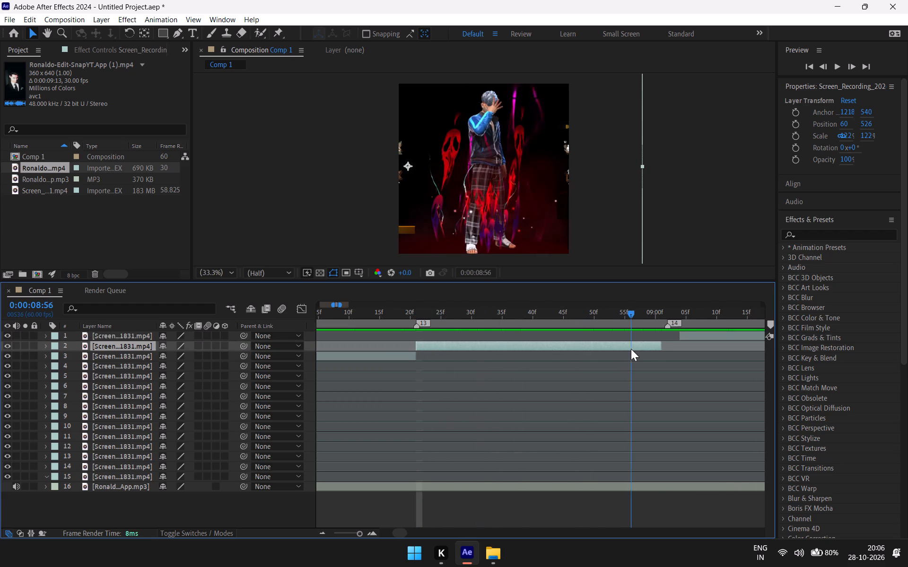
left_click_drag(631, 349, 664, 351)
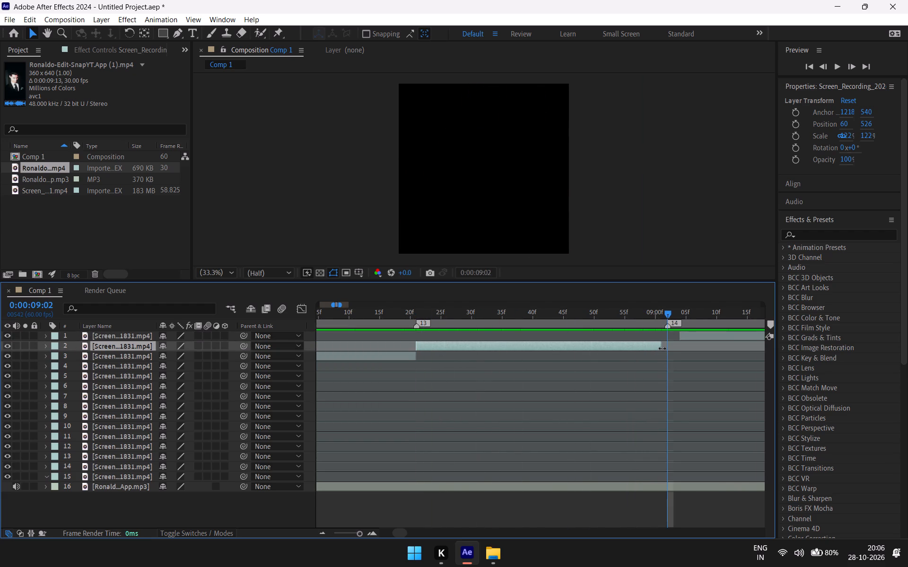
left_click_drag(660, 345, 664, 349)
Move the layer 1 clip to begin at composition marker 14, split it at 0:00:09:24 and delete the leftover piece.
left_click_drag(694, 334, 681, 341)
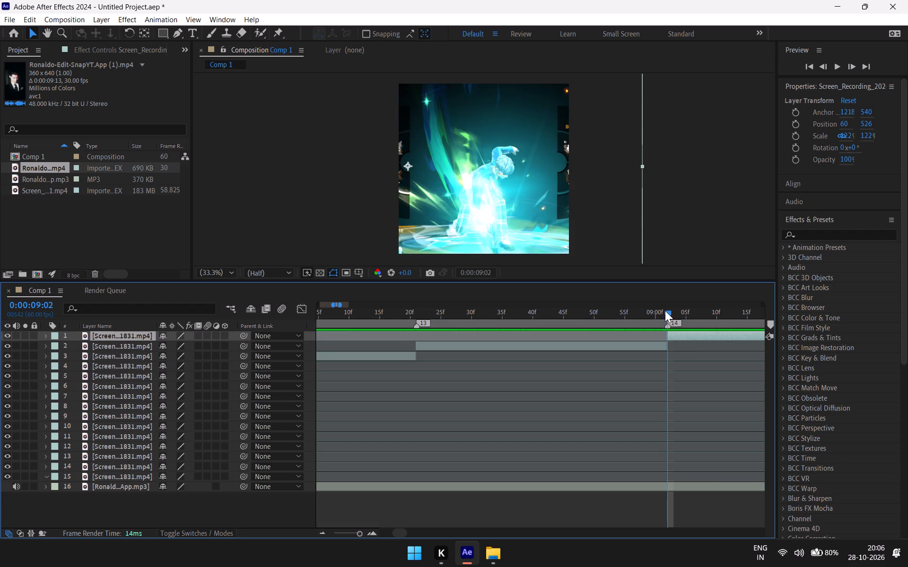
left_click_drag(665, 310, 728, 344)
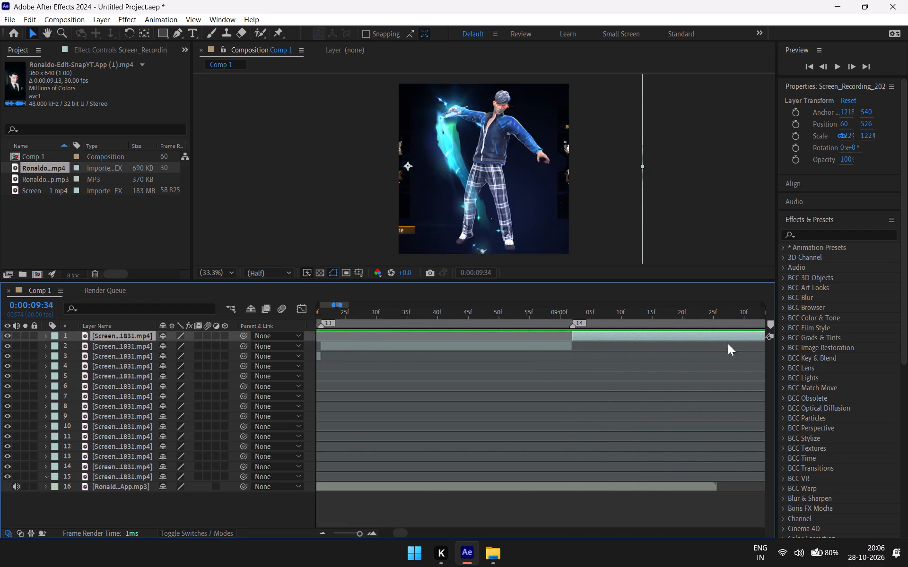
left_click_drag(728, 344, 505, 402)
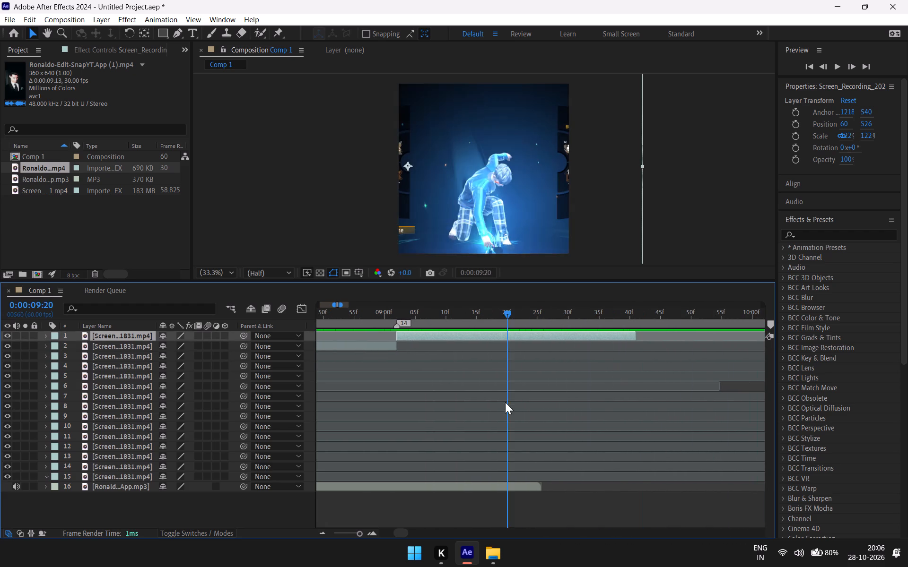
left_click_drag(505, 402, 534, 412)
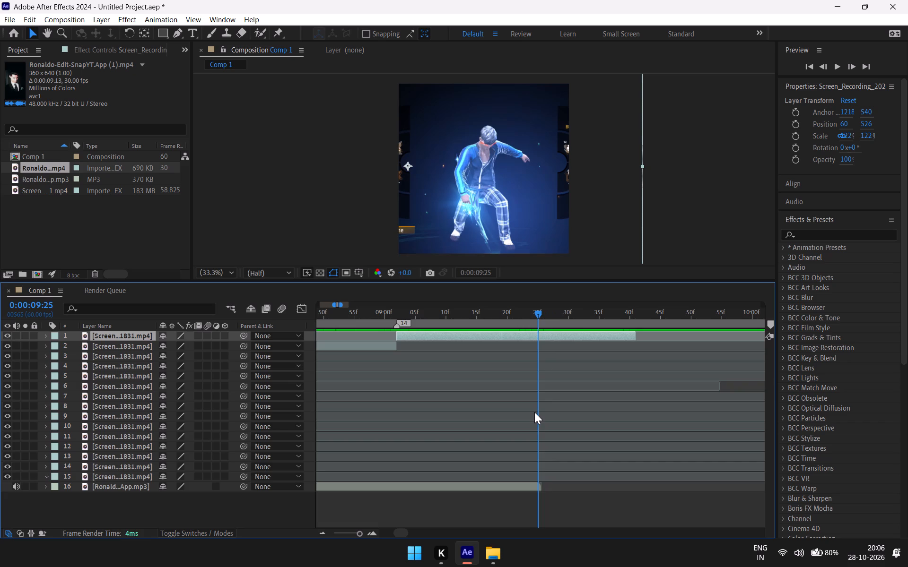
left_click_drag(534, 412, 530, 416)
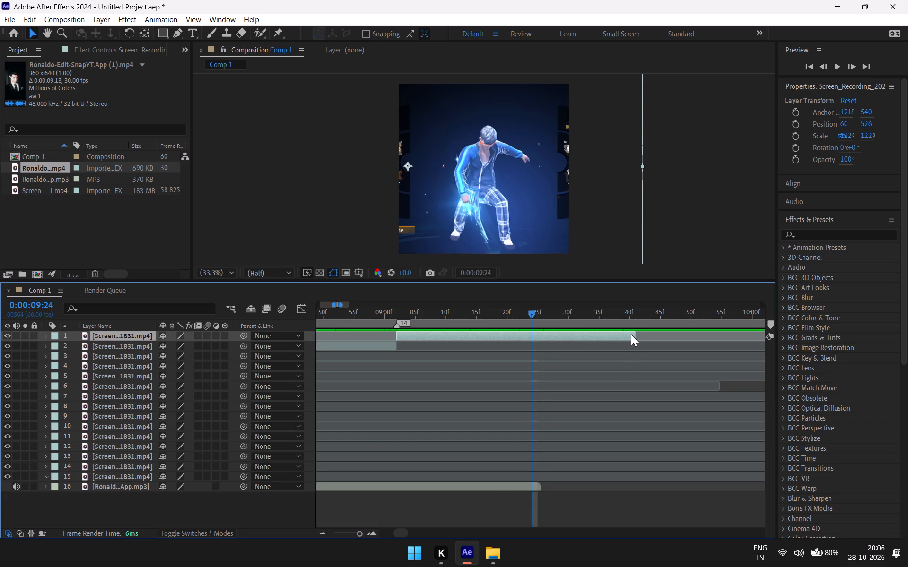
key("ctrl+shift+d")
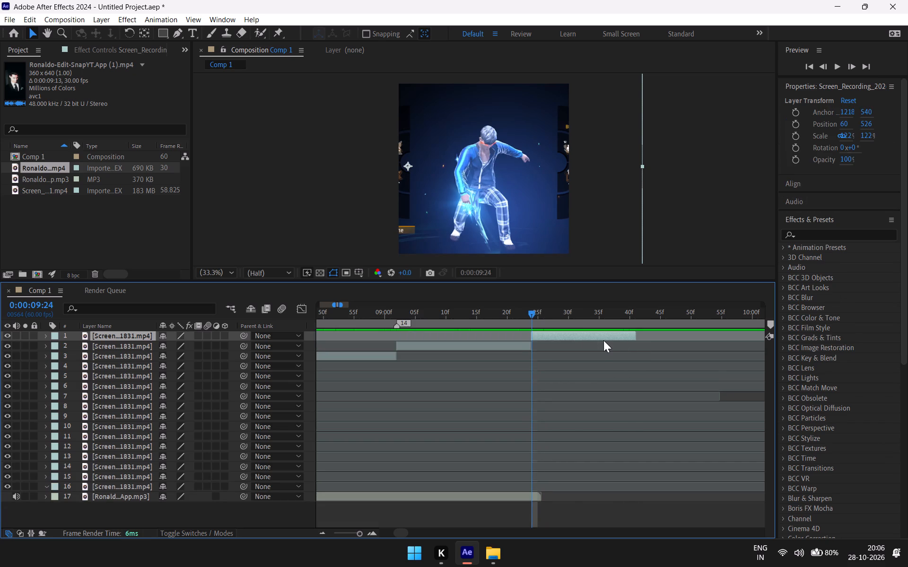
key("BackSpace")
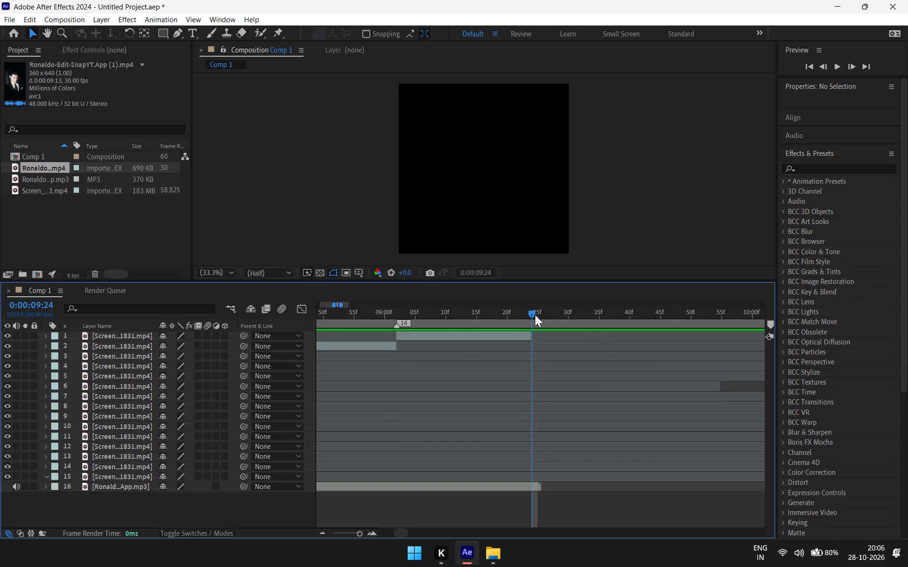
left_click_drag(528, 313, 300, 369)
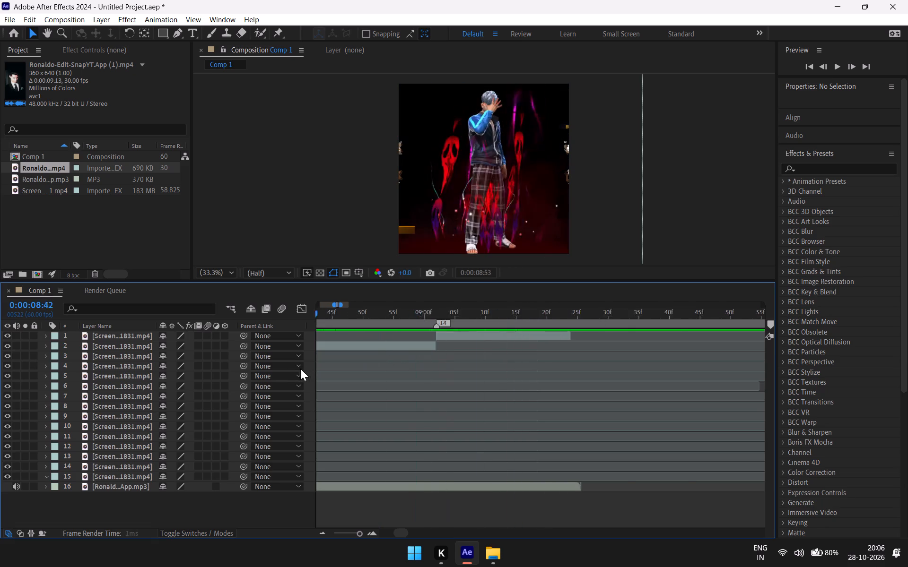
left_click_drag(300, 369, 282, 372)
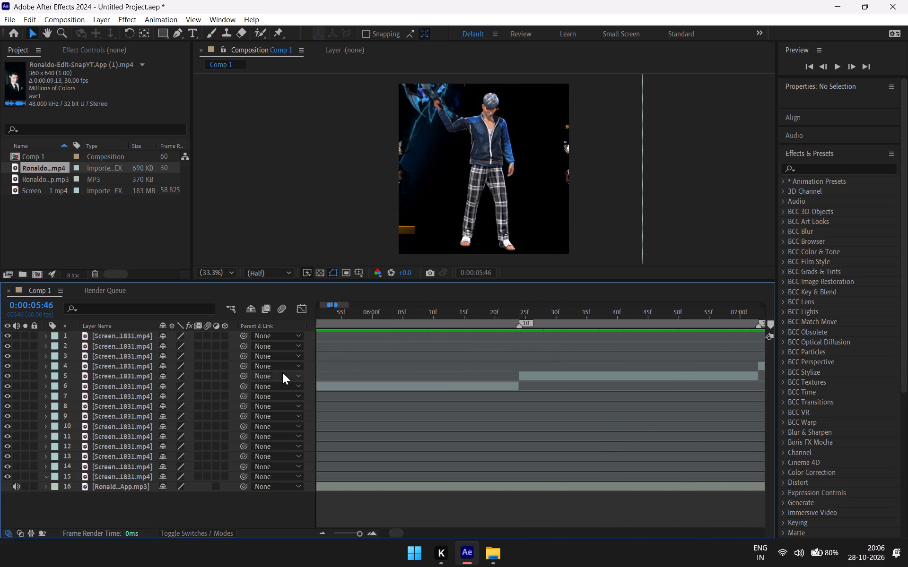
type("----")
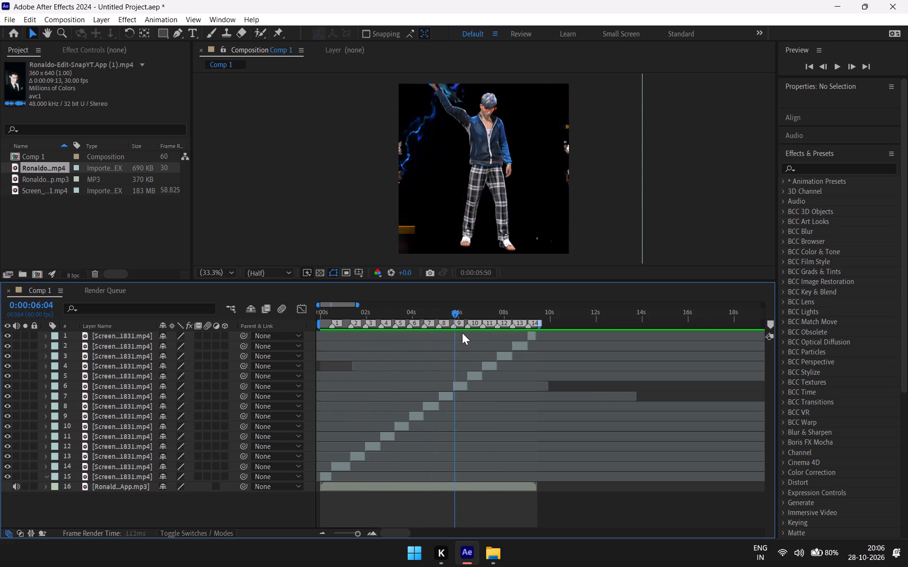
left_click_drag(462, 333, 534, 327)
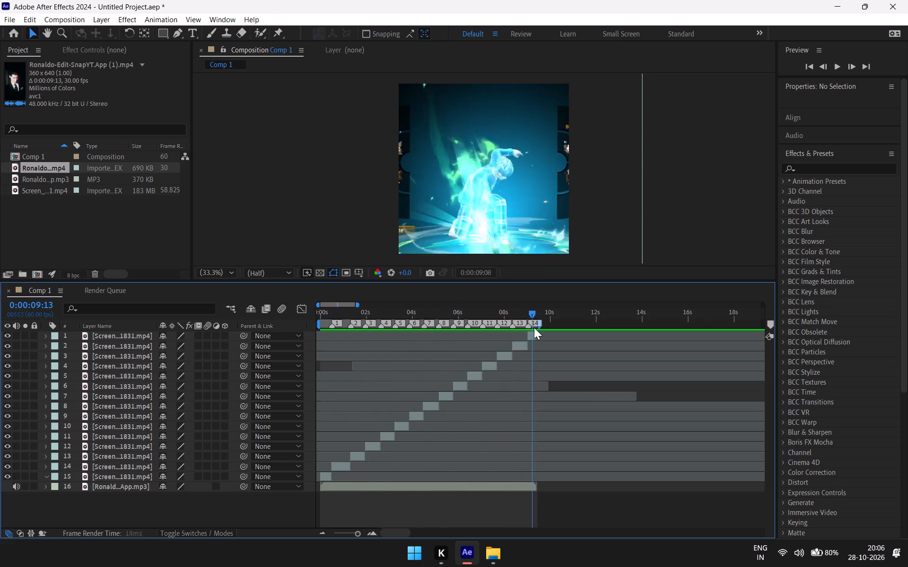
left_click_drag(534, 327, 208, 375)
key("space")
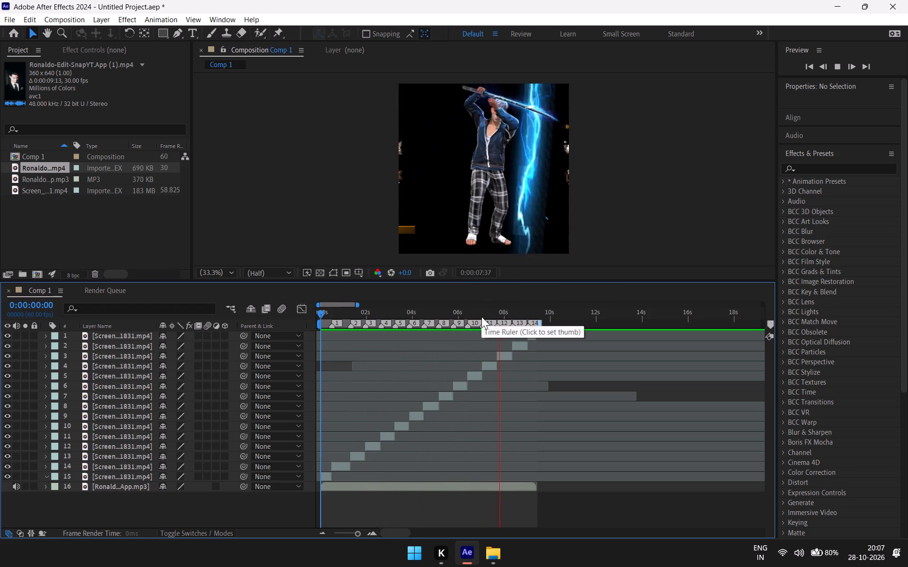
key("space")
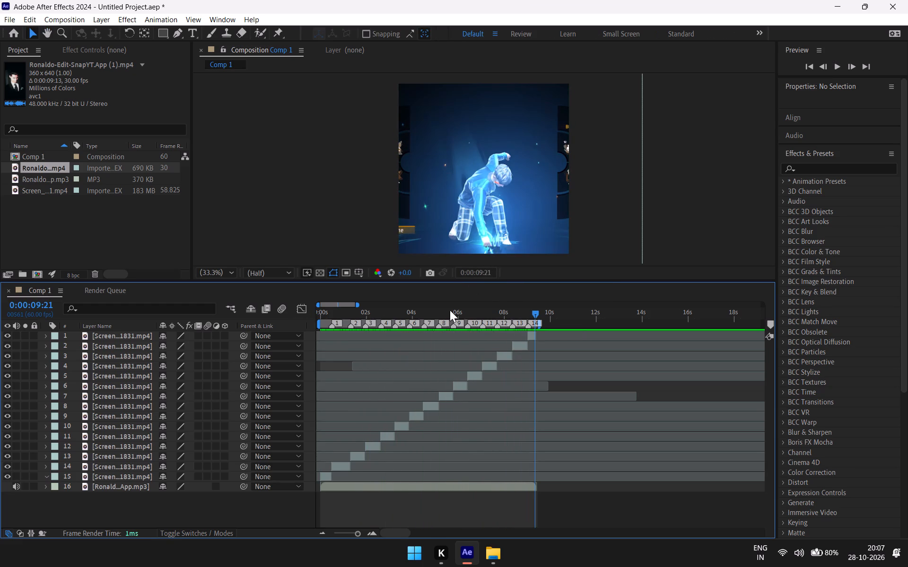
Set the current time to 0:00:09:25, at the end of the audio, and copy that timecode.
left_click_drag(536, 309, 535, 329)
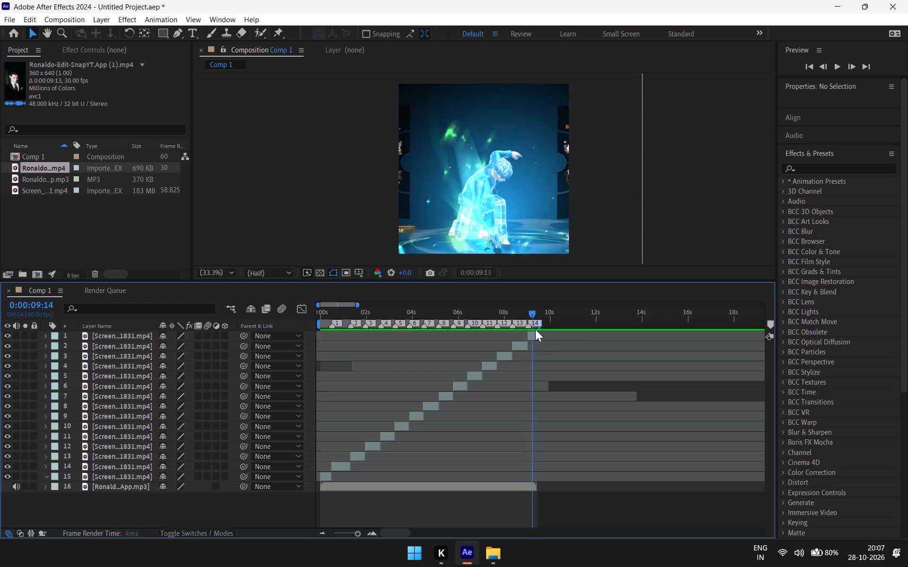
left_click_drag(535, 329, 537, 329)
left_click(490, 274)
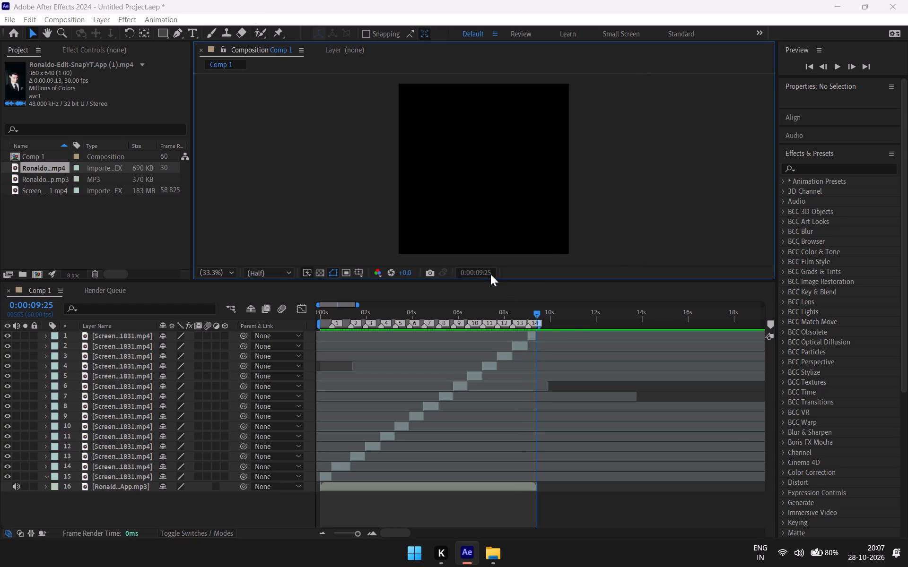
key("ctrl+c")
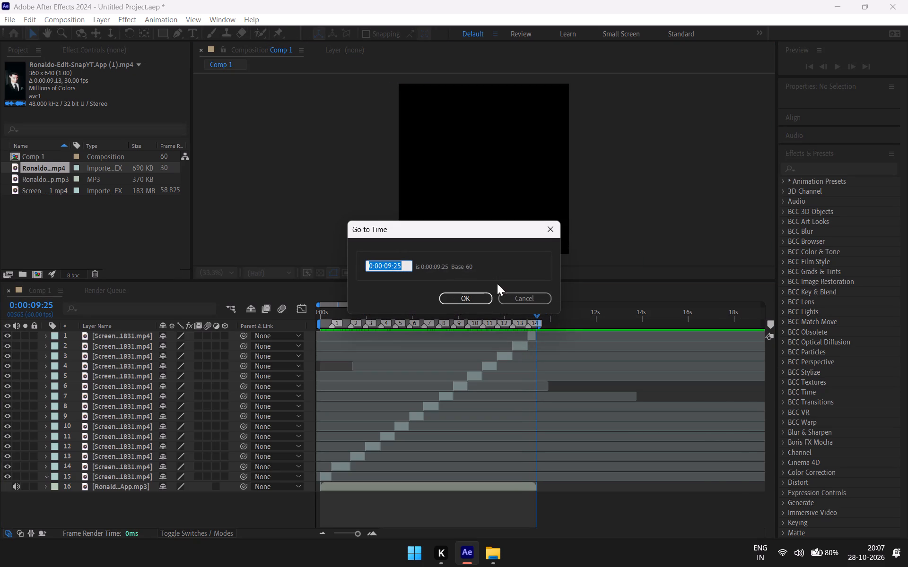
left_click(358, 143)
right_click(315, 148)
left_click_drag(475, 297, 462, 295)
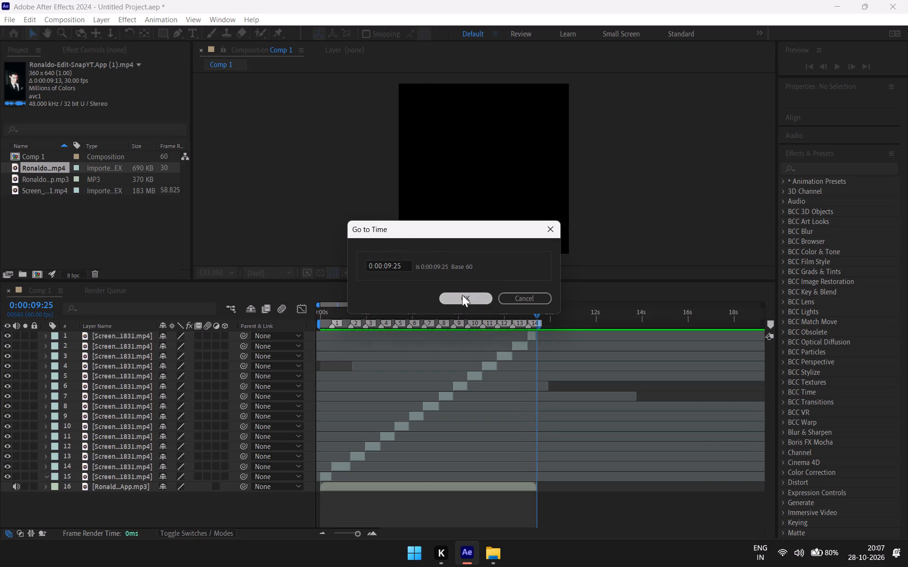
left_click_drag(462, 295, 442, 291)
left_click(471, 297)
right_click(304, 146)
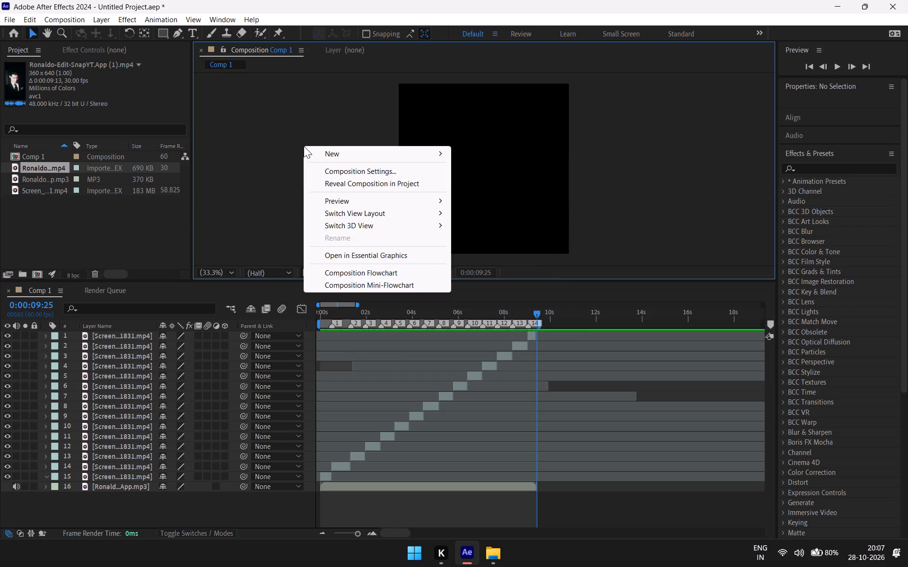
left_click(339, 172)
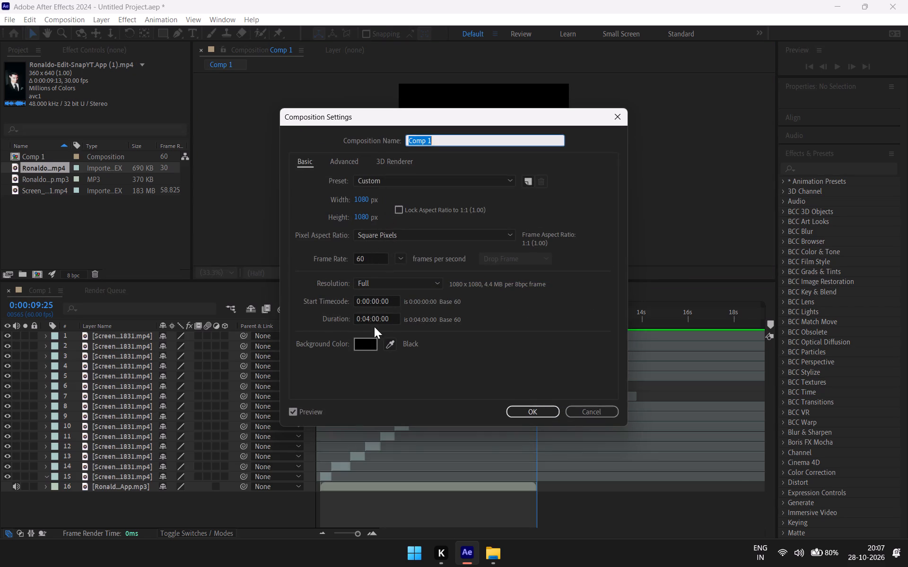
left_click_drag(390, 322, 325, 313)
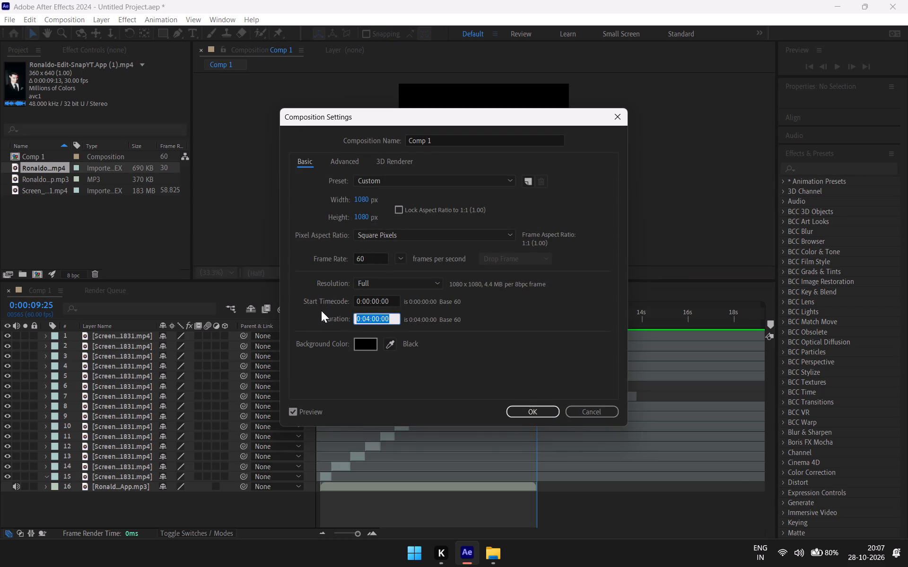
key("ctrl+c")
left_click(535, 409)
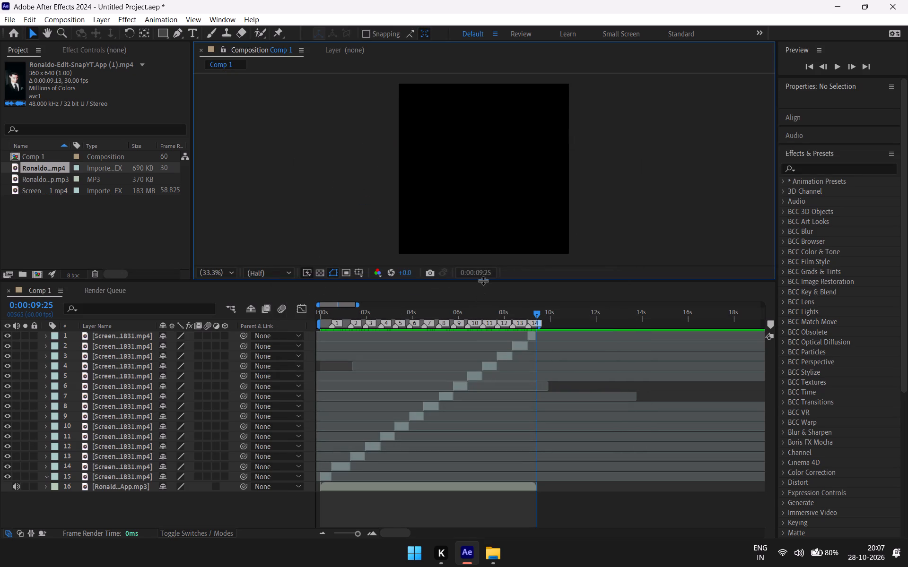
Copy the current timecode 0:00:09:25 and set it as the duration of Comp 1 in the composition settings.
left_click(488, 272)
key("ctrl+c")
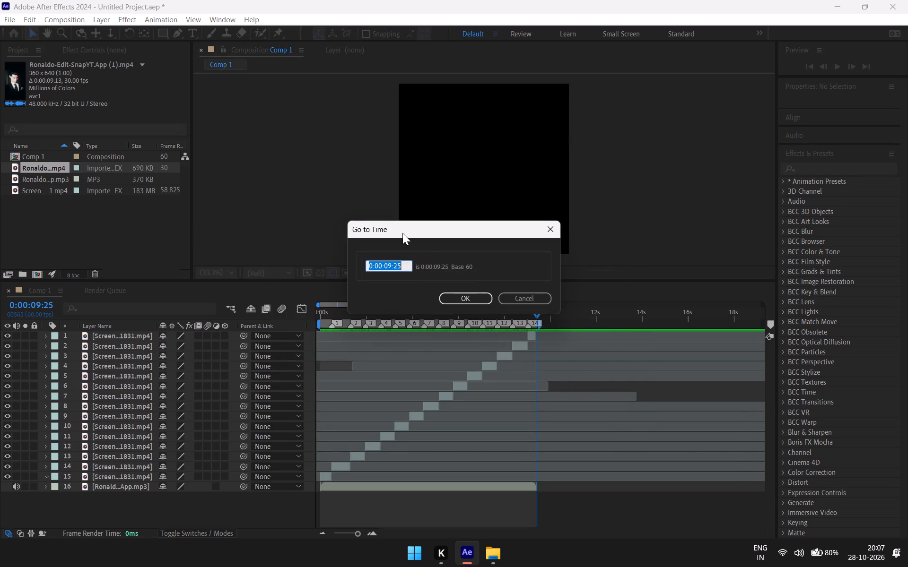
left_click(467, 301)
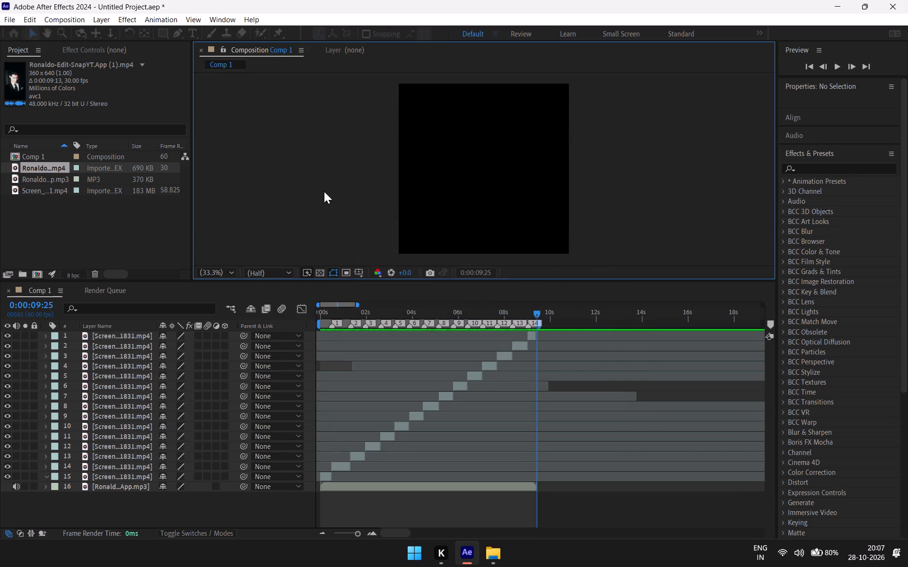
right_click(321, 183)
left_click(361, 209)
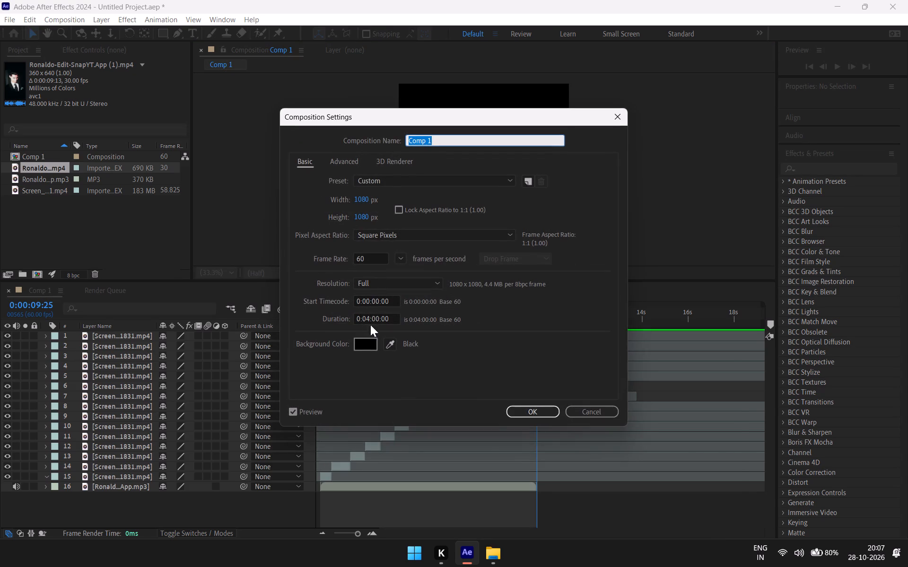
left_click(382, 320)
left_click_drag(393, 320, 297, 325)
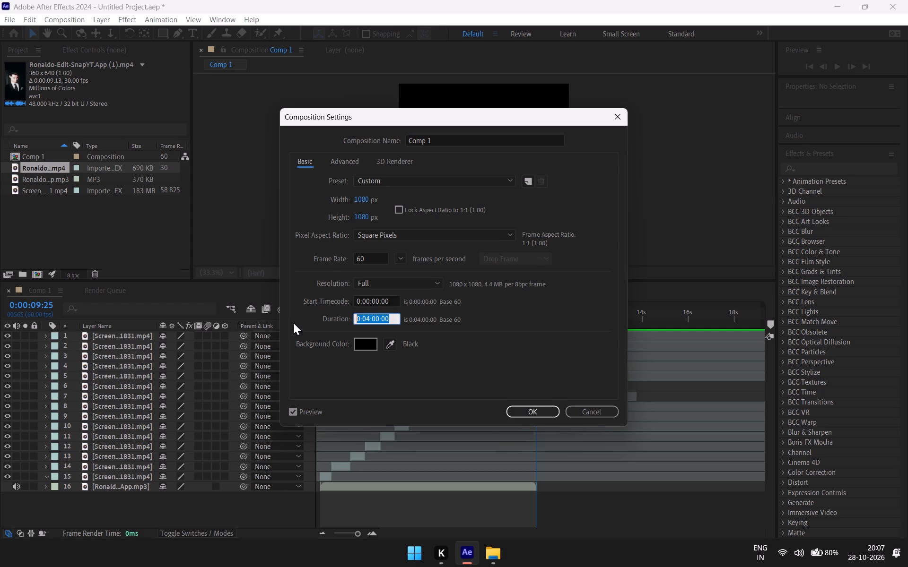
key("ctrl+v")
left_click(516, 409)
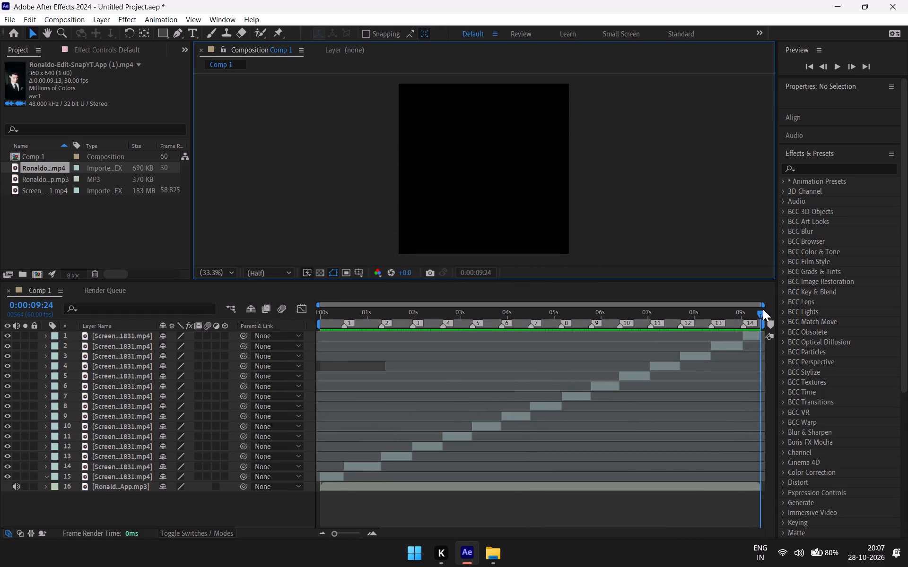
Play the shortened composition back from 0:00:00:00 to check the clips against the audio.
left_click_drag(761, 311, 158, 458)
key("space")
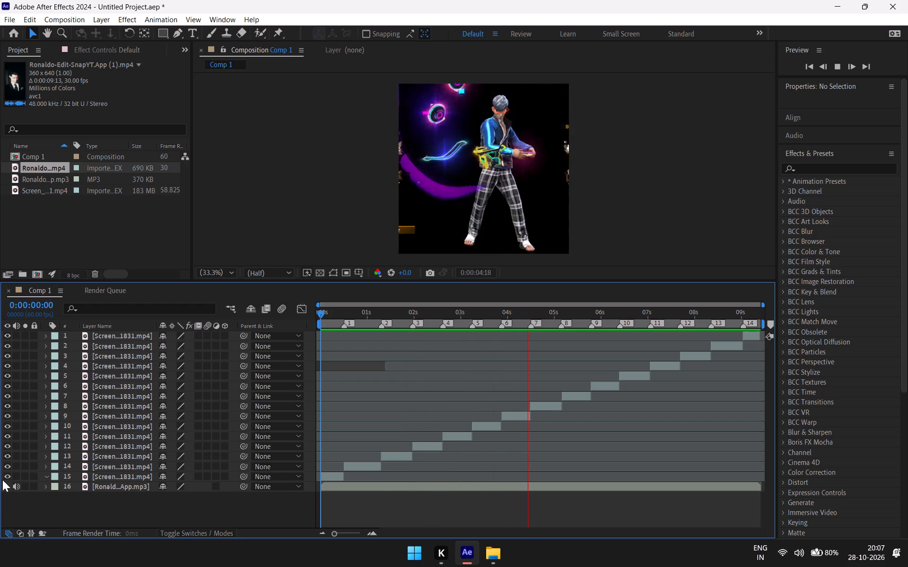
left_click(17, 487)
left_click(17, 487)
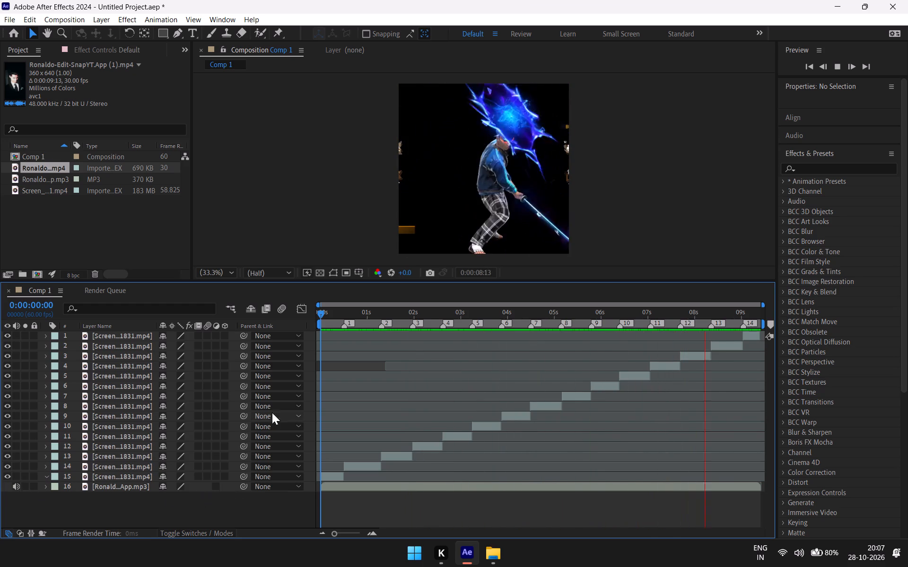
left_click_drag(319, 313, 286, 324)
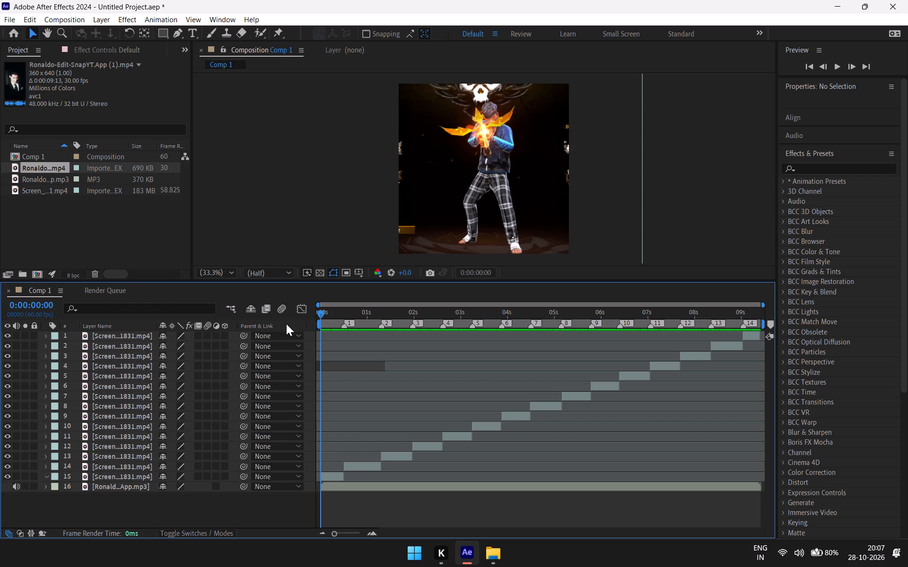
key("space")
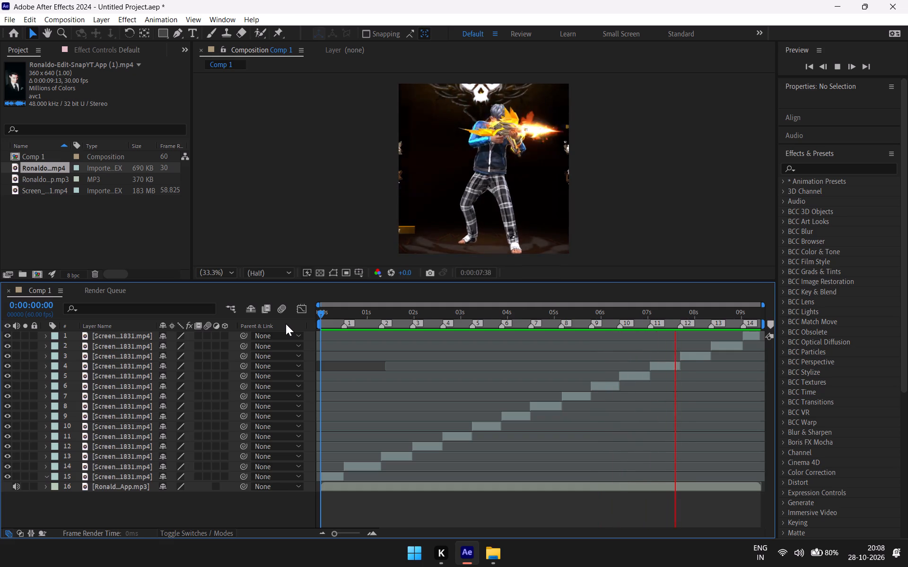
key("space")
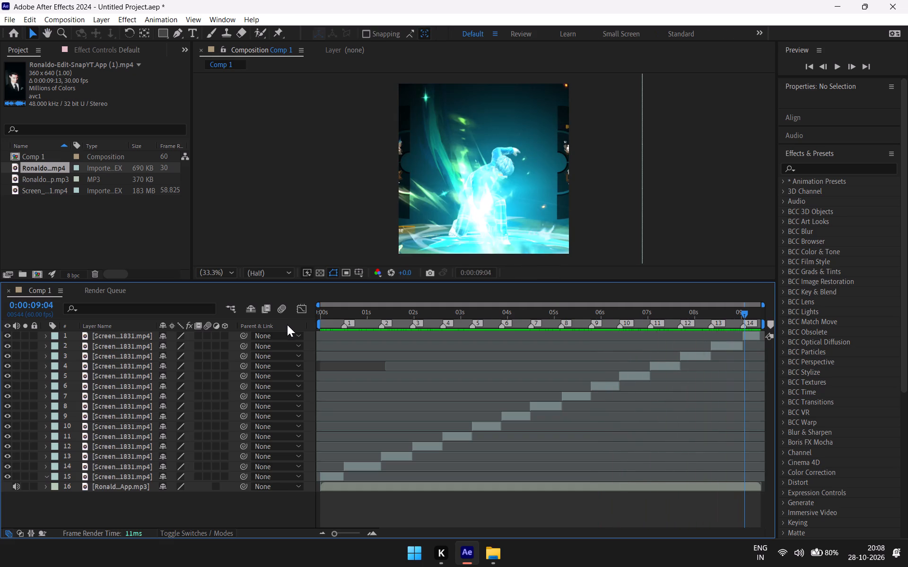
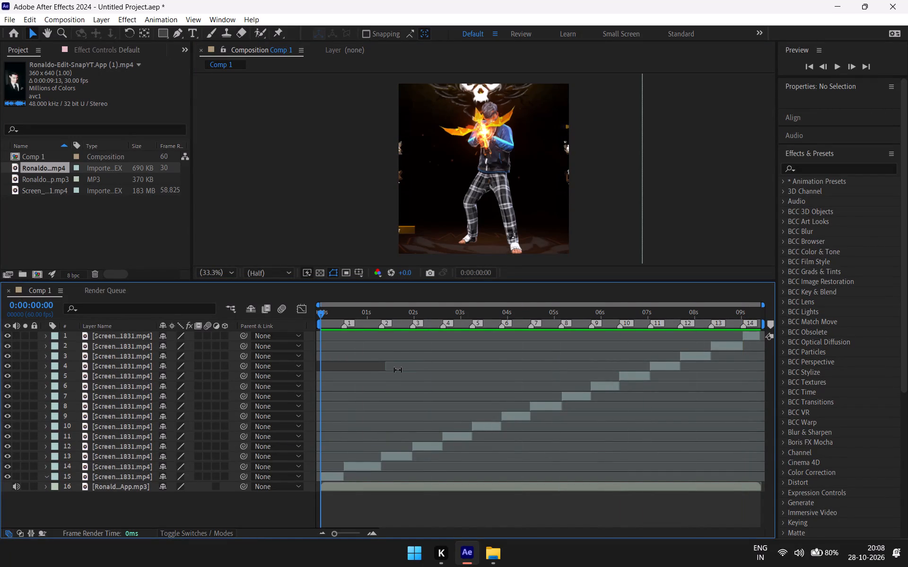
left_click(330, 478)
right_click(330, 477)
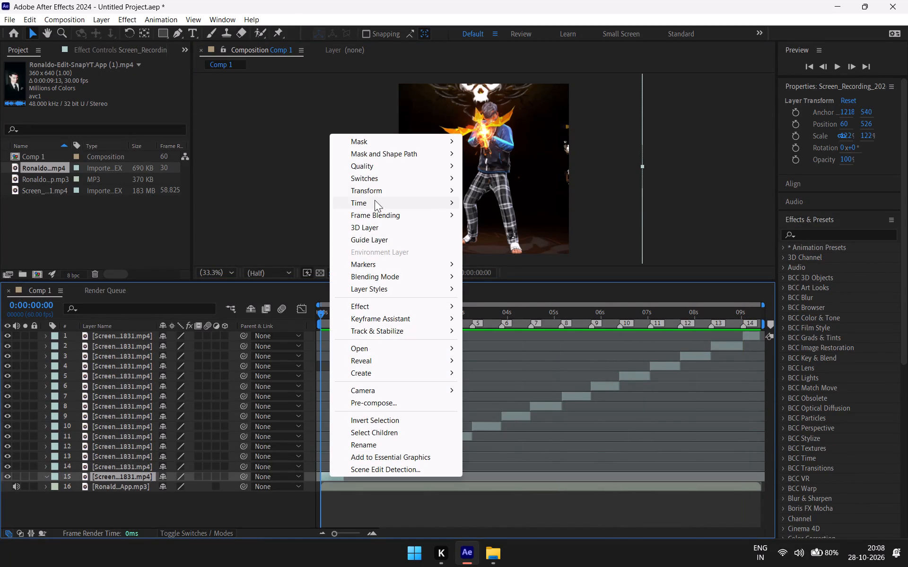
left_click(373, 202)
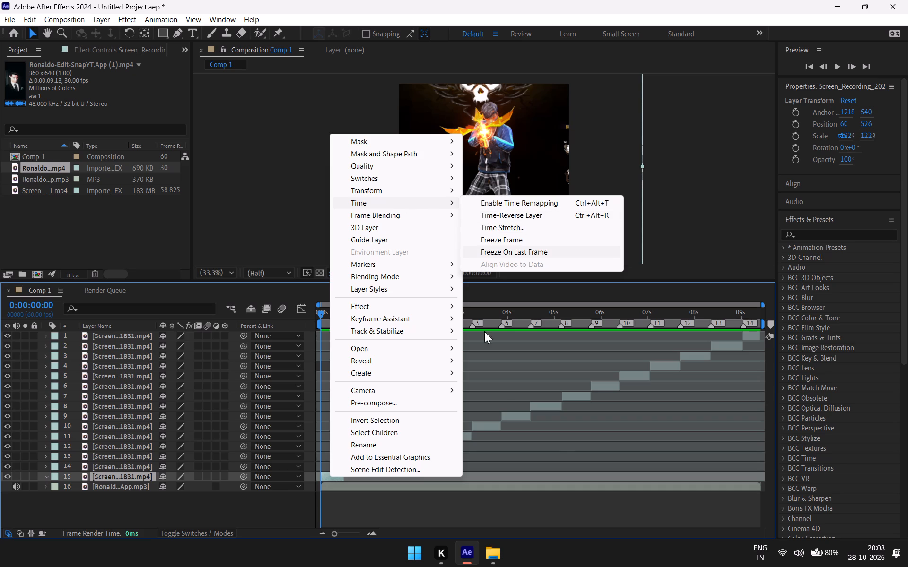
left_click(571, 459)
Pre-compose the first screen recording clip (layer 15), moving all attributes into the new composition.
left_click(337, 476)
right_click(337, 476)
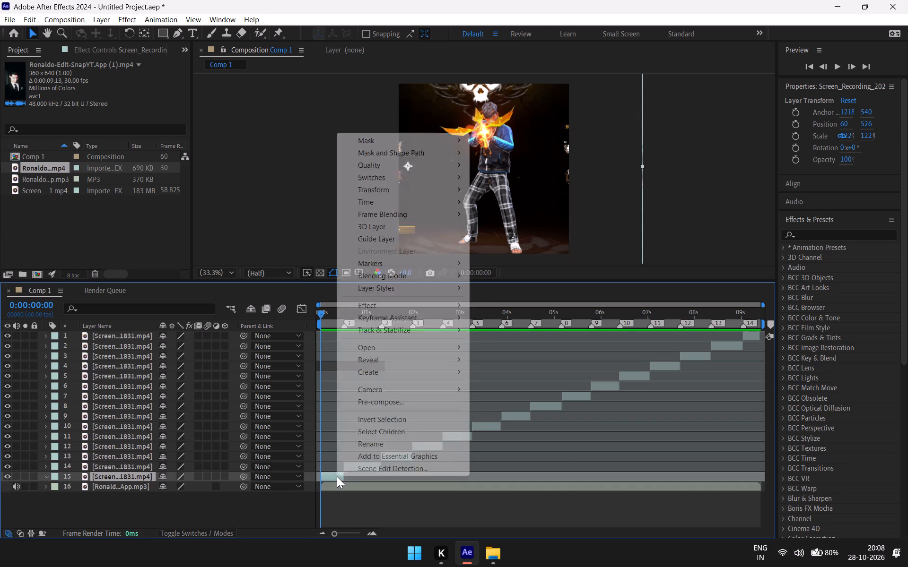
left_click(375, 406)
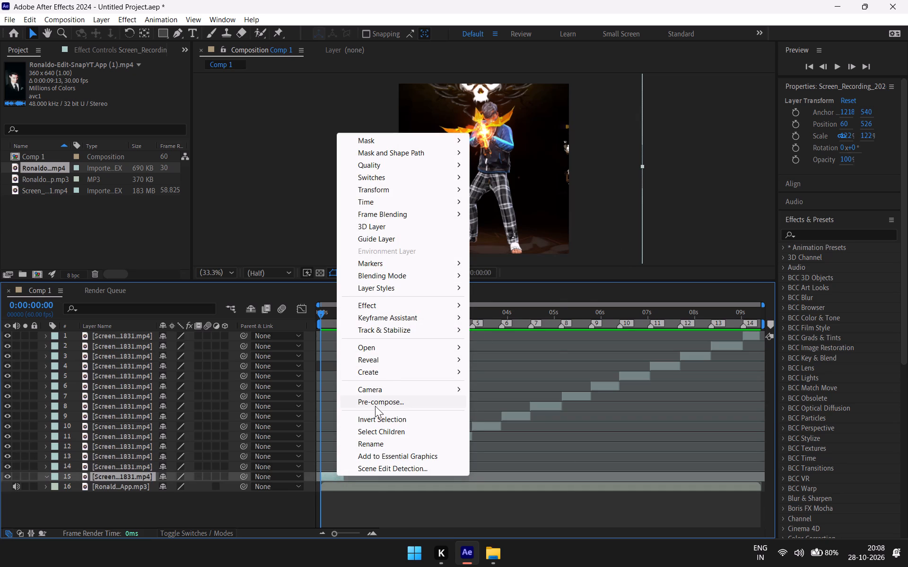
left_click(428, 294)
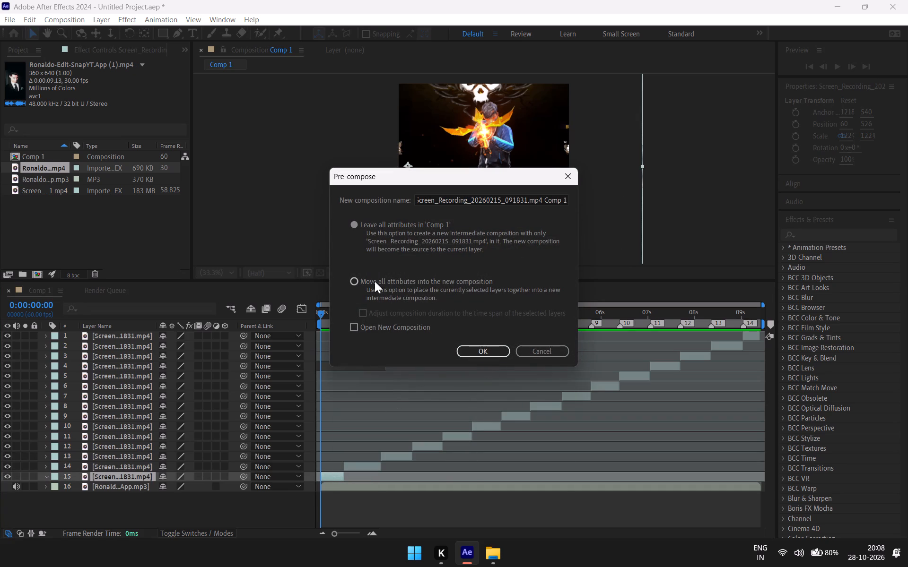
left_click(355, 282)
left_click(489, 352)
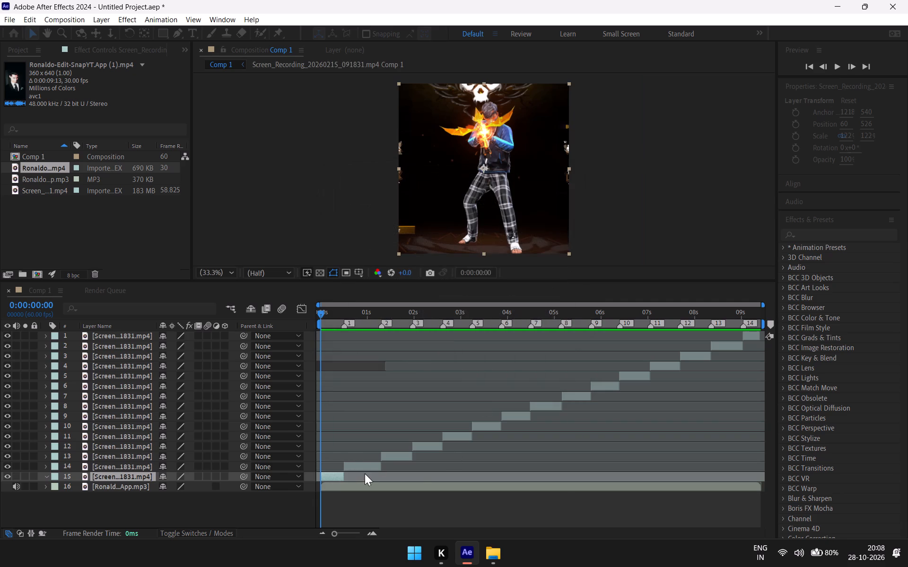
Pre-compose the second screen recording clip (layer 14), moving all attributes into the new composition.
right_click(363, 463)
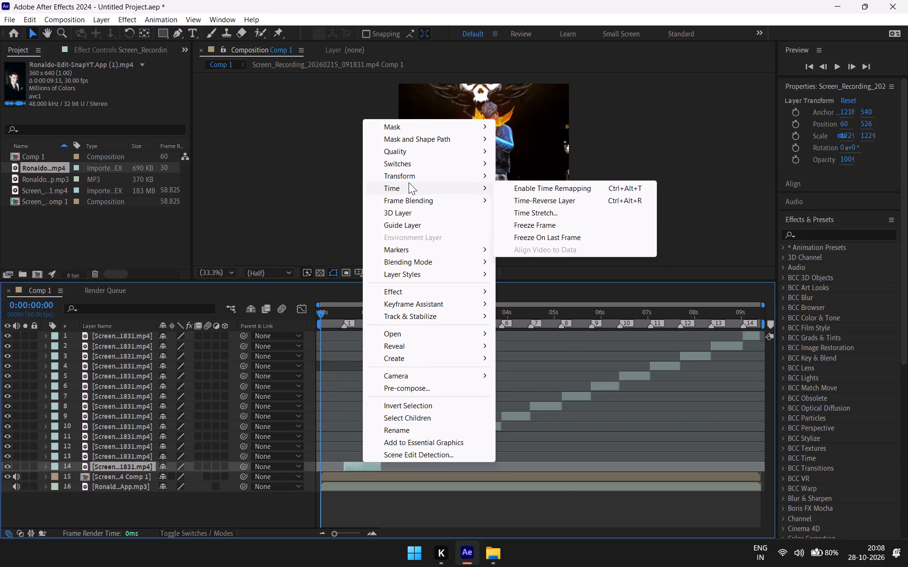
left_click(403, 384)
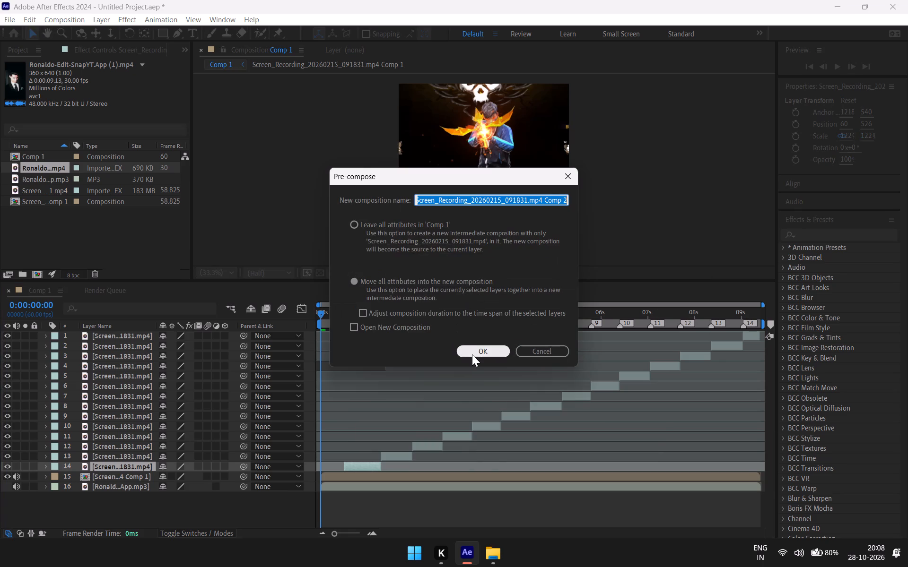
left_click(472, 354)
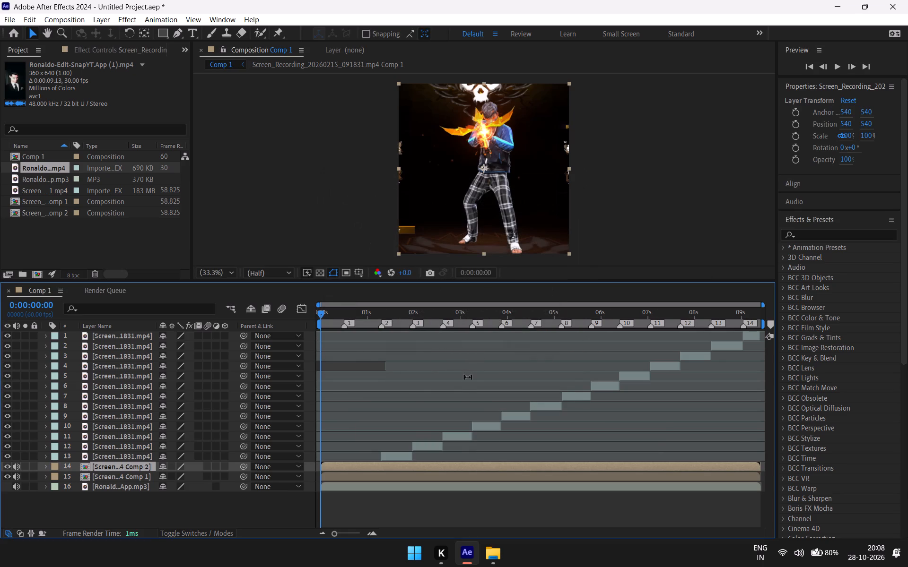
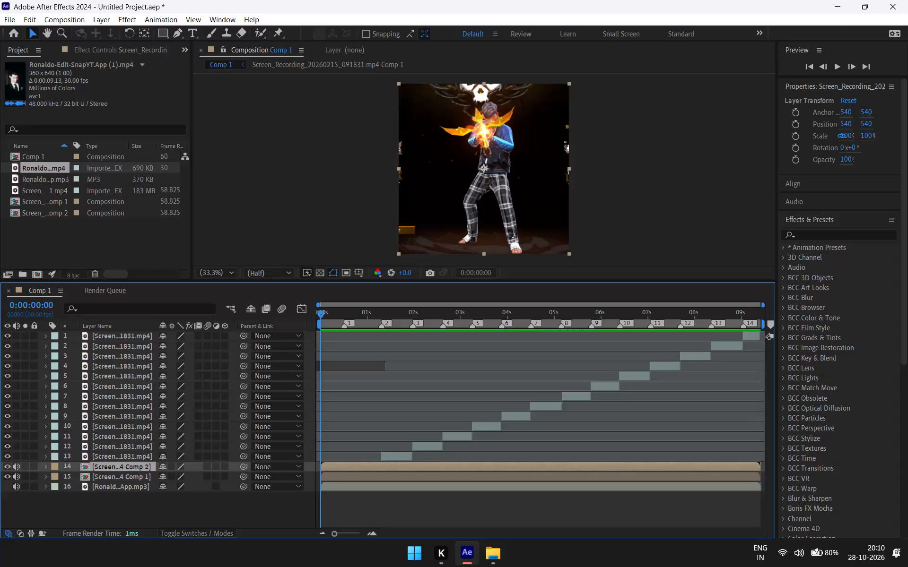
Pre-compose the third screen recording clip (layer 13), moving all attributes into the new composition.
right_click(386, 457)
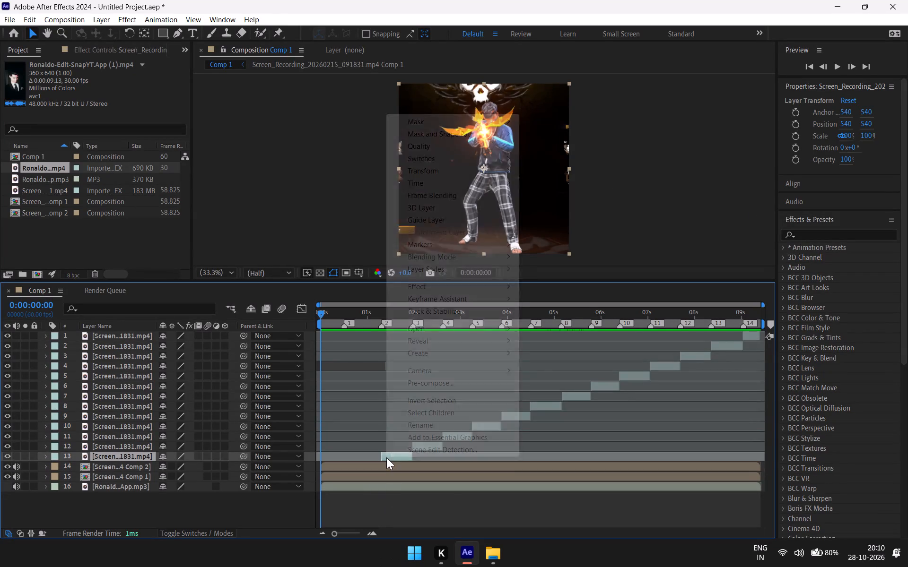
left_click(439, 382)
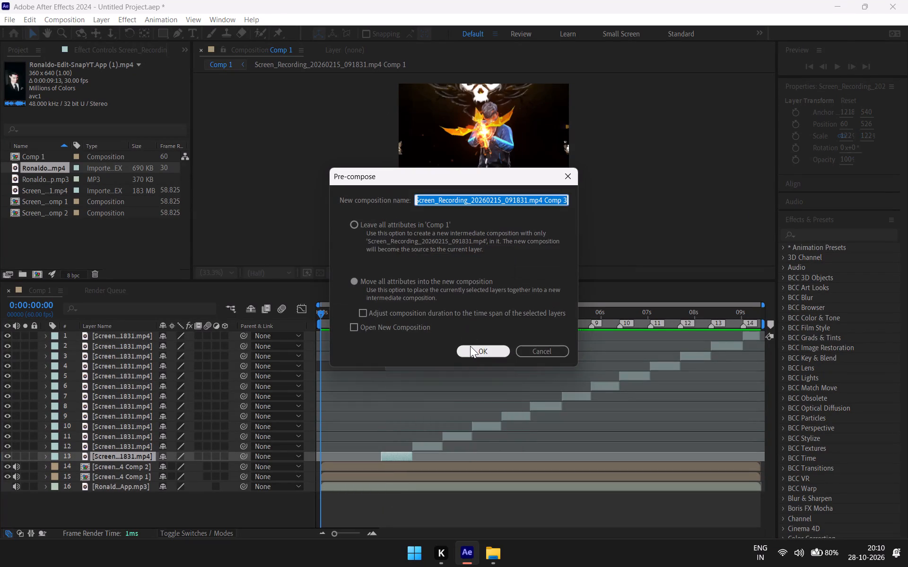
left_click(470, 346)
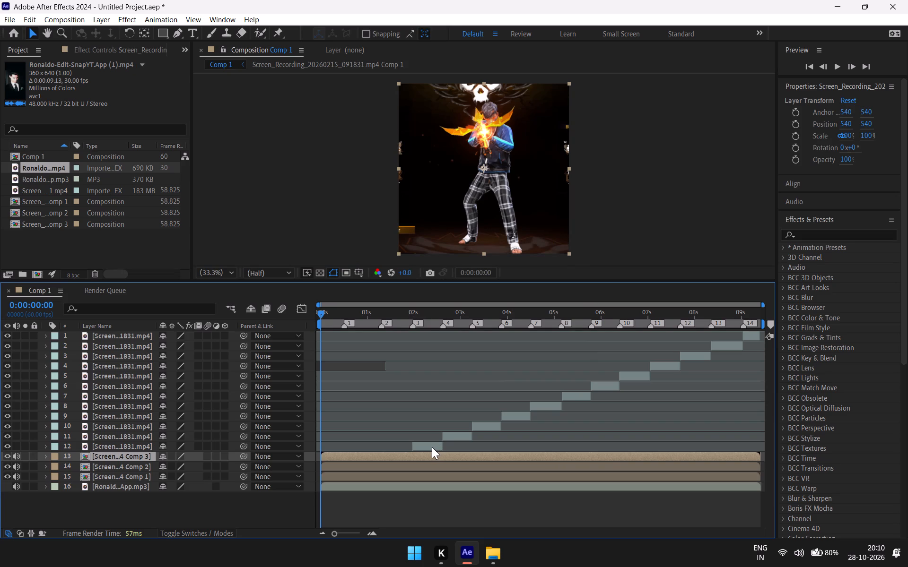
Undo the pre-composing of the first three screen recording clips (layers 13, 14 and 15).
key("ctrl+z")
key("ctrl+z")
key("ctrl+z")
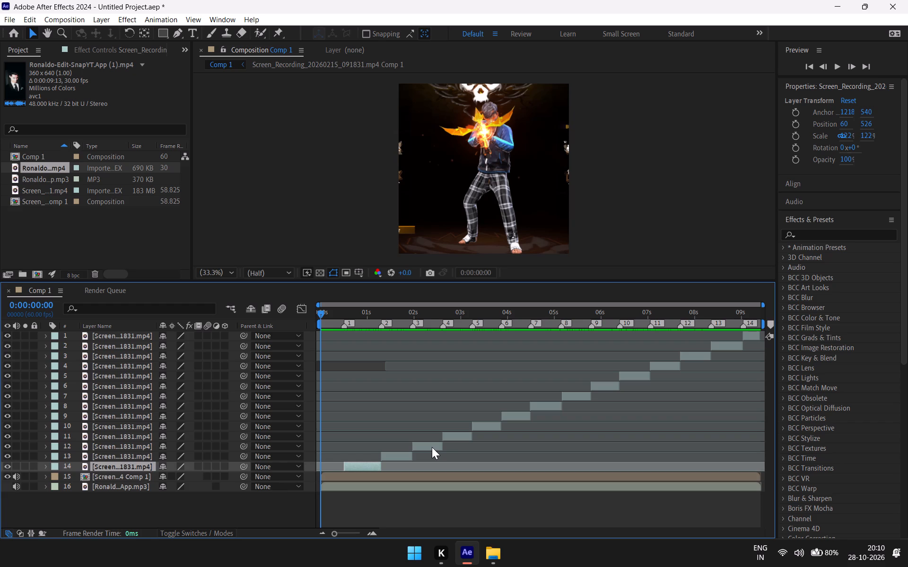
Pre-compose the first screen recording clip (layer 15), leaving all attributes in Comp 1.
right_click(340, 478)
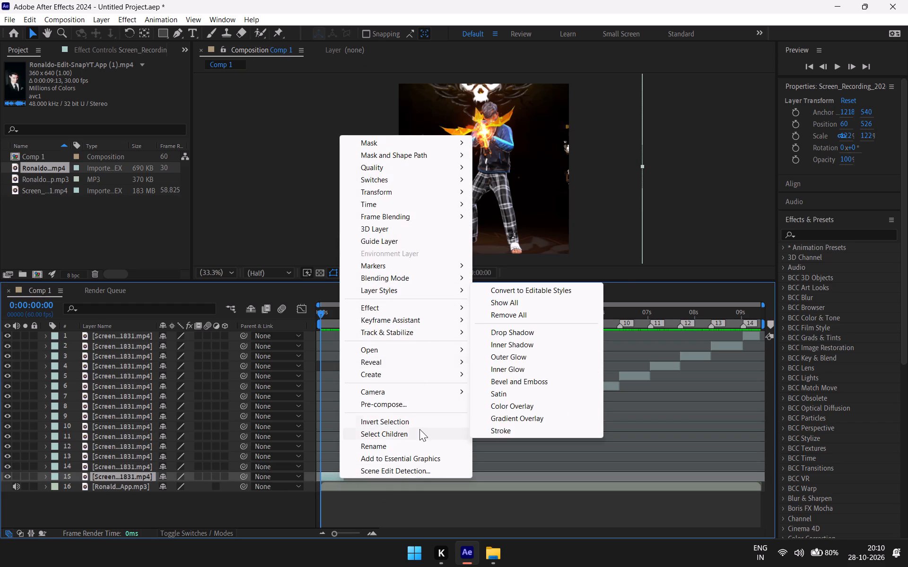
left_click(407, 408)
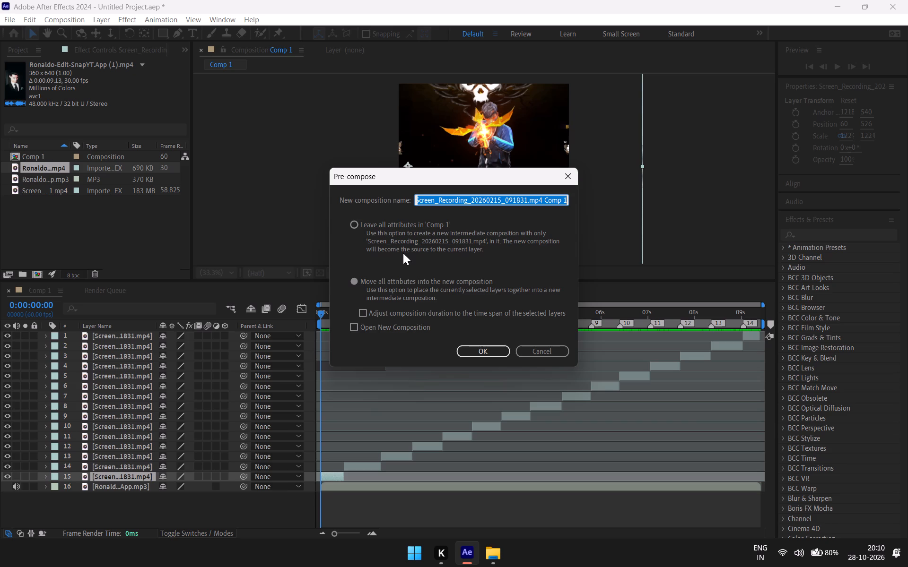
left_click(359, 518)
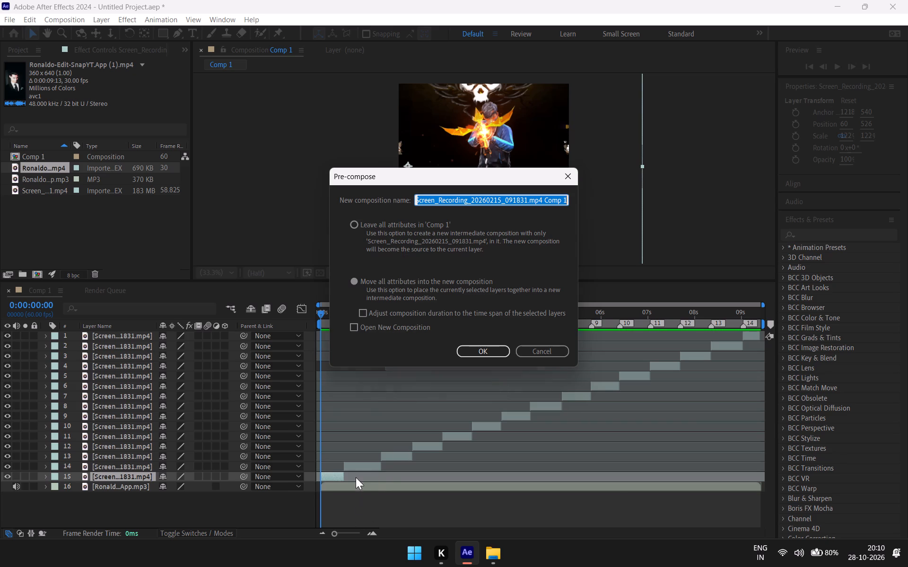
left_click(354, 474)
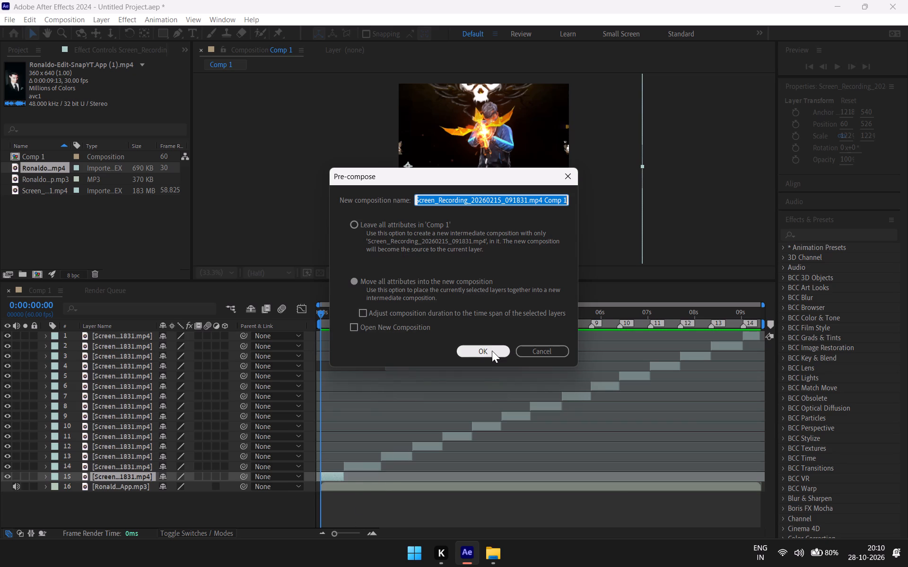
left_click(353, 223)
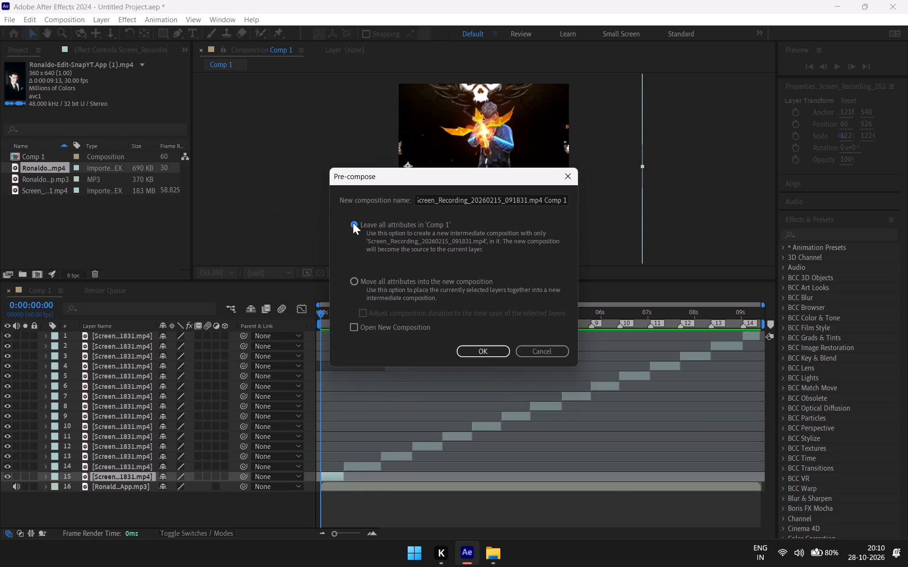
left_click(488, 355)
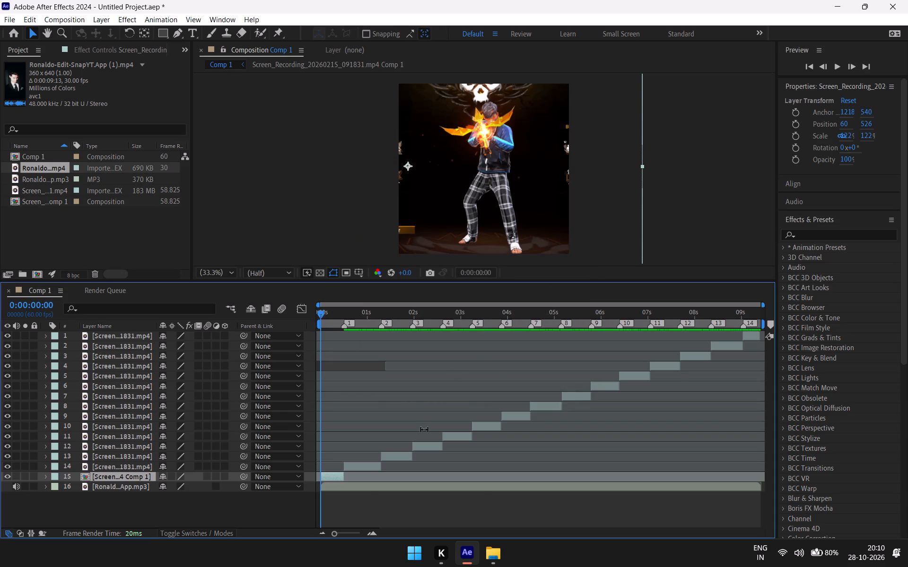
Pre-compose the second screen recording clip (layer 14), leaving all attributes in Comp 1.
left_click(371, 466)
right_click(371, 466)
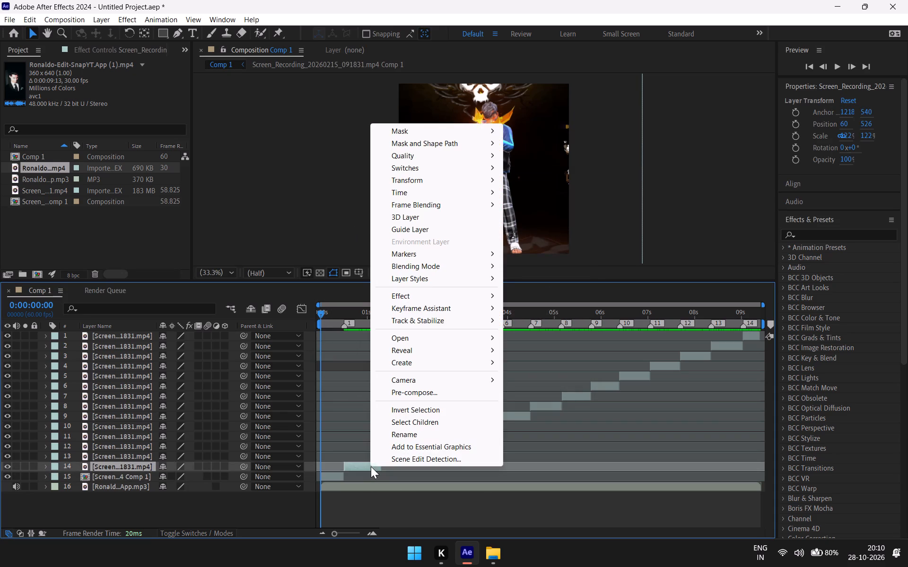
left_click(401, 395)
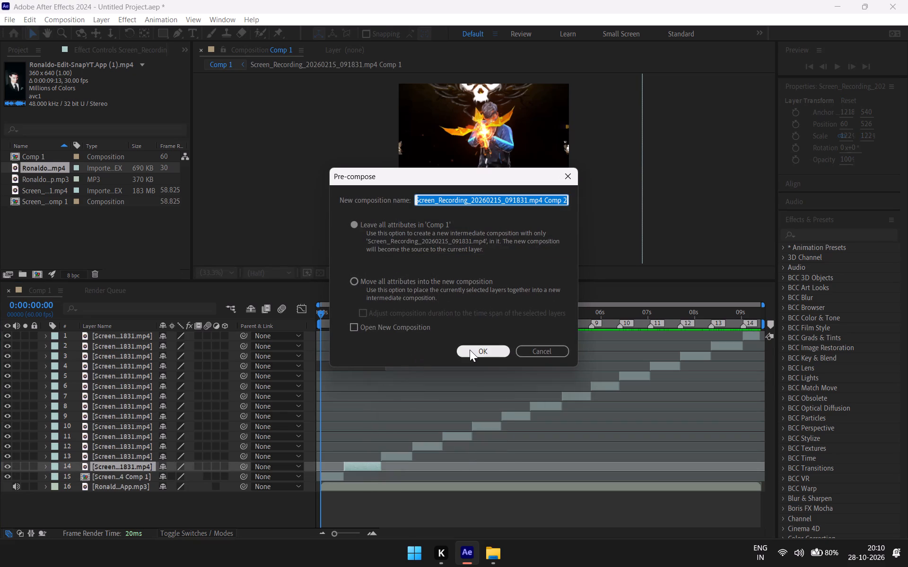
left_click(470, 350)
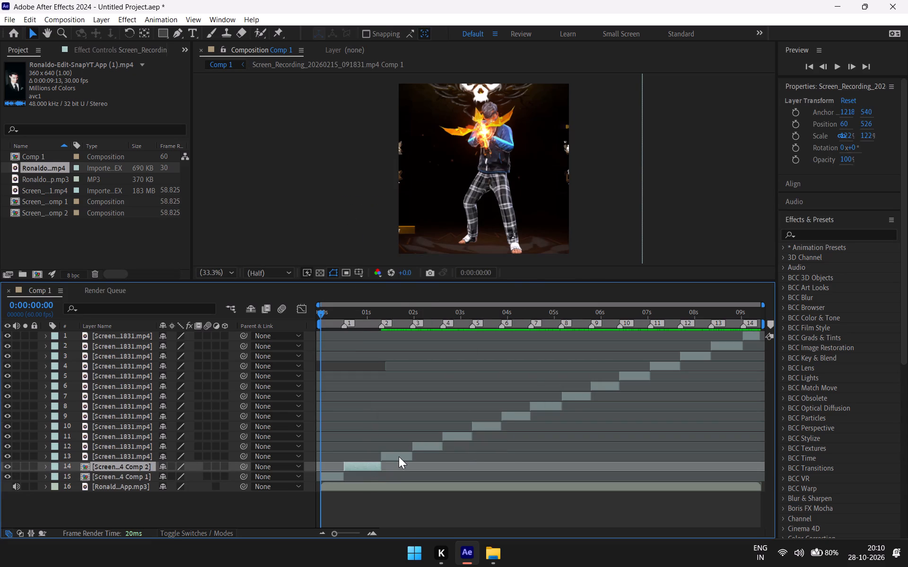
Pre-compose the third screen recording clip (layer 13), leaving all attributes in Comp 1.
right_click(399, 456)
left_click(428, 378)
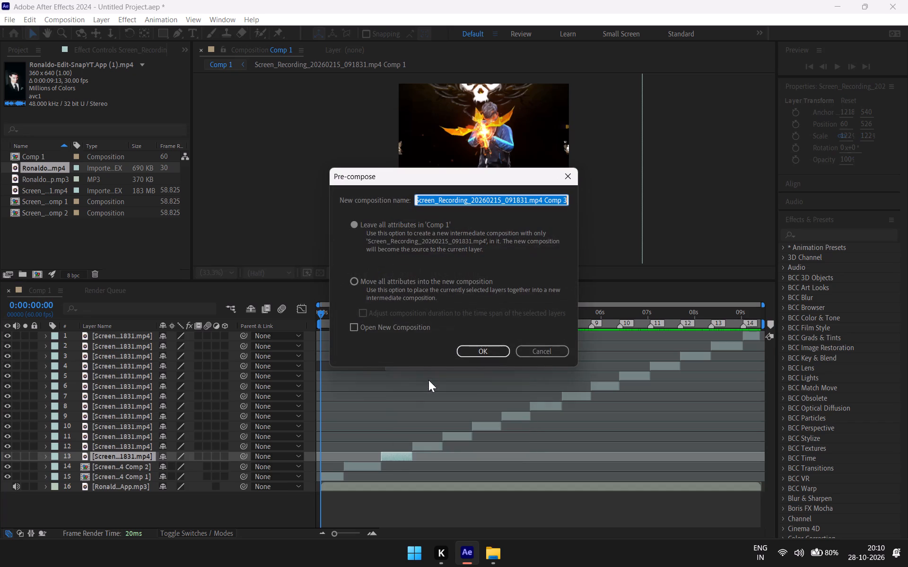
left_click(500, 354)
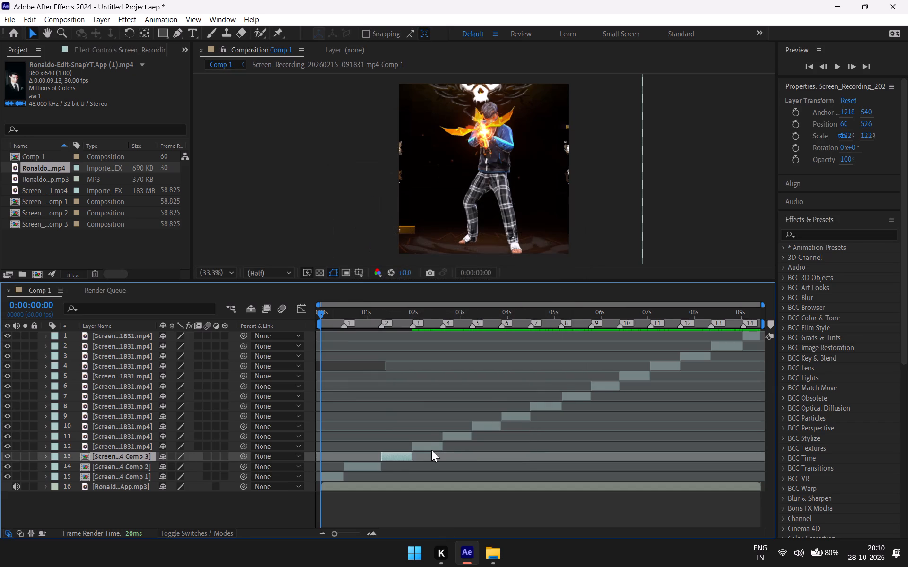
Pre-compose the fourth screen recording clip (layer 12), leaving all attributes in Comp 1.
right_click(429, 442)
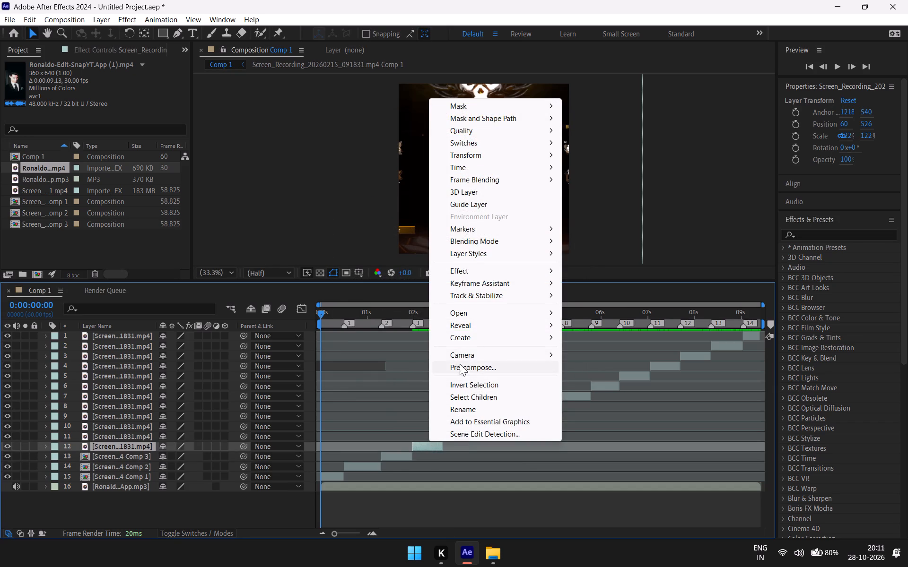
left_click(460, 367)
left_click(468, 348)
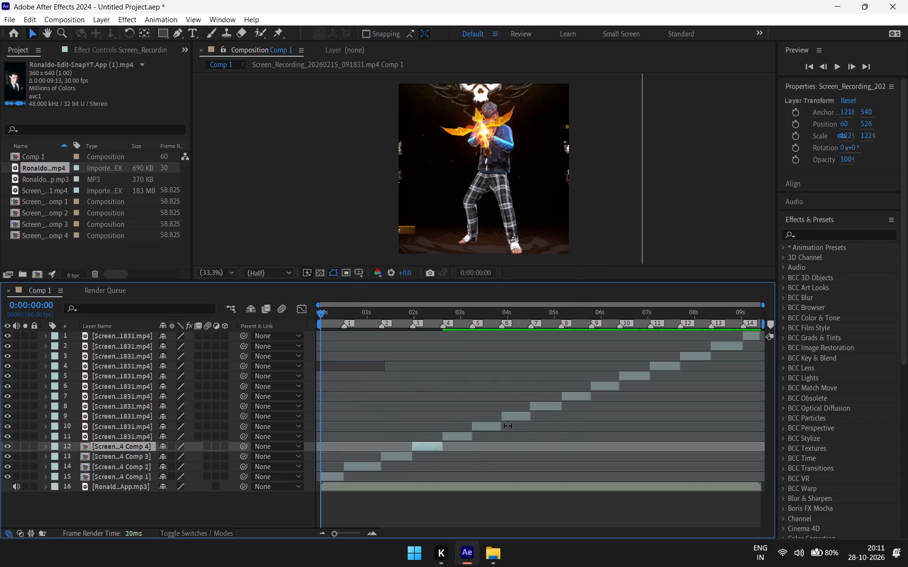
Pre-compose the fifth screen recording clip (layer 11), leaving all attributes in Comp 1.
left_click(464, 436)
right_click(464, 436)
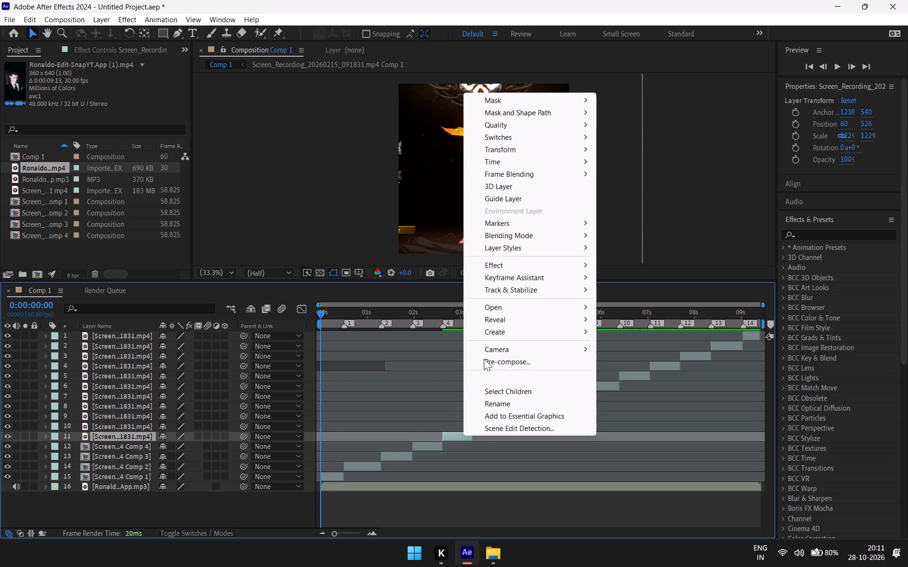
left_click(484, 362)
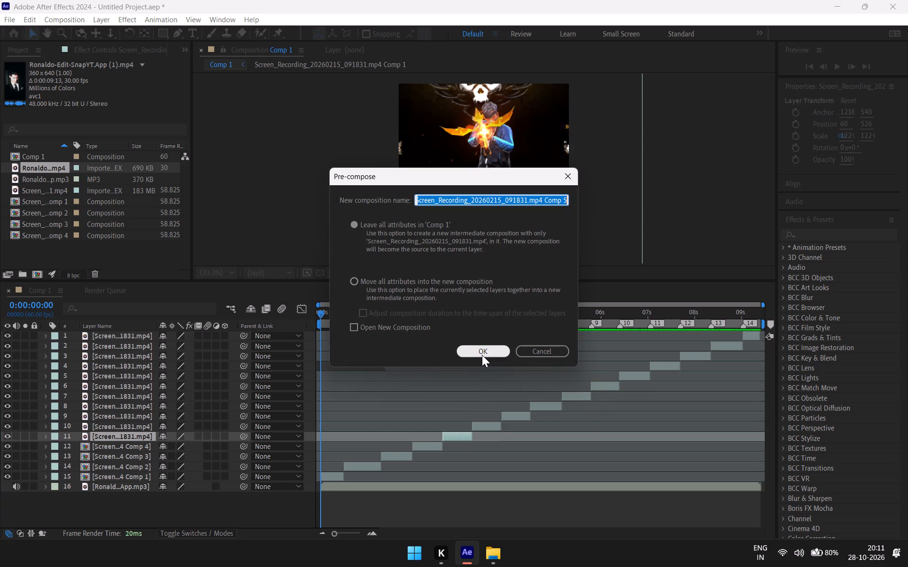
left_click(482, 355)
Pre-compose the sixth screen recording clip (layer 10), leaving all attributes in Comp 1.
left_click(494, 422)
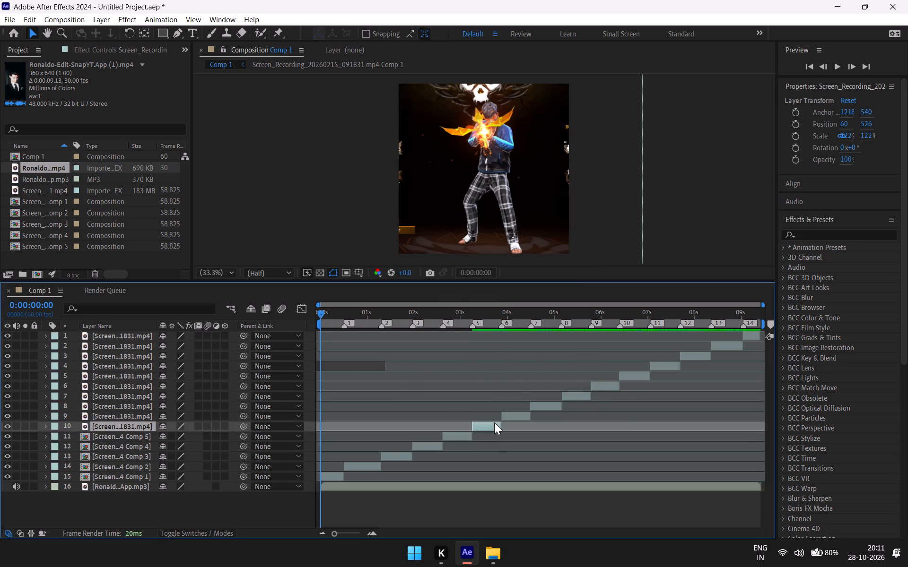
right_click(494, 422)
left_click(515, 352)
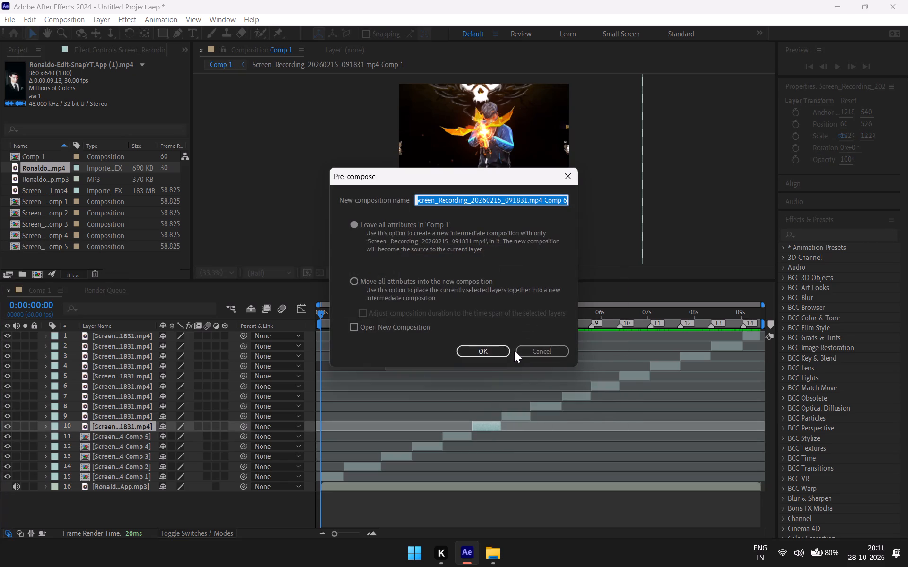
left_click(504, 350)
Pre-compose the seventh screen recording clip (layer 9), leaving all attributes in Comp 1.
left_click(523, 411)
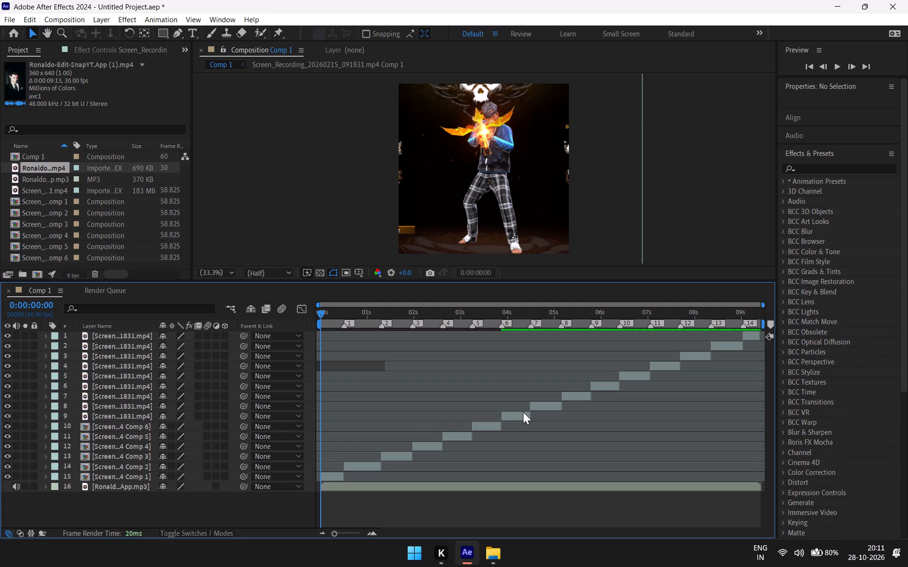
left_click(523, 415)
right_click(520, 410)
left_click(519, 413)
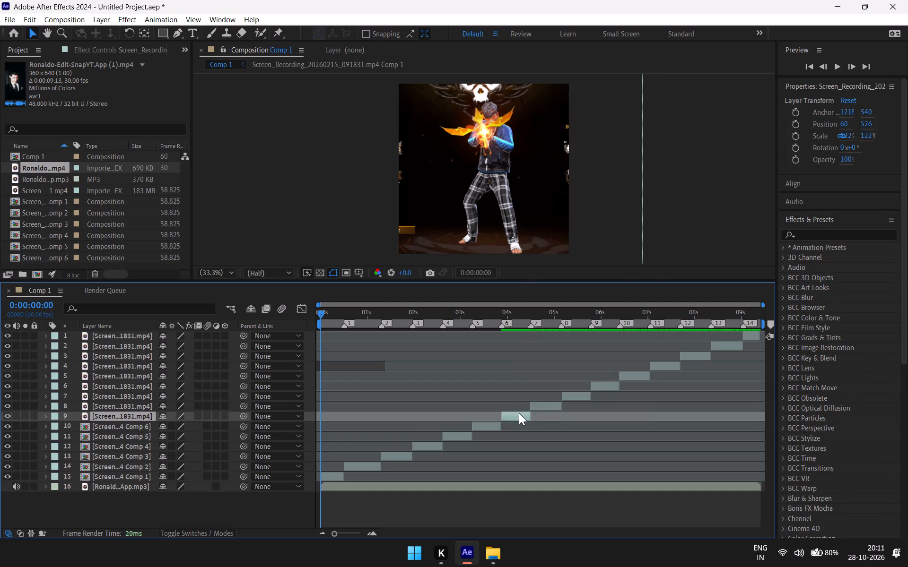
right_click(519, 413)
left_click(540, 342)
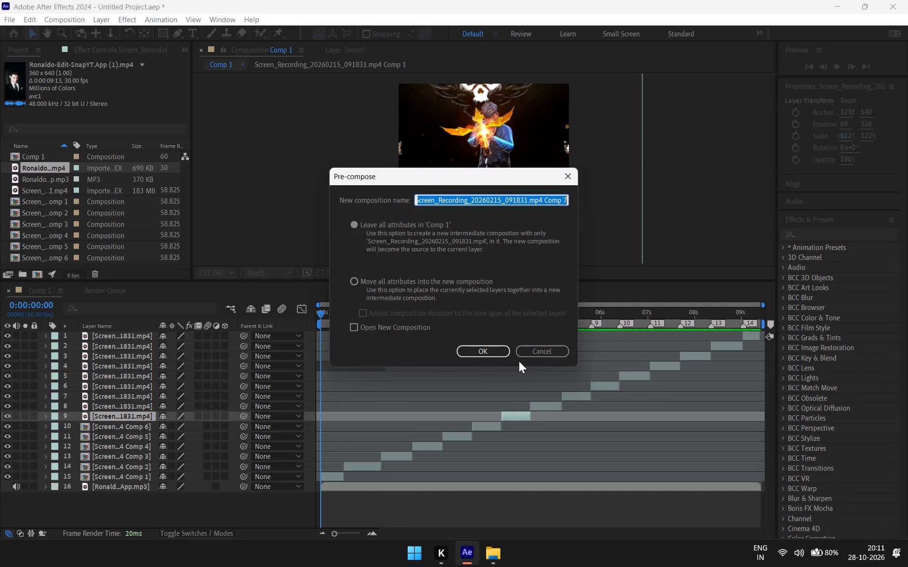
left_click(486, 355)
Pre-compose the eighth screen recording clip (layer 8), leaving all attributes in Comp 1.
left_click(542, 403)
right_click(542, 403)
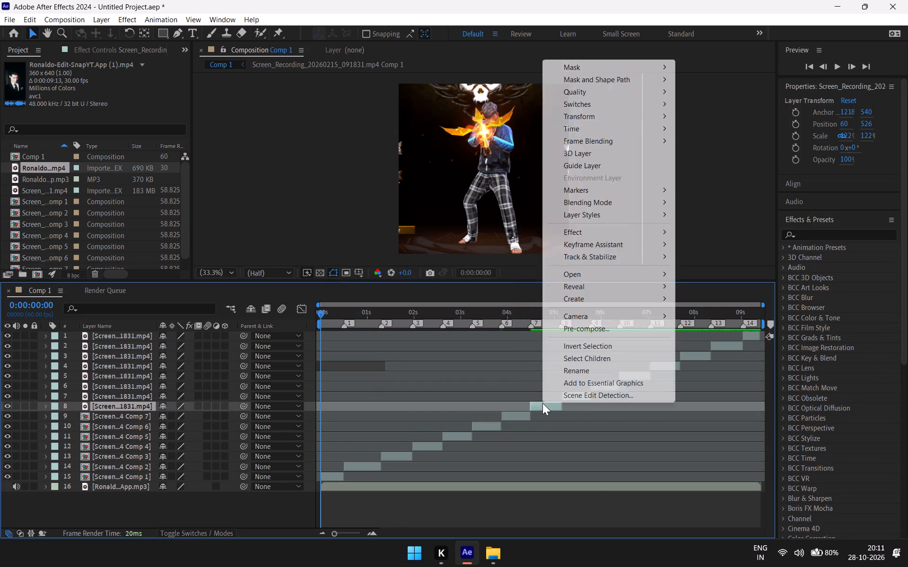
left_click(563, 326)
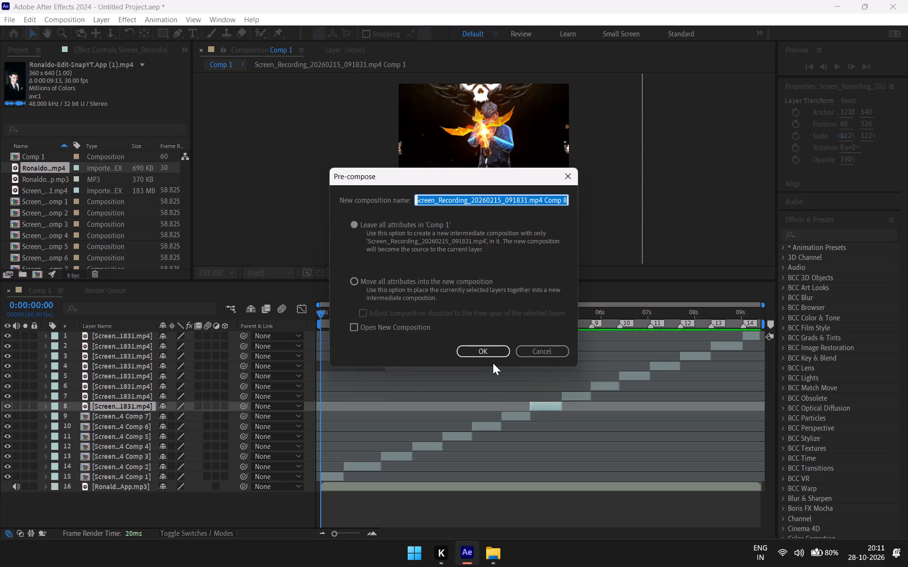
left_click(494, 354)
Pre-compose the ninth screen recording clip (layer 7), leaving all attributes in Comp 1.
left_click(568, 394)
right_click(568, 394)
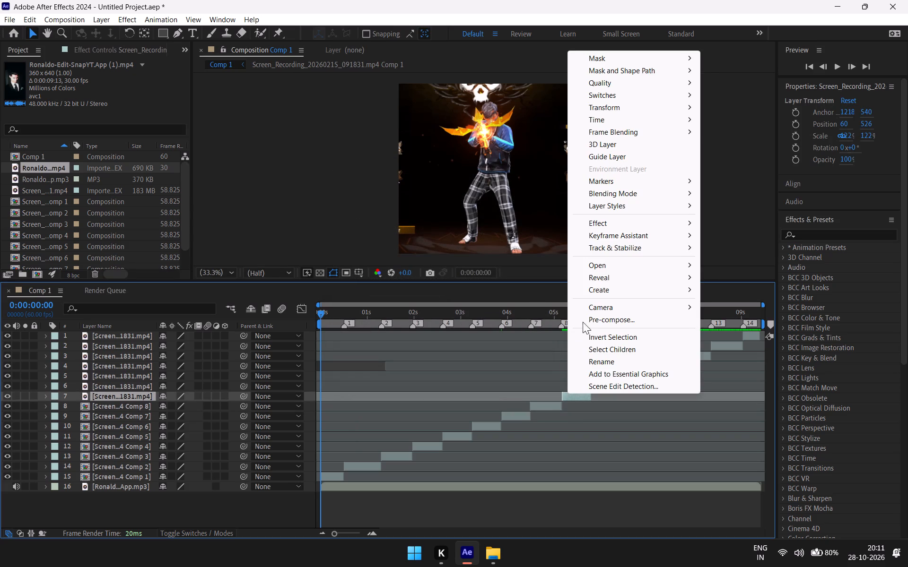
left_click(591, 324)
left_click(500, 353)
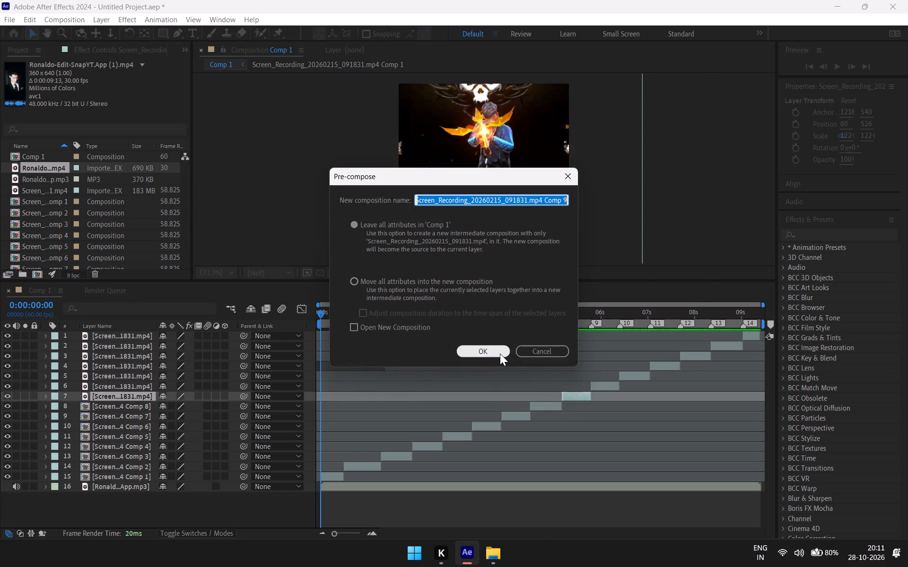
Pre-compose the tenth screen recording clip (layer 6), leaving all attributes in Comp 1.
left_click(612, 386)
right_click(612, 386)
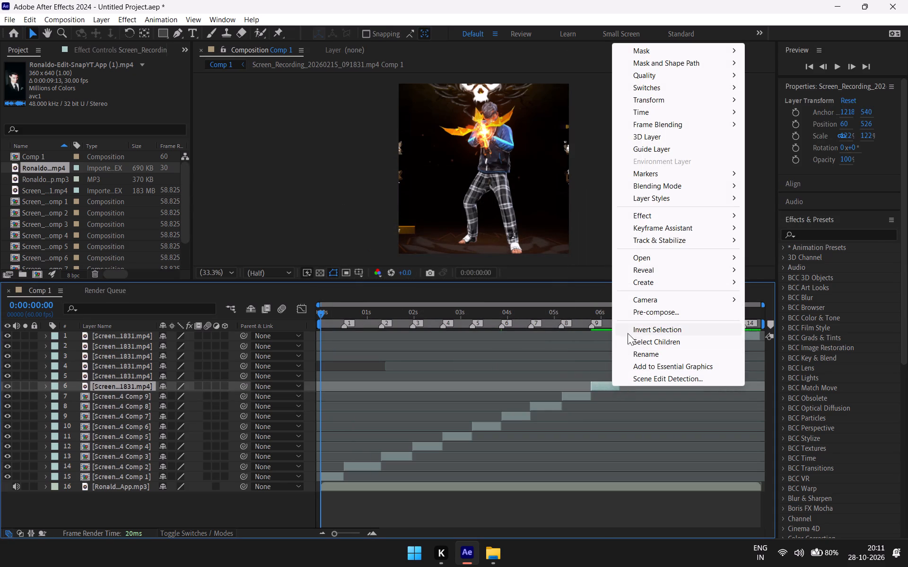
left_click(638, 312)
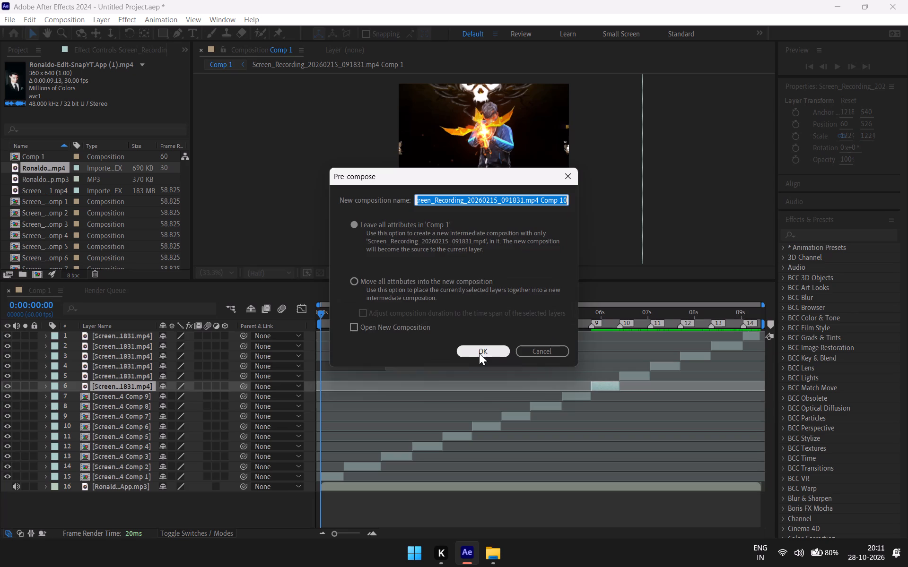
left_click(480, 347)
Pre-compose the eleventh screen recording clip (layer 5), leaving all attributes in Comp 1.
left_click(644, 376)
right_click(644, 376)
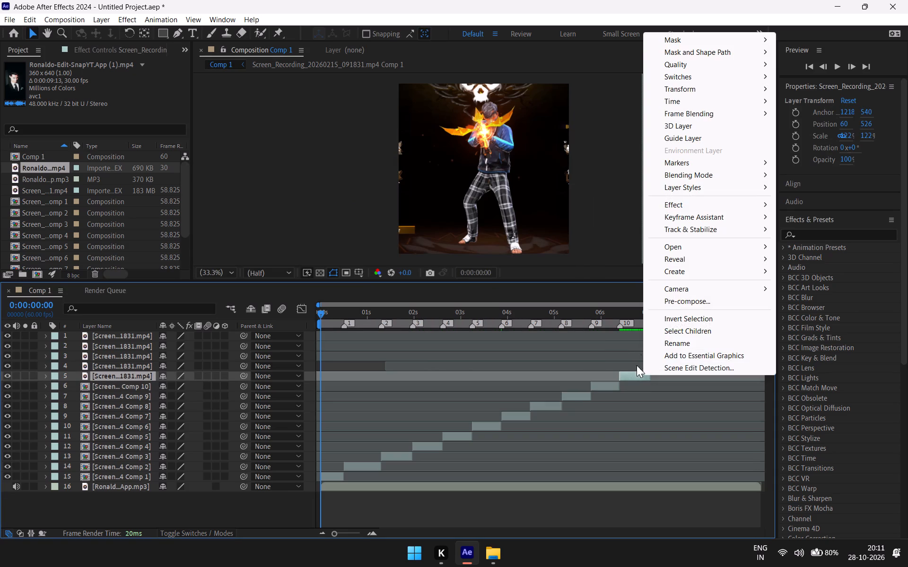
left_click(682, 303)
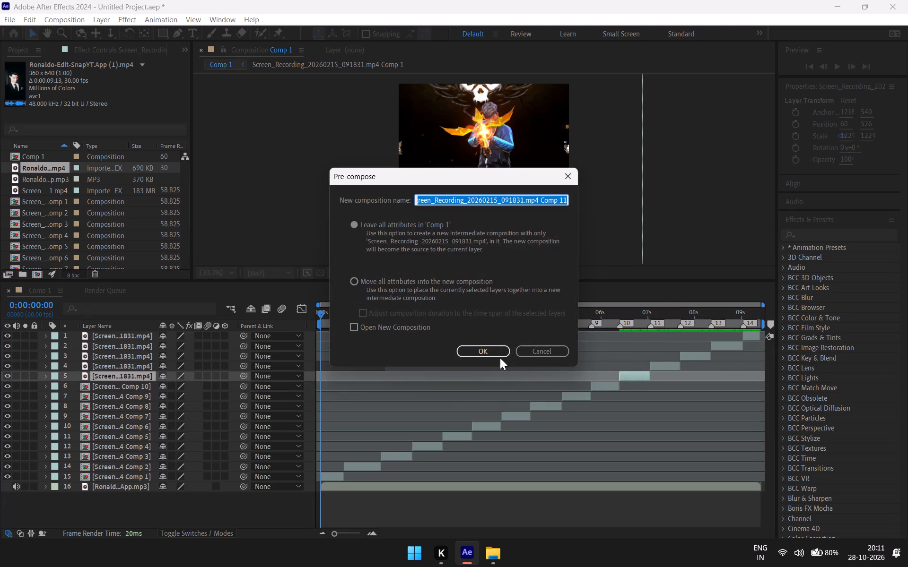
left_click(499, 354)
Pre-compose the twelfth screen recording clip (layer 4), leaving all attributes in Comp 1.
left_click(663, 368)
right_click(663, 368)
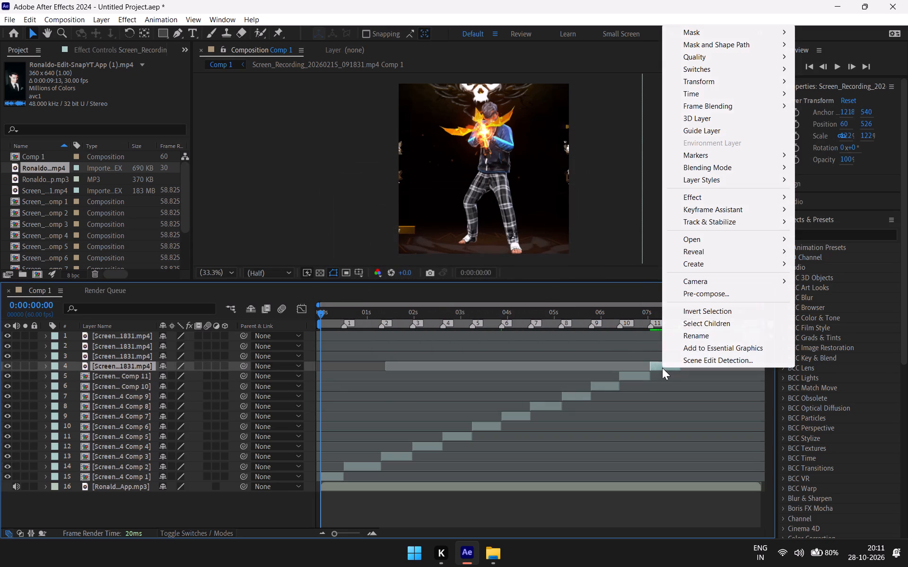
left_click(694, 297)
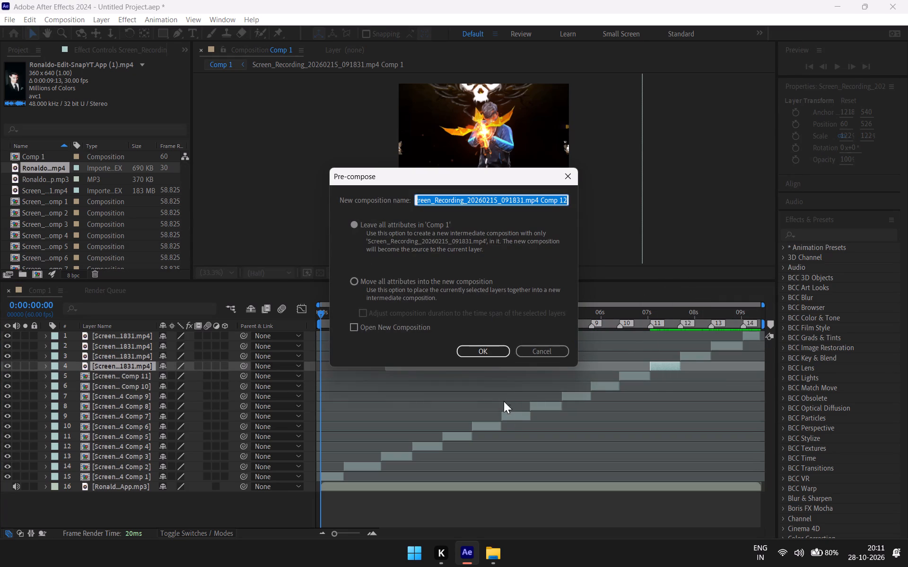
left_click(490, 354)
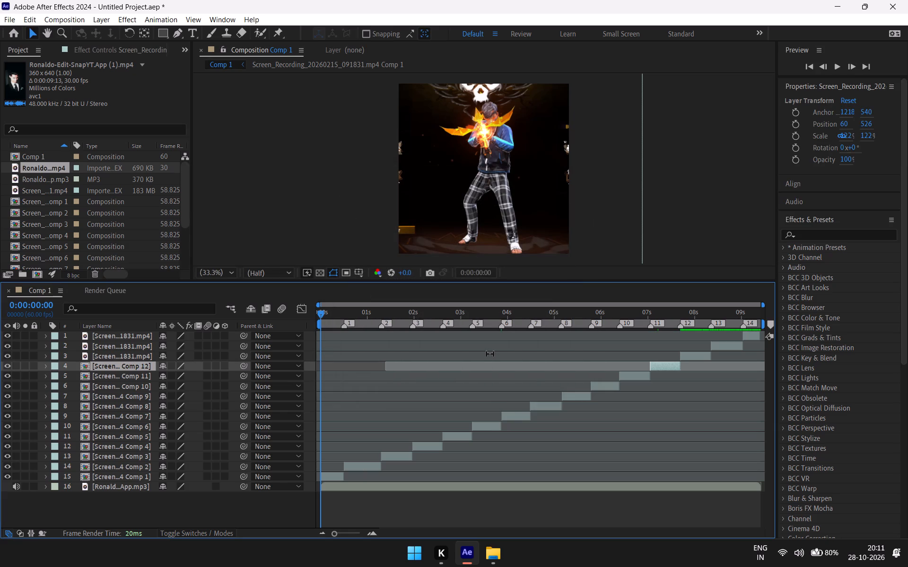
Pre-compose the thirteenth screen recording clip (layer 3), leaving all attributes in Comp 1.
left_click(701, 354)
right_click(701, 354)
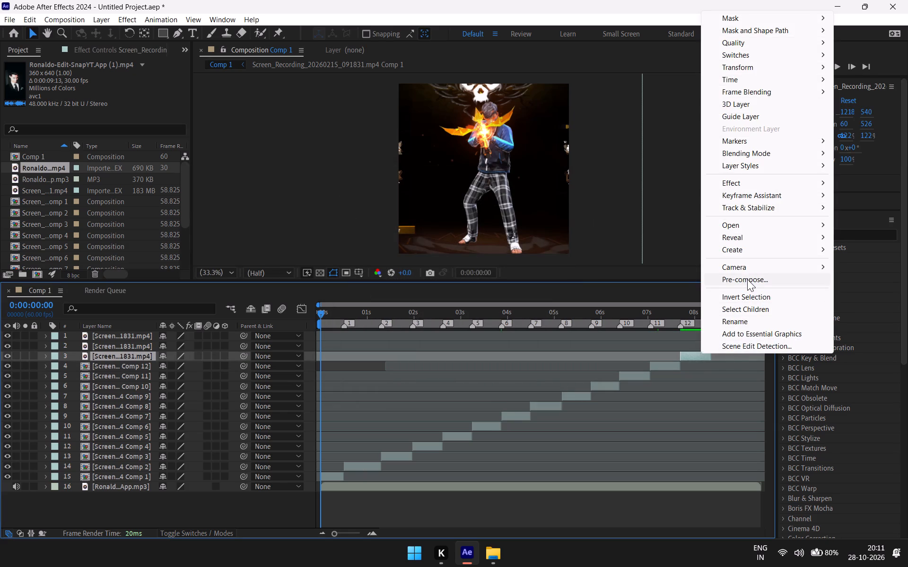
left_click(747, 279)
left_click(491, 351)
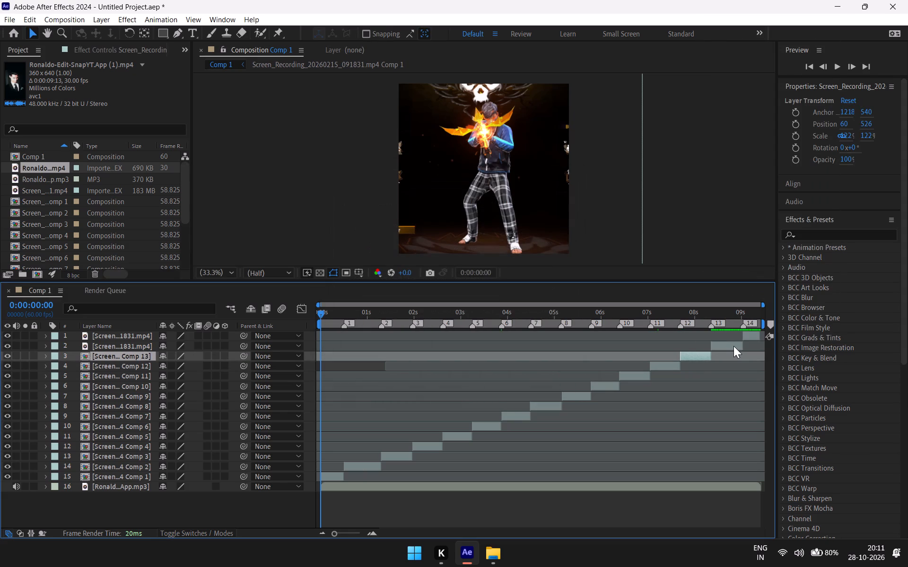
Pre-compose the fourteenth screen recording clip (layer 2), leaving all attributes in Comp 1.
right_click(733, 346)
left_click(761, 267)
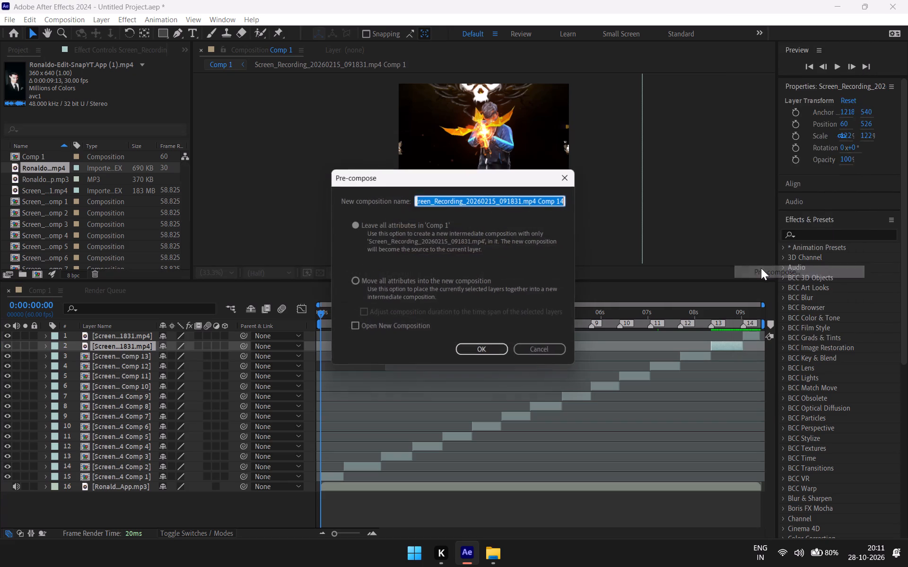
left_click_drag(484, 351, 488, 349)
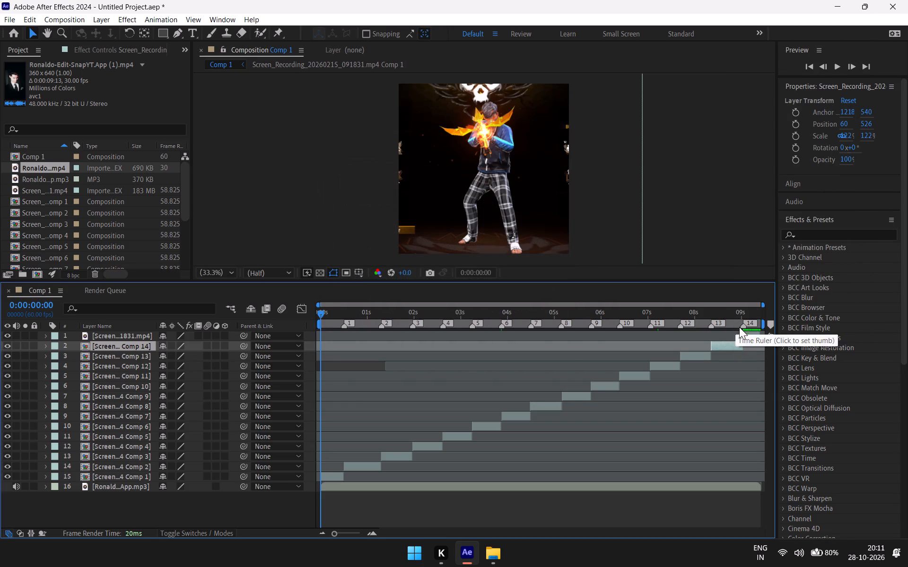
Pre-compose the fifteenth screen recording clip (layer 1), leaving all attributes in Comp 1.
right_click(744, 331)
left_click(724, 338)
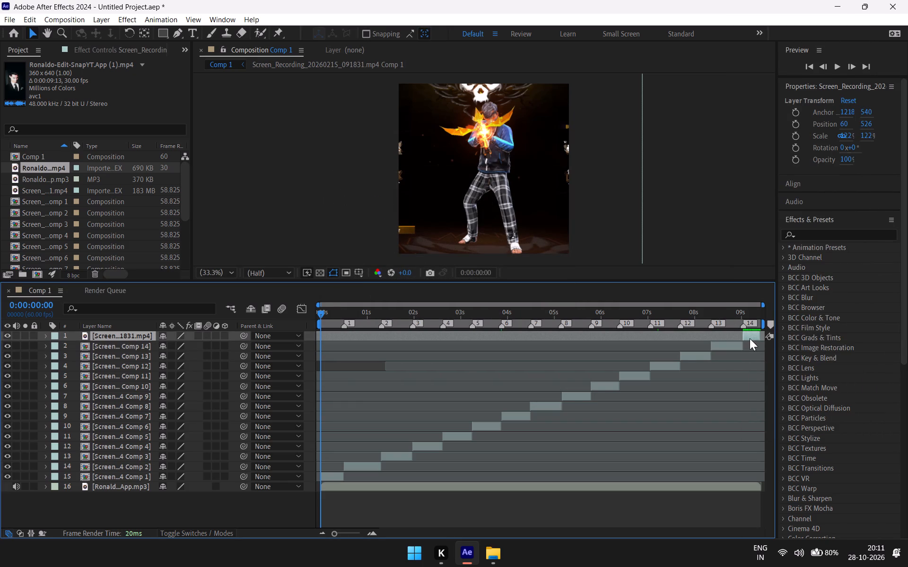
right_click(750, 338)
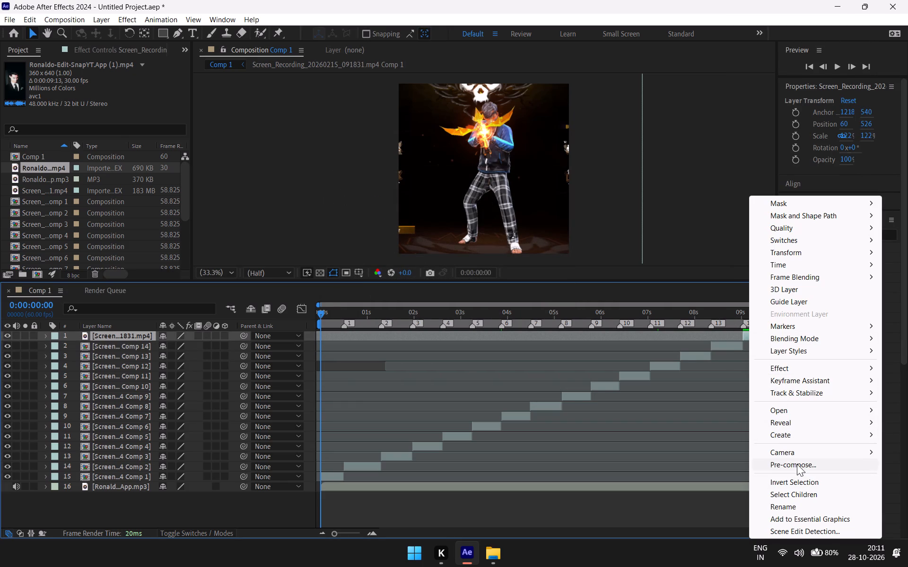
left_click(797, 464)
left_click(487, 346)
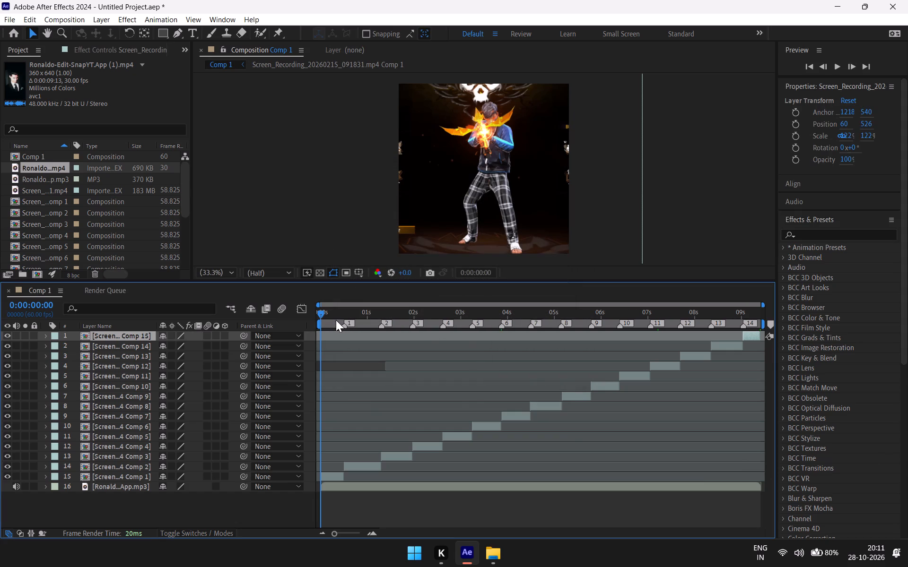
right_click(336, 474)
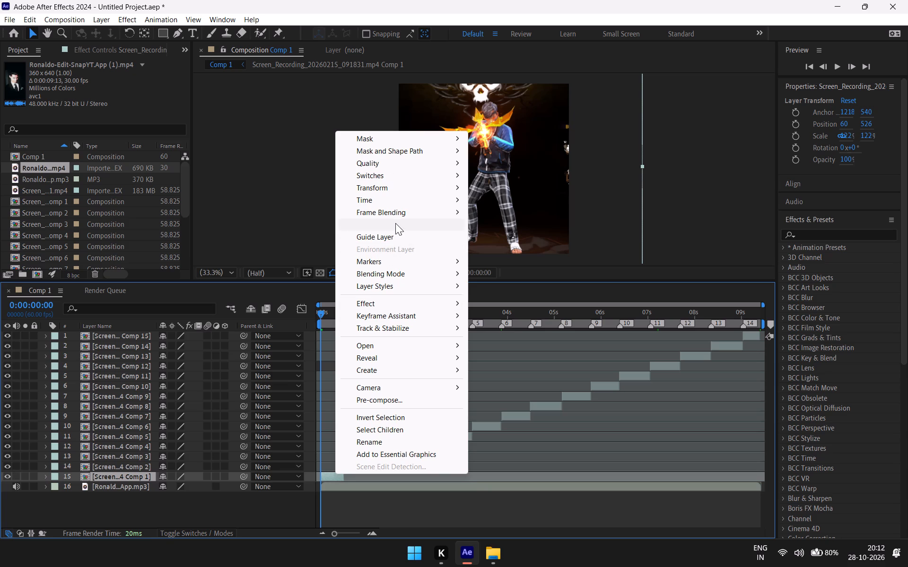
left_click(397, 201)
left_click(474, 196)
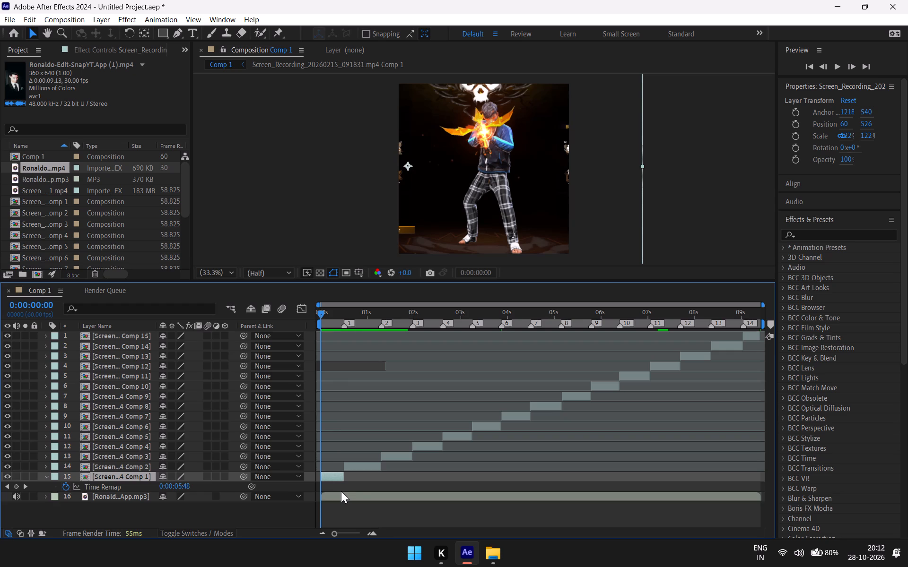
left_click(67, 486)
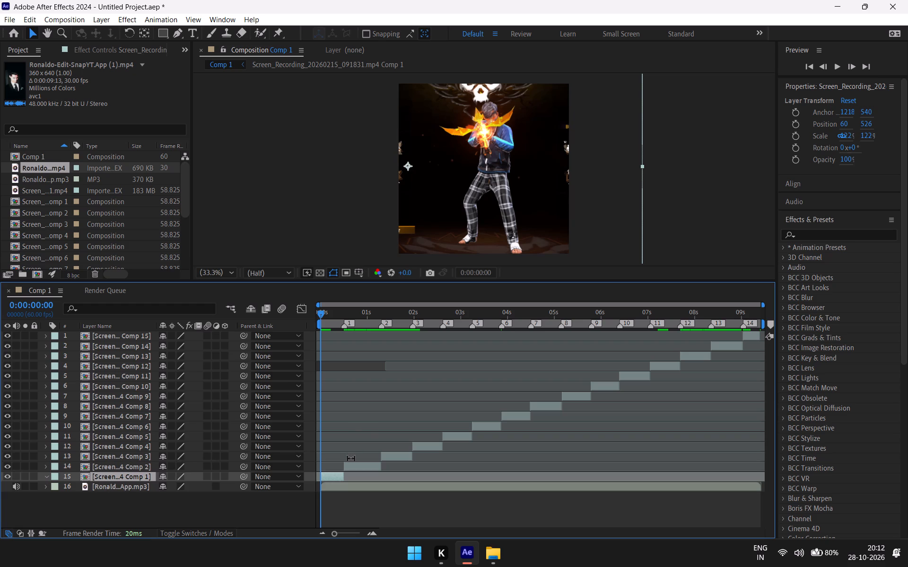
Enable time remapping on the first pre-composed clip (layer 15) and add a Time Remap keyframe at 0:00:00:00.
right_click(327, 475)
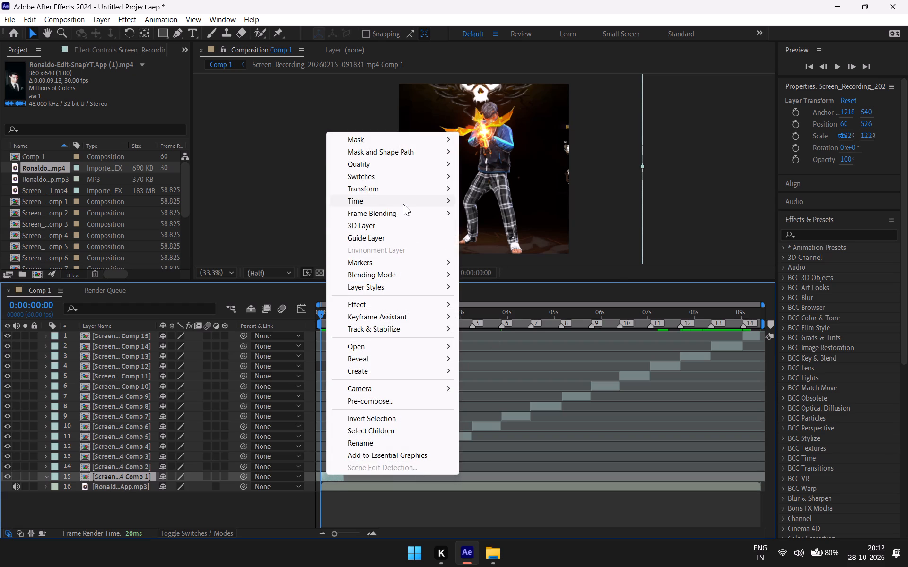
left_click(403, 204)
left_click(511, 199)
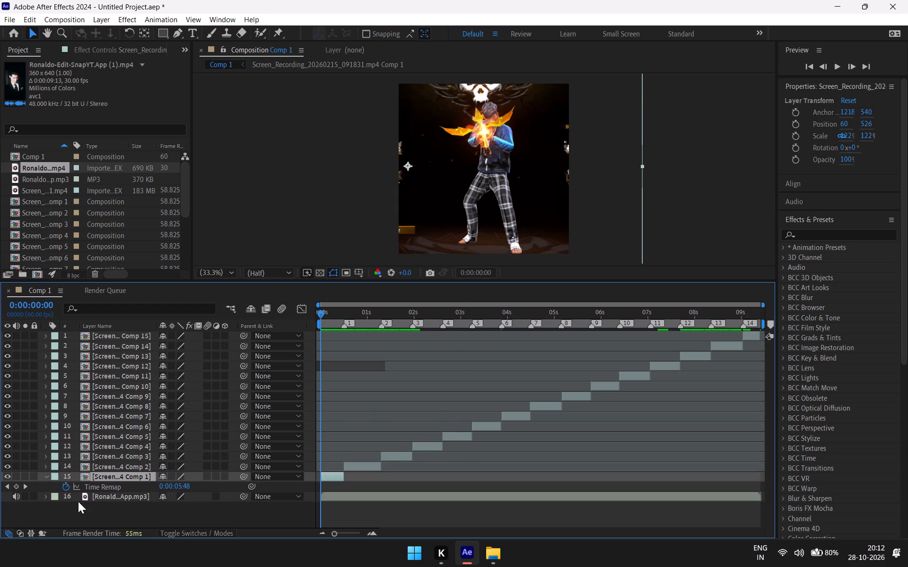
left_click(17, 486)
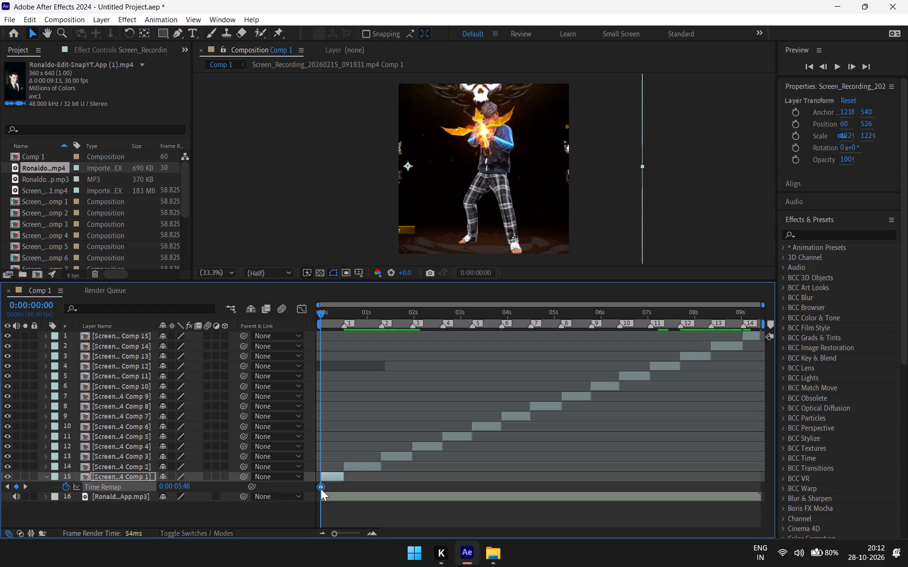
Copy the starting Time Remap keyframe of the first clip (layer 15).
left_click_drag(318, 313, 323, 317)
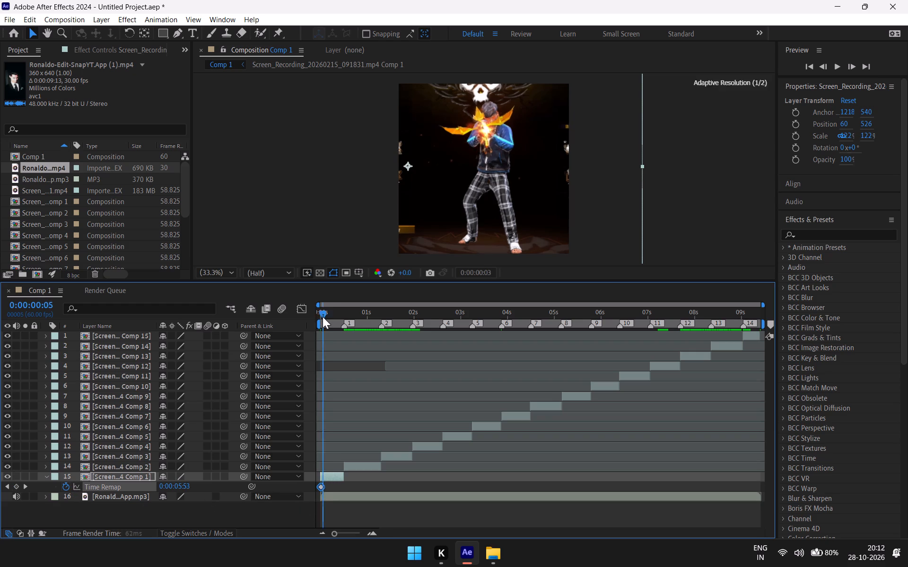
left_click_drag(323, 317, 324, 318)
type("===")
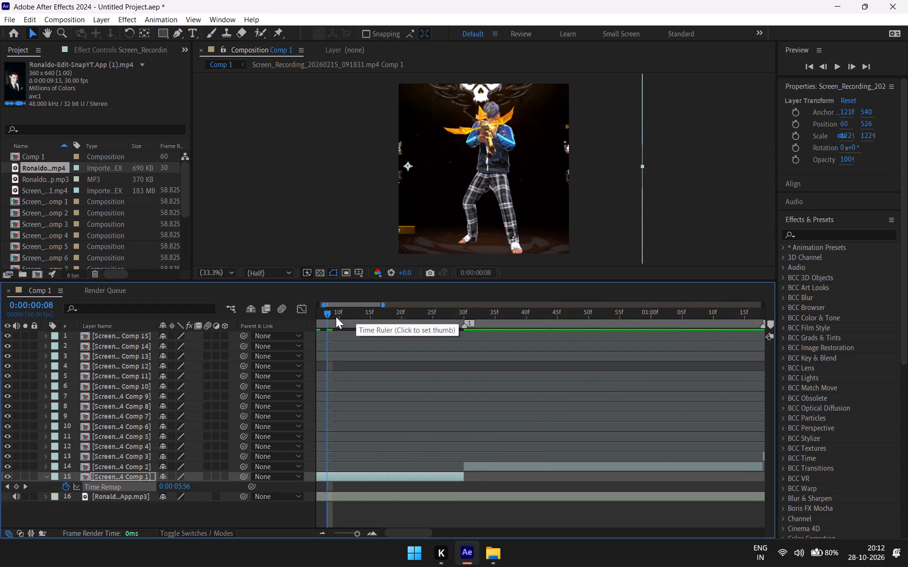
left_click_drag(326, 312, 313, 320)
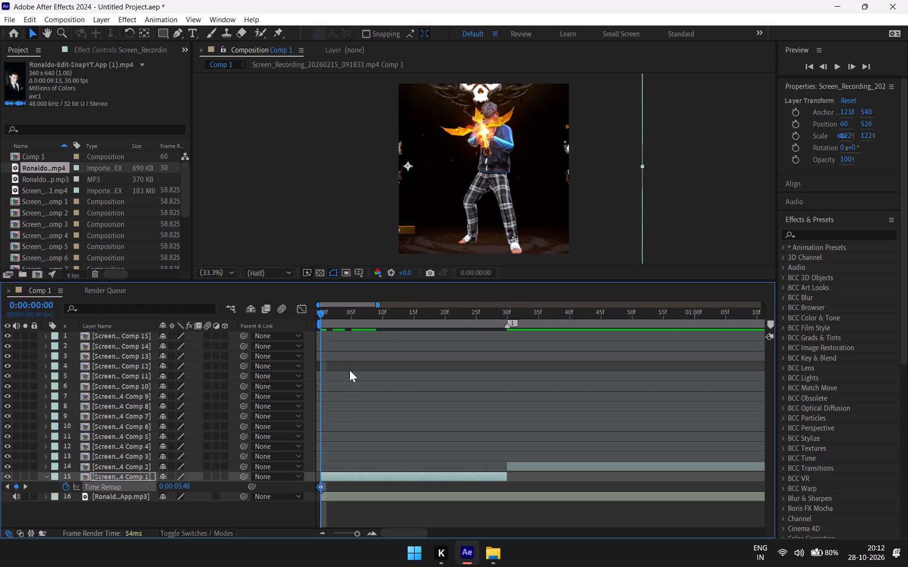
left_click_drag(318, 314, 400, 354)
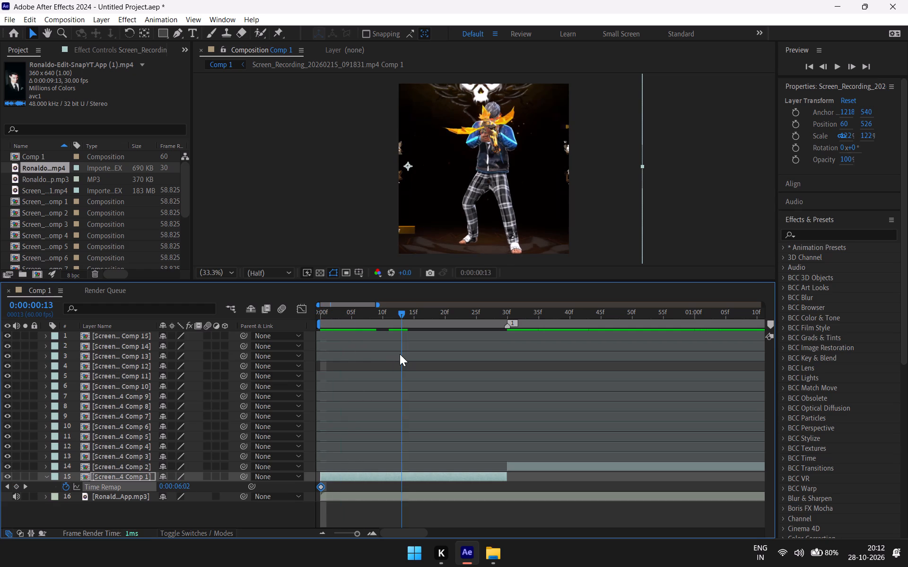
left_click_drag(400, 354, 316, 411)
left_click_drag(334, 487, 333, 486)
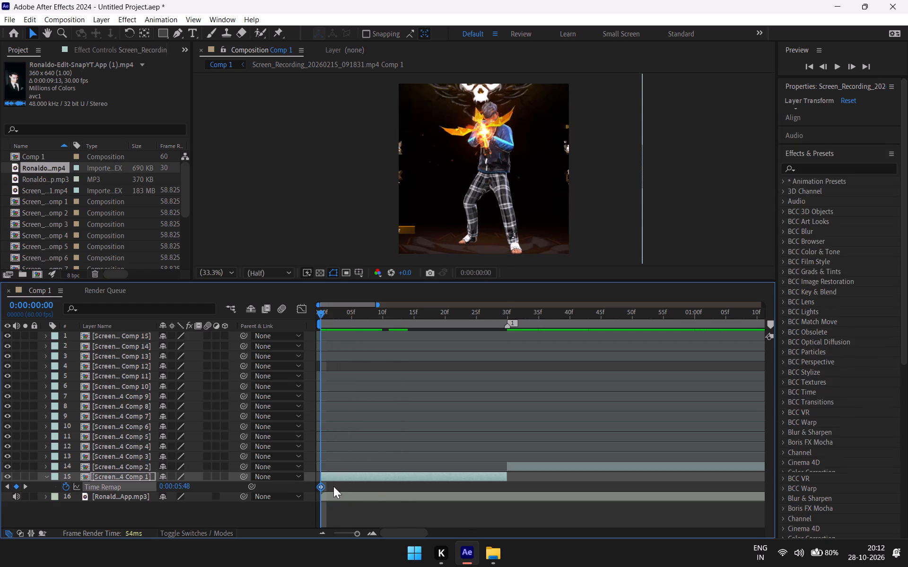
left_click_drag(333, 486, 319, 488)
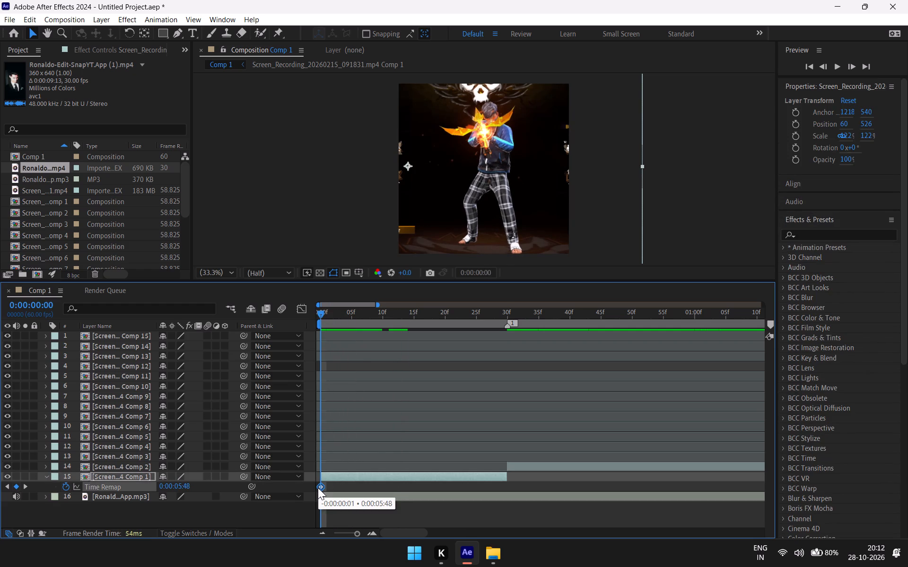
key("ctrl+c")
Add a Time Remap keyframe at 0:00:00:15, midway through the first clip (layer 15).
left_click_drag(314, 311, 335, 322)
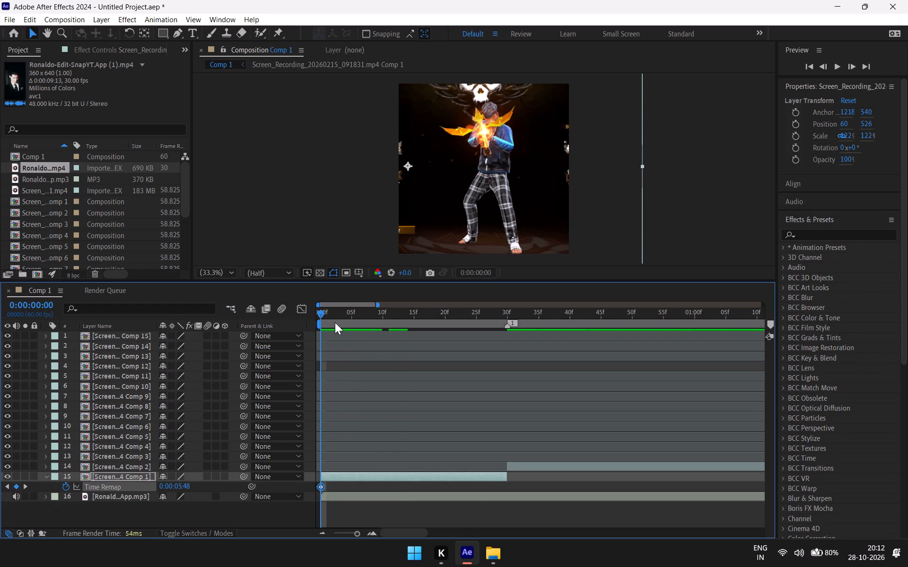
left_click_drag(335, 322, 344, 326)
left_click_drag(319, 312, 416, 335)
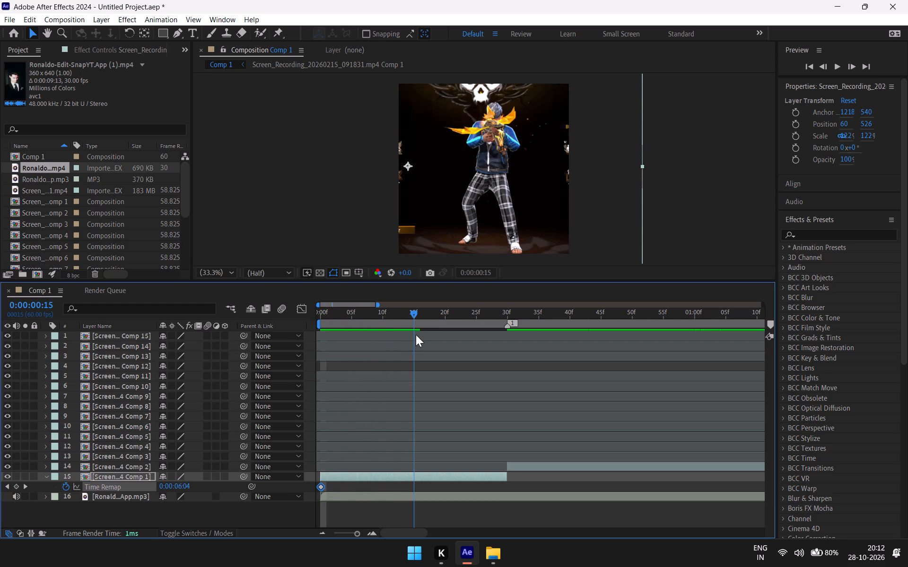
left_click_drag(416, 335, 410, 345)
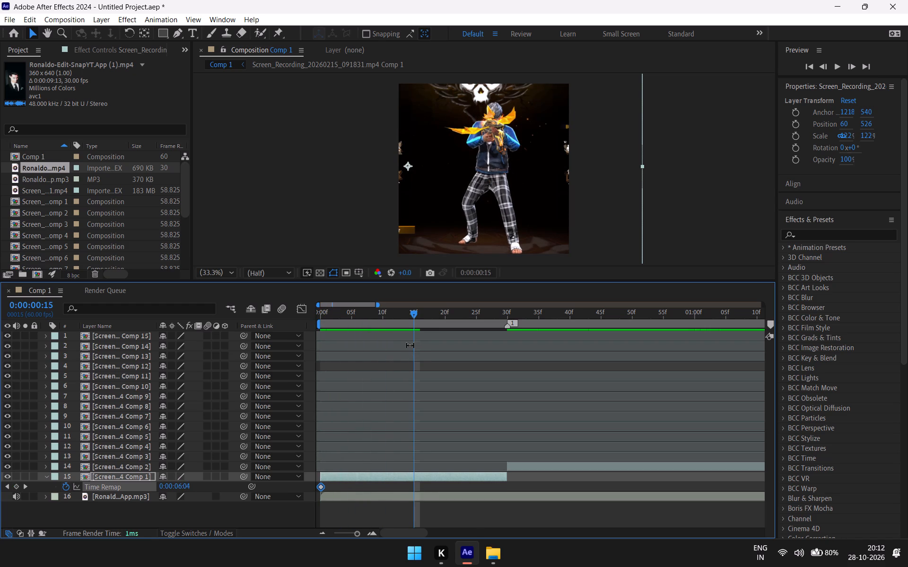
left_click(14, 487)
Paste the copied starting Time Remap keyframe at the first clip's end, at 0:00:00:30 on marker 1.
left_click_drag(411, 314, 485, 343)
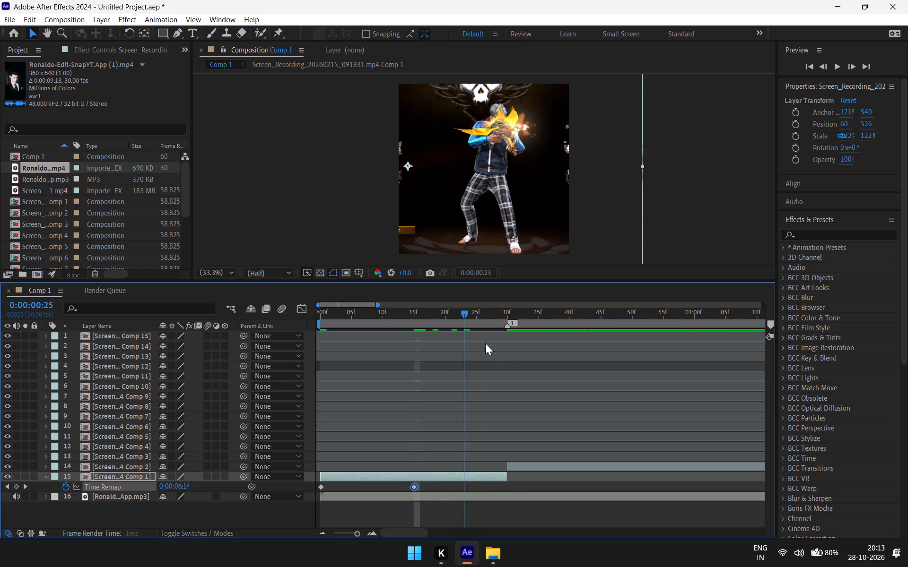
left_click_drag(485, 343, 506, 353)
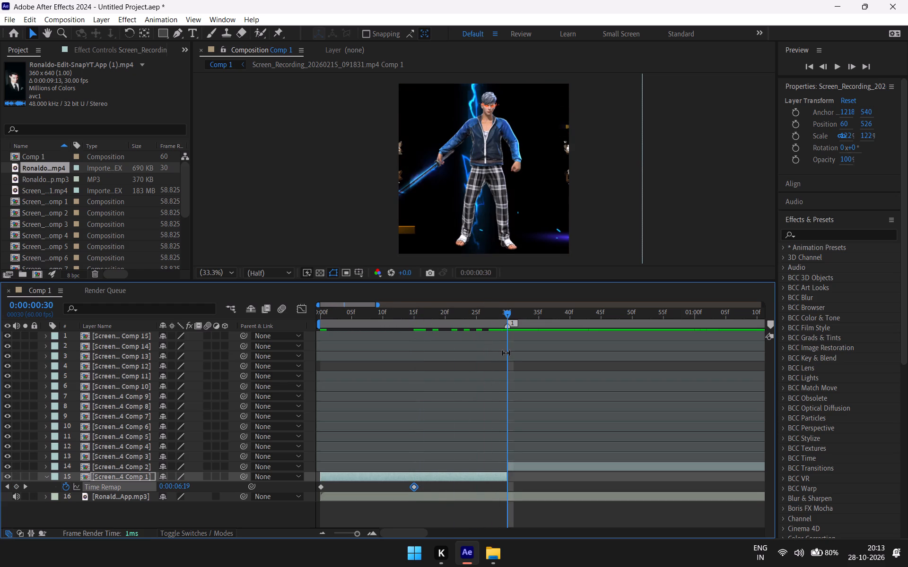
key("ctrl+v")
Play and scrub through the first clip to check its forward-and-back time remapping.
left_click_drag(506, 309, 288, 379)
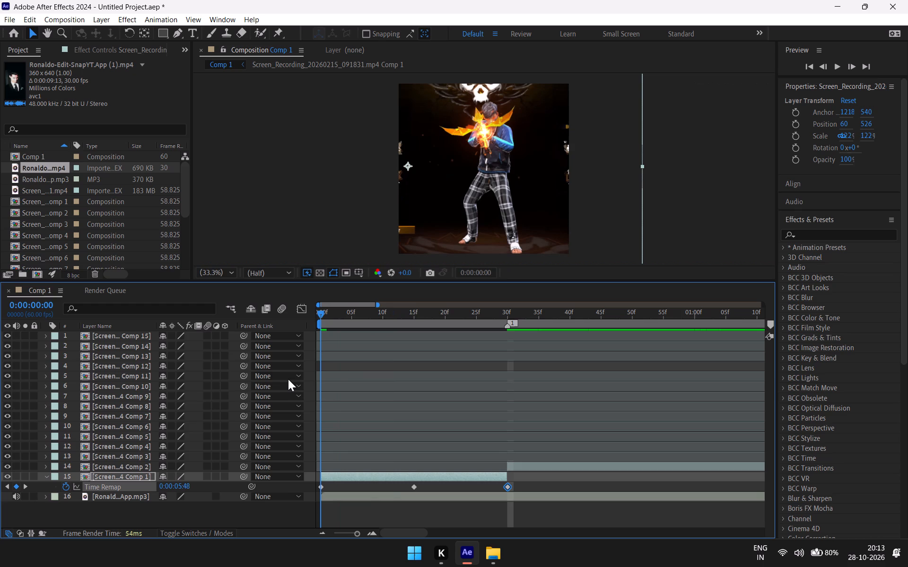
left_click_drag(288, 379, 471, 372)
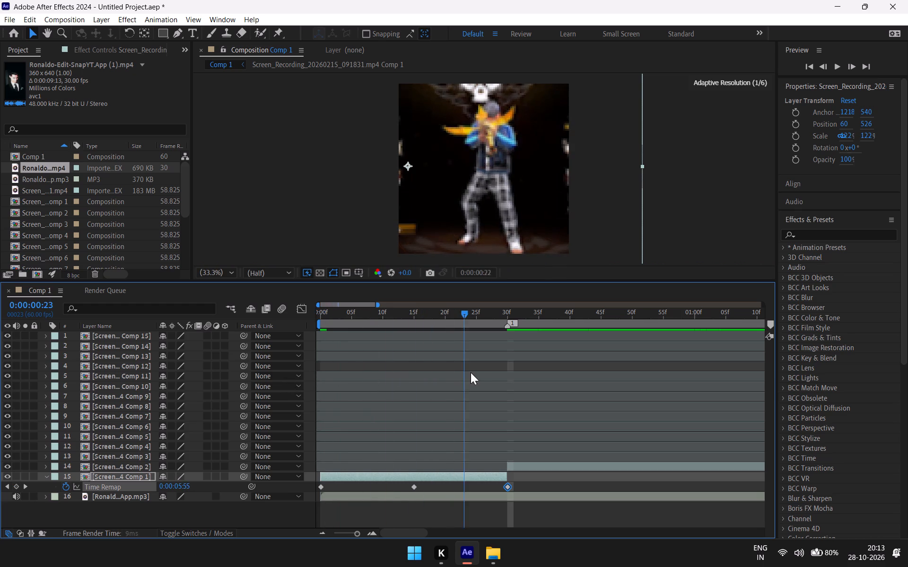
left_click_drag(471, 372, 226, 387)
key("space")
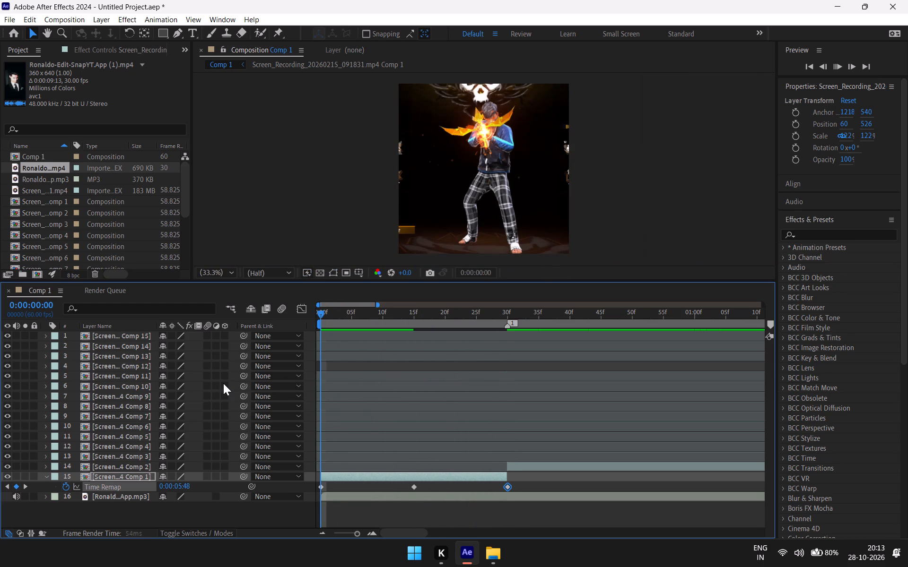
key("space")
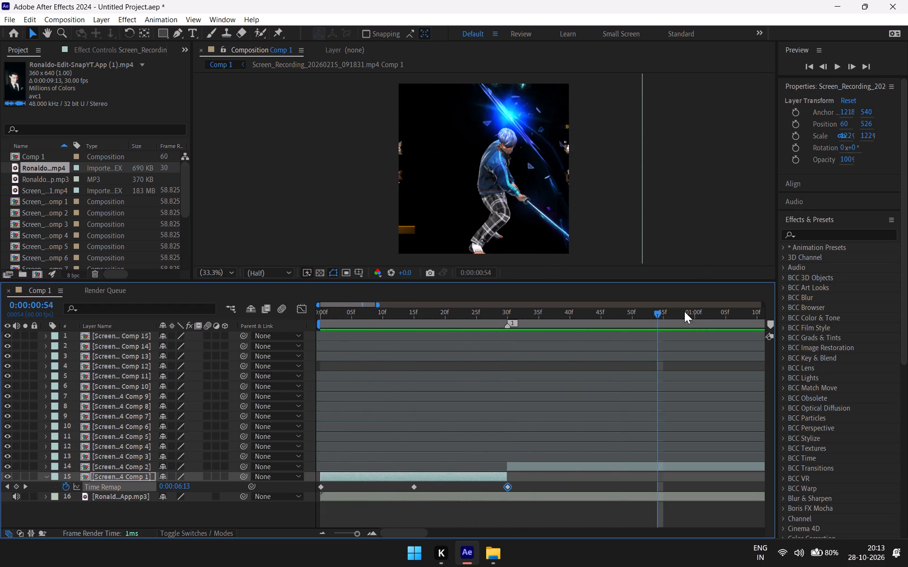
left_click_drag(659, 313, 371, 377)
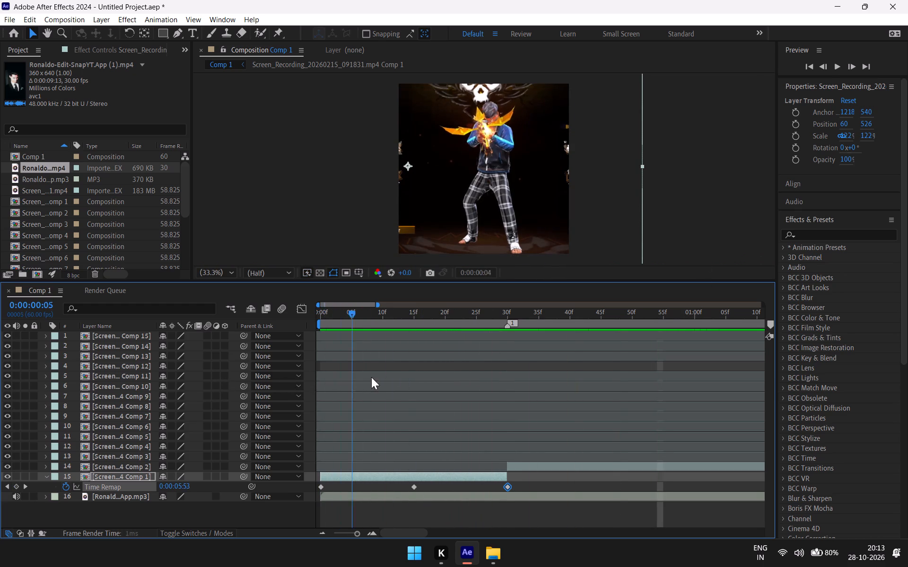
left_click_drag(371, 377, 417, 377)
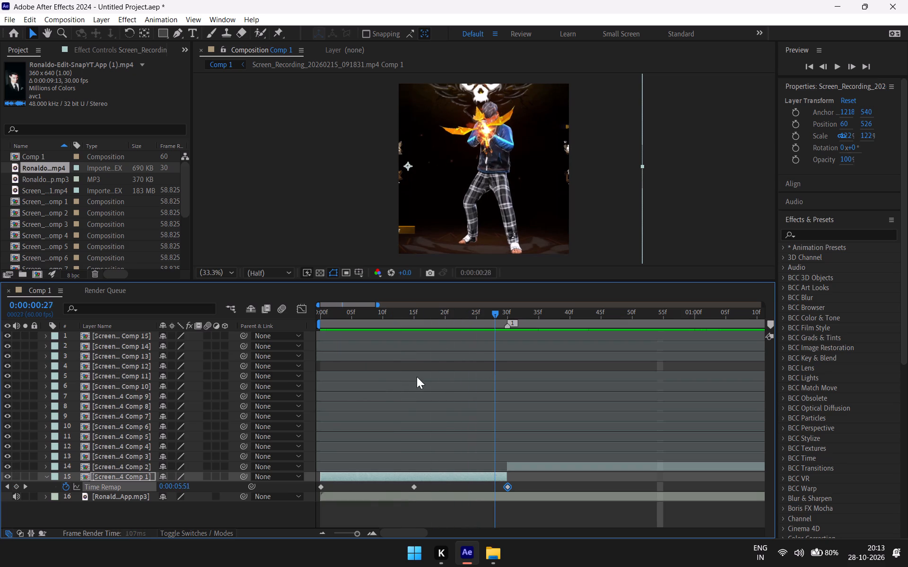
left_click_drag(417, 377, 375, 387)
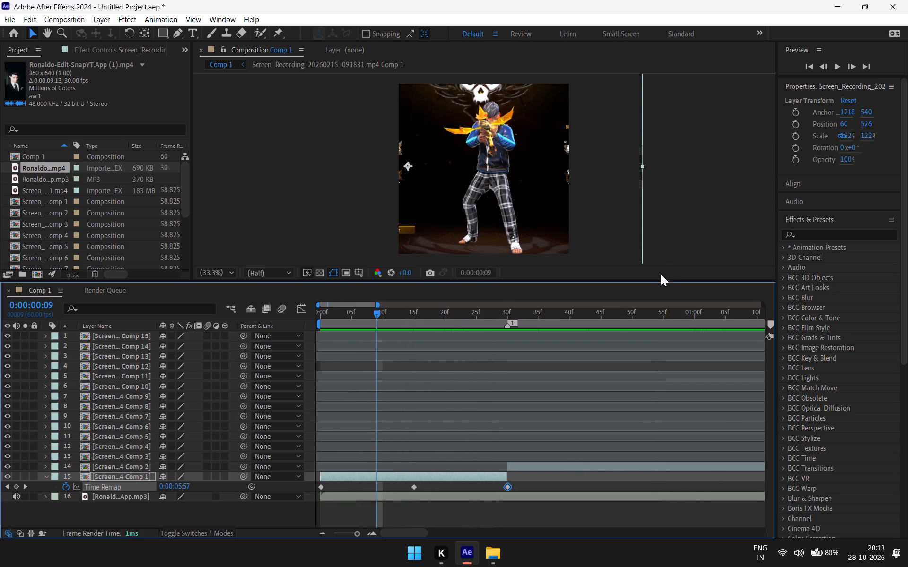
type("--------")
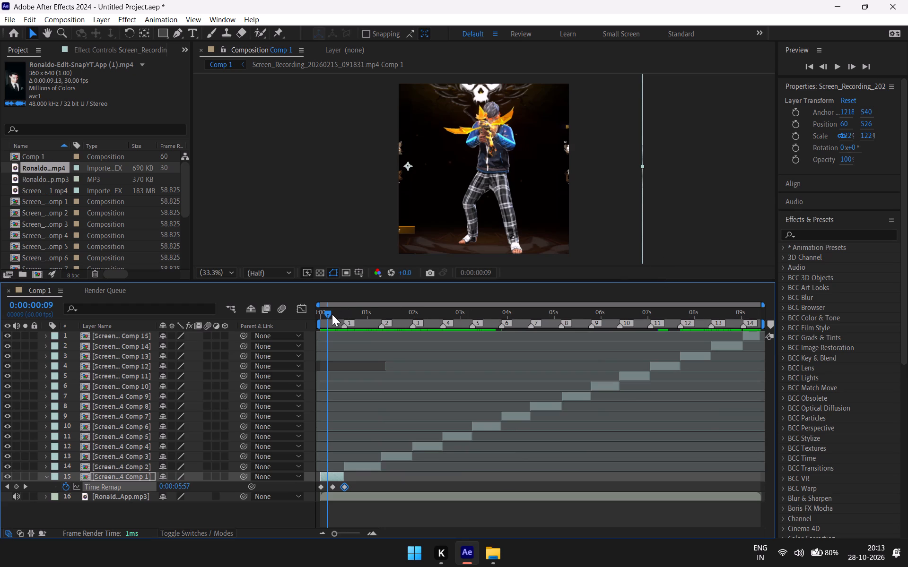
Open the first clip's pre-composition (layer 15) and shift its recording layer about 1 second later.
left_click_drag(329, 309, 287, 383)
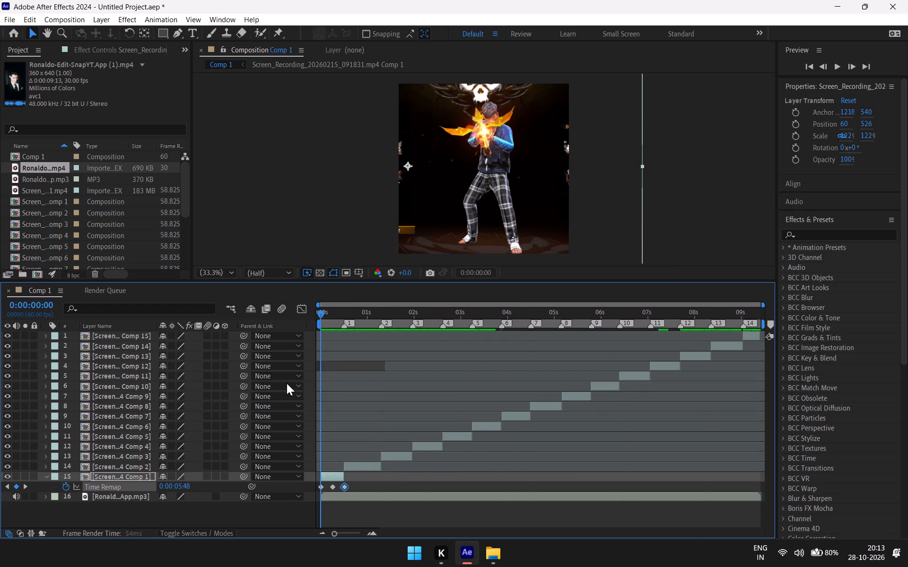
left_click_drag(287, 383, 282, 384)
type("=====")
scroll(346, 377, "down", 1)
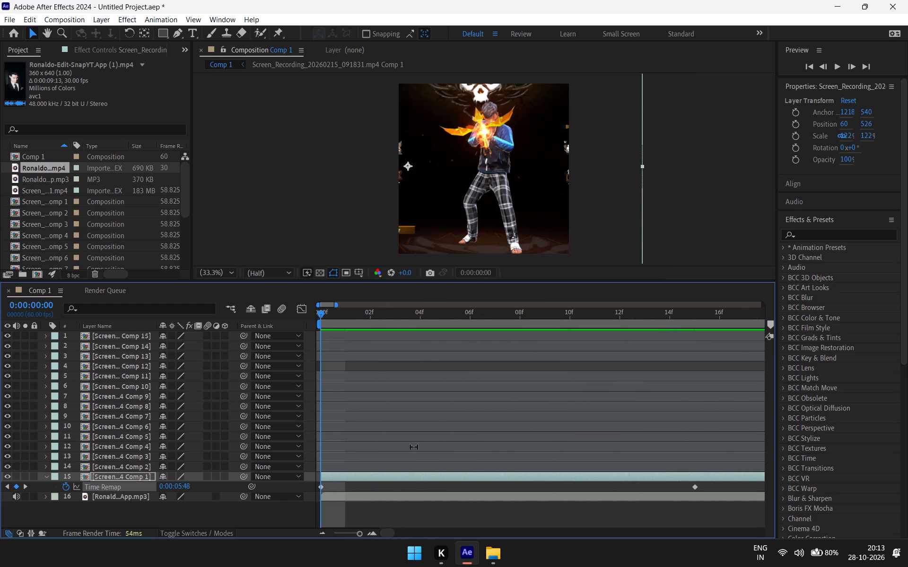
left_click(405, 476)
right_click(405, 476)
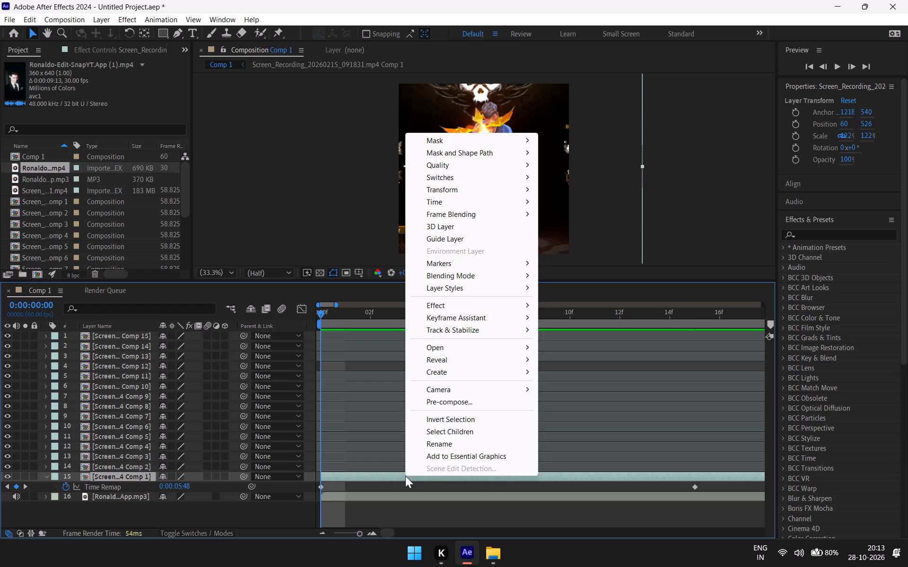
double_click(400, 476)
left_click_drag(396, 337, 374, 339)
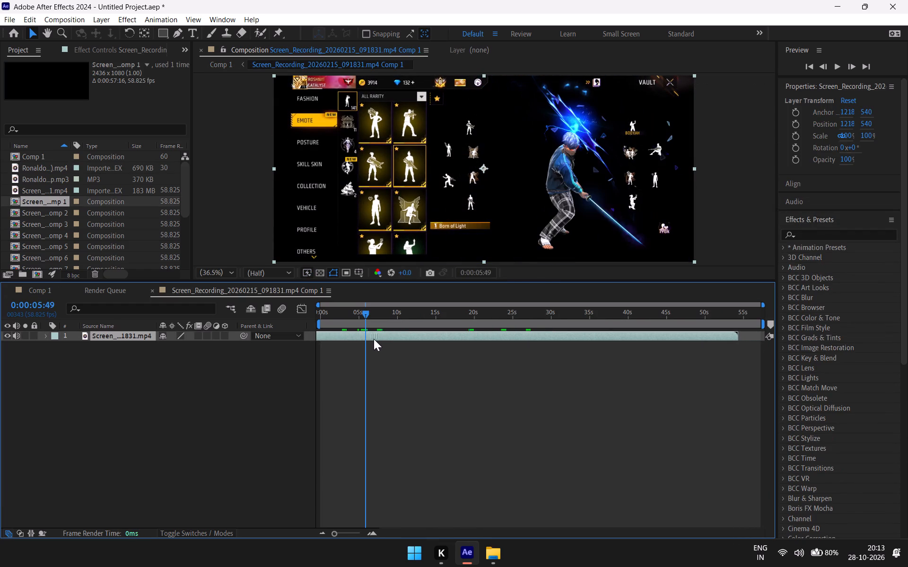
left_click_drag(374, 339, 403, 339)
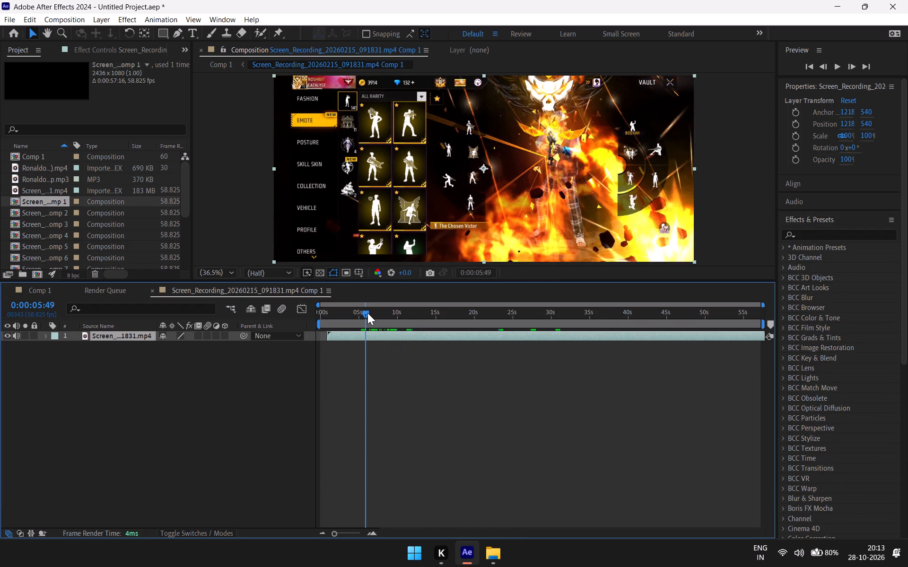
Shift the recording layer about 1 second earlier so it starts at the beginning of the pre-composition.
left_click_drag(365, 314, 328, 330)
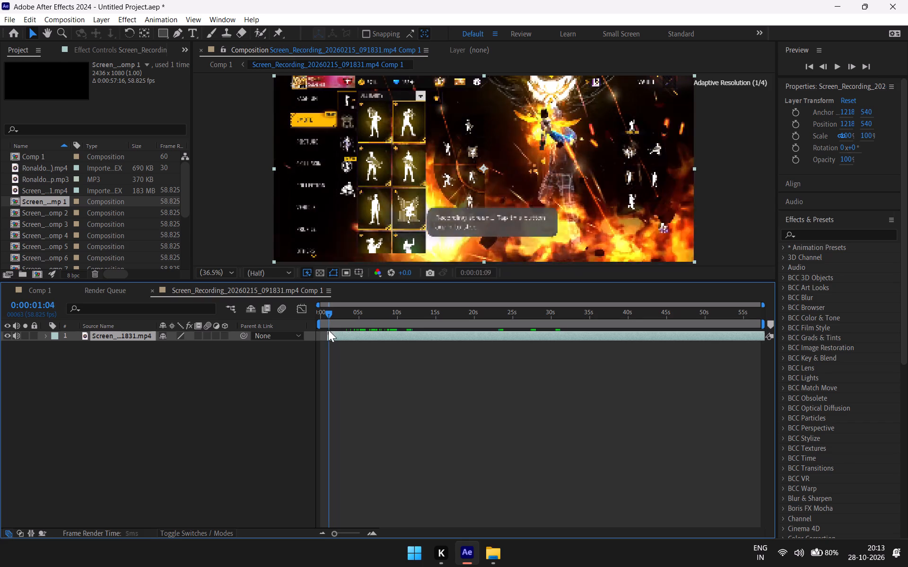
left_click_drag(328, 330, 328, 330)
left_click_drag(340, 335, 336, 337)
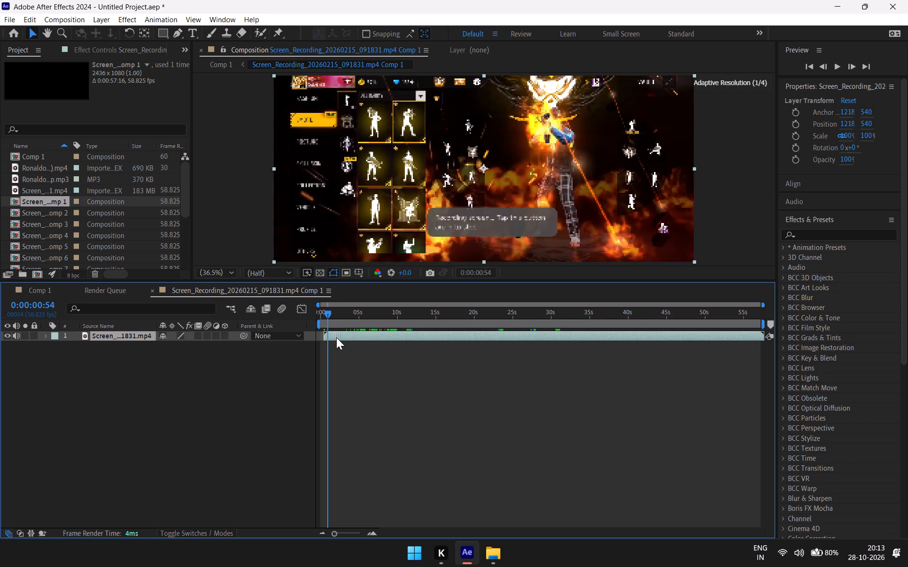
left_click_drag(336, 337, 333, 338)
Scrub through the first 9 seconds or so of the pre-composition to examine the emote footage.
left_click_drag(326, 313, 318, 324)
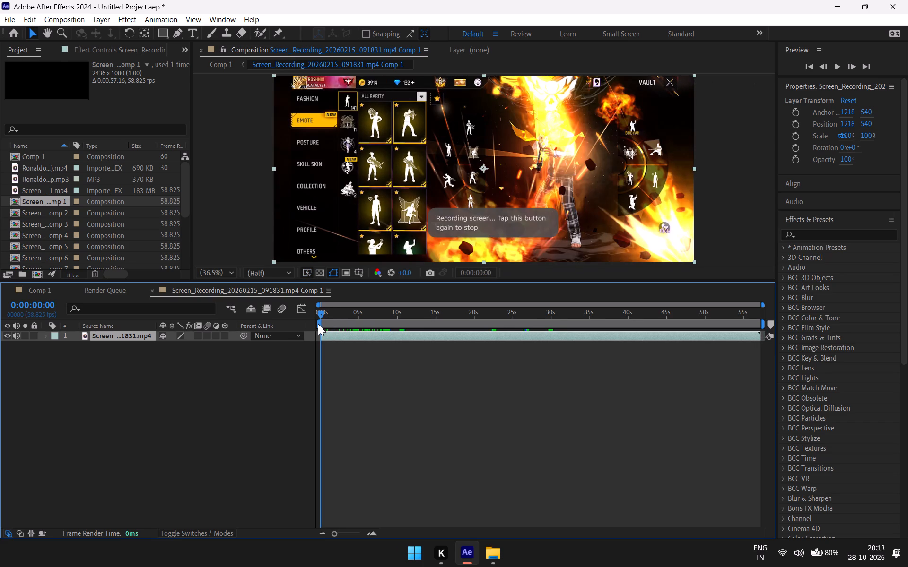
left_click_drag(318, 324, 329, 325)
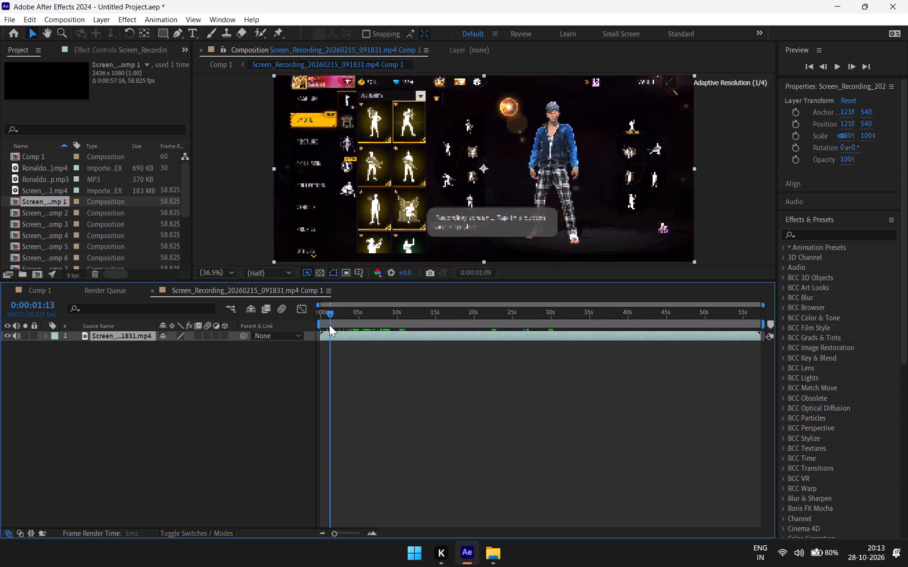
left_click_drag(329, 325, 389, 312)
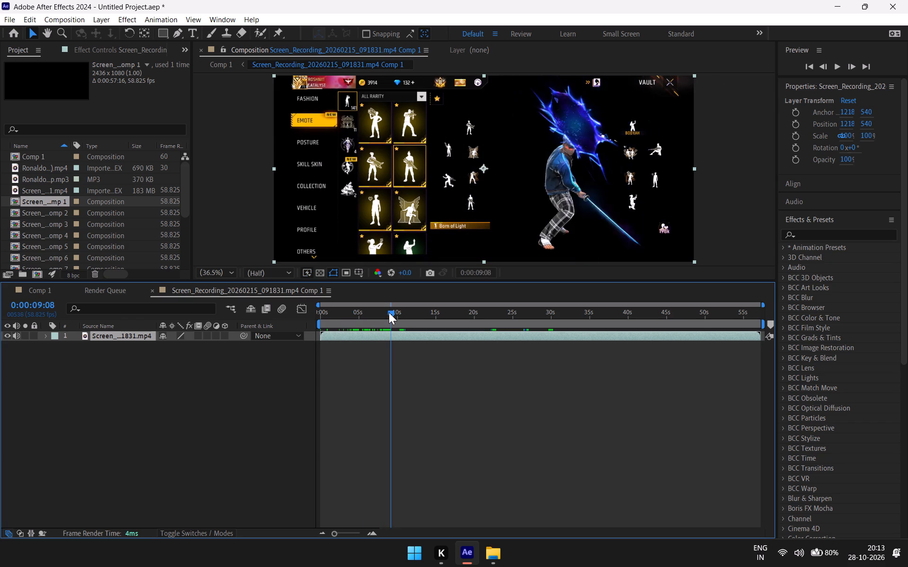
left_click_drag(389, 312, 364, 330)
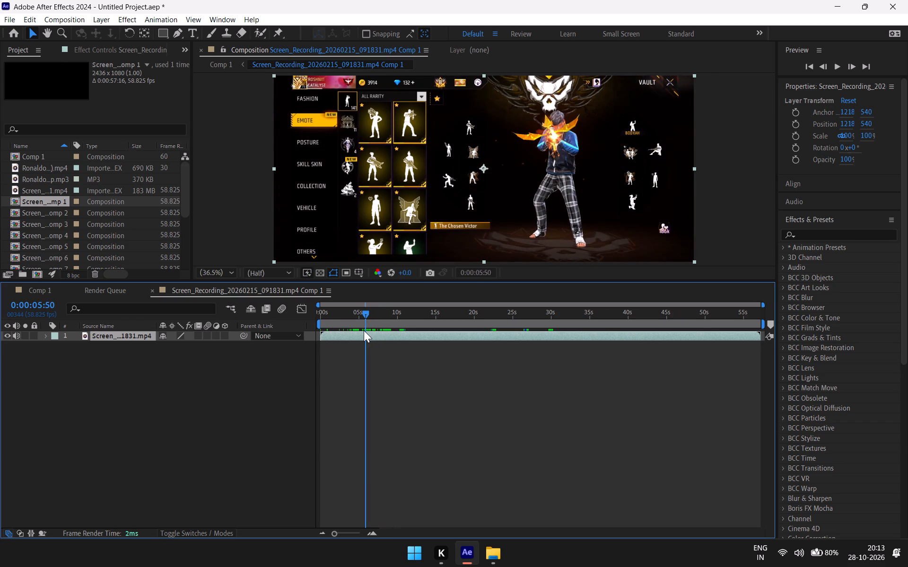
left_click_drag(364, 330, 361, 333)
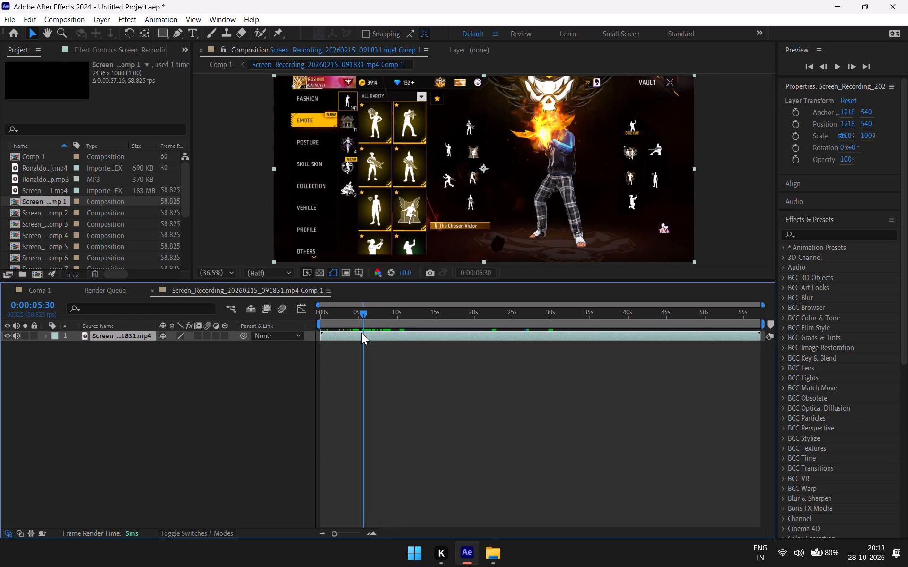
left_click_drag(361, 333, 370, 335)
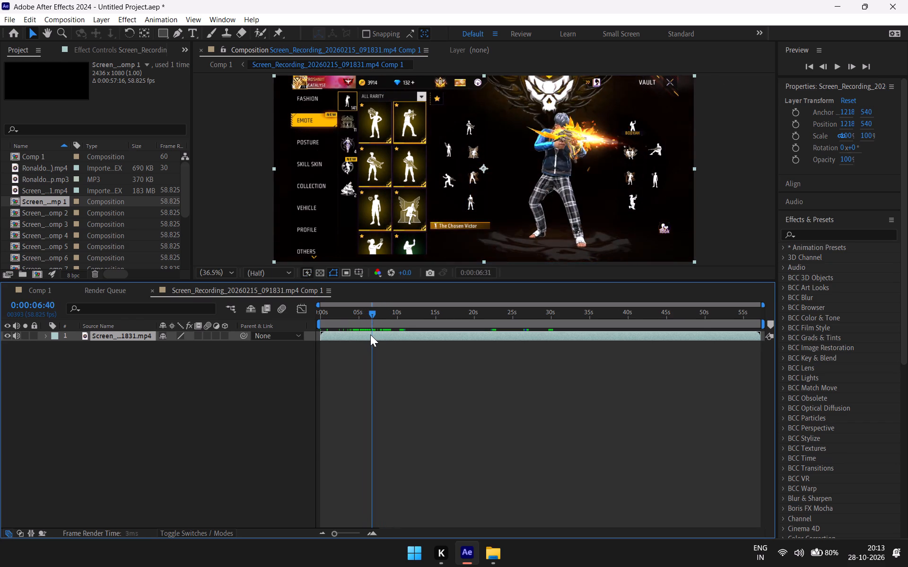
left_click_drag(370, 335, 361, 341)
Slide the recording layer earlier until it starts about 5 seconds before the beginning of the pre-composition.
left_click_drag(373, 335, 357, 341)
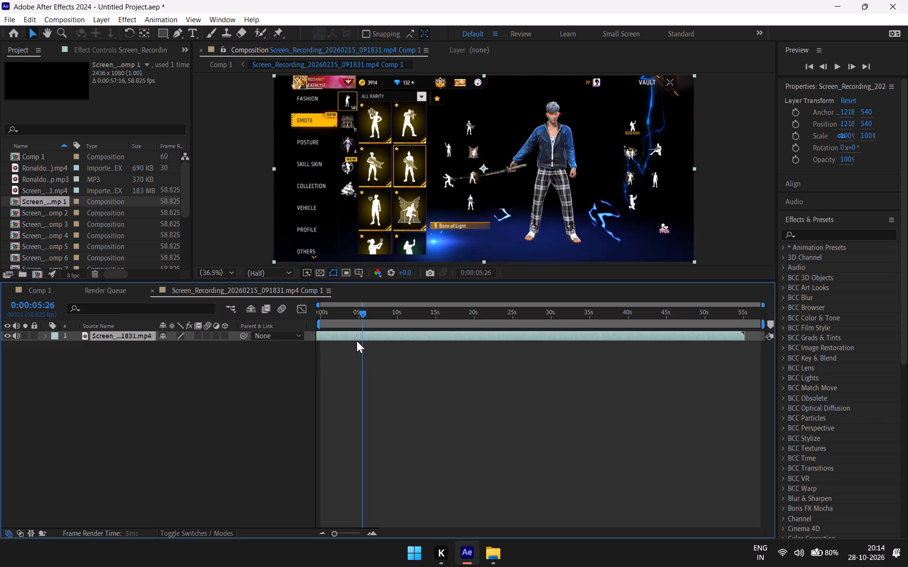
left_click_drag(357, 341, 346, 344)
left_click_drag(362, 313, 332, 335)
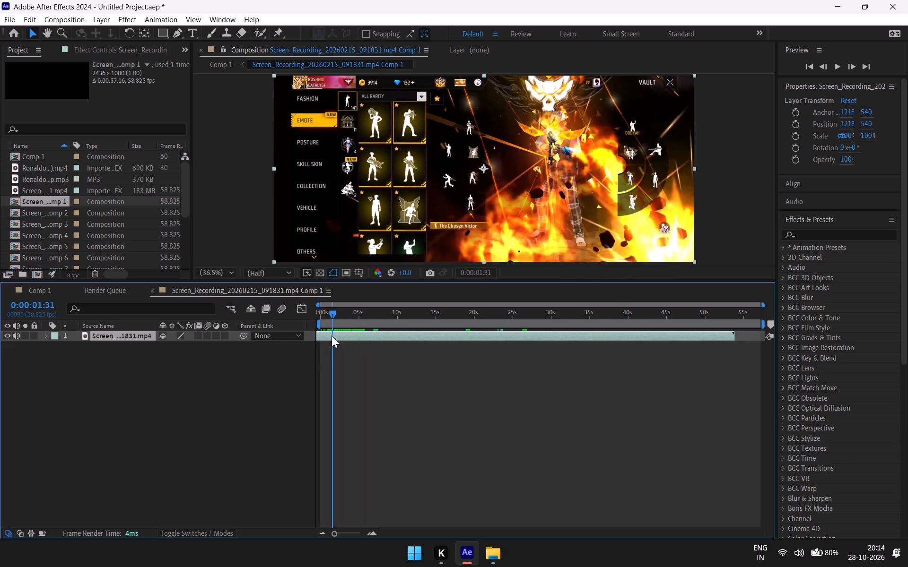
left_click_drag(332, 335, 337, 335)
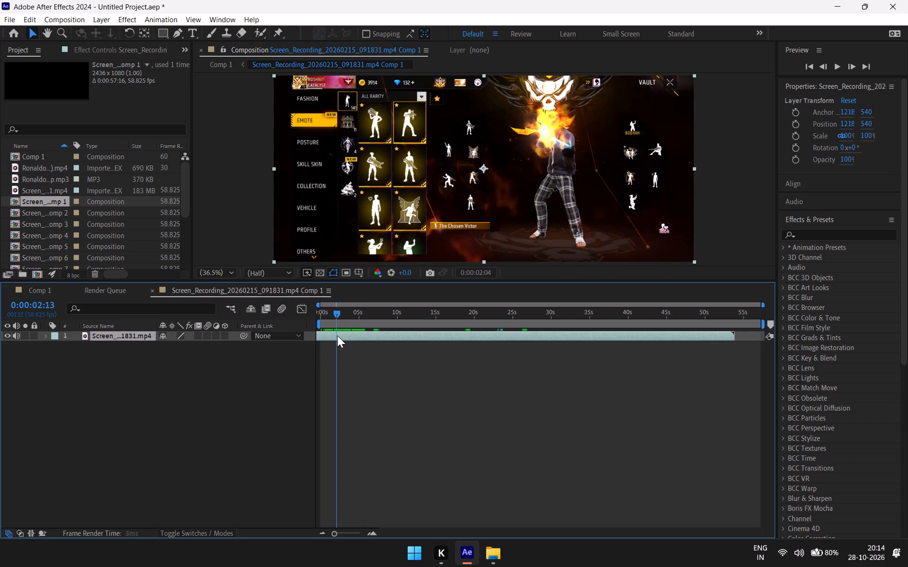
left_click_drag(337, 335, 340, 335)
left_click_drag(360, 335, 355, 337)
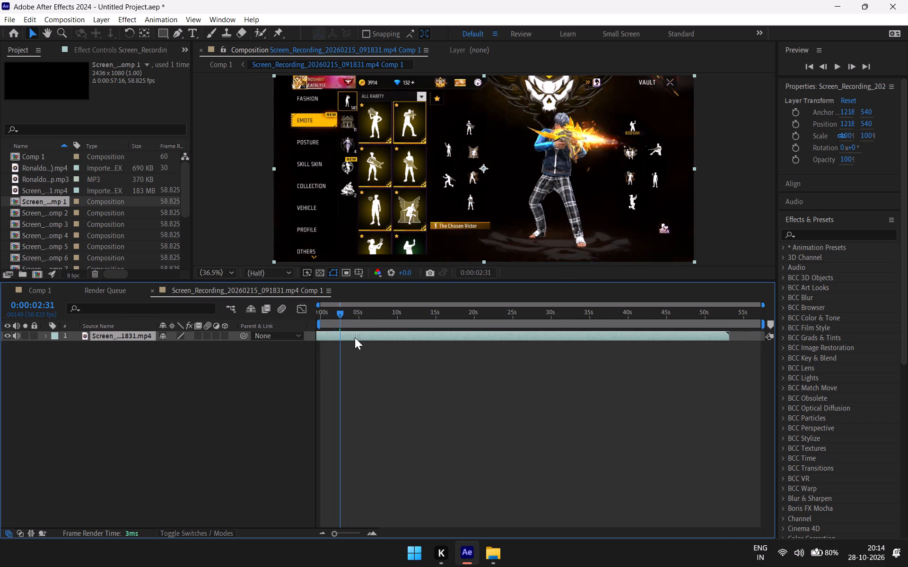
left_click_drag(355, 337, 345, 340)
Scrub the opening seconds of the pre-composition to examine which emote moments the shifted recording shows.
left_click_drag(339, 312, 321, 322)
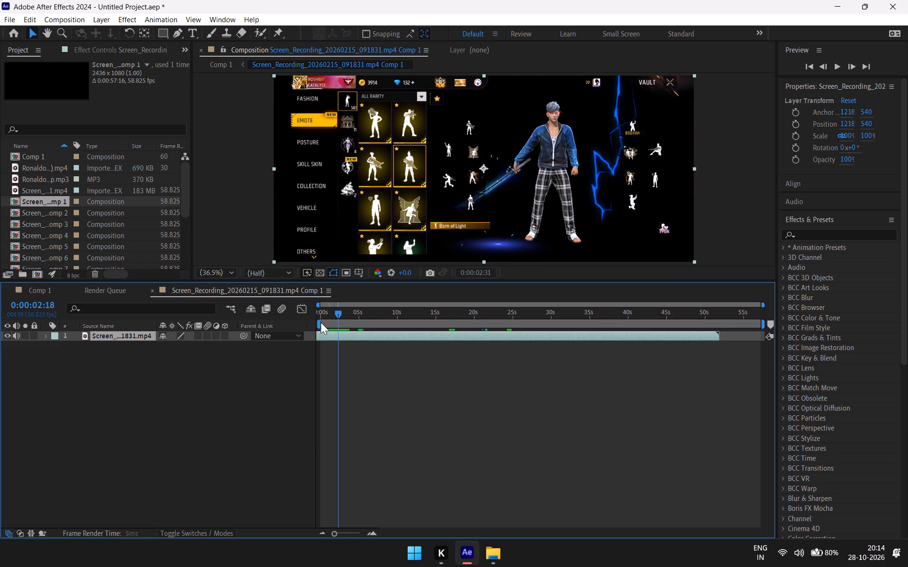
left_click_drag(321, 322, 319, 323)
left_click_drag(321, 311, 321, 311)
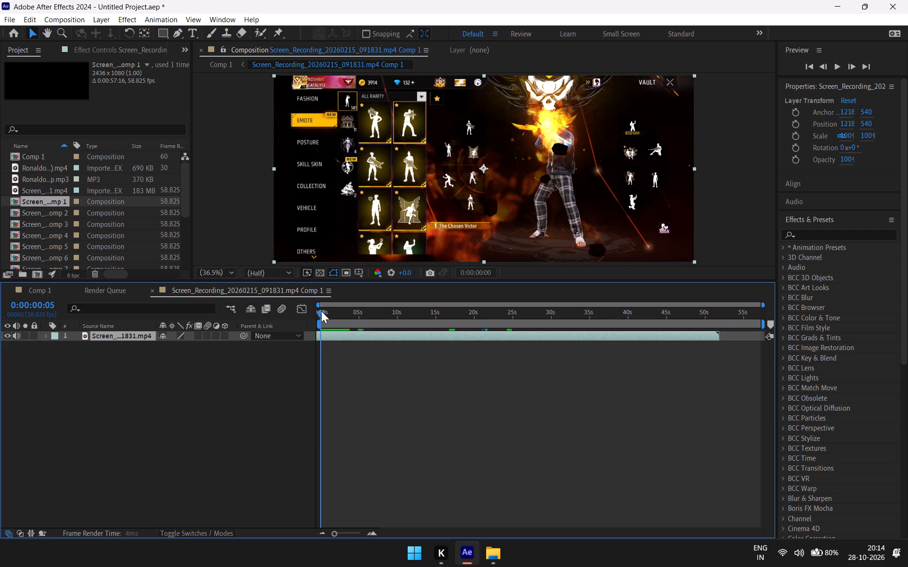
left_click_drag(321, 311, 321, 324)
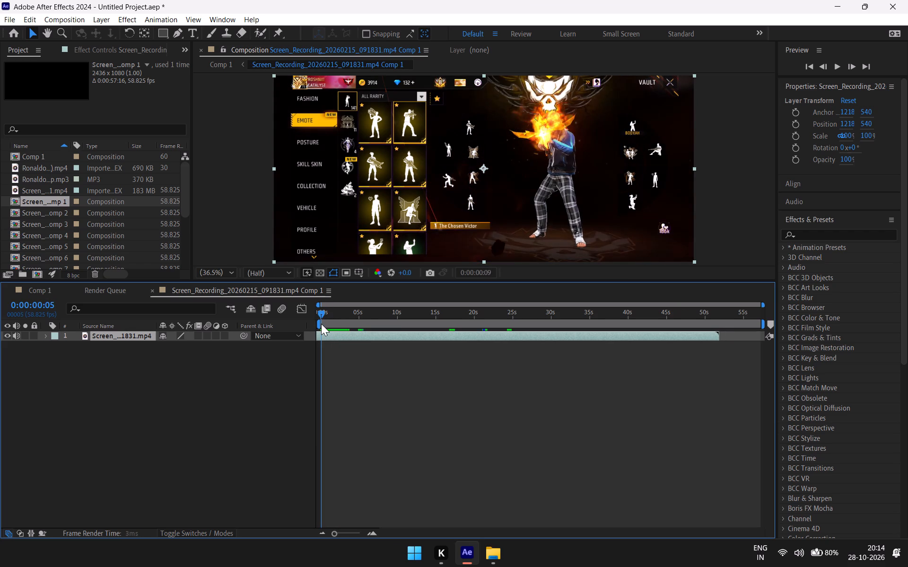
left_click_drag(321, 324, 330, 326)
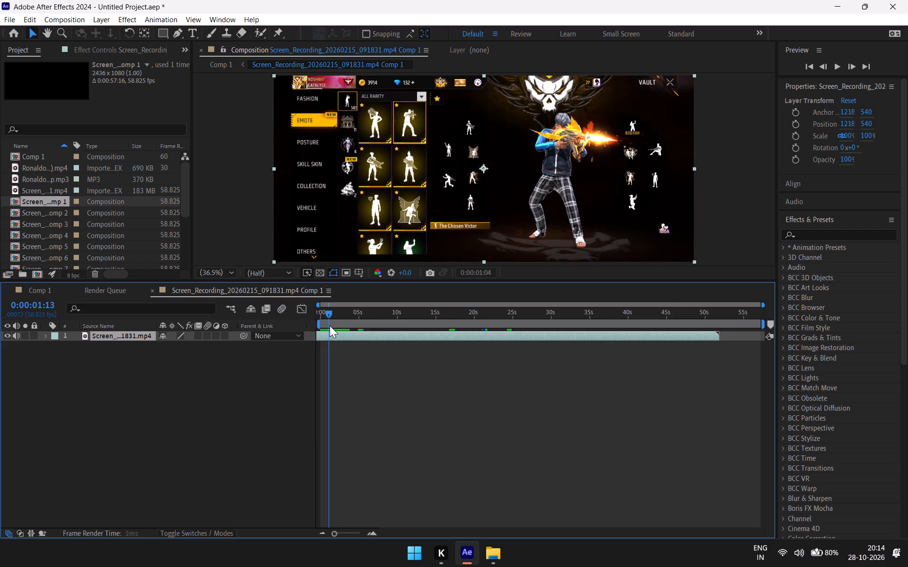
left_click_drag(330, 326, 334, 330)
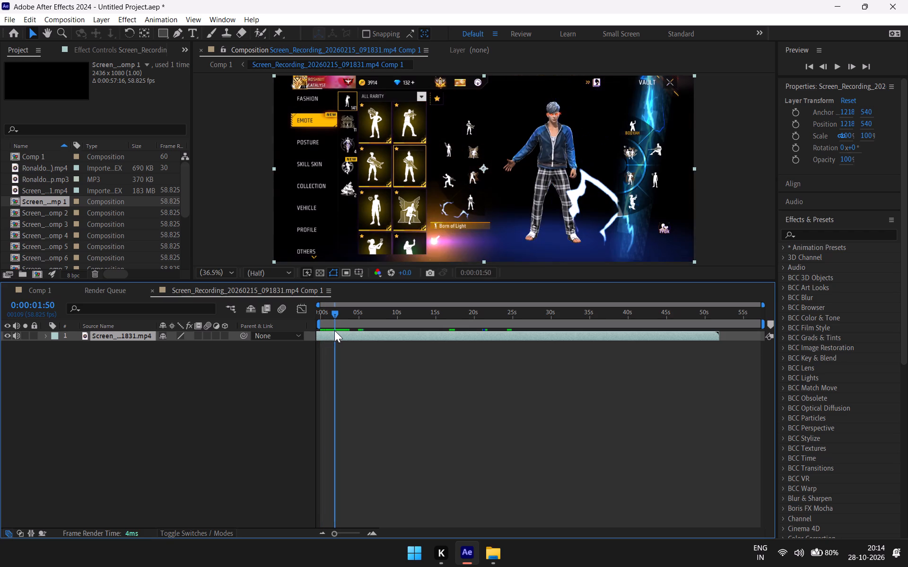
left_click_drag(334, 330, 328, 334)
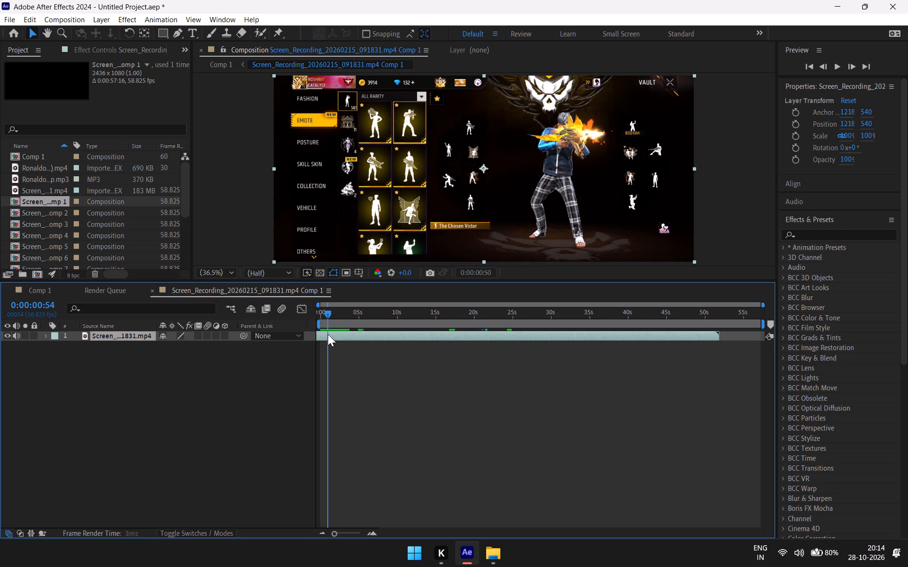
left_click_drag(328, 334, 332, 333)
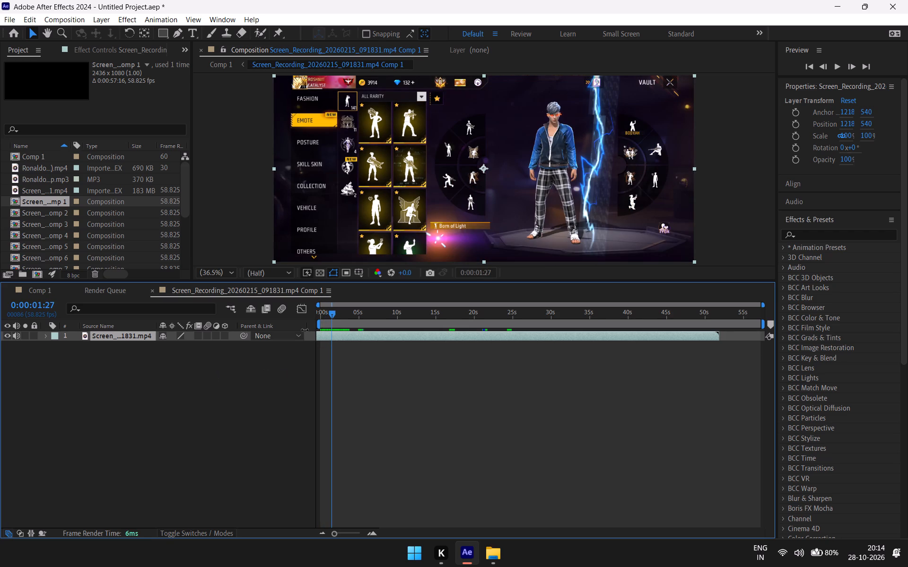
Return from the first clip's pre-composition to the main composition, Comp 1.
left_click(266, 395)
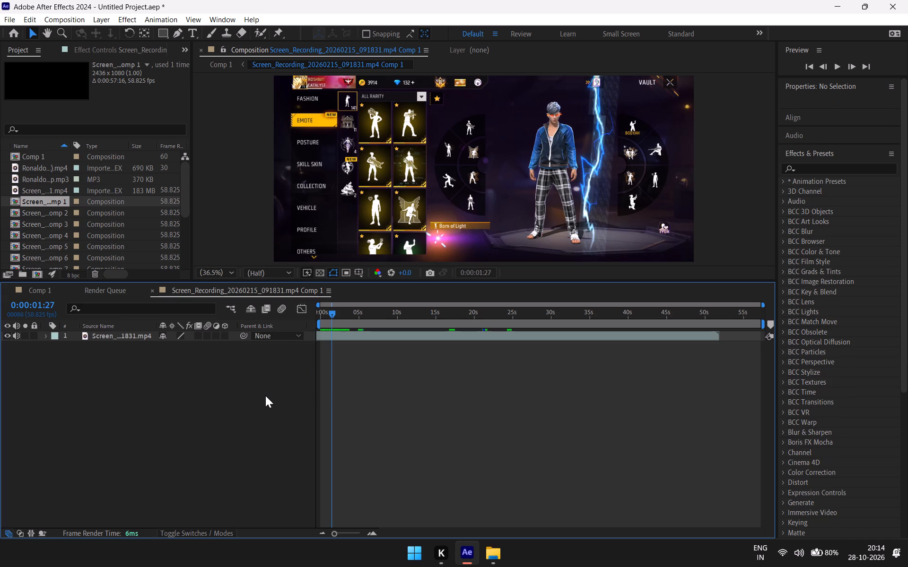
key("u")
left_click(325, 335)
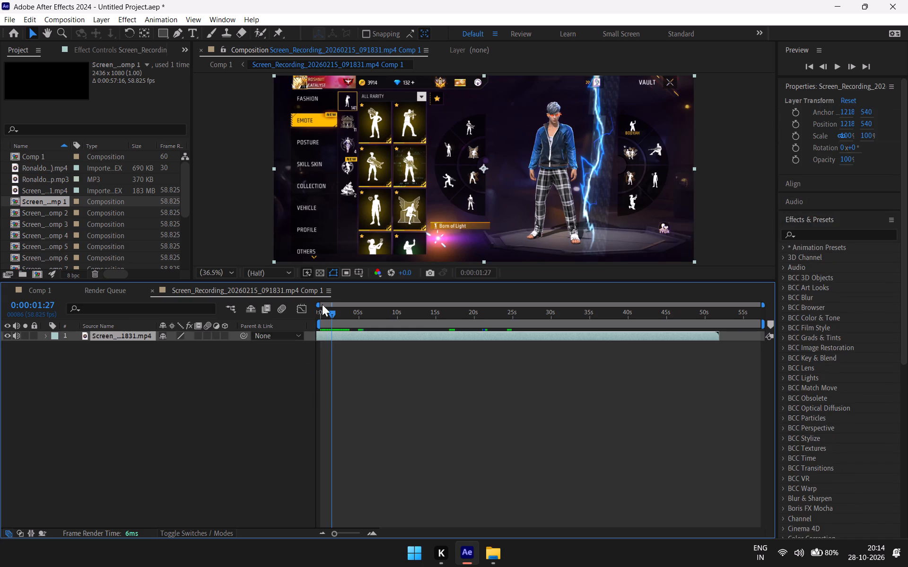
left_click(218, 64)
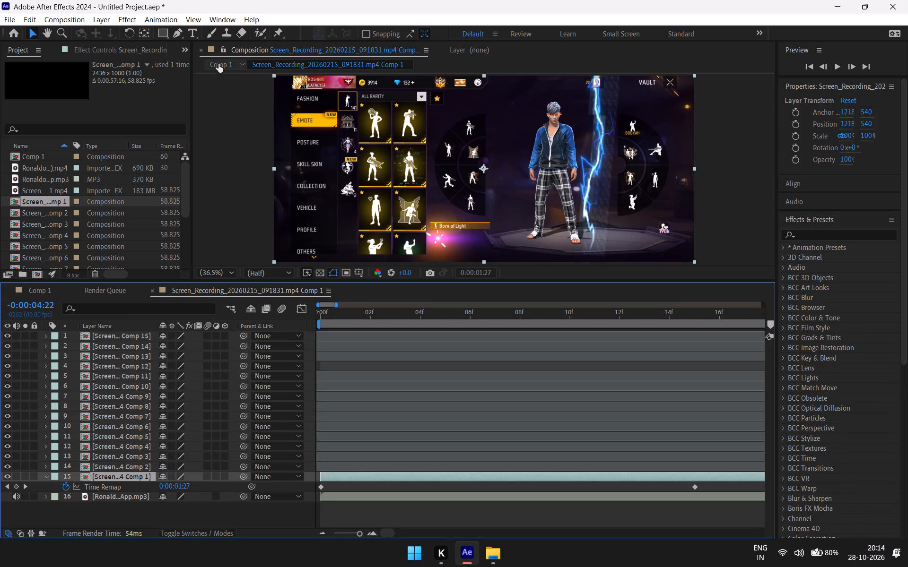
scroll(343, 409, "up", 1)
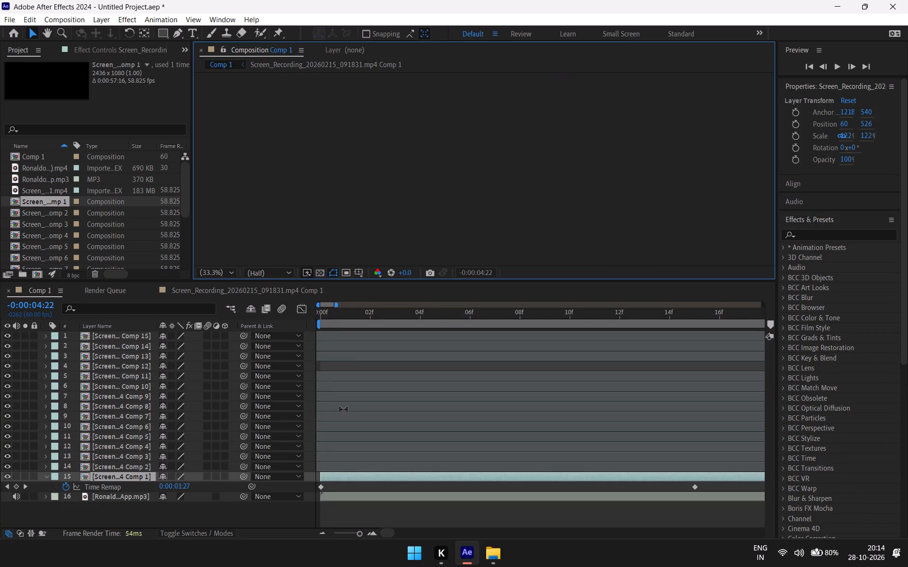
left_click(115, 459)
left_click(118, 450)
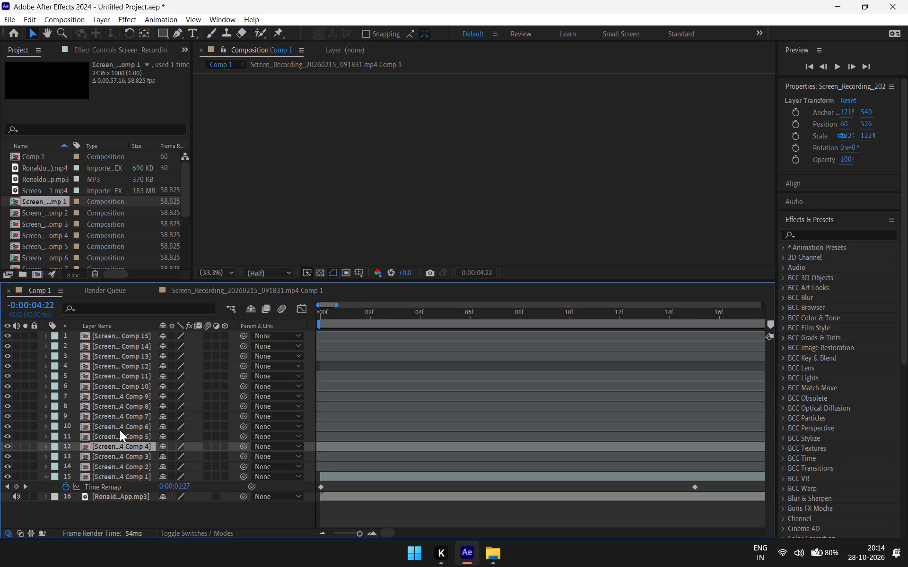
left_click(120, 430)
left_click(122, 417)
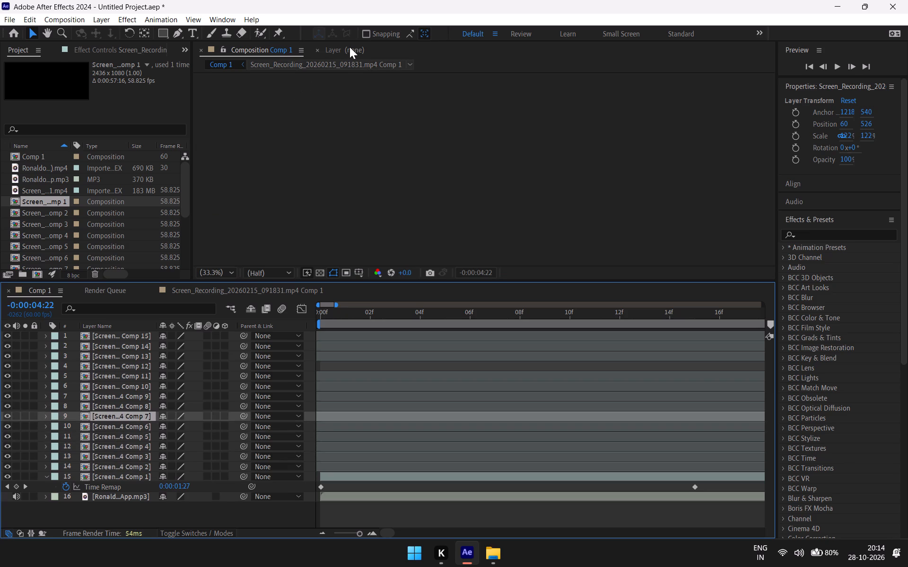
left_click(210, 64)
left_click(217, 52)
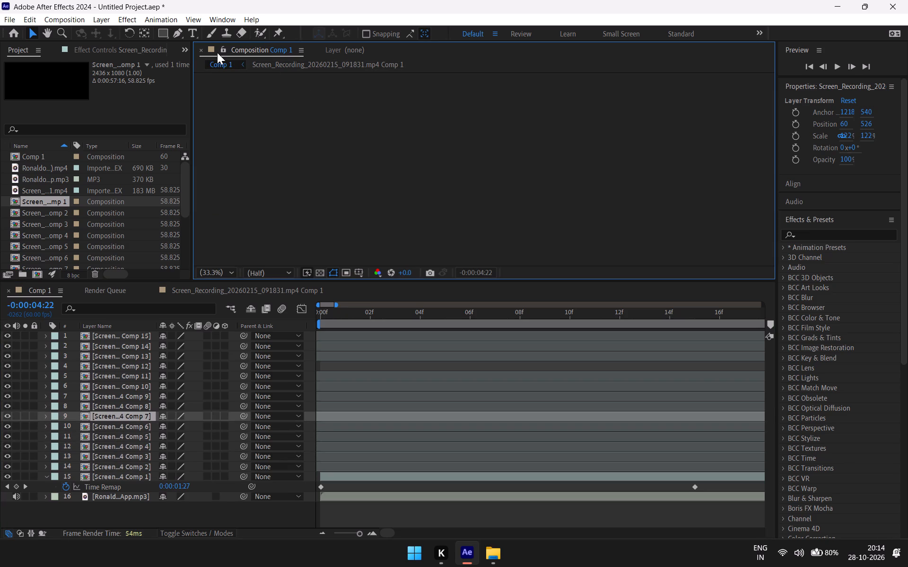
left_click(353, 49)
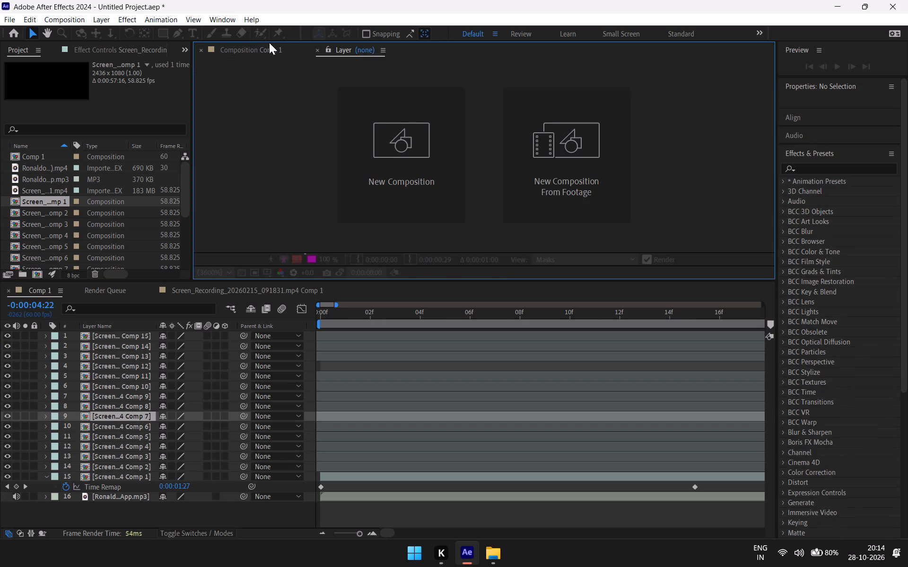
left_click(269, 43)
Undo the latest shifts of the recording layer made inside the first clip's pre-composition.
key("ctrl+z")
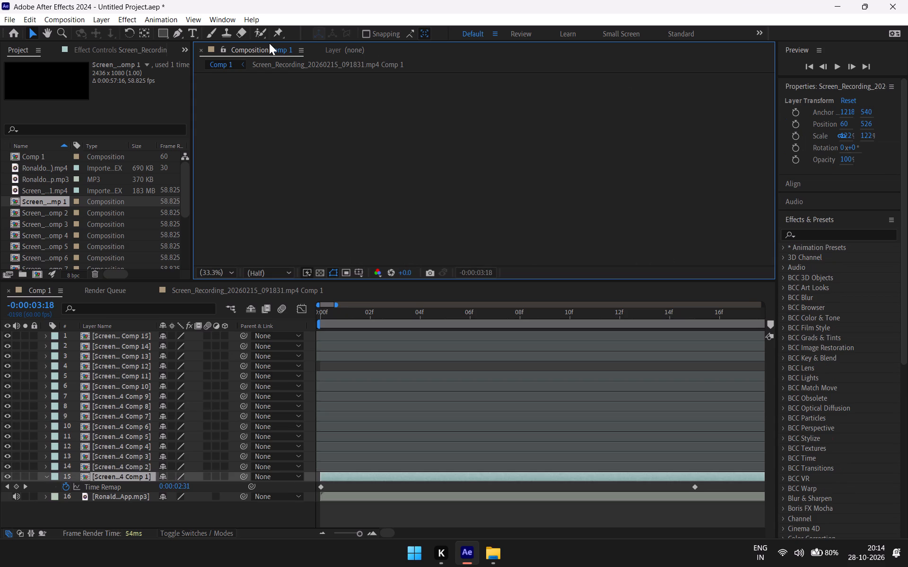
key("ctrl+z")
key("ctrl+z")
Preview the start of Comp 1 and scrub through the first clip to examine its time-remapped footage.
key("space")
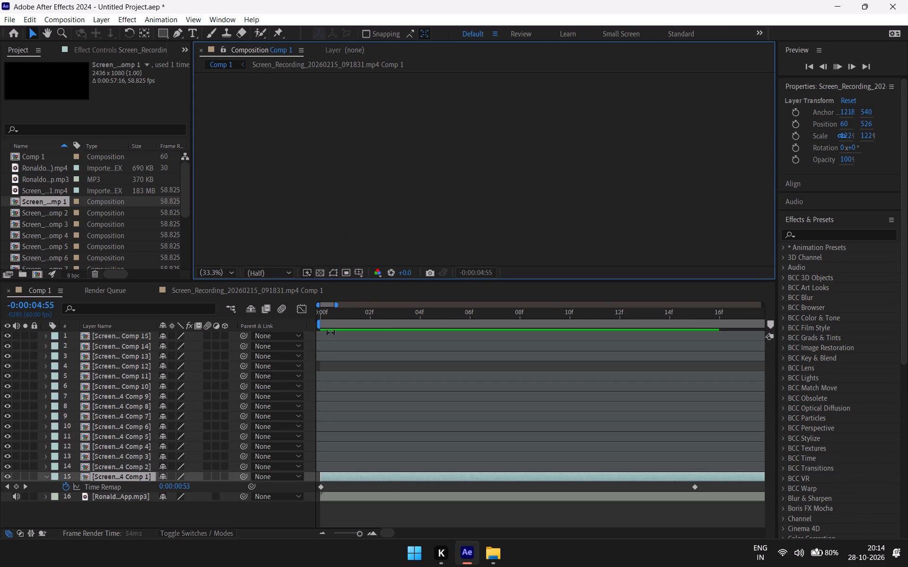
key("space")
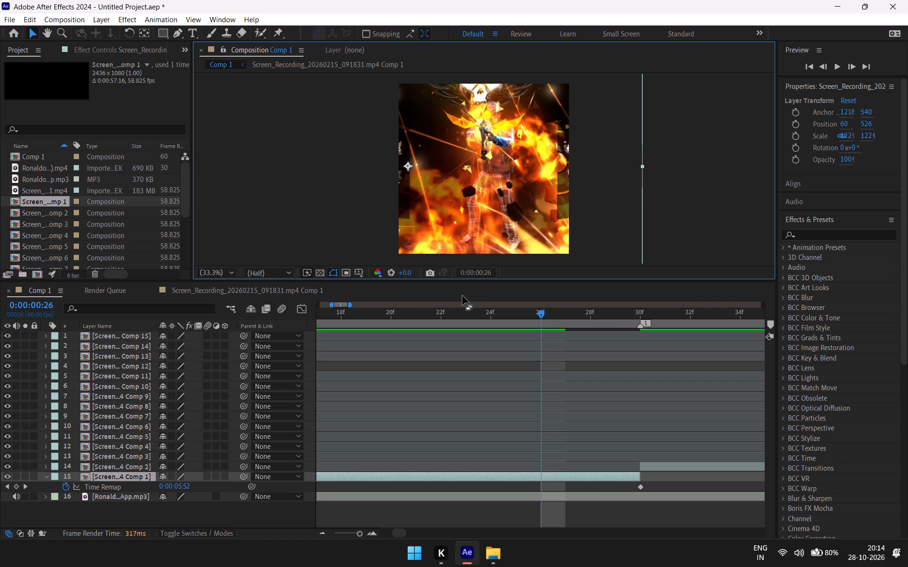
left_click_drag(525, 319, 297, 351)
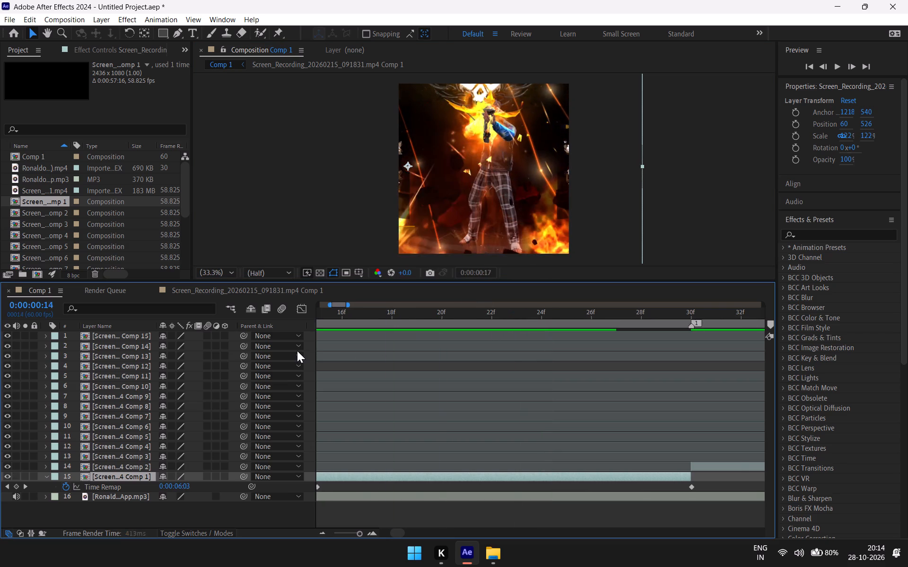
left_click_drag(297, 351, 368, 355)
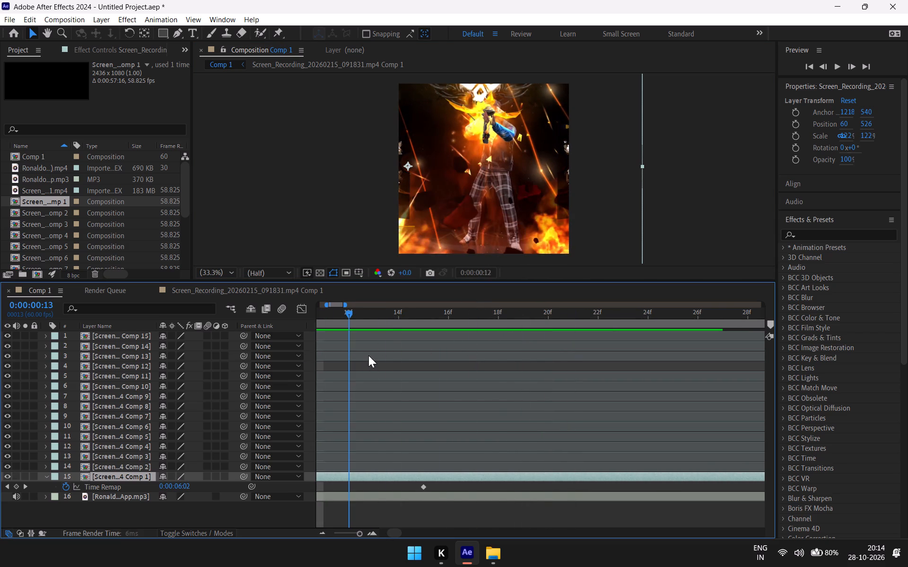
left_click_drag(368, 355, 368, 359)
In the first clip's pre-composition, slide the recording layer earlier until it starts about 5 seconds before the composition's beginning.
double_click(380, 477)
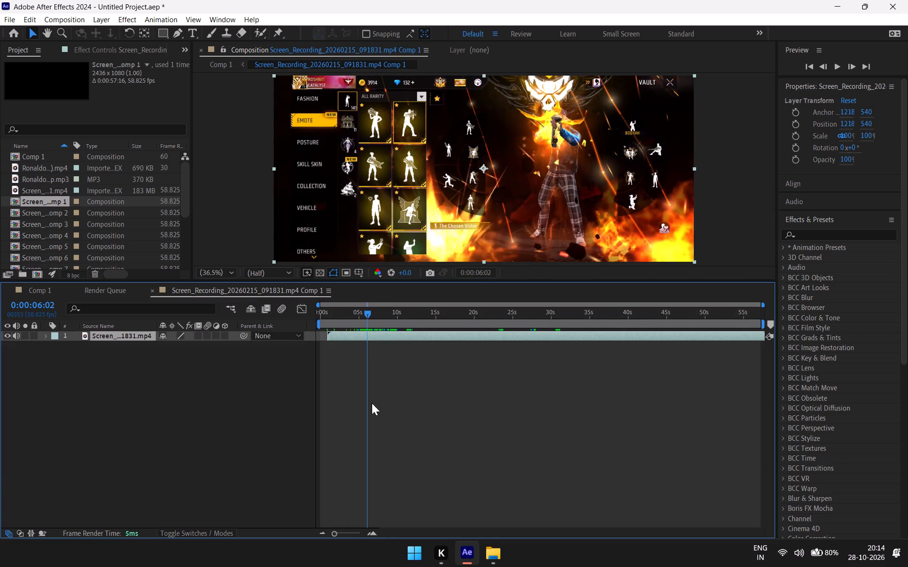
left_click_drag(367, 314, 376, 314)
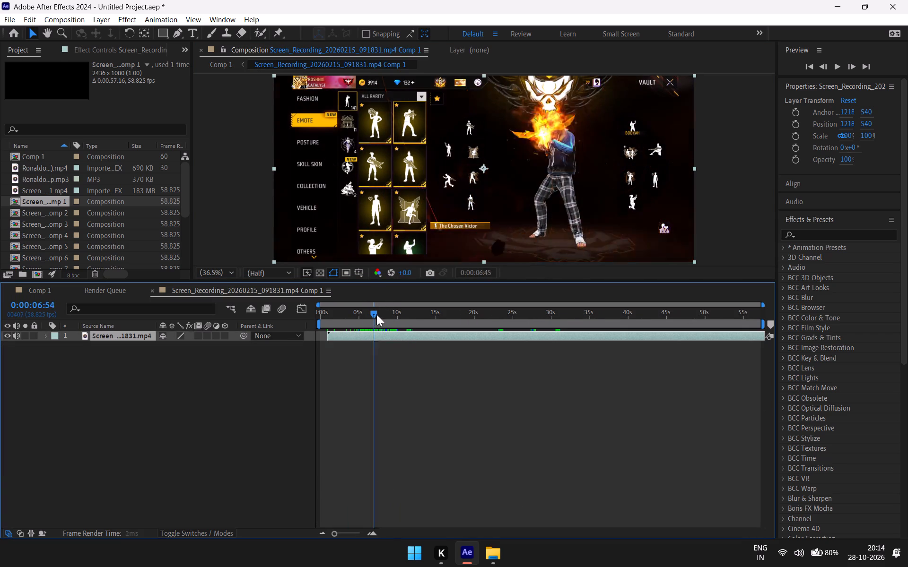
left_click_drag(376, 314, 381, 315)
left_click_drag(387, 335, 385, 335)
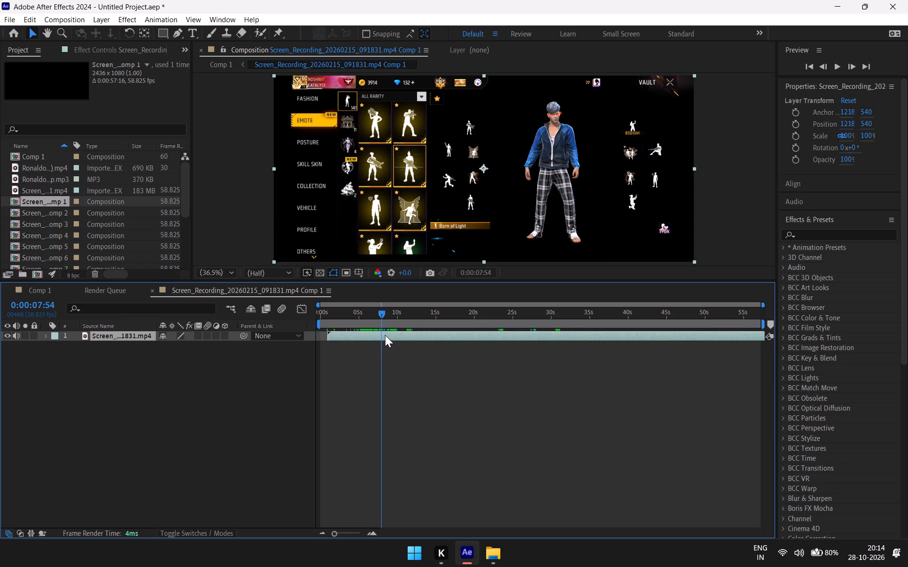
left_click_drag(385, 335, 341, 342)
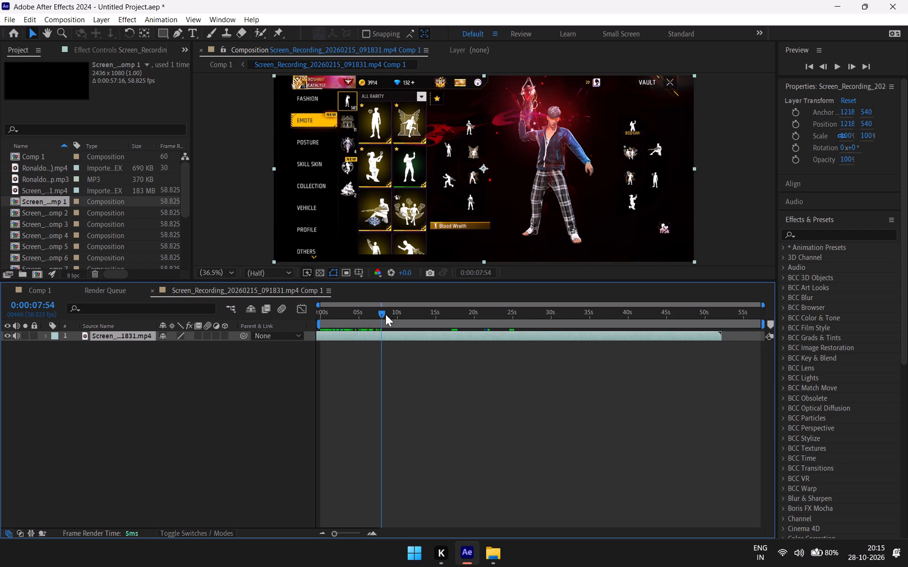
Scrub the pre-composition's opening seconds to examine the shifted emote footage, and return to Comp 1.
left_click_drag(382, 312, 312, 333)
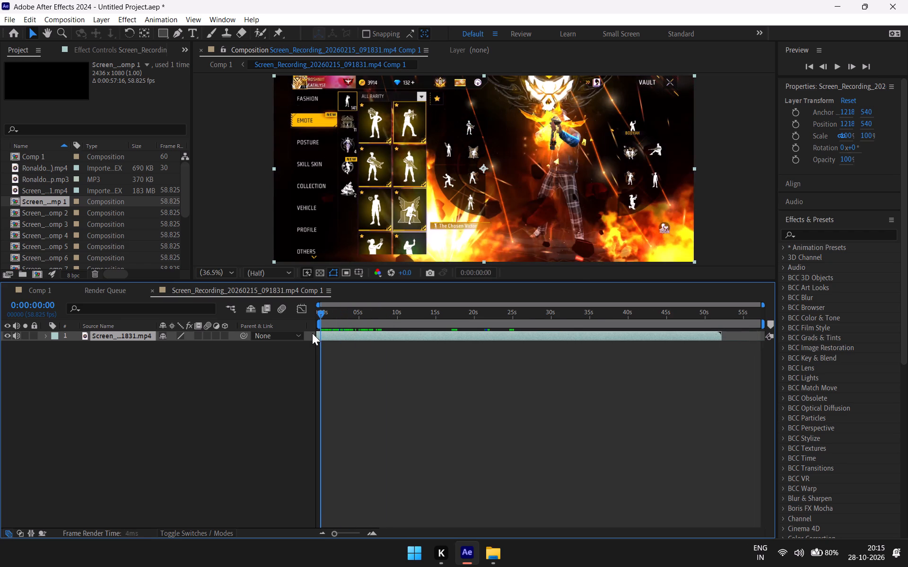
left_click_drag(312, 333, 332, 320)
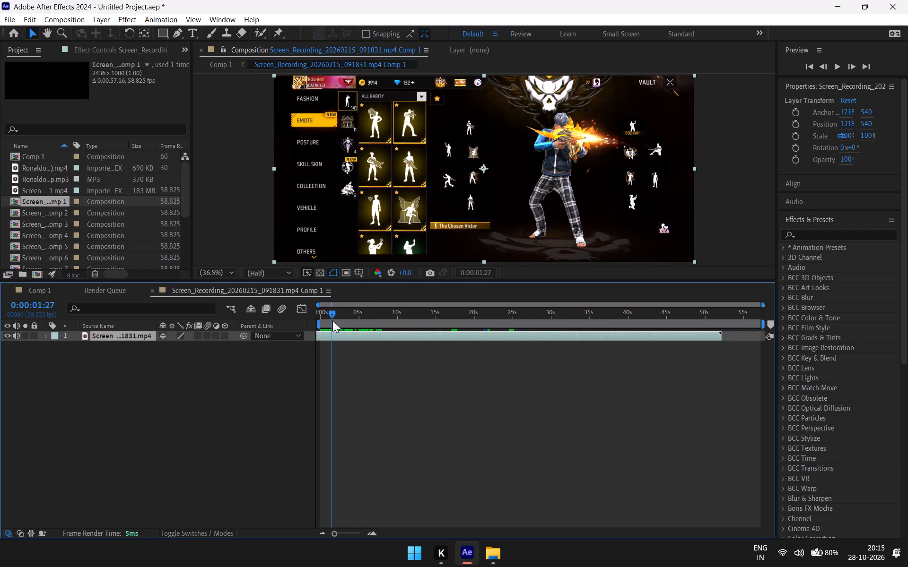
left_click_drag(332, 320, 338, 321)
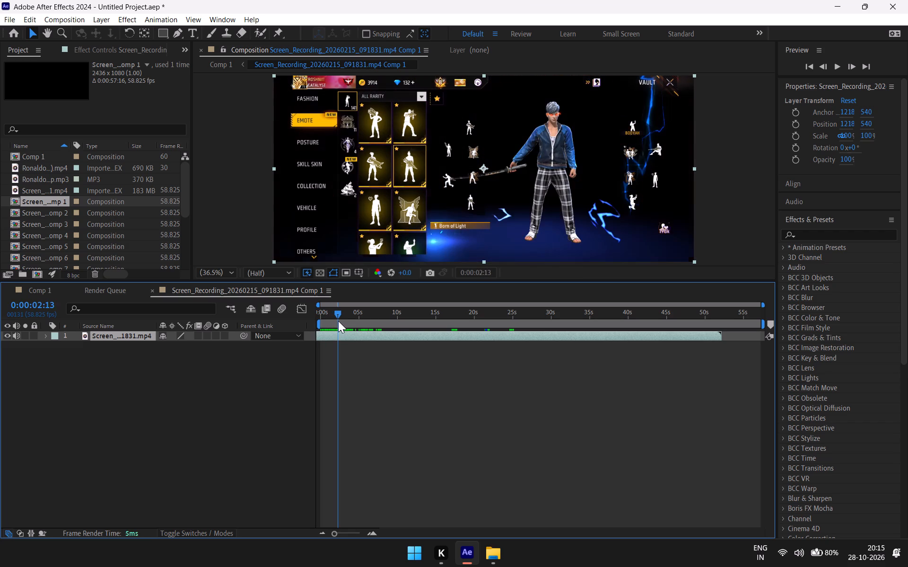
left_click_drag(338, 321, 303, 328)
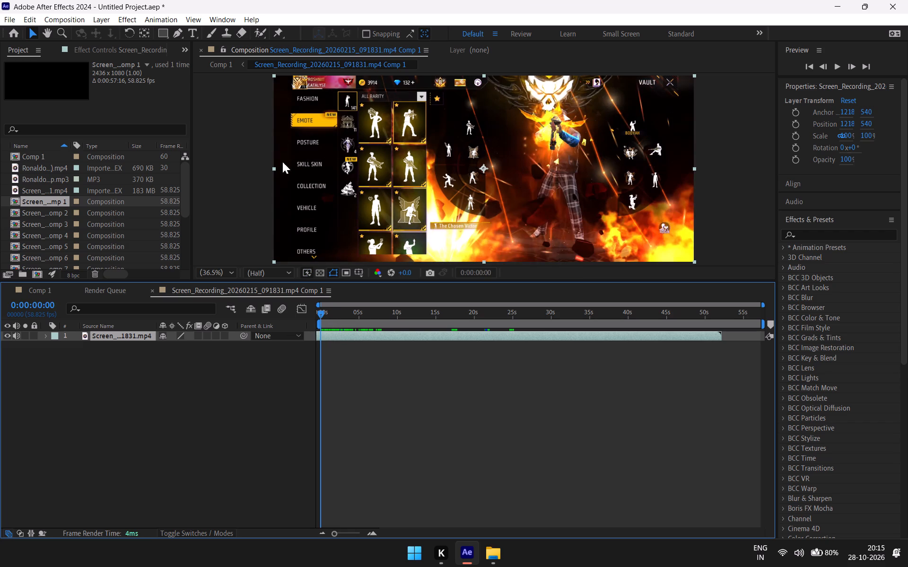
left_click(294, 401)
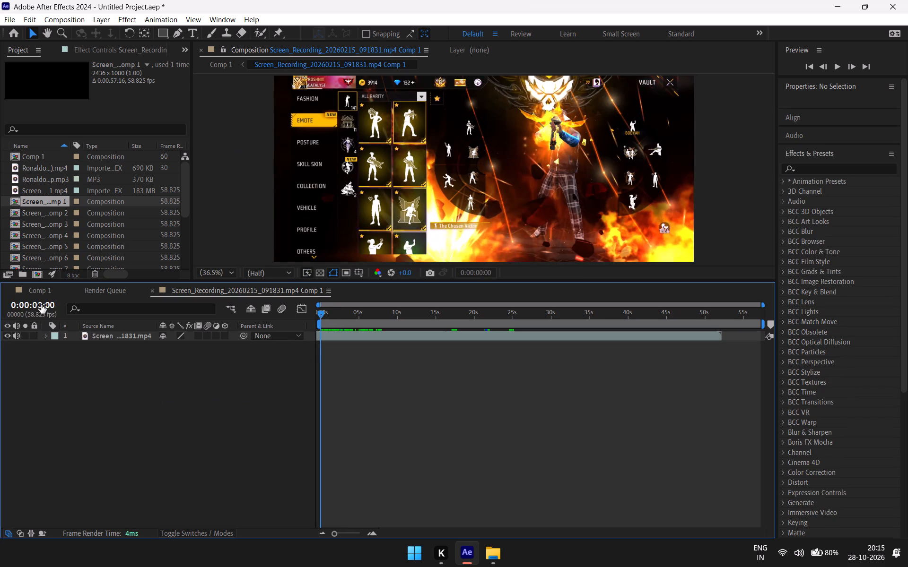
left_click(42, 293)
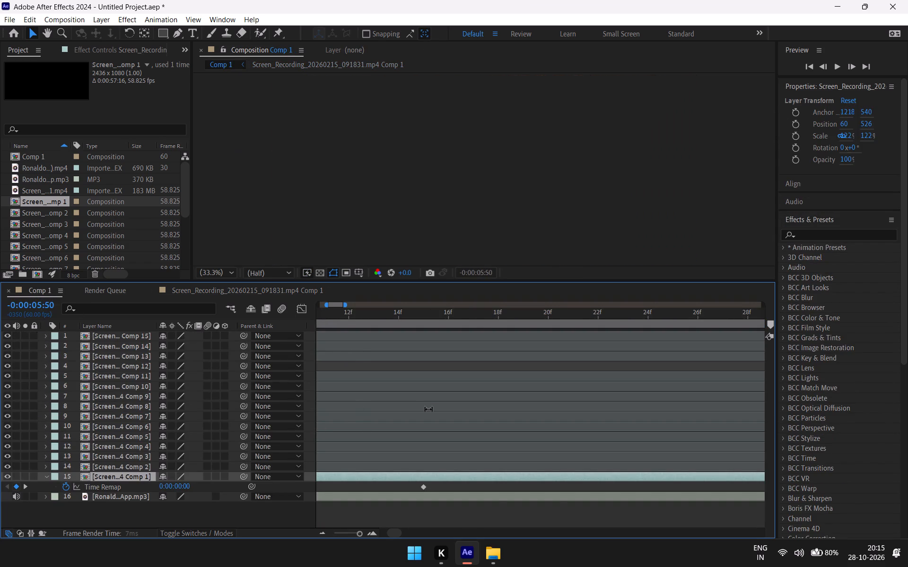
Preview Comp 1 repeatedly from the start to examine how the first clips play against the audio markers.
type("-----")
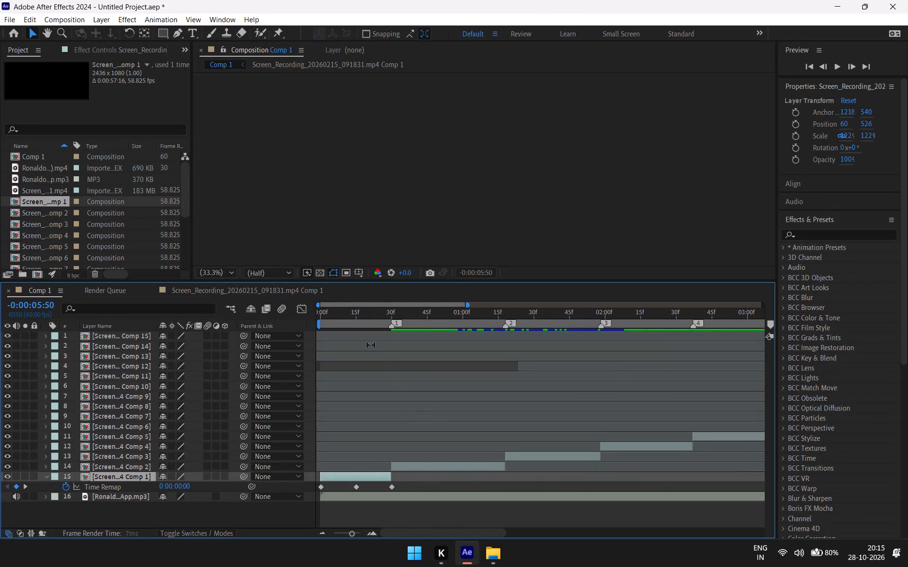
left_click(327, 313)
left_click_drag(327, 313, 323, 317)
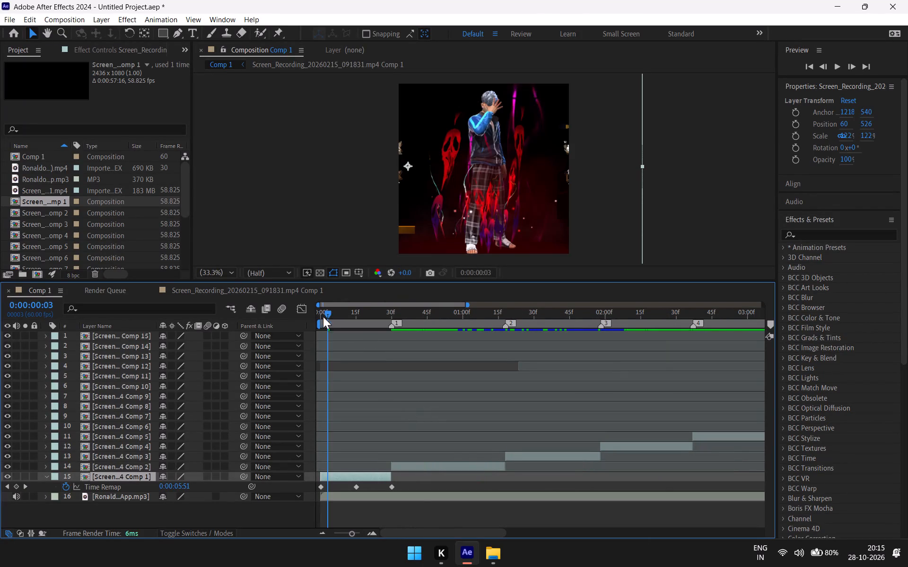
left_click_drag(323, 317, 309, 323)
key("space")
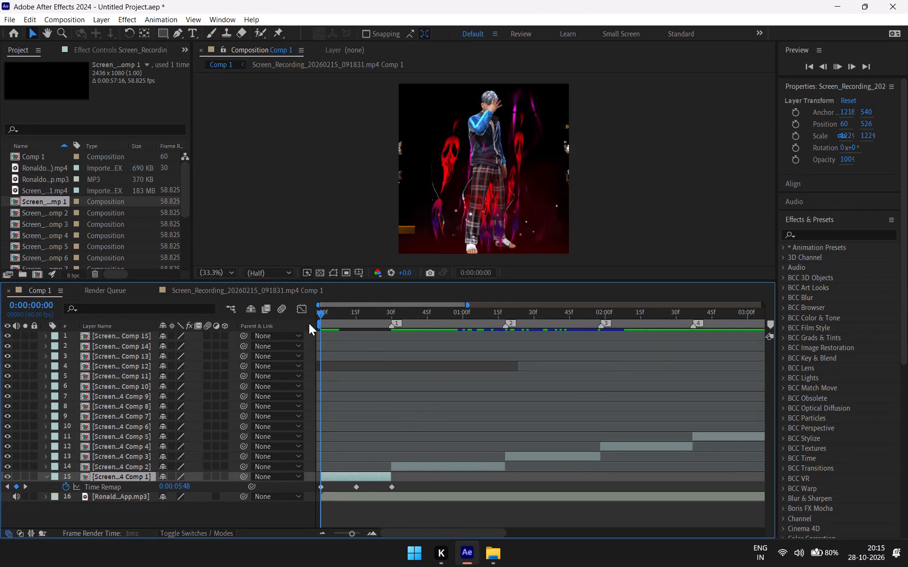
key("space")
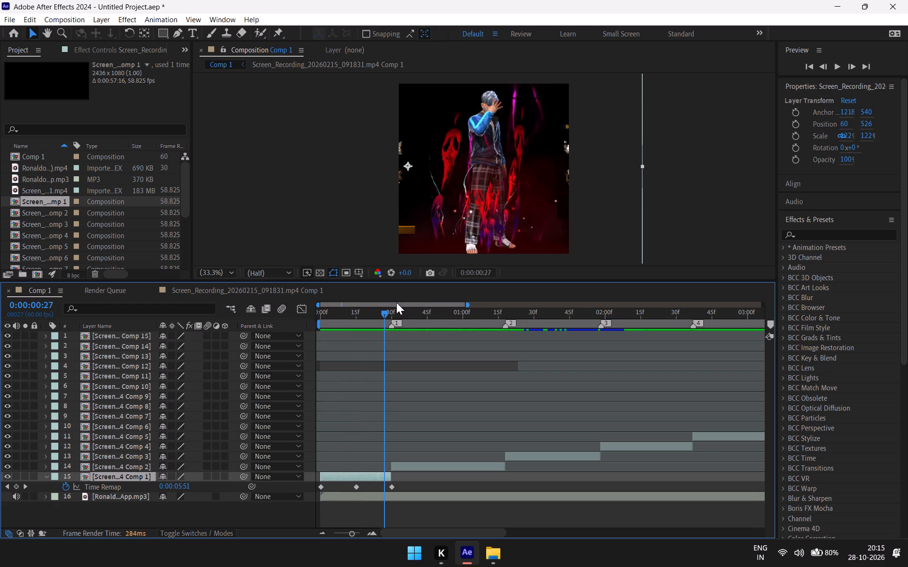
left_click_drag(382, 314, 289, 343)
key("space")
key("space")
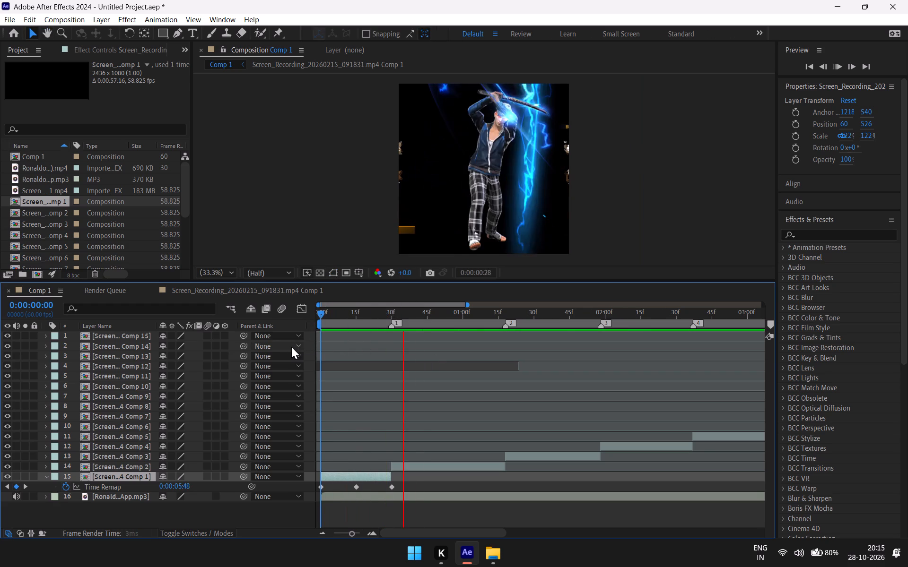
left_click_drag(421, 309, 401, 326)
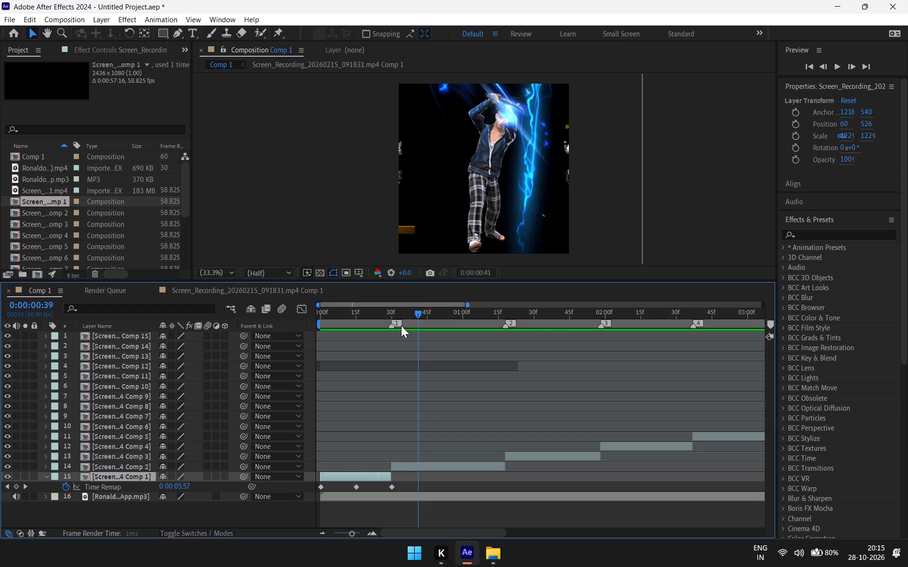
left_click_drag(401, 326, 310, 344)
key("space")
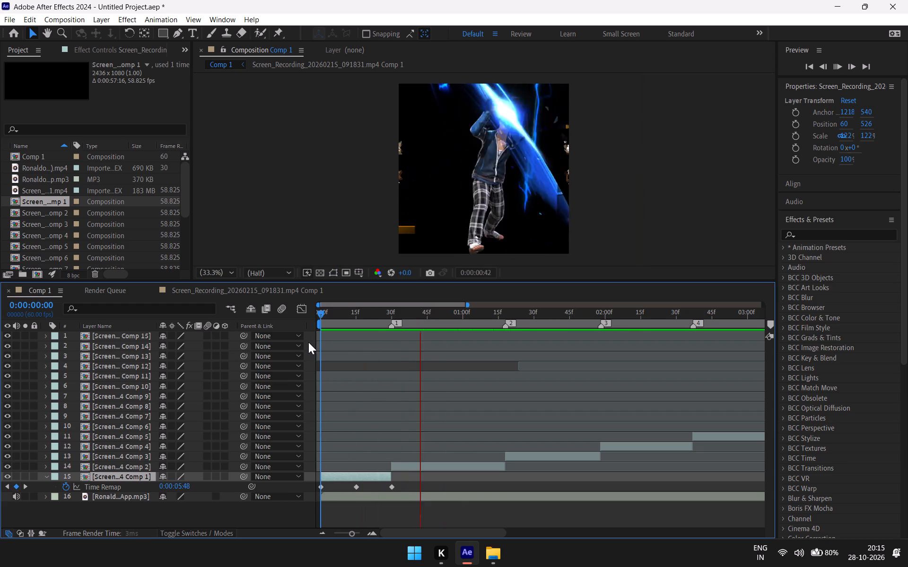
key("space")
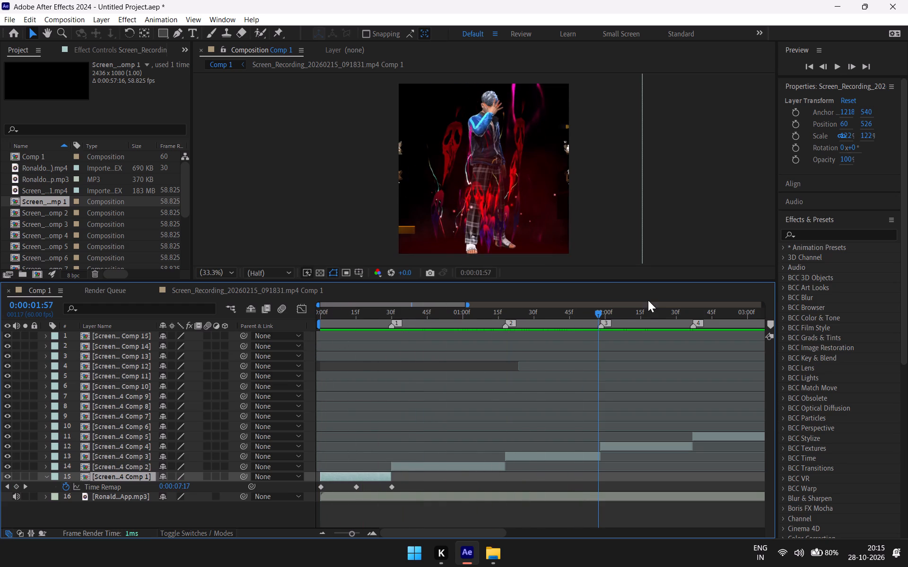
left_click_drag(600, 310, 262, 378)
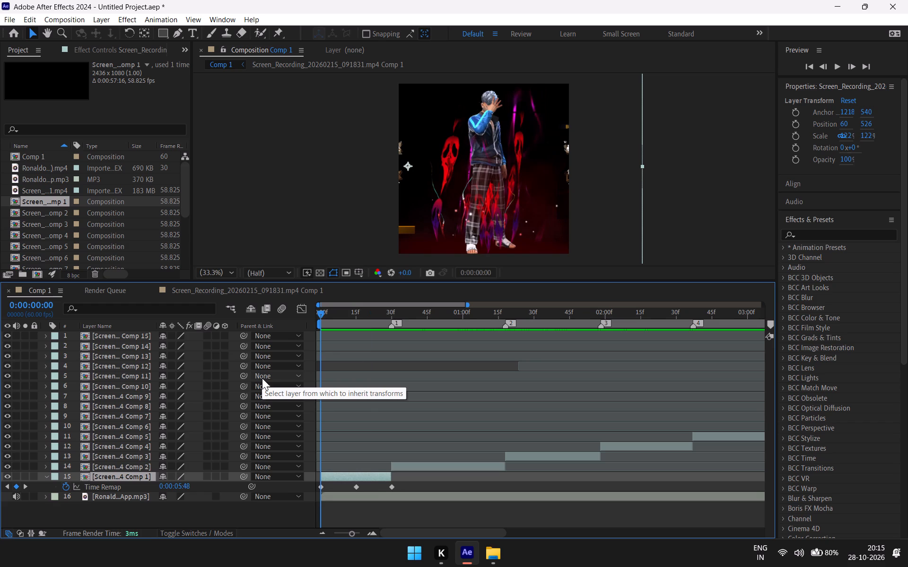
Undo the last two shifts of the recording layer and scrub the first clip to check its restored footage.
key("ctrl+z")
key("ctrl+z")
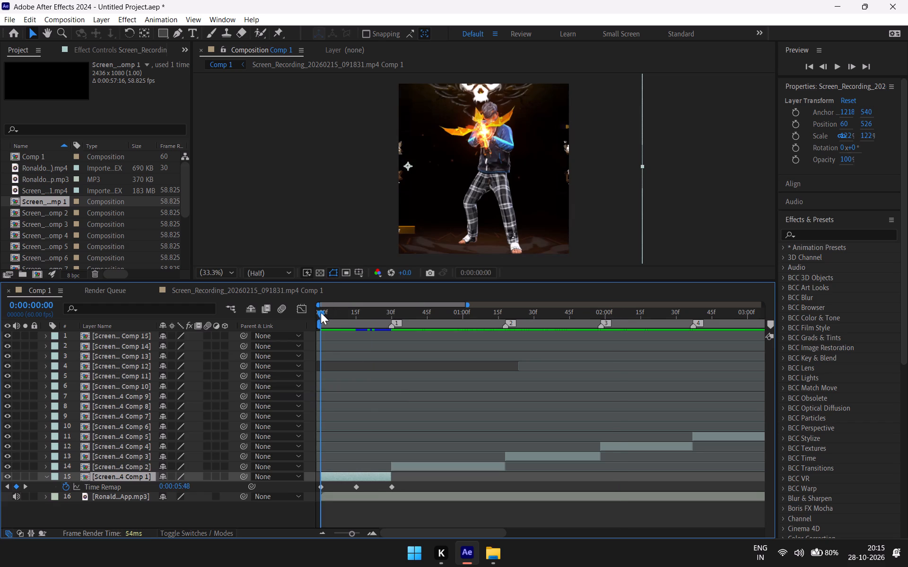
left_click_drag(318, 310, 349, 308)
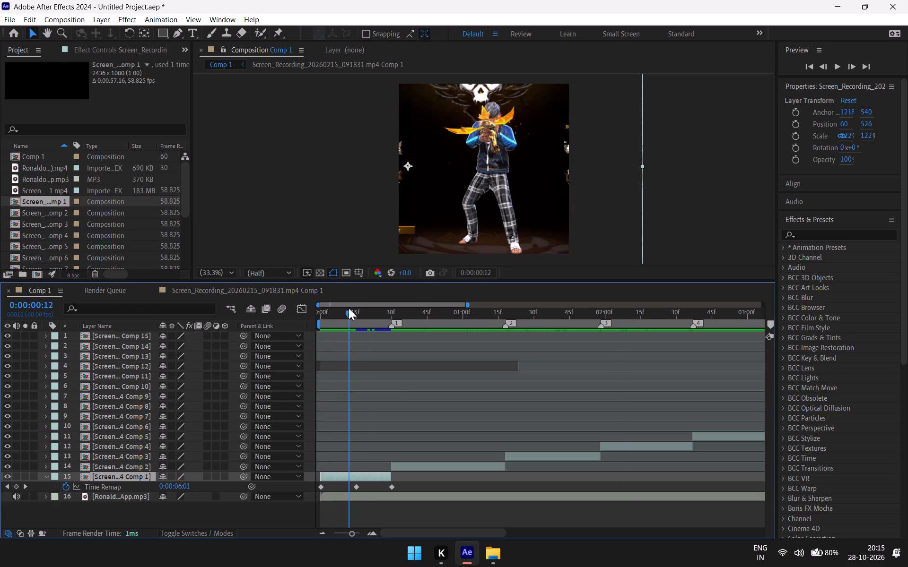
left_click_drag(349, 308, 321, 318)
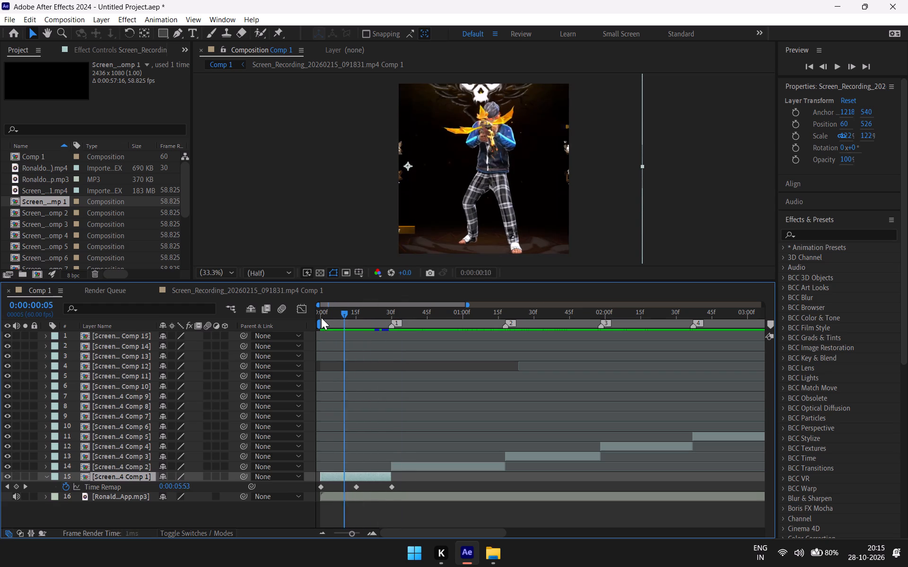
left_click_drag(321, 318, 320, 318)
In the first clip's pre-composition, slide the recording layer about 0.7 seconds earlier, and return to Comp 1.
left_click(351, 476)
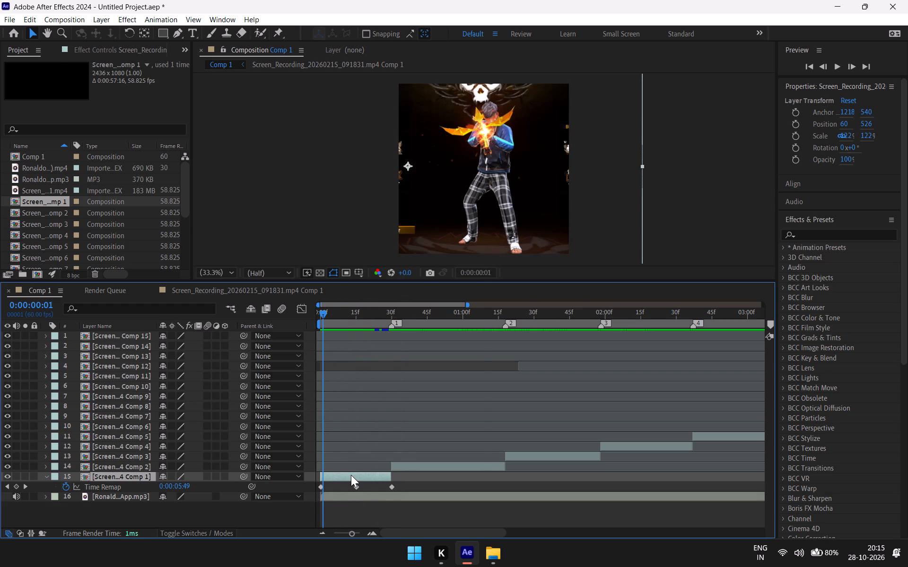
right_click(351, 475)
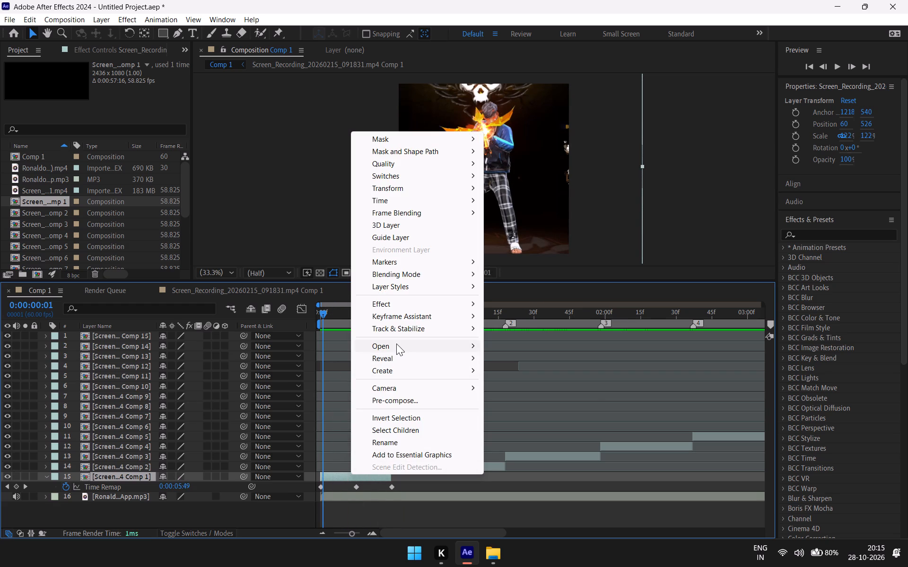
left_click(335, 478)
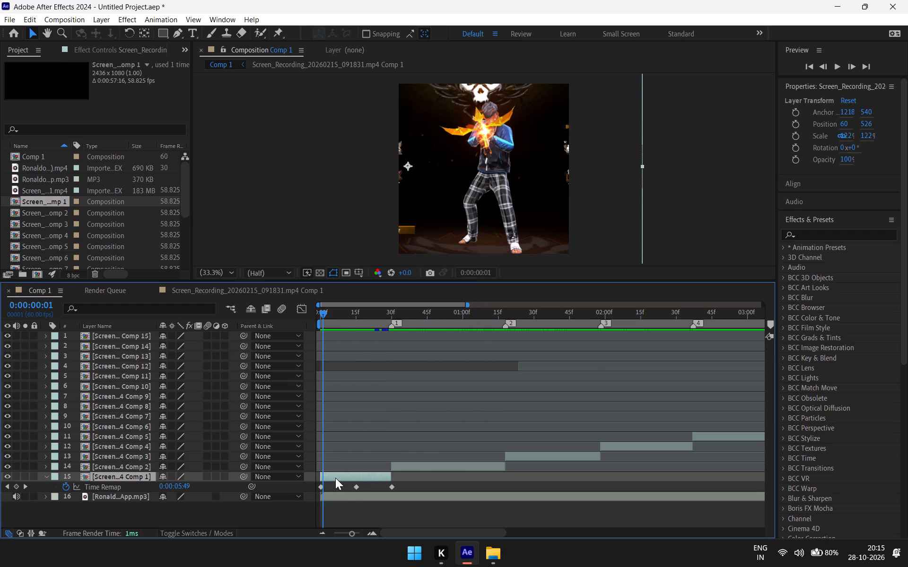
left_click(335, 477)
left_click(335, 477)
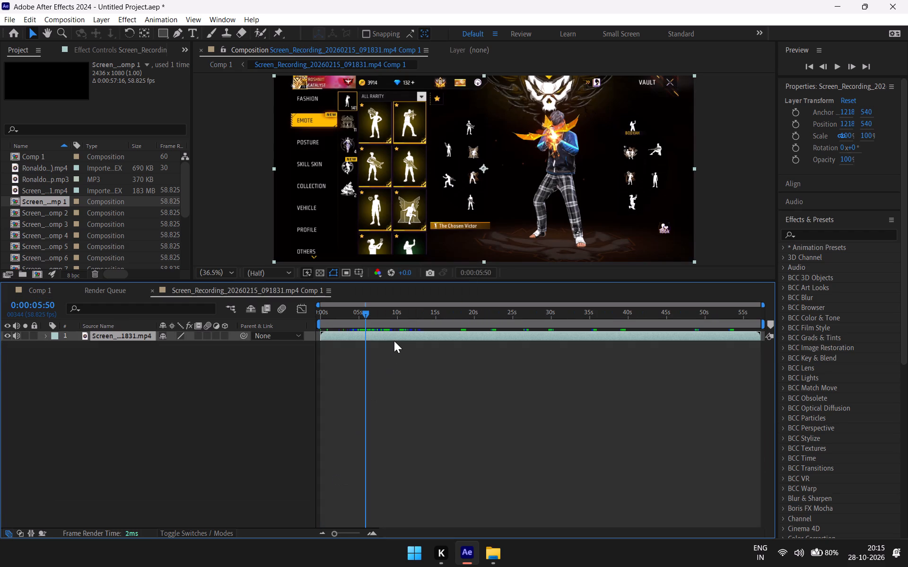
left_click_drag(395, 335, 390, 335)
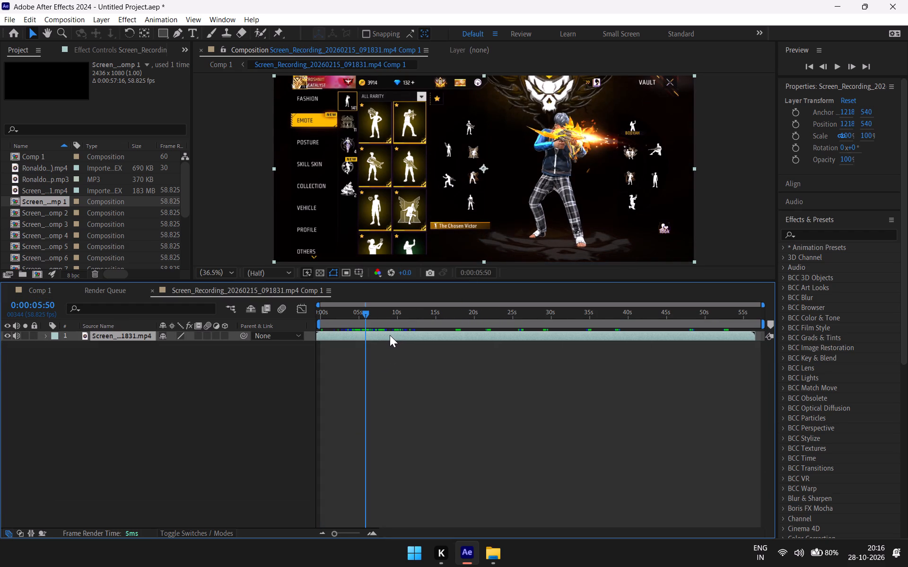
left_click(223, 67)
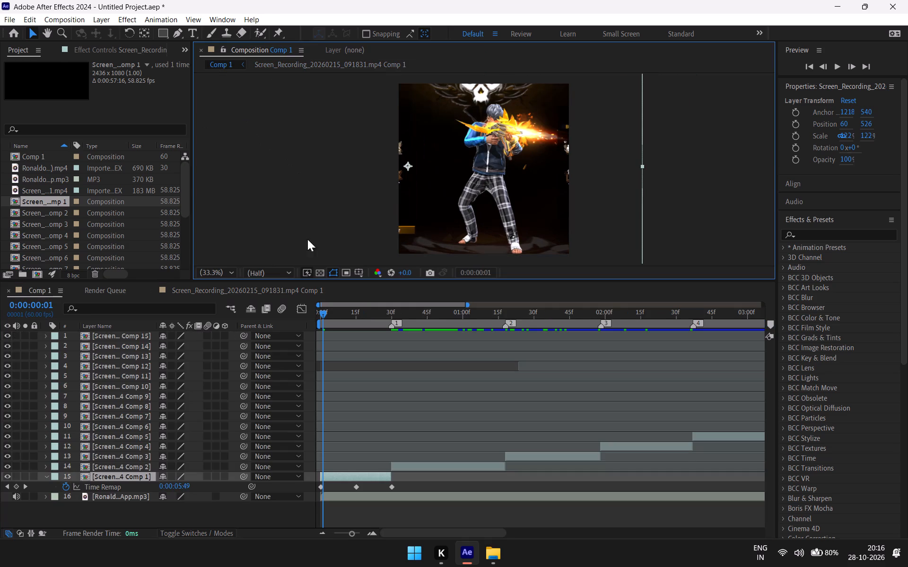
Scrub back and forth over the first clip before marker 1 to examine its time-remapped gun footage.
left_click_drag(322, 313, 308, 318)
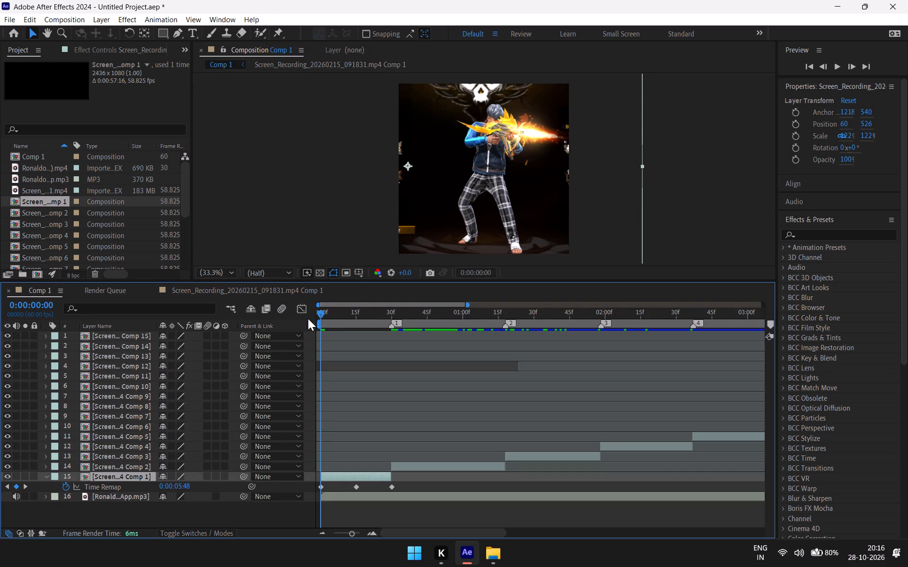
left_click_drag(308, 318, 381, 321)
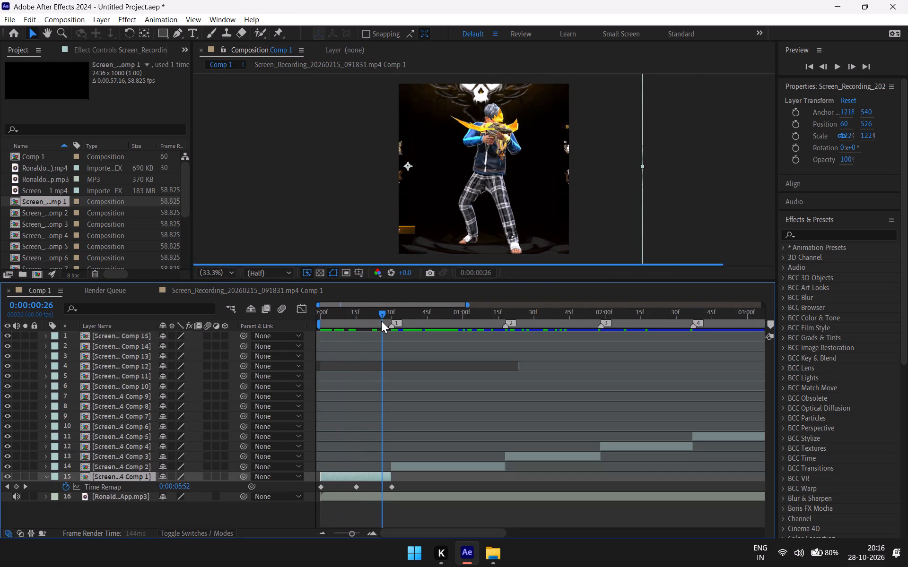
left_click_drag(381, 321, 373, 340)
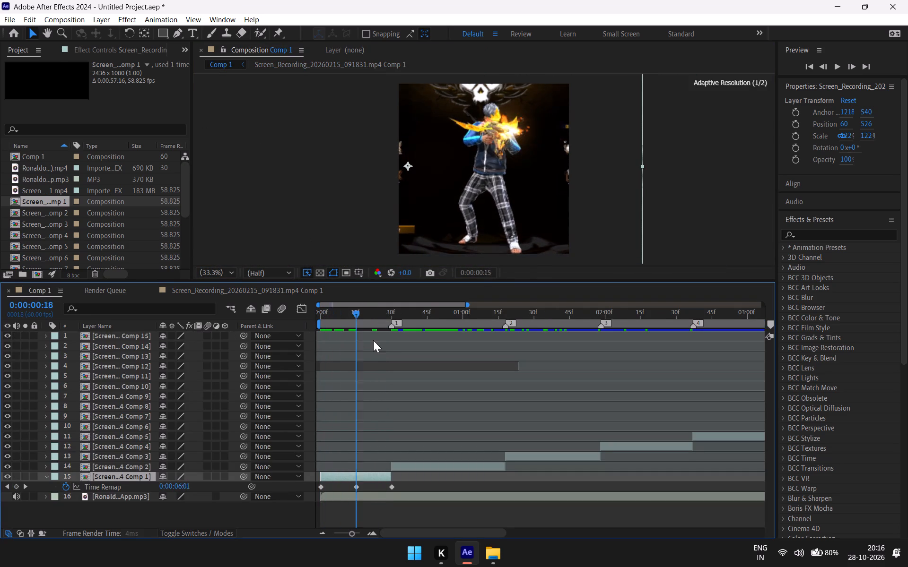
left_click_drag(373, 340, 317, 348)
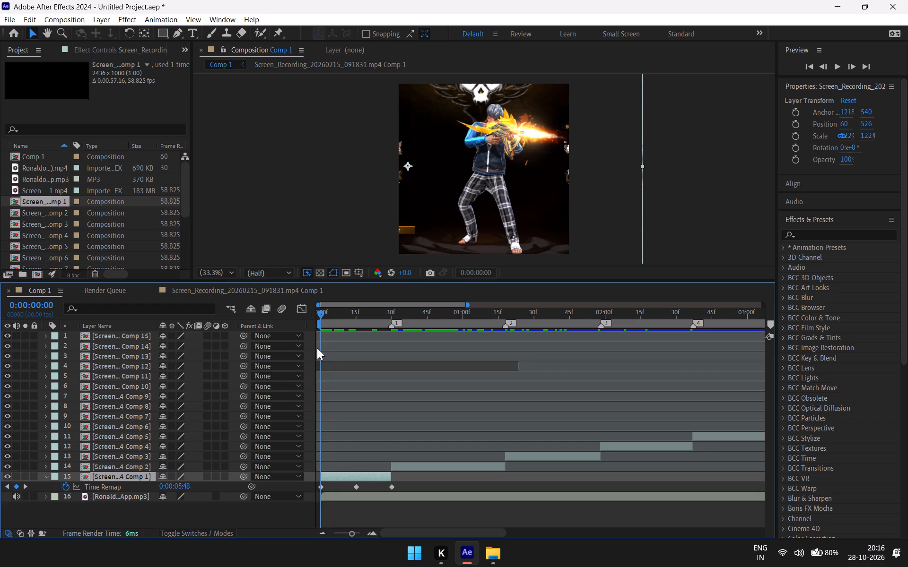
left_click_drag(317, 348, 340, 359)
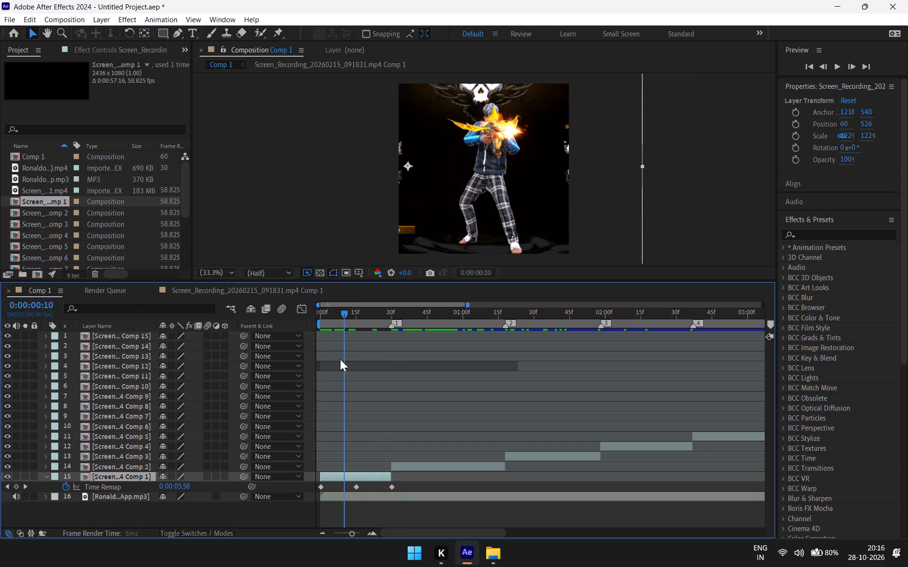
left_click_drag(340, 359, 330, 364)
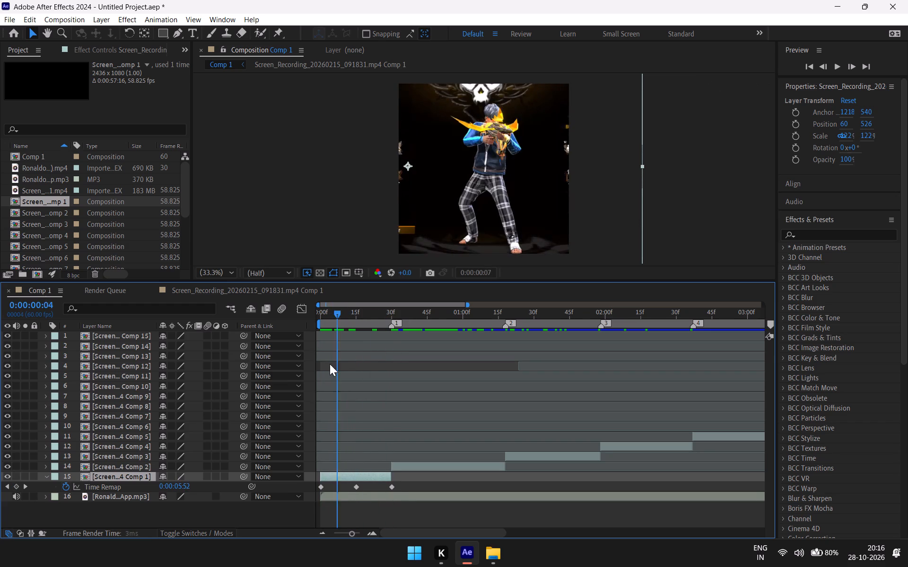
left_click_drag(330, 364, 318, 372)
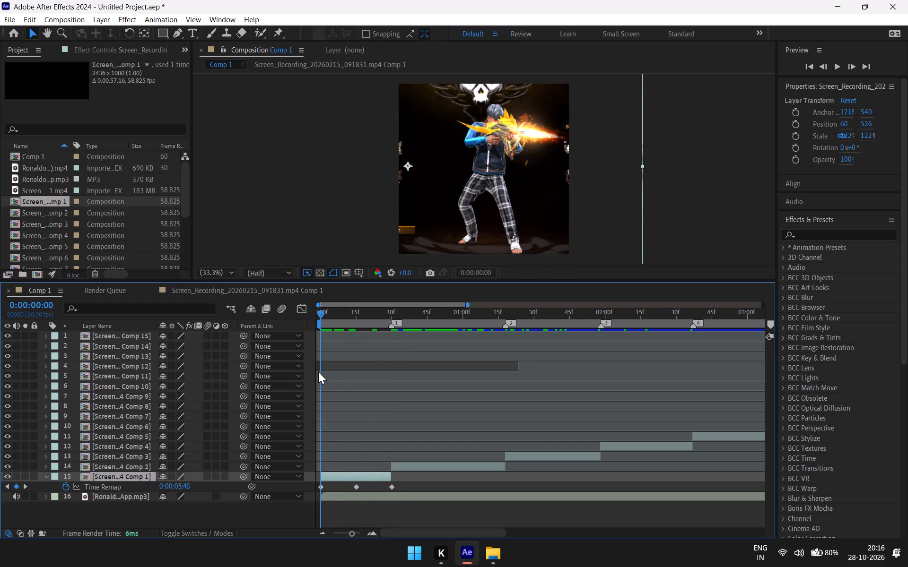
left_click_drag(318, 372, 314, 374)
left_click_drag(314, 374, 329, 376)
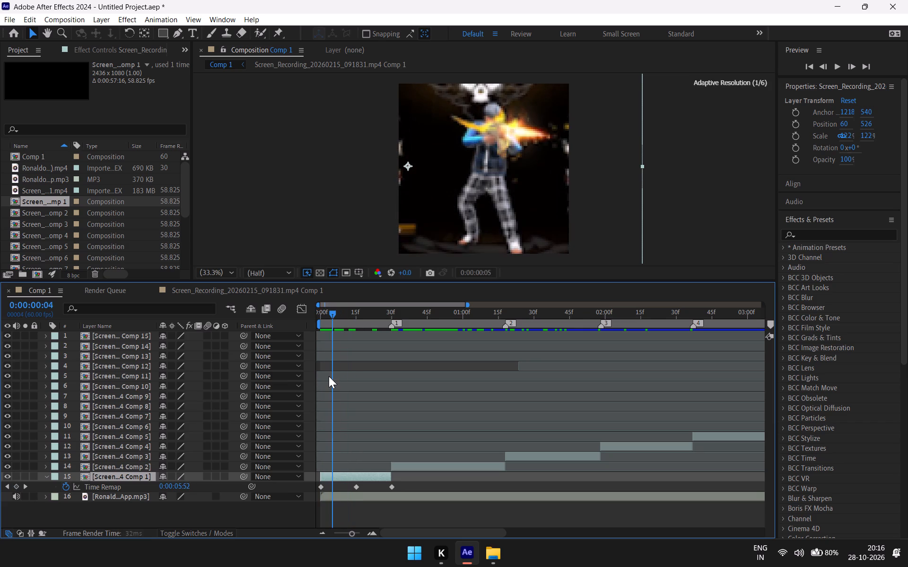
left_click_drag(329, 376, 328, 377)
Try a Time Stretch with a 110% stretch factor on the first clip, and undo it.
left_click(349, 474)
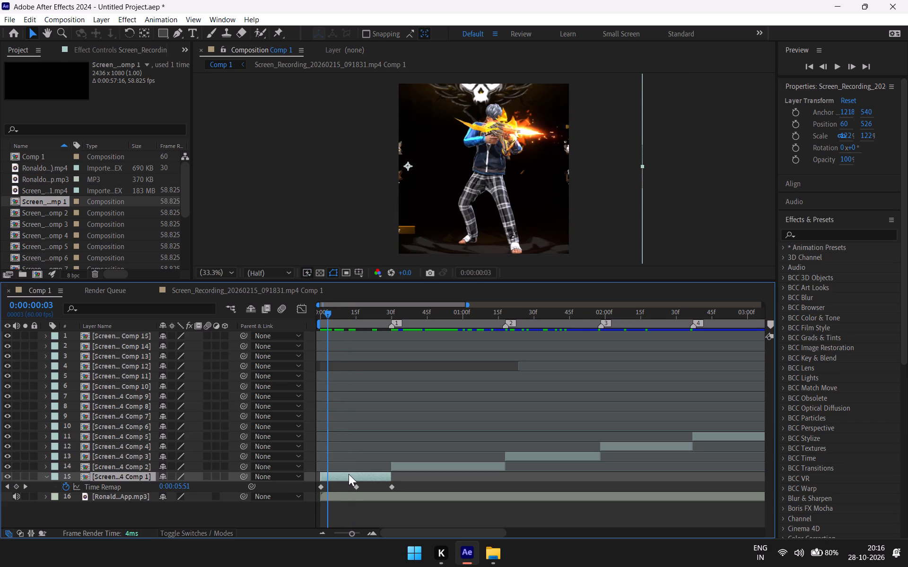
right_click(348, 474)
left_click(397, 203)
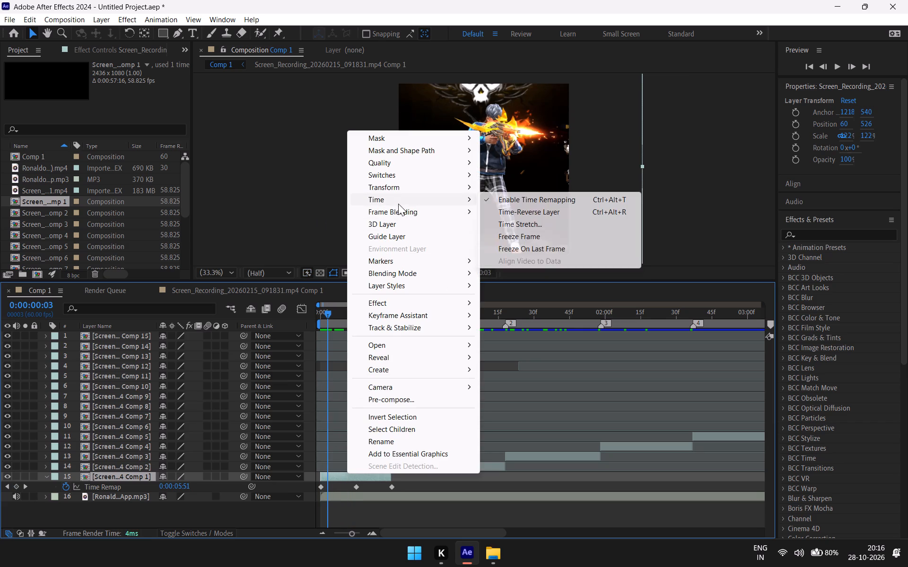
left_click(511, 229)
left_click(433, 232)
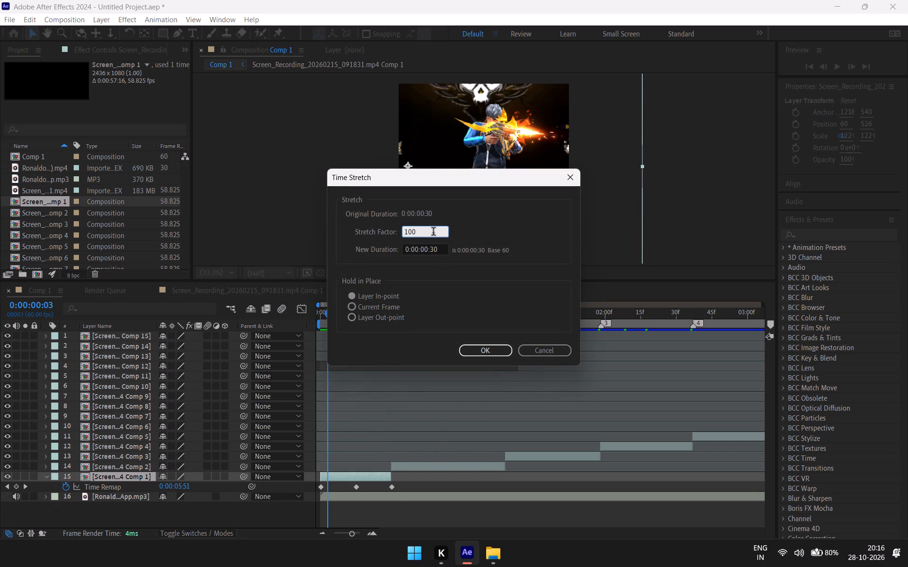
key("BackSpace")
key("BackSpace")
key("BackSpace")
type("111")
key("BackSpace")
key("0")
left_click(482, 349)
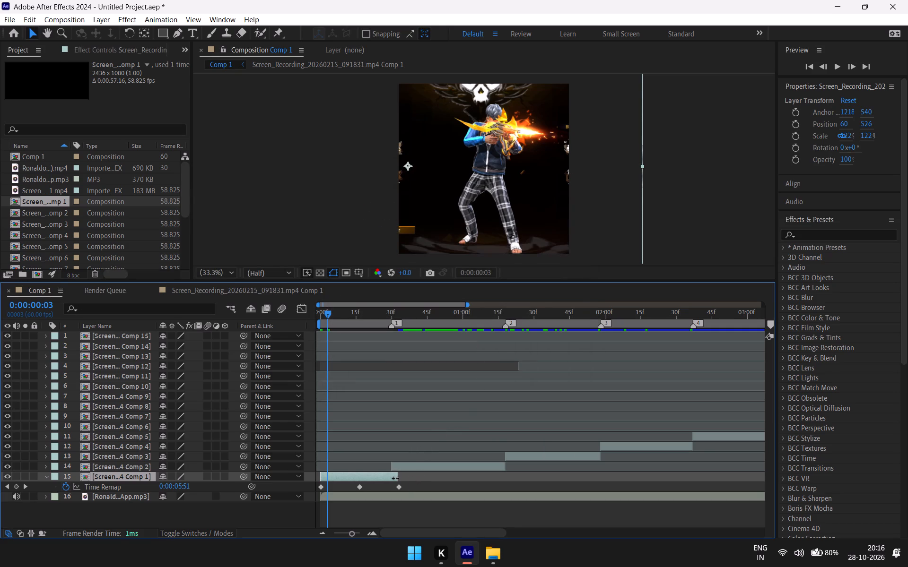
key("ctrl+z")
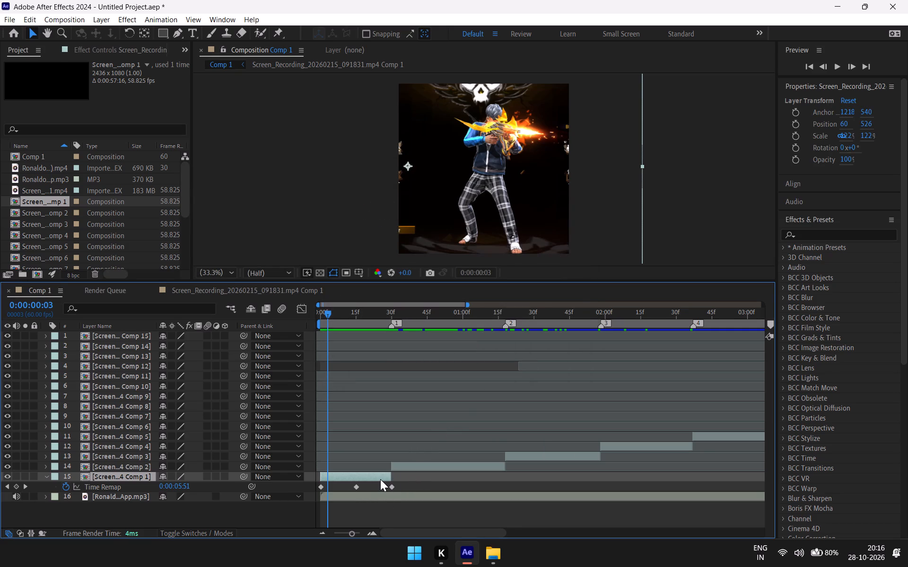
Time-stretch the first clip to a new duration of 0:00:00:25, holding its in-point in place.
right_click(380, 478)
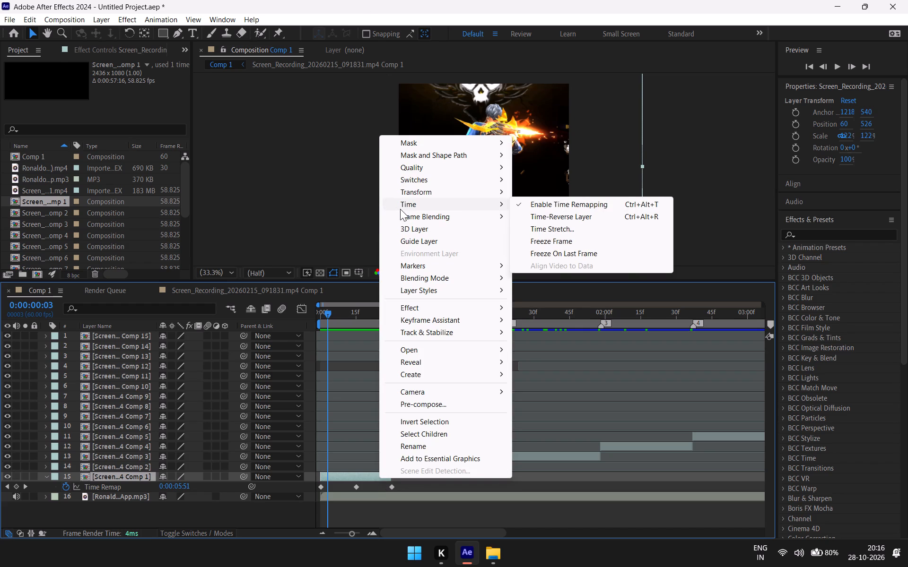
left_click(538, 225)
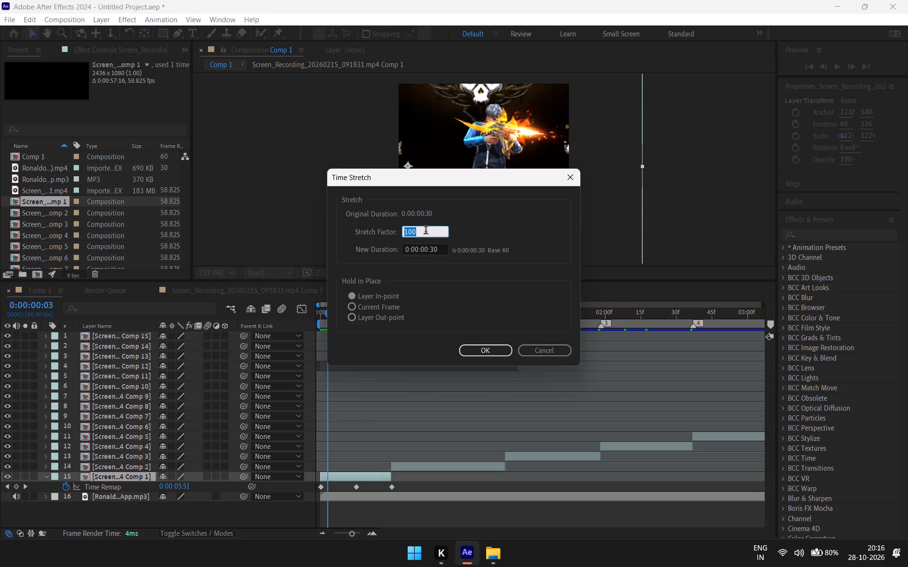
left_click(441, 252)
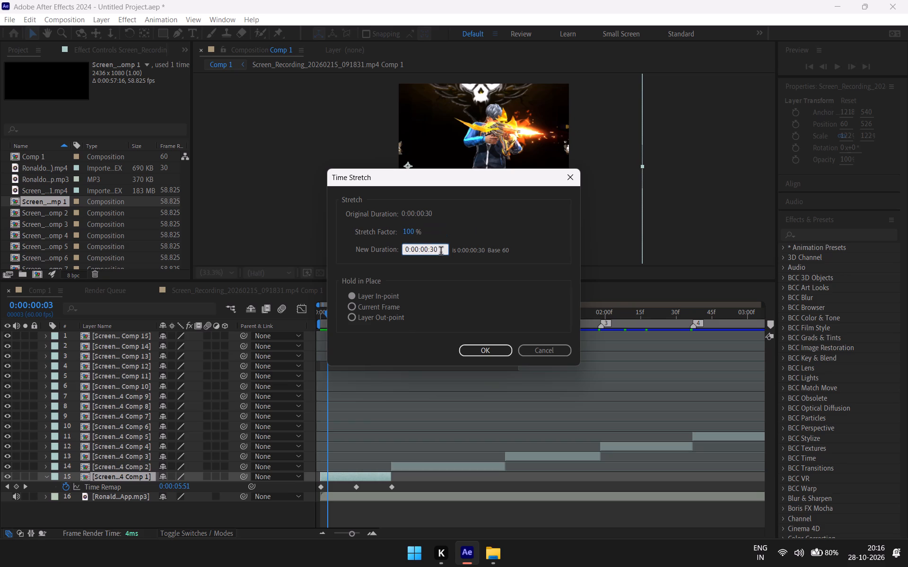
key("BackSpace")
key("BackSpace")
type("25")
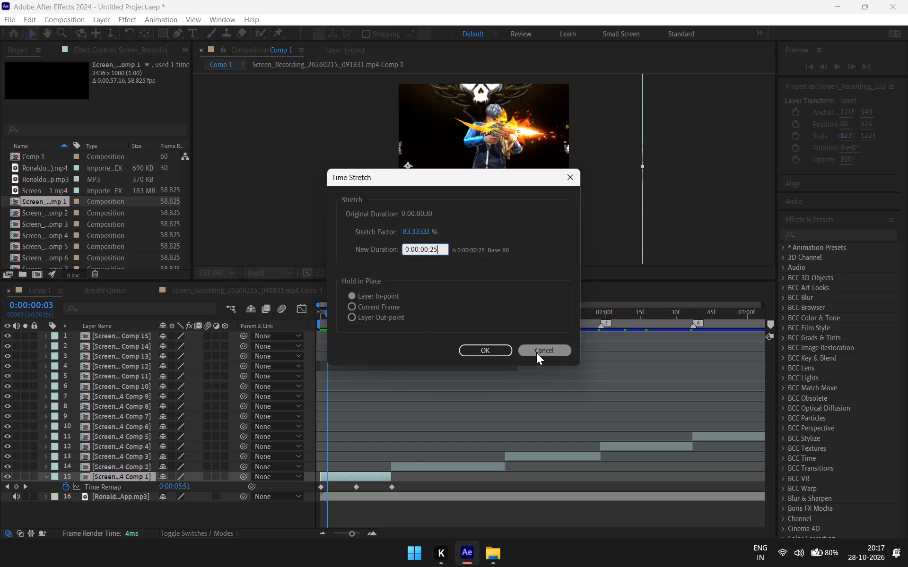
left_click(503, 352)
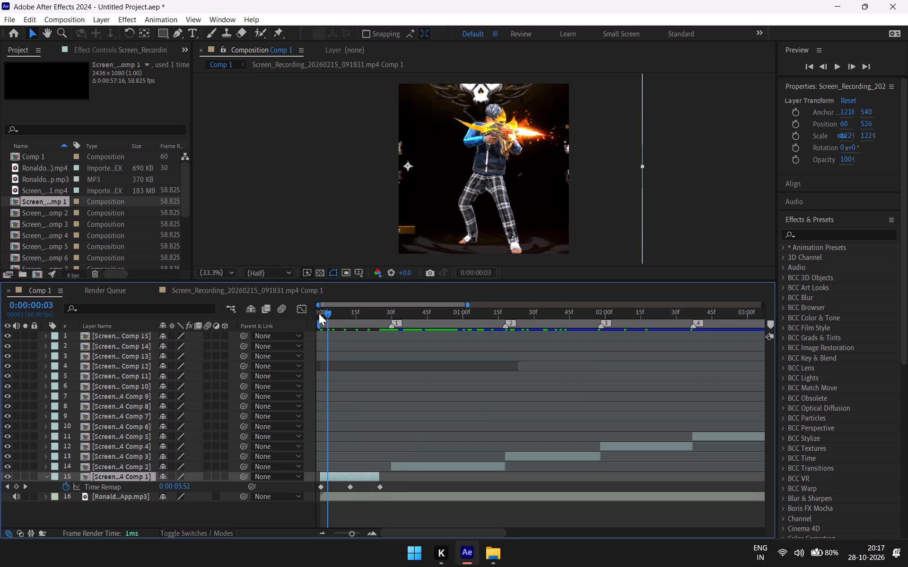
Check the sped-up first clip's footage and extend the clip's end to audio marker 1, at about 30 frames.
left_click_drag(327, 313, 338, 330)
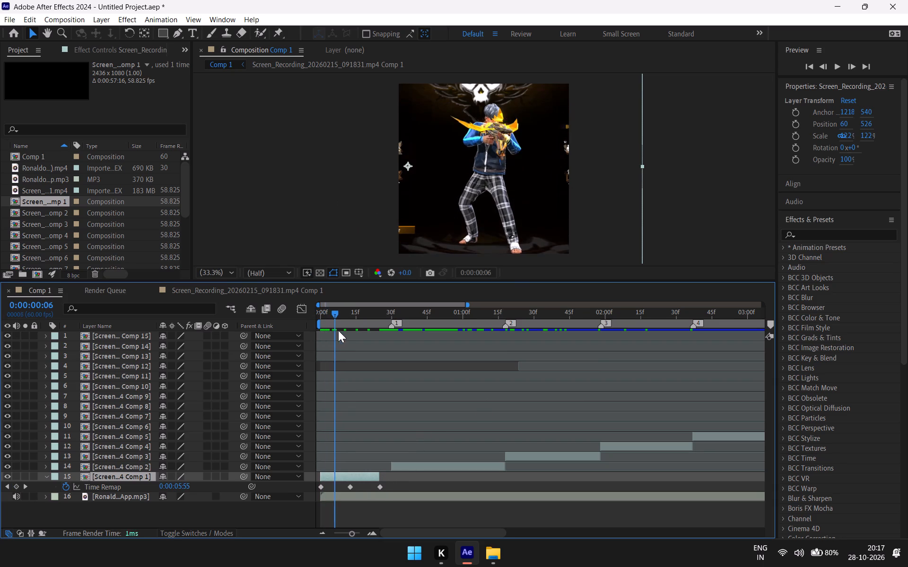
left_click_drag(338, 330, 335, 337)
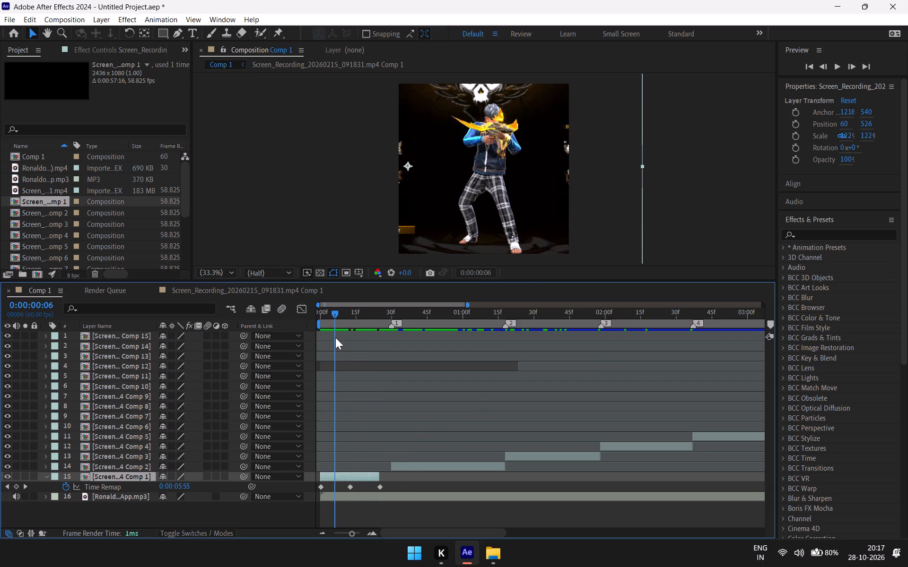
left_click_drag(335, 337, 321, 341)
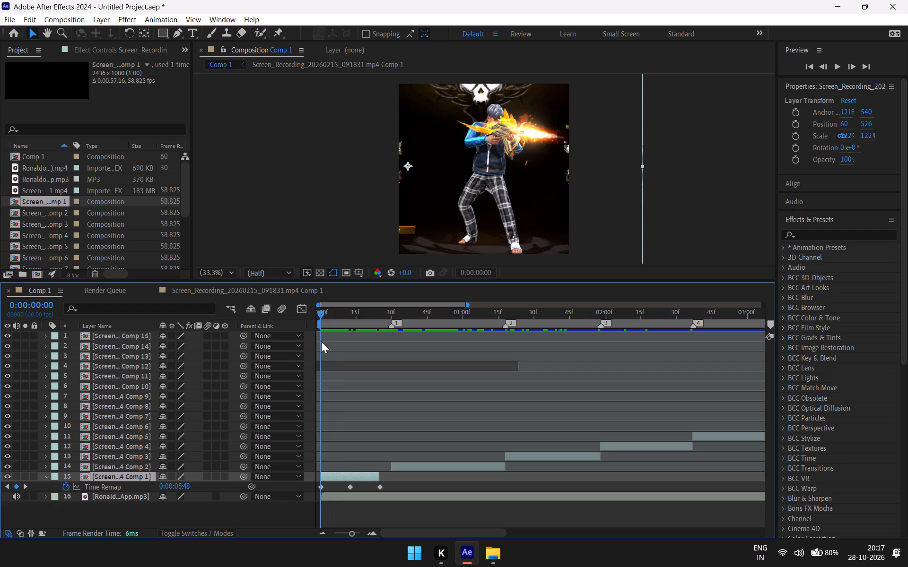
left_click_drag(321, 341, 338, 339)
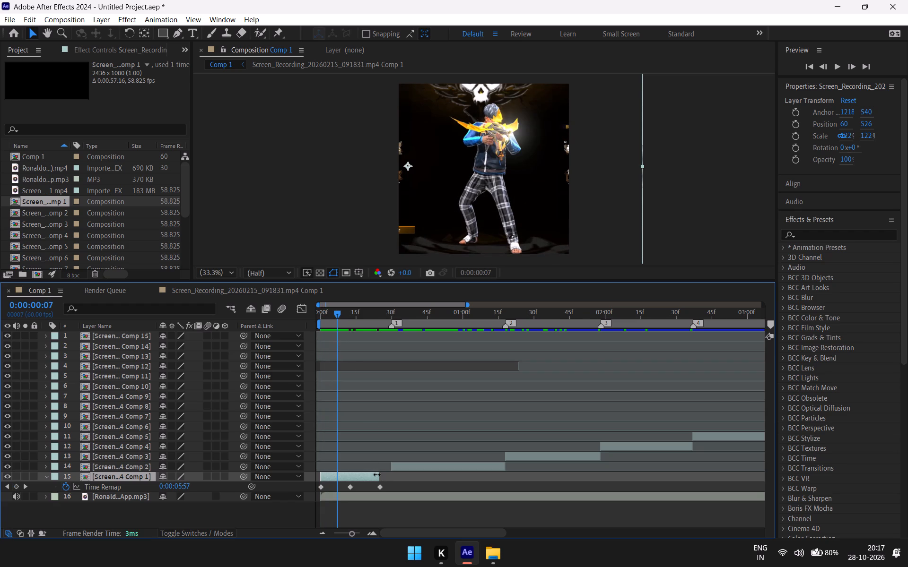
left_click_drag(377, 474, 389, 475)
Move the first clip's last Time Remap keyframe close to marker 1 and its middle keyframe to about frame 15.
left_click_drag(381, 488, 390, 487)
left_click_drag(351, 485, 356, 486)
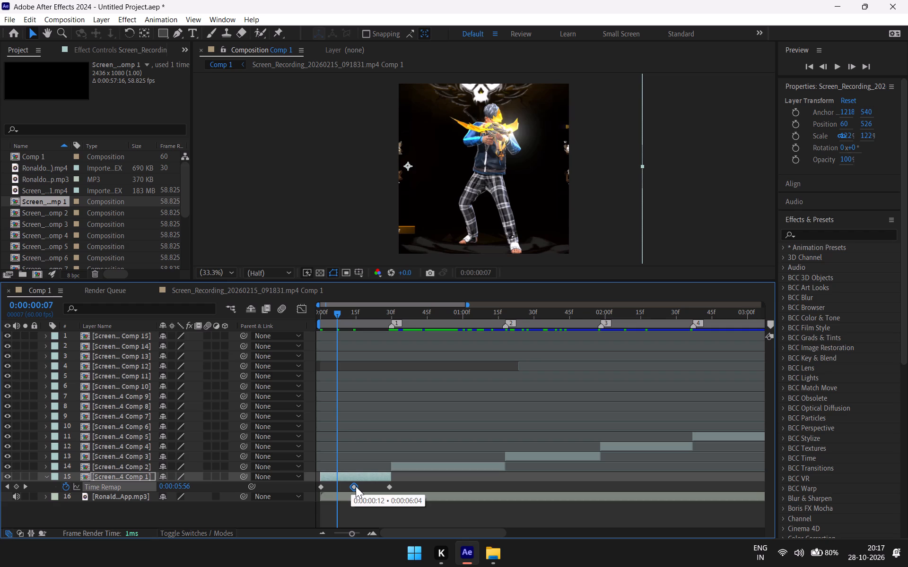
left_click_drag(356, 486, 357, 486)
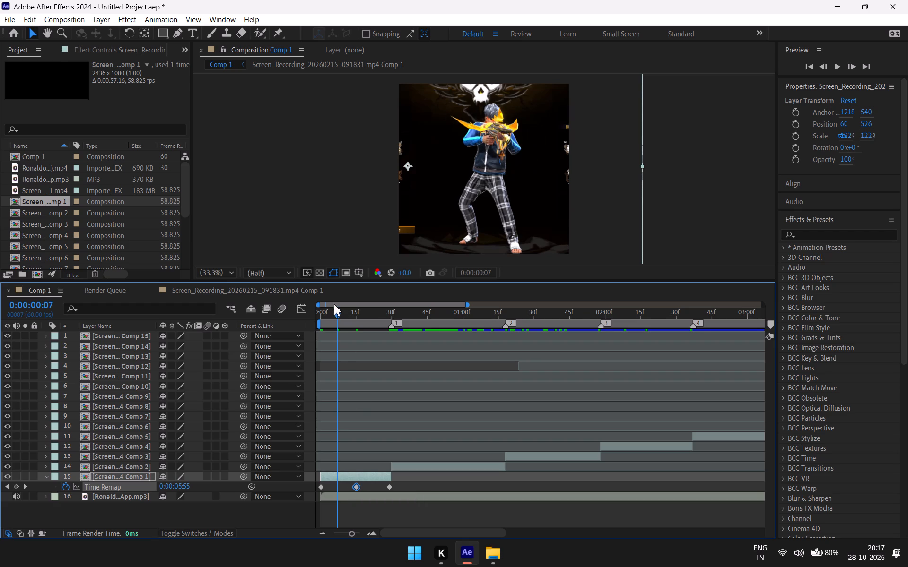
Preview Comp 1 from the start to examine how the first clip plays with the moved keyframes.
left_click_drag(337, 313, 307, 341)
key("space")
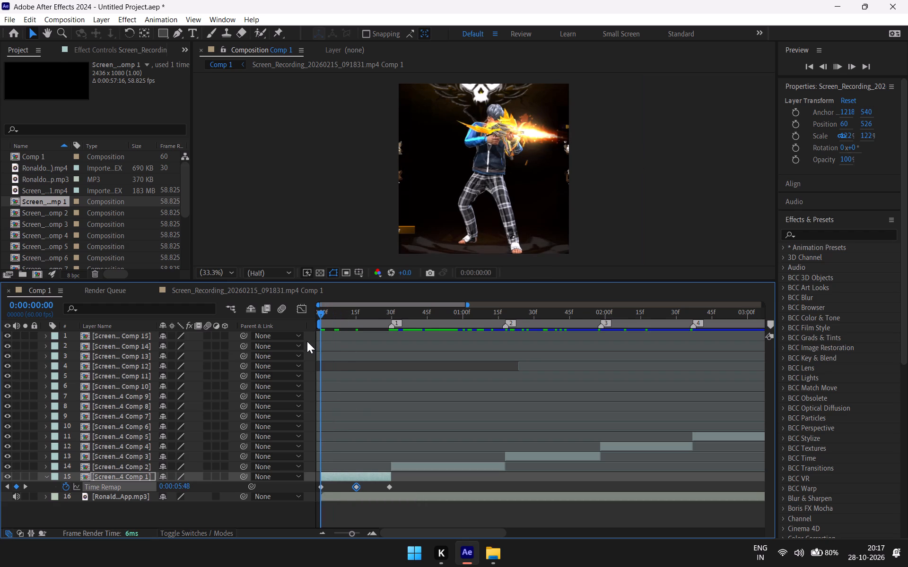
key("space")
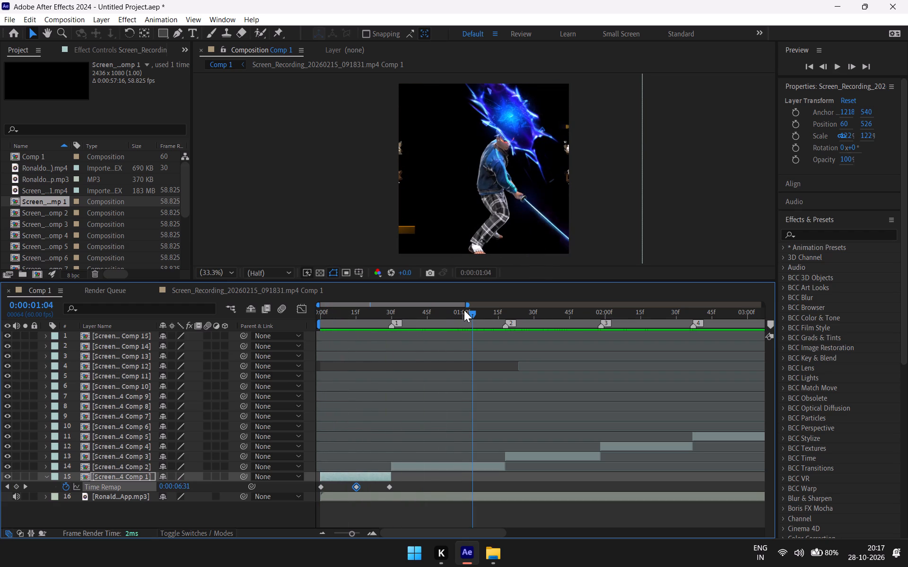
left_click_drag(470, 311, 369, 352)
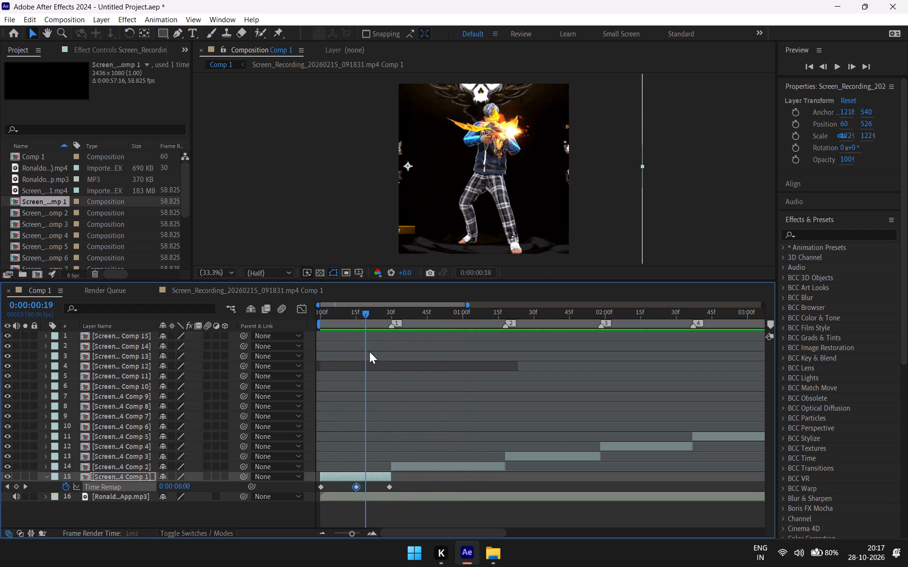
left_click_drag(369, 352, 263, 365)
key("space")
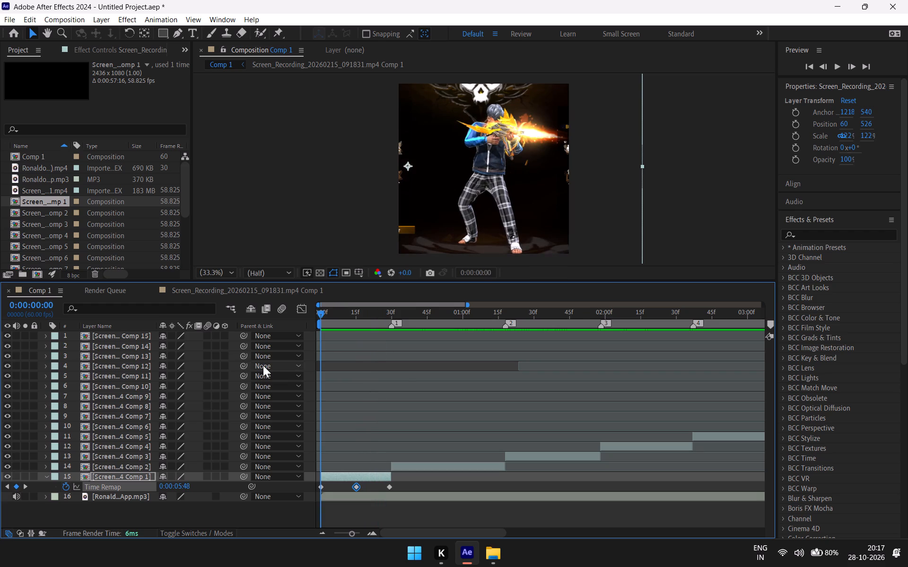
key("space")
key("space")
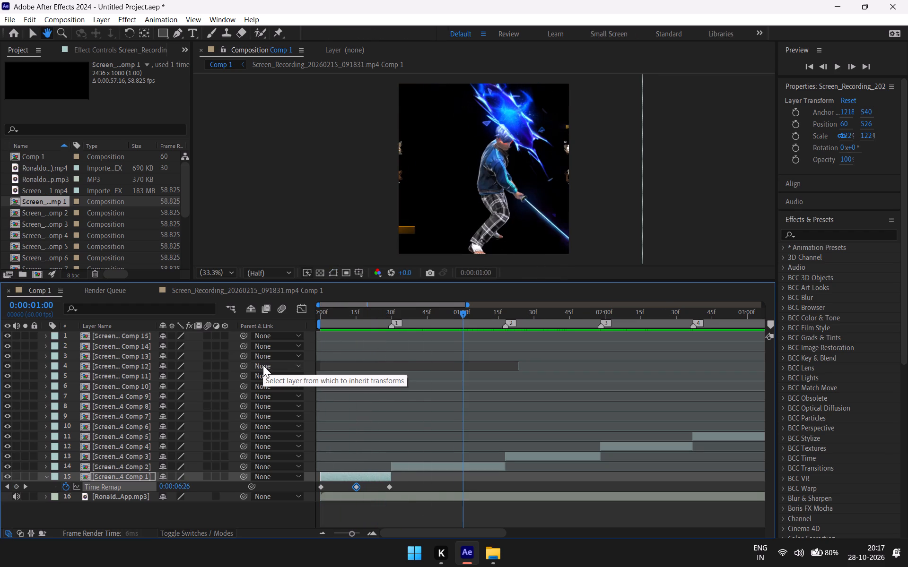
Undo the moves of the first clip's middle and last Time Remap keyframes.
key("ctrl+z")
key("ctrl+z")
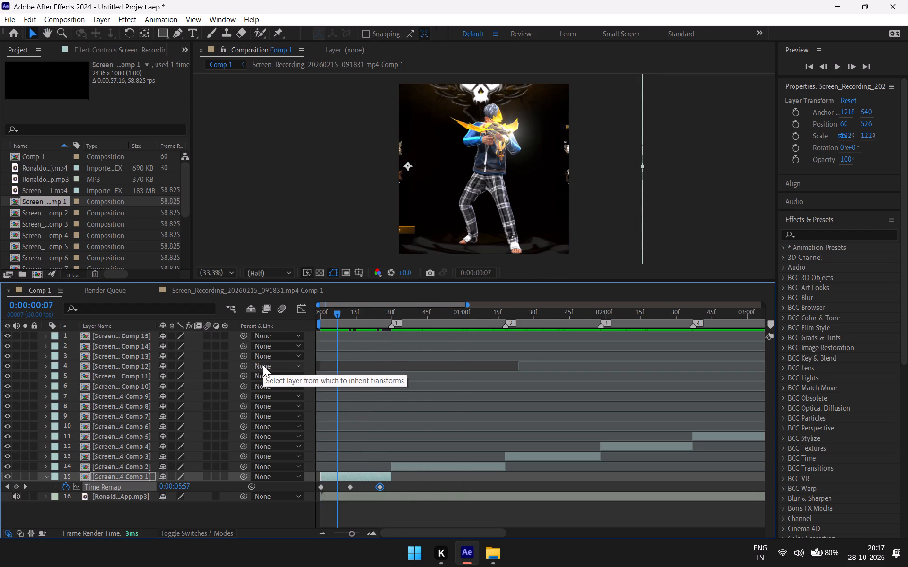
Undo two more changes to the first clip's Time Remap keyframes and scrub through the clip, returning to frame 0.
key("ctrl+z")
key("ctrl+z")
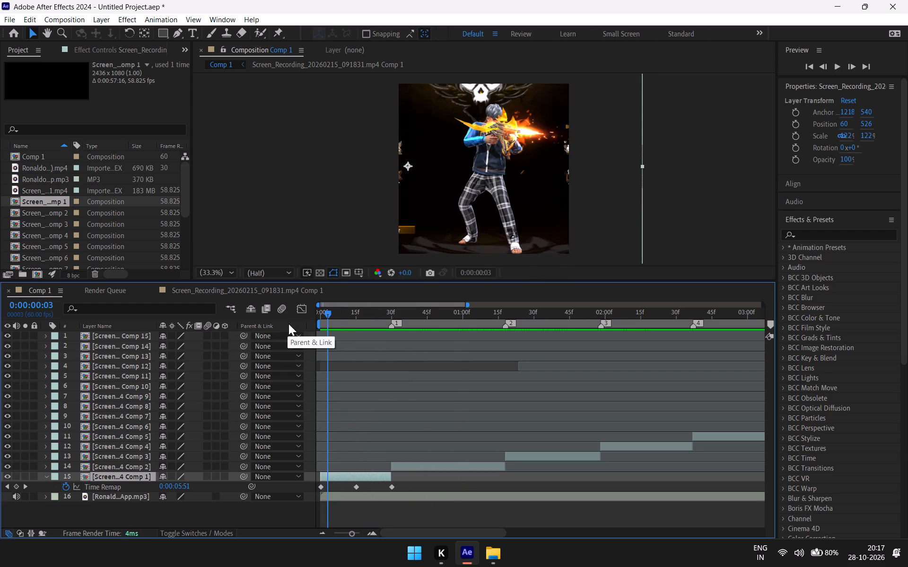
left_click_drag(328, 313, 378, 327)
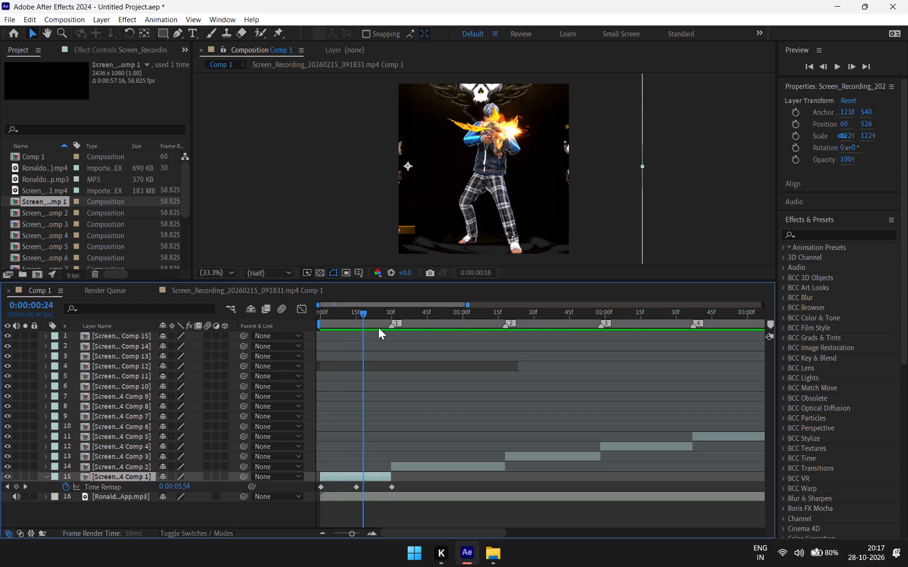
left_click_drag(378, 327, 324, 353)
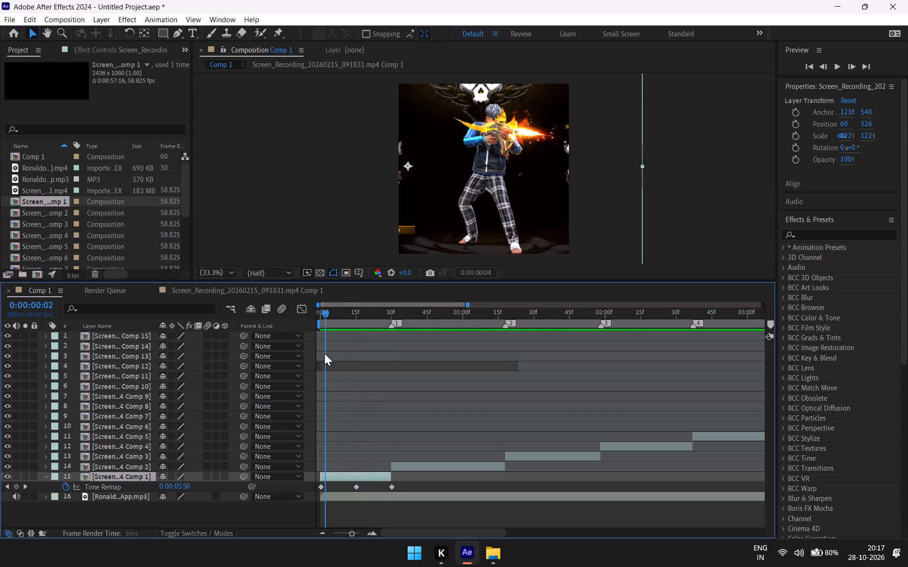
left_click_drag(324, 353, 284, 373)
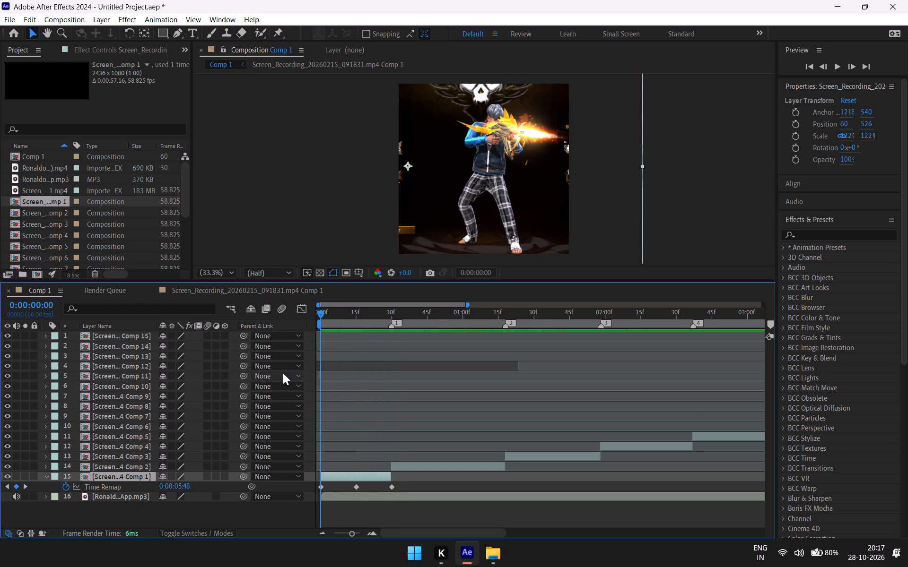
Apply Easy Ease to all three Time Remap keyframes of the first clip.
left_click_drag(417, 484, 405, 491)
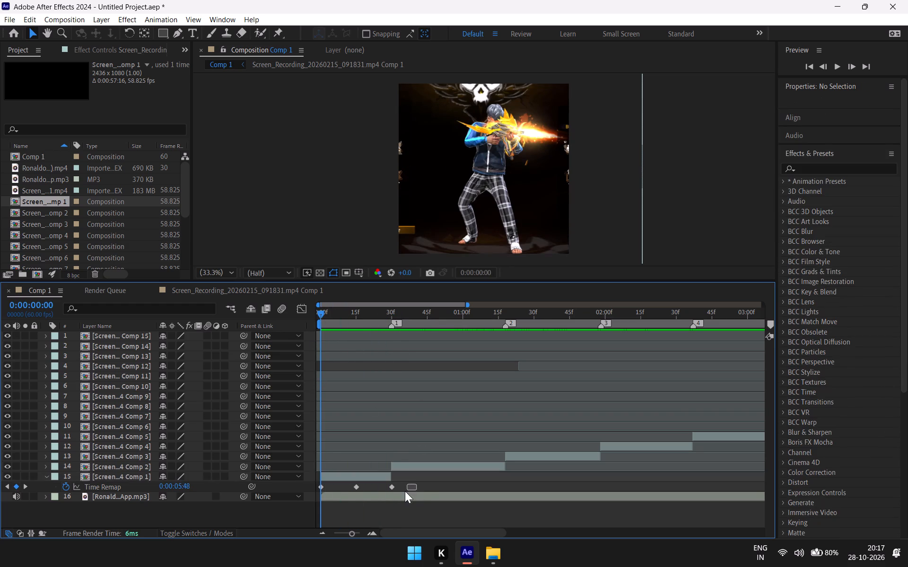
left_click_drag(405, 491, 303, 490)
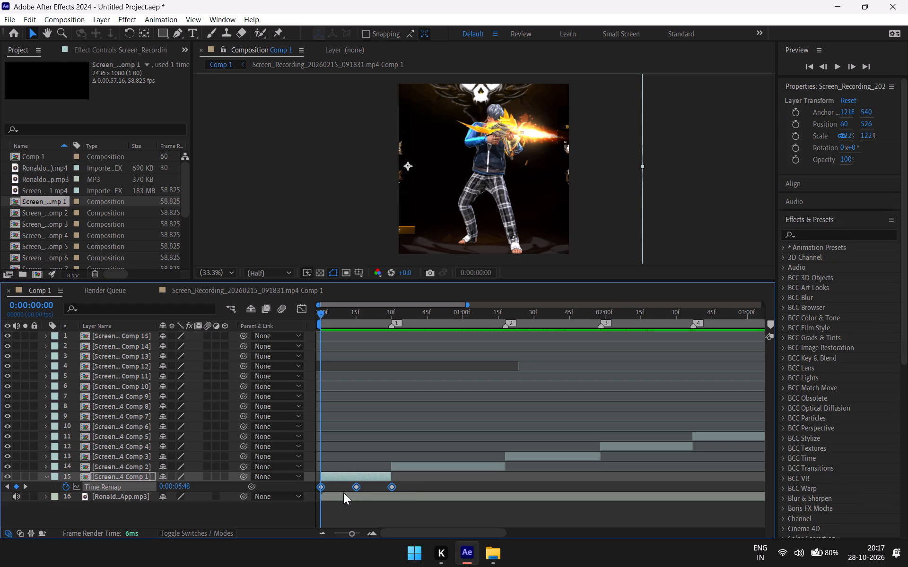
key("F9")
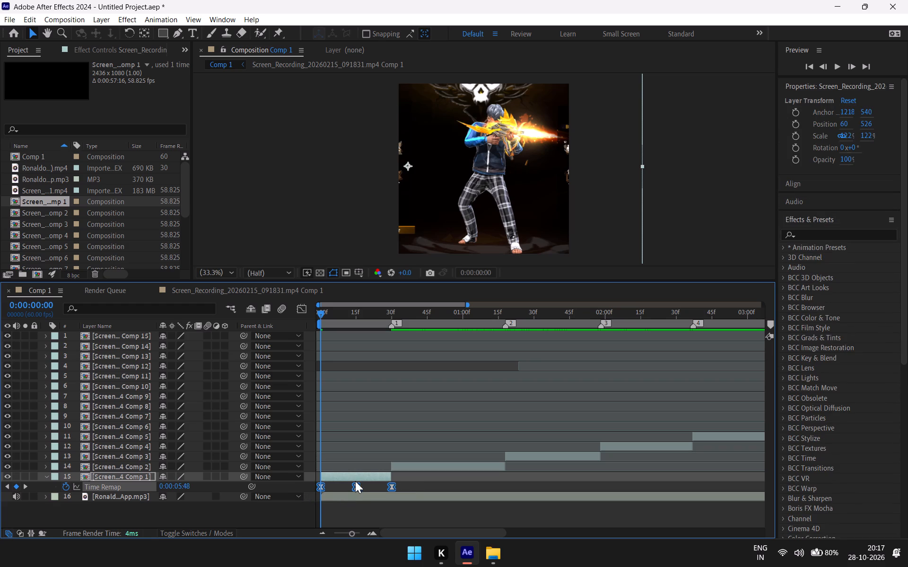
Show the first clip's Time Remap curve in the Graph Editor as a speed graph.
left_click(302, 308)
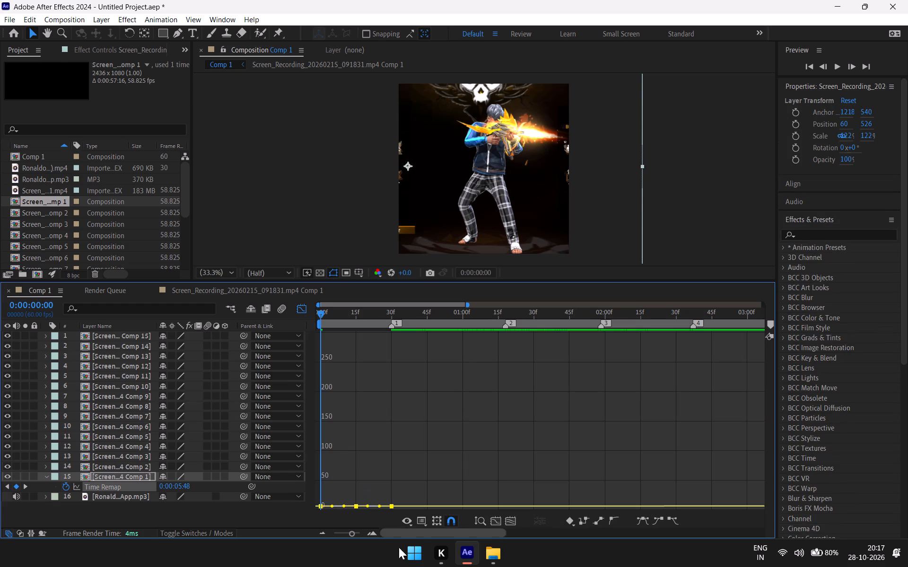
scroll(442, 460, "down", 1)
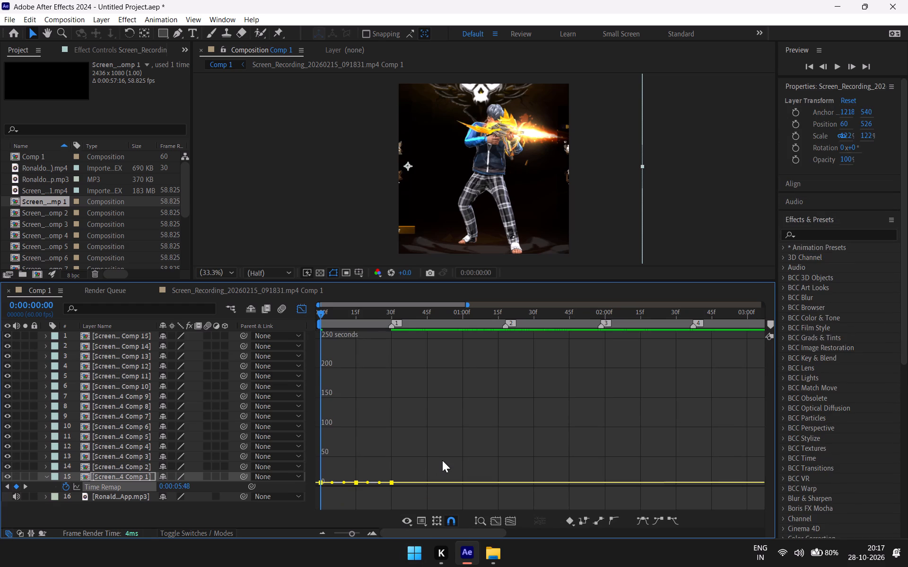
right_click(452, 433)
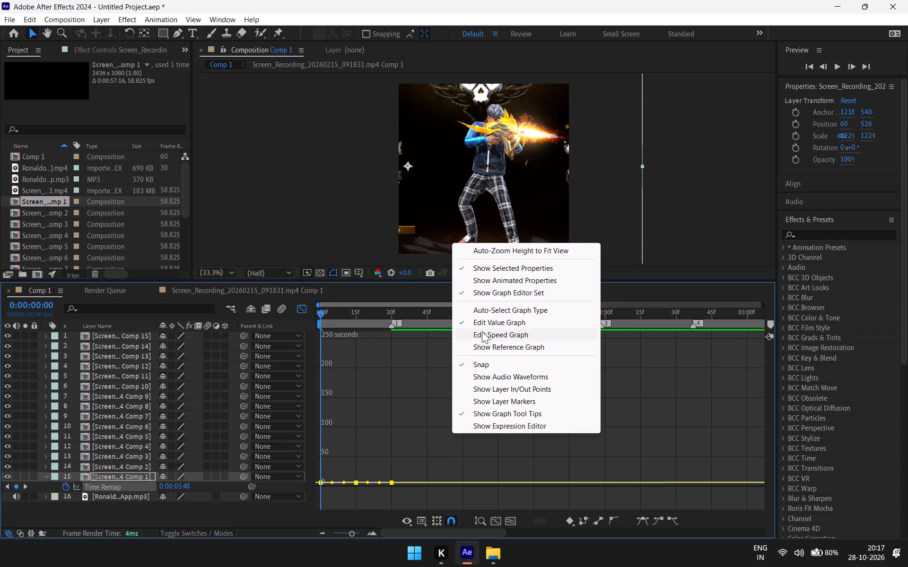
left_click(482, 331)
scroll(428, 382, "up", 3)
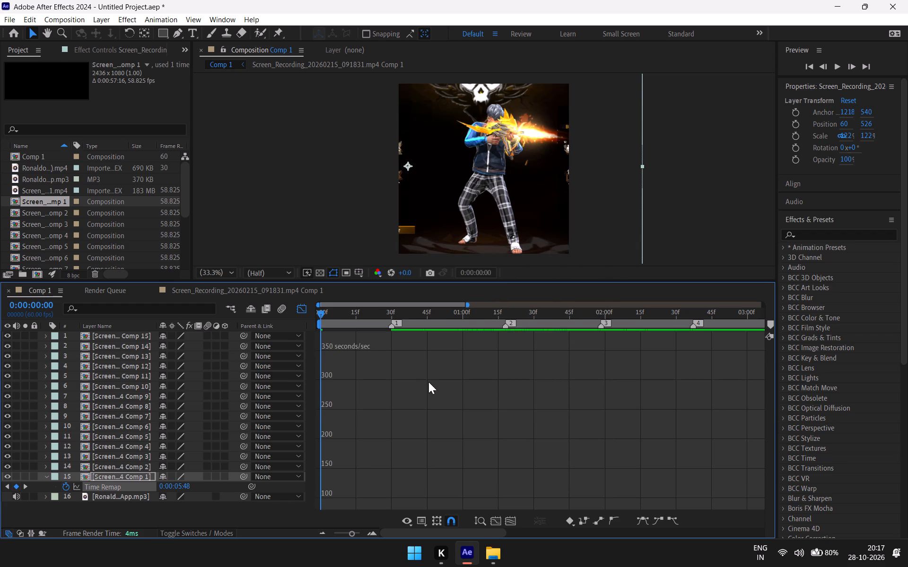
scroll(428, 382, "up", 1)
scroll(428, 382, "down", 11)
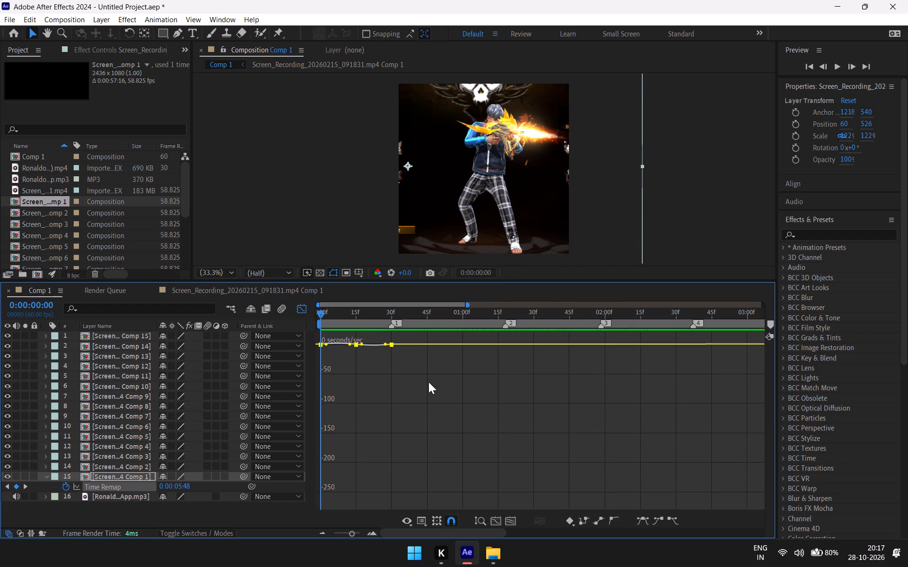
scroll(386, 377, "up", 2)
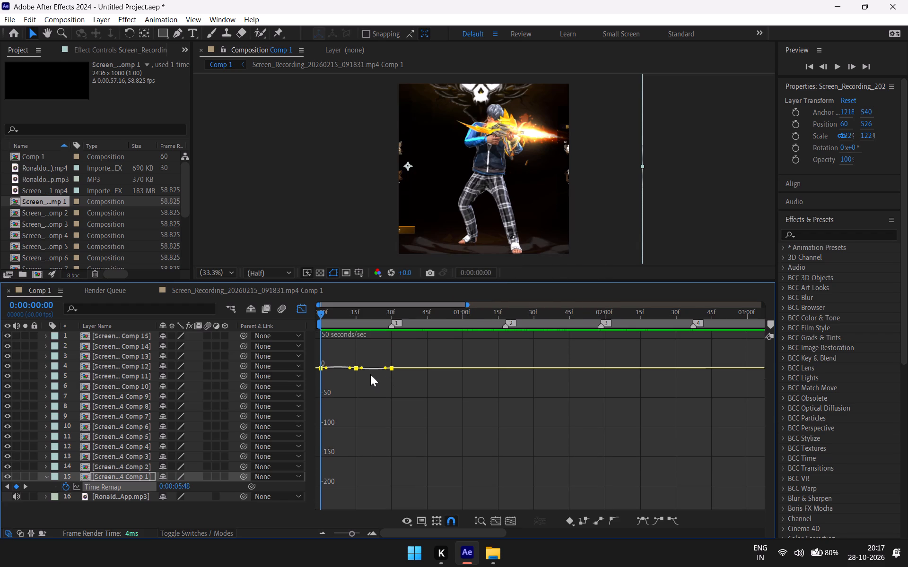
type("====")
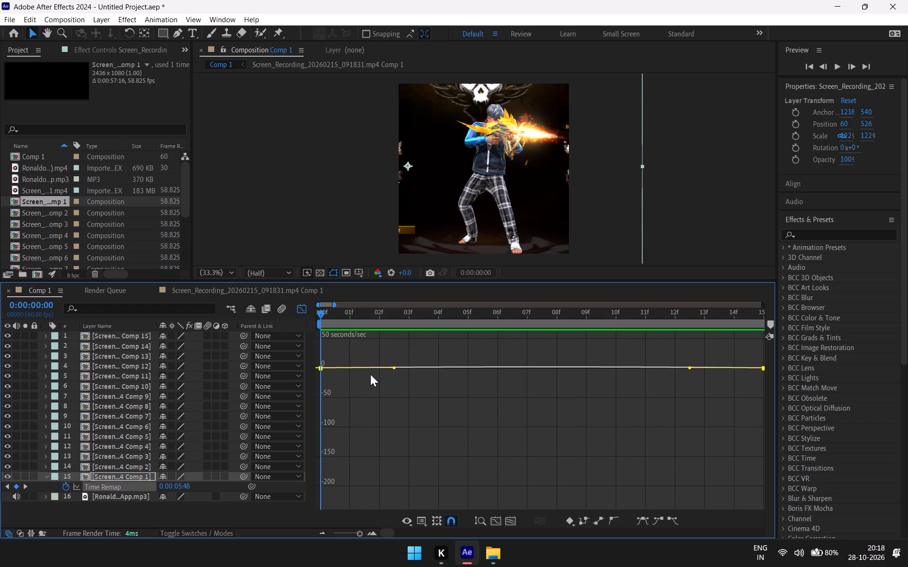
type("---------")
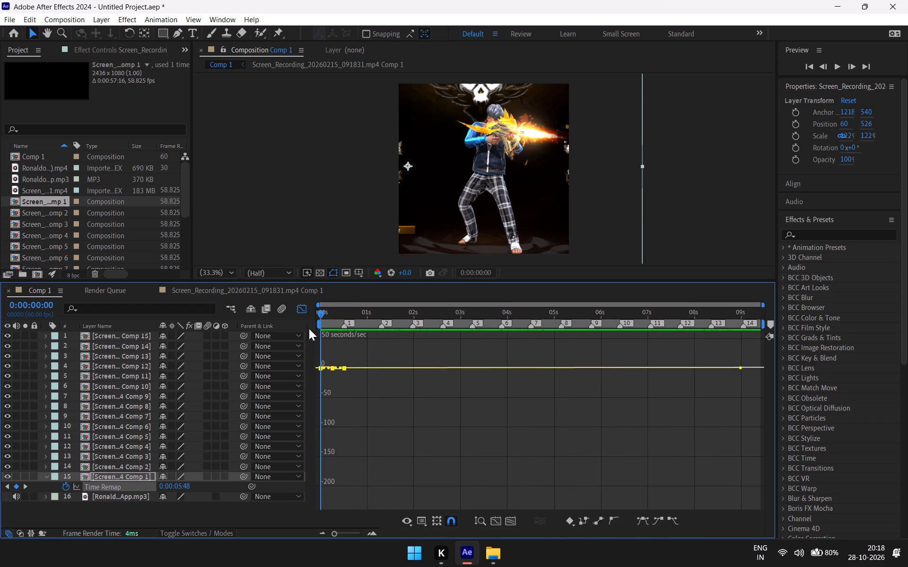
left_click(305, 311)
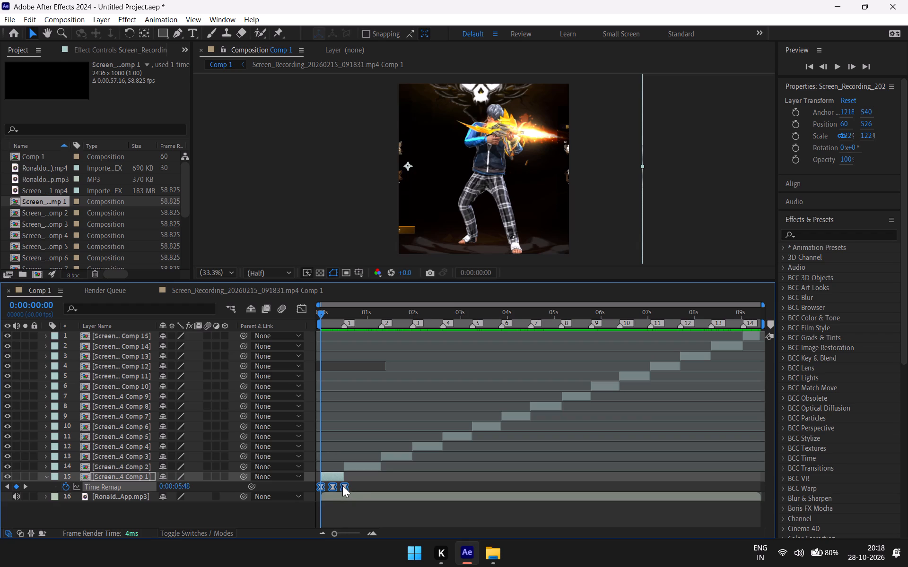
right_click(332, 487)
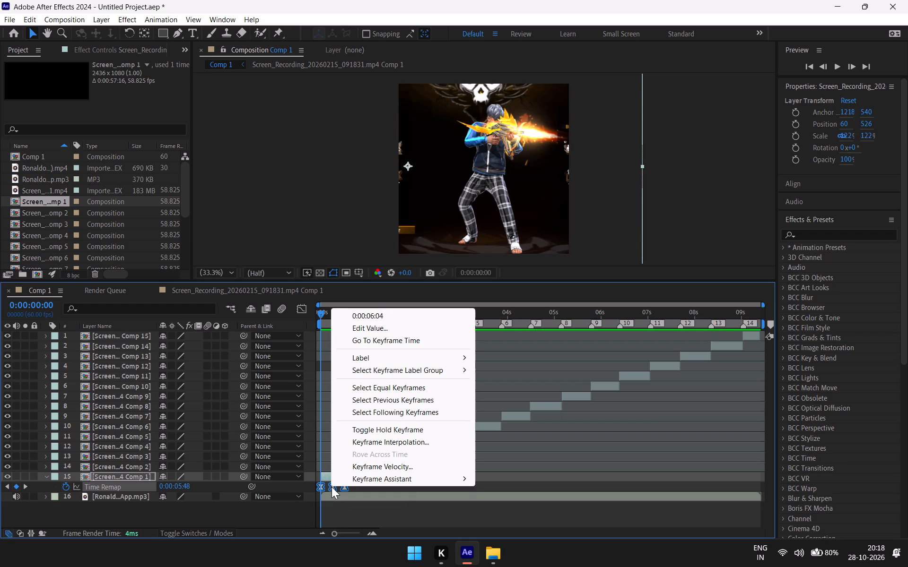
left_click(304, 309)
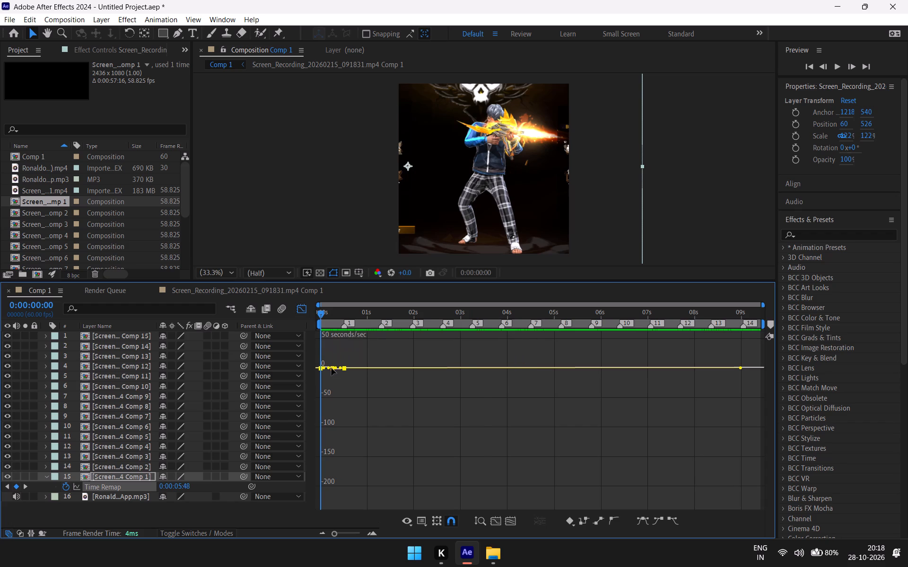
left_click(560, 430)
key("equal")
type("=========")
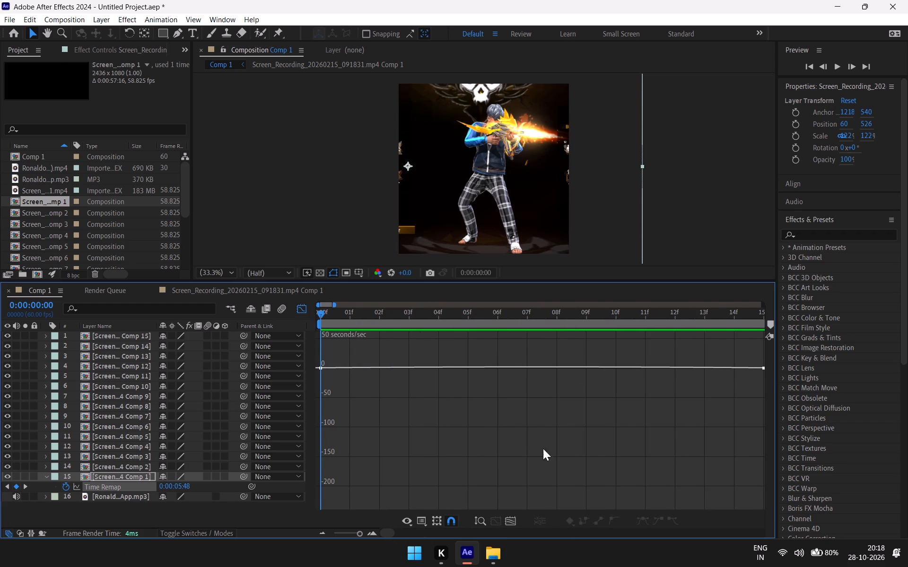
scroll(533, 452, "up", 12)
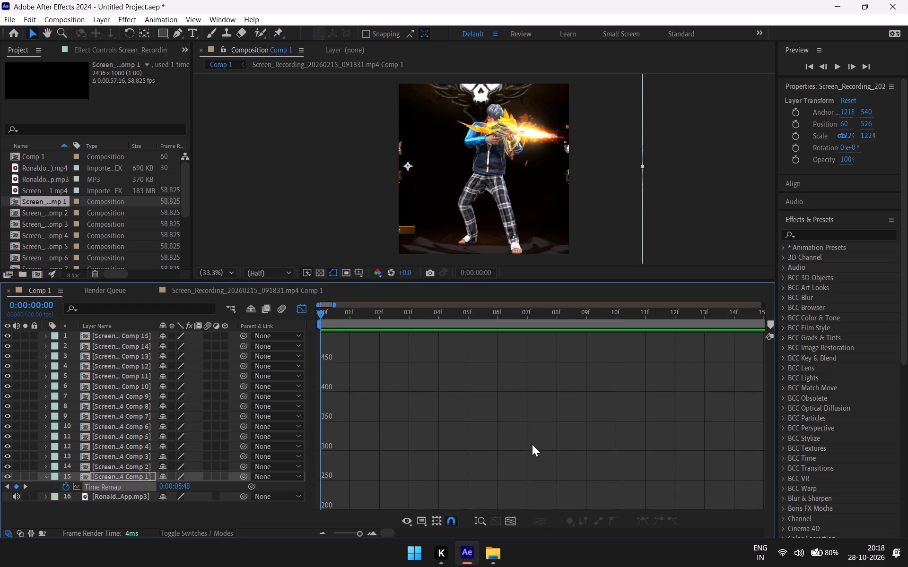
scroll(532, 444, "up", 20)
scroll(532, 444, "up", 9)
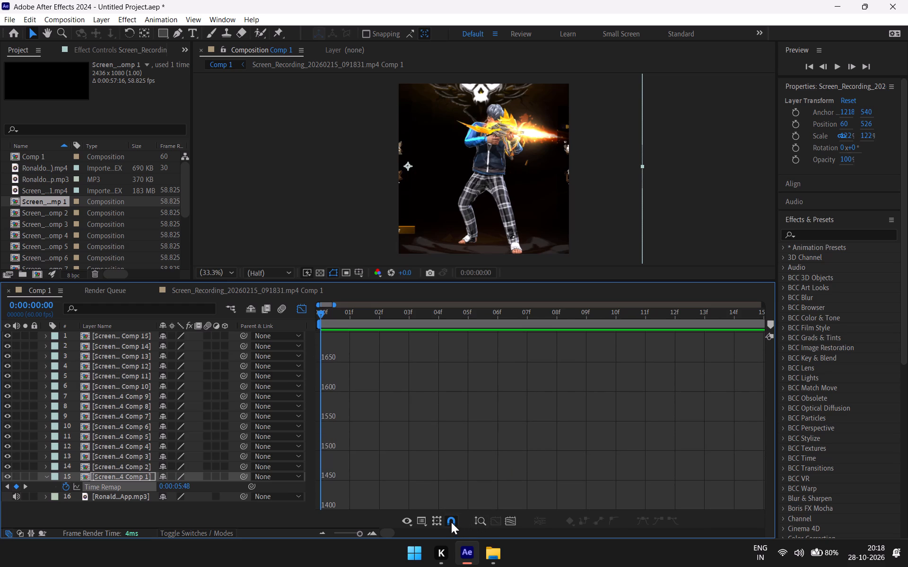
Turn on the transform box for multiple selected keyframes in the Graph Editor.
left_click(437, 519)
scroll(497, 452, "down", 20)
scroll(497, 452, "down", 19)
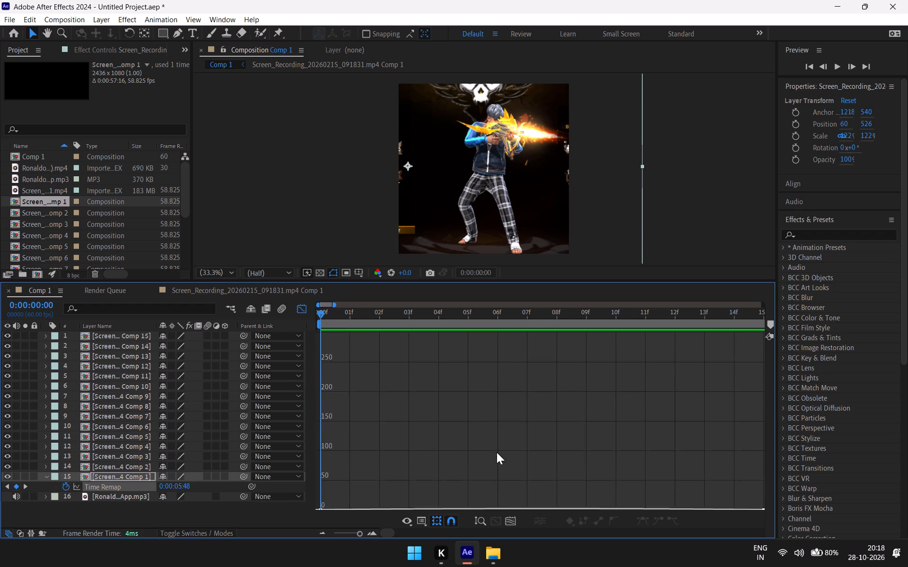
scroll(497, 452, "down", 4)
scroll(497, 452, "up", 1)
type("-----")
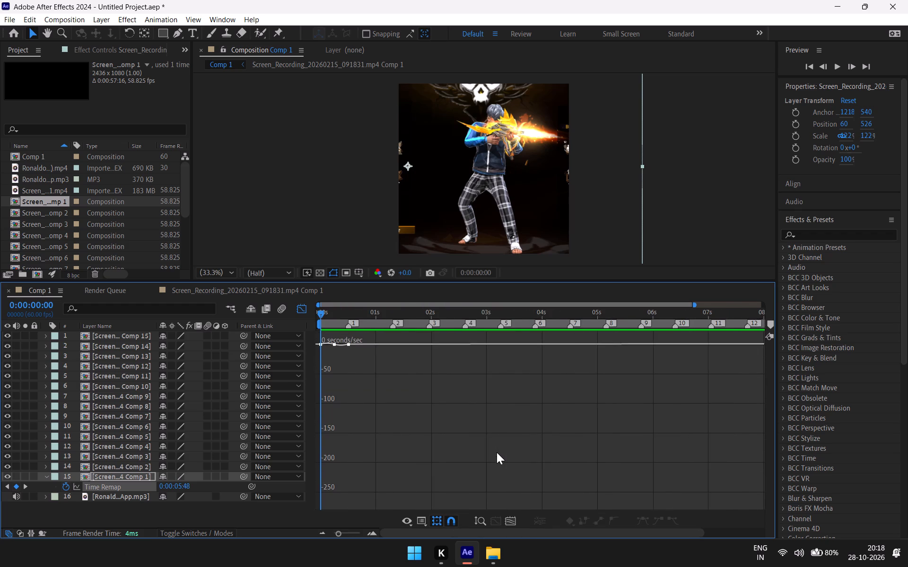
key("minus")
key("minus")
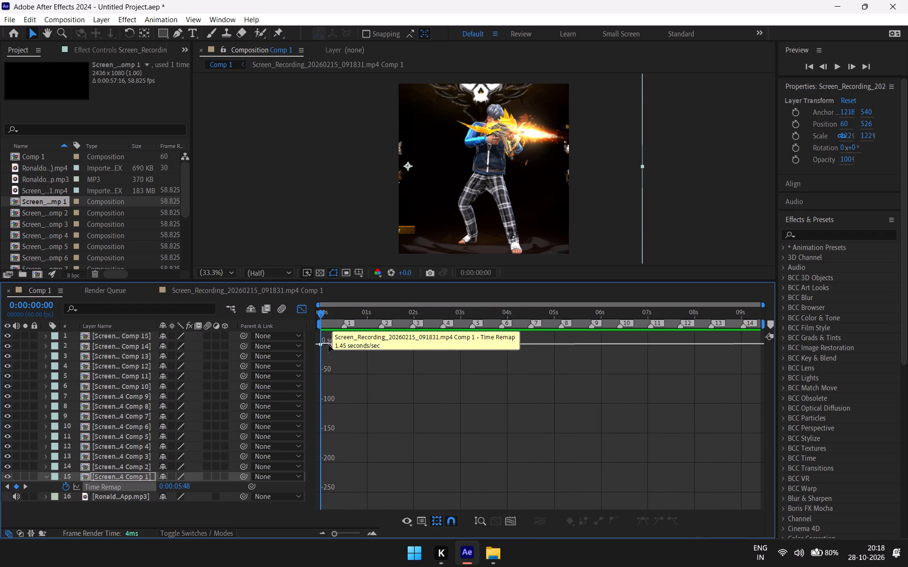
Select all three Time Remap keyframes and pull their incoming speed handles to about -120 seconds/sec with about 66% influence.
left_click(298, 310)
left_click_drag(355, 486, 307, 490)
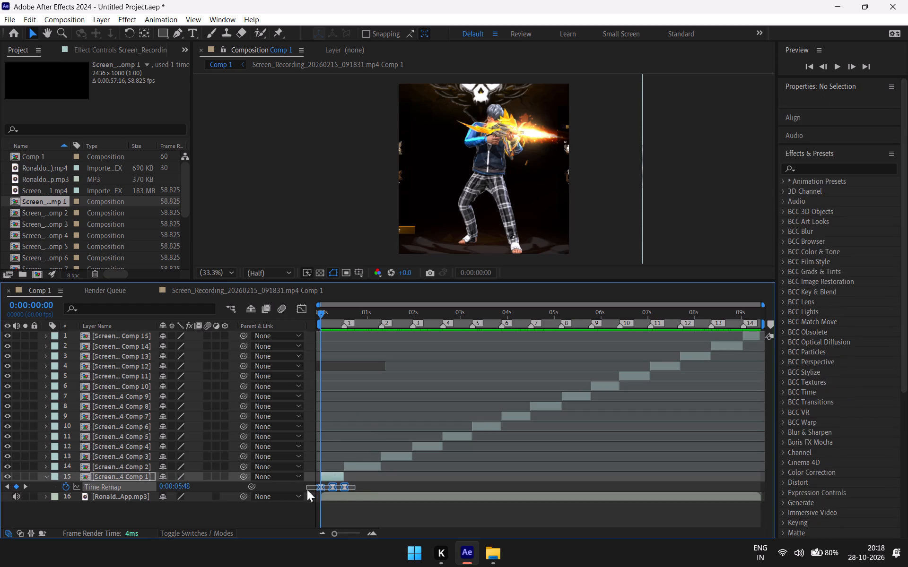
left_click_drag(307, 490, 304, 484)
left_click(296, 309)
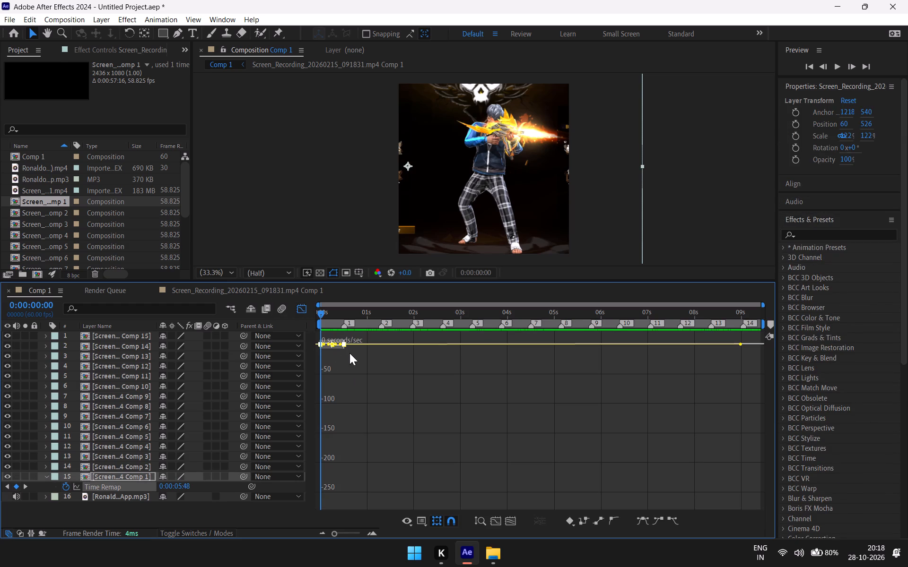
scroll(350, 358, "up", 1)
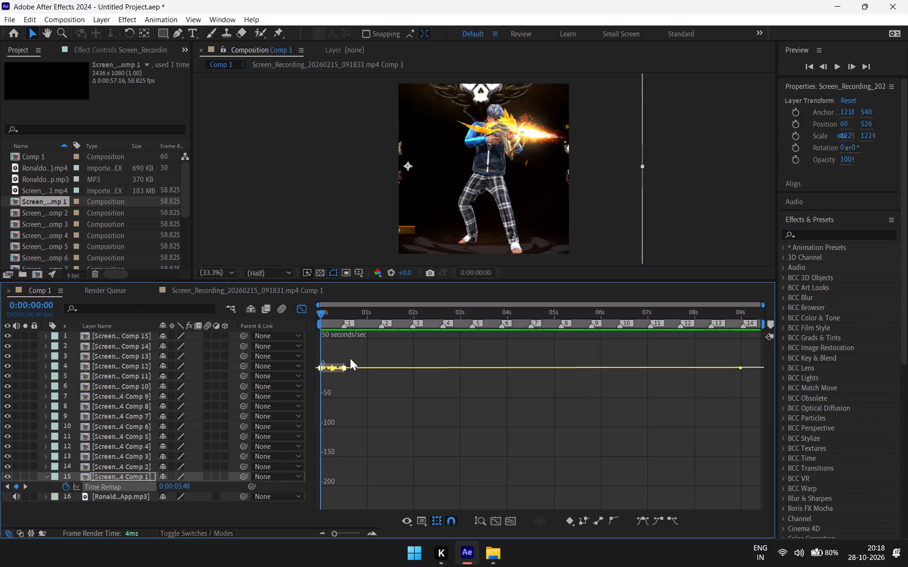
type("==")
key("equal")
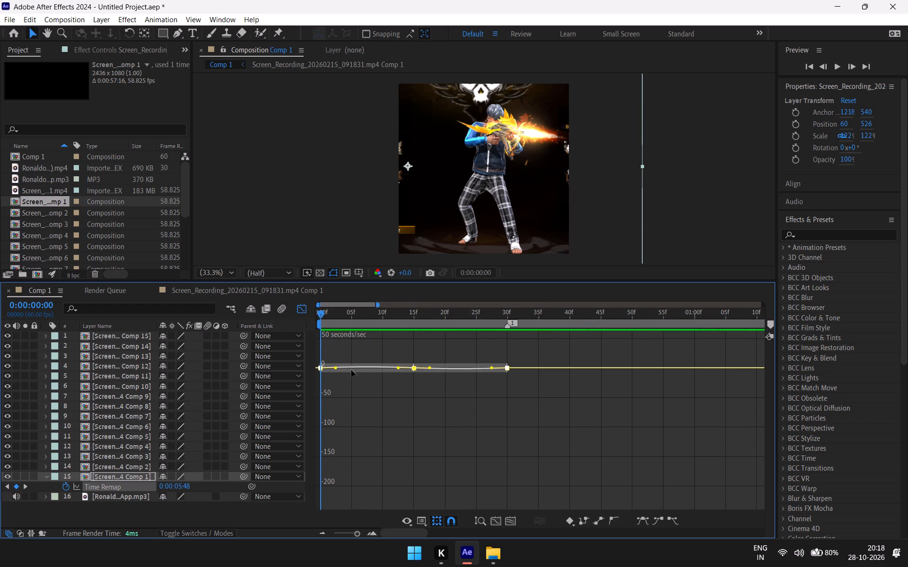
key("equal")
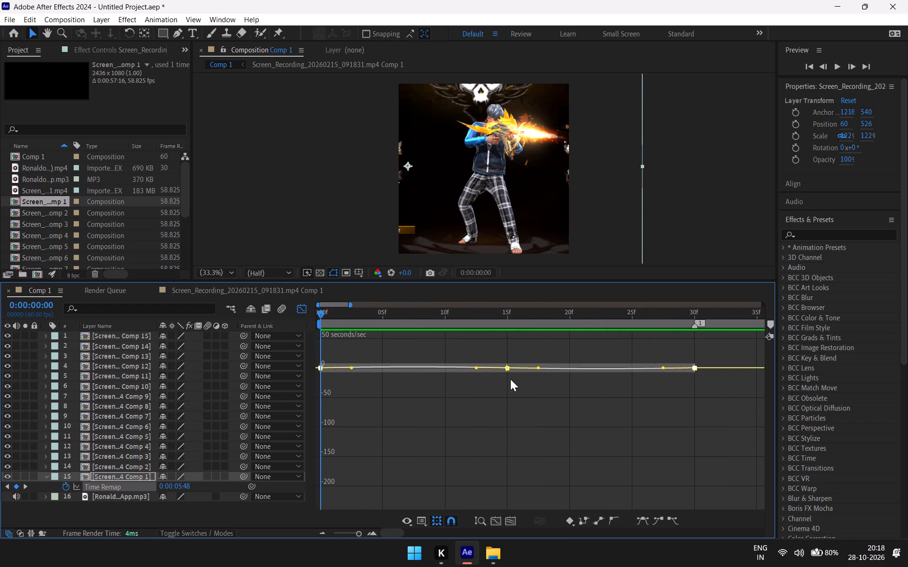
left_click_drag(478, 370, 479, 383)
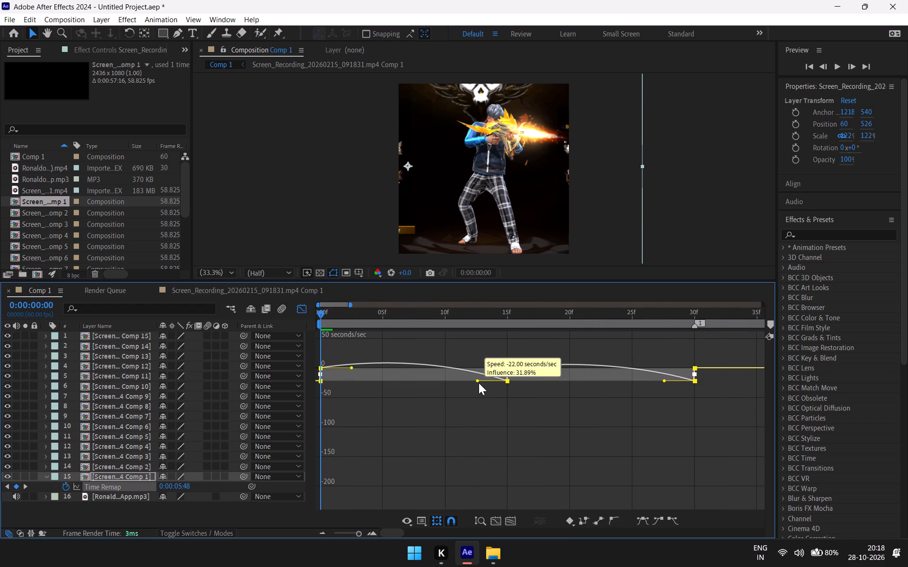
left_click_drag(479, 383, 470, 434)
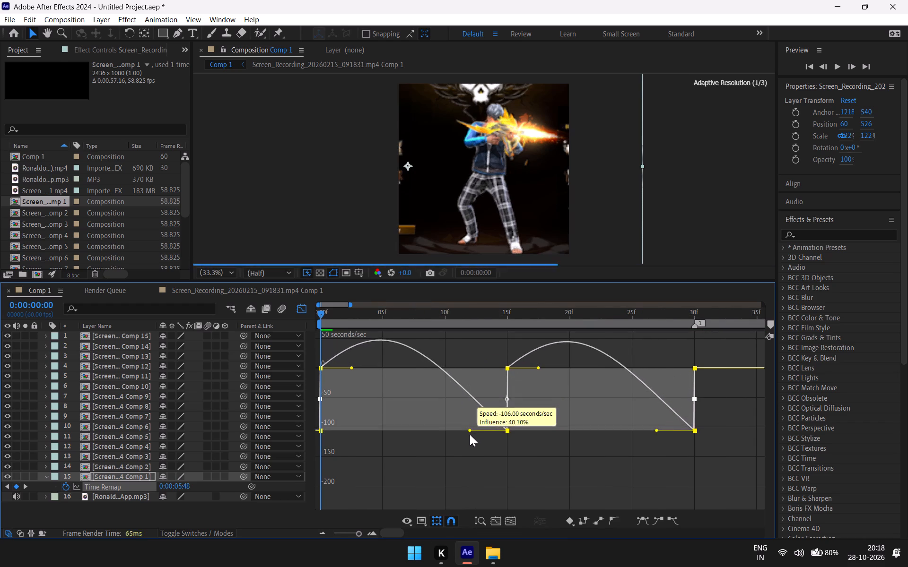
left_click_drag(470, 434, 446, 442)
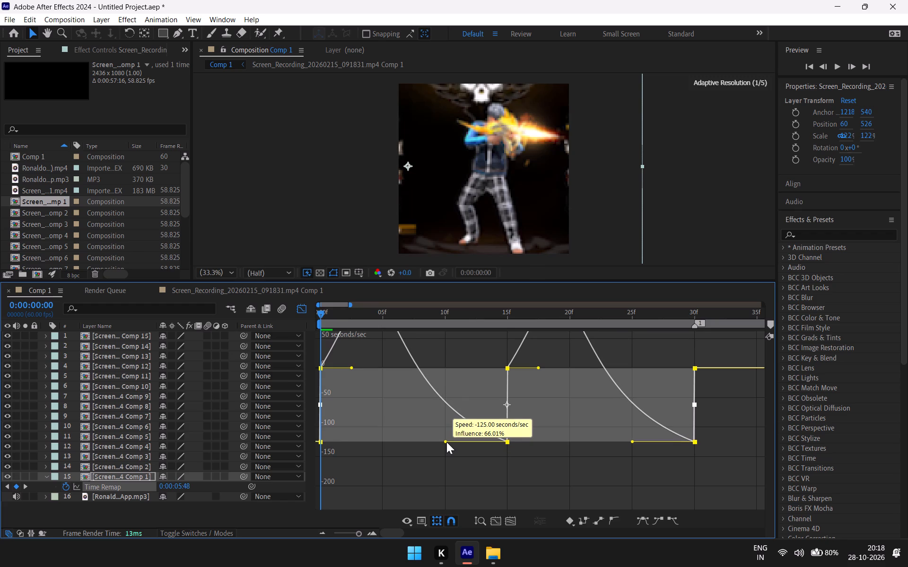
left_click_drag(446, 442, 446, 439)
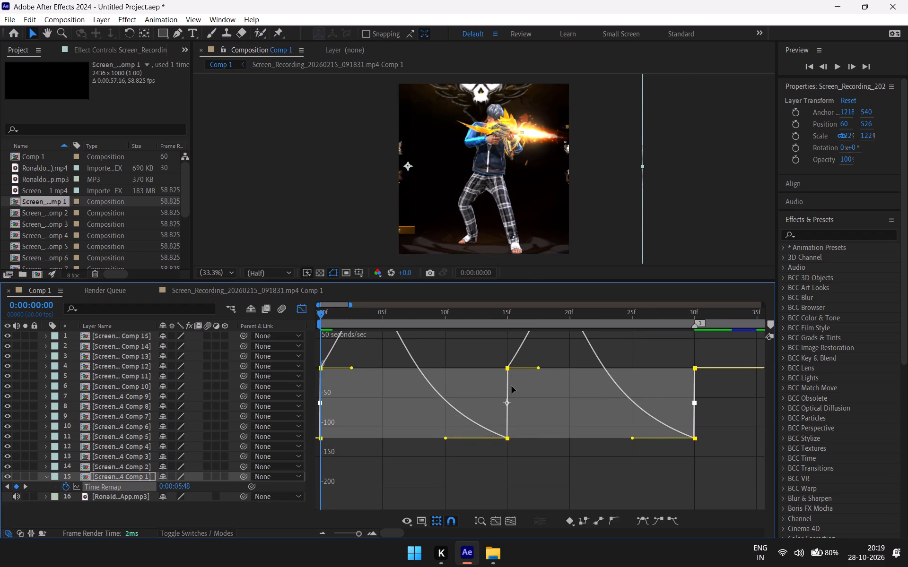
Preview and scrub the first clip through its 30 frames to examine the retimed motion.
key("space")
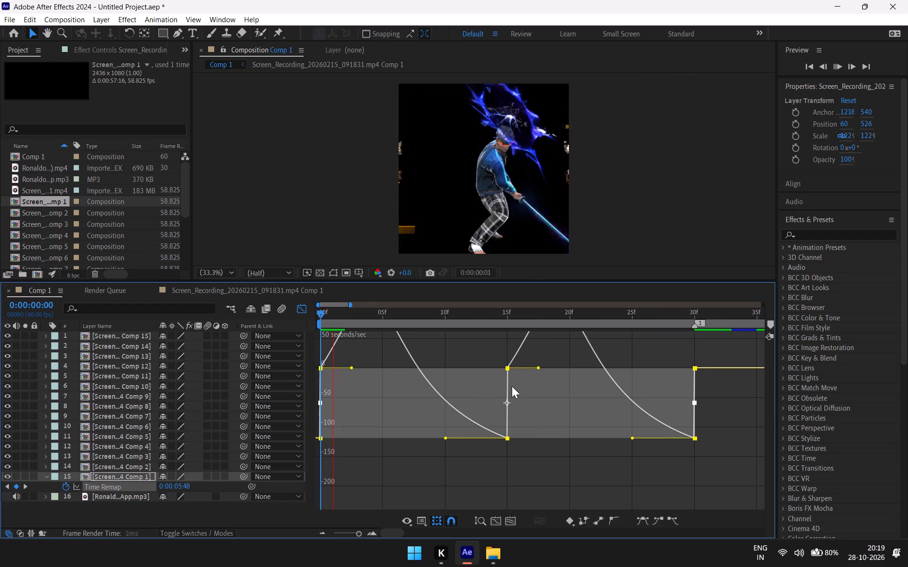
key("space")
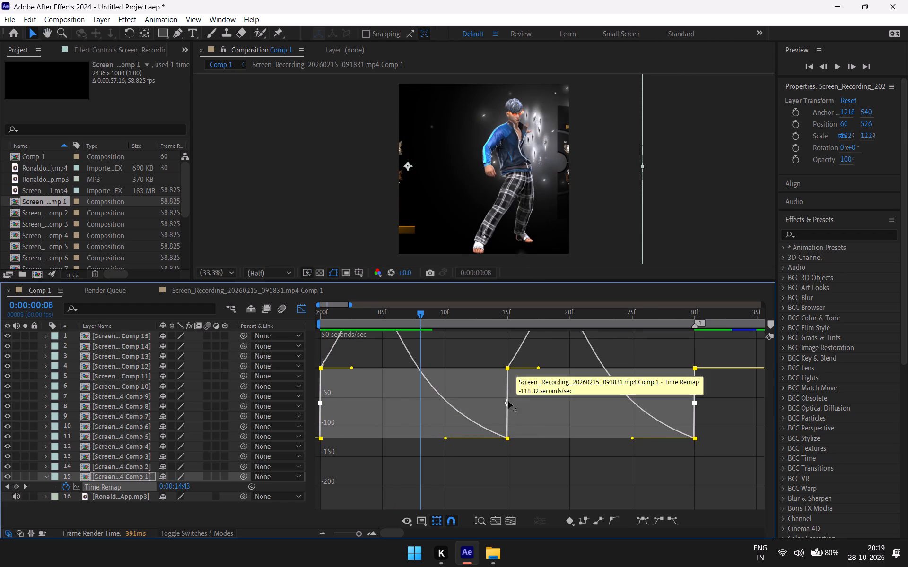
scroll(487, 404, "up", 3)
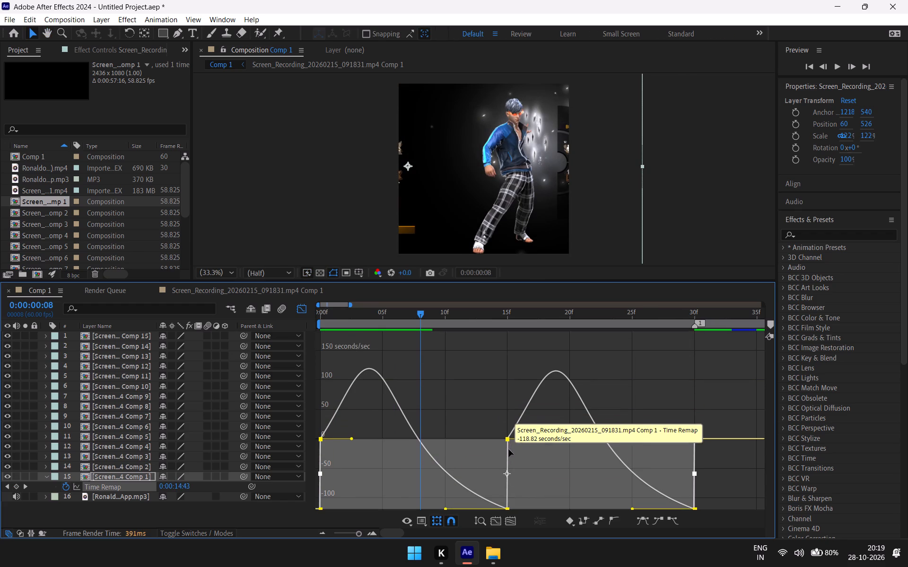
left_click_drag(419, 311, 423, 315)
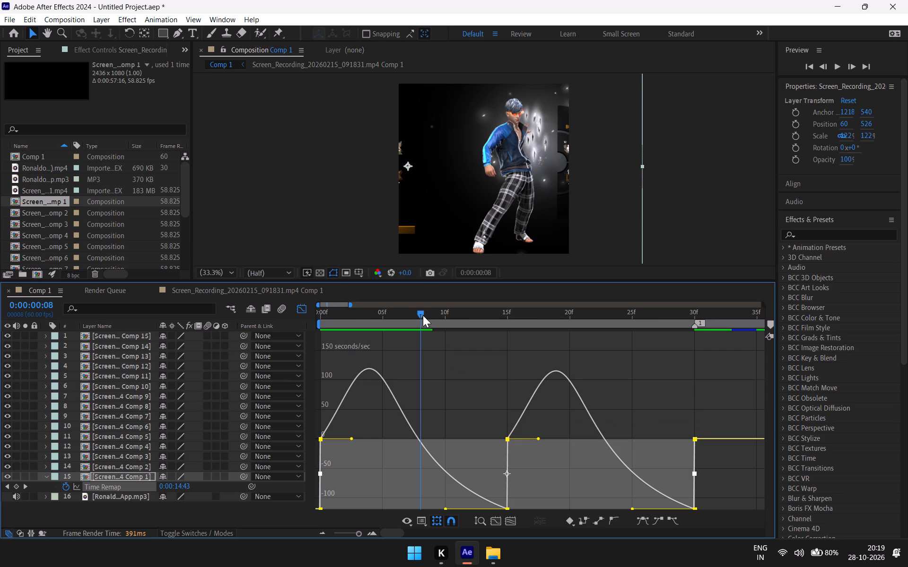
left_click_drag(423, 315, 363, 360)
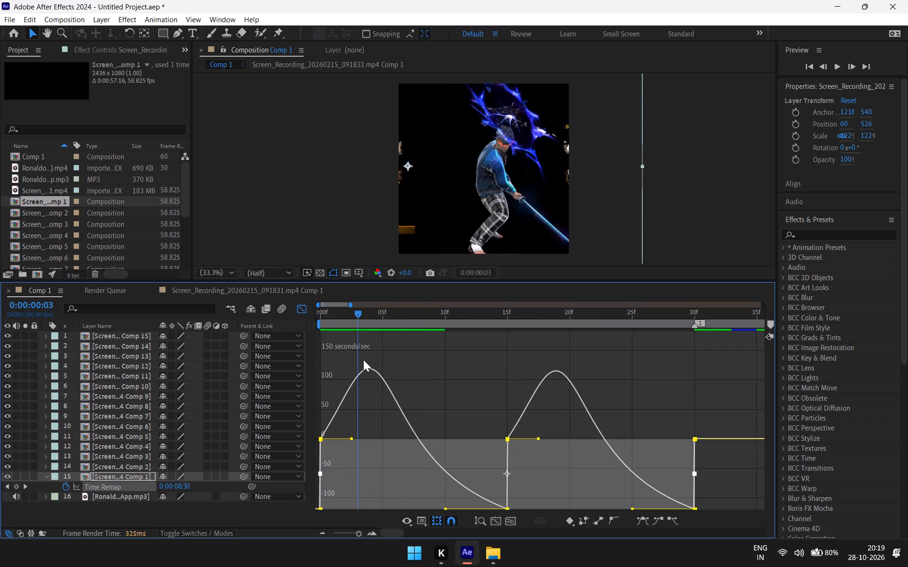
left_click_drag(363, 360, 464, 355)
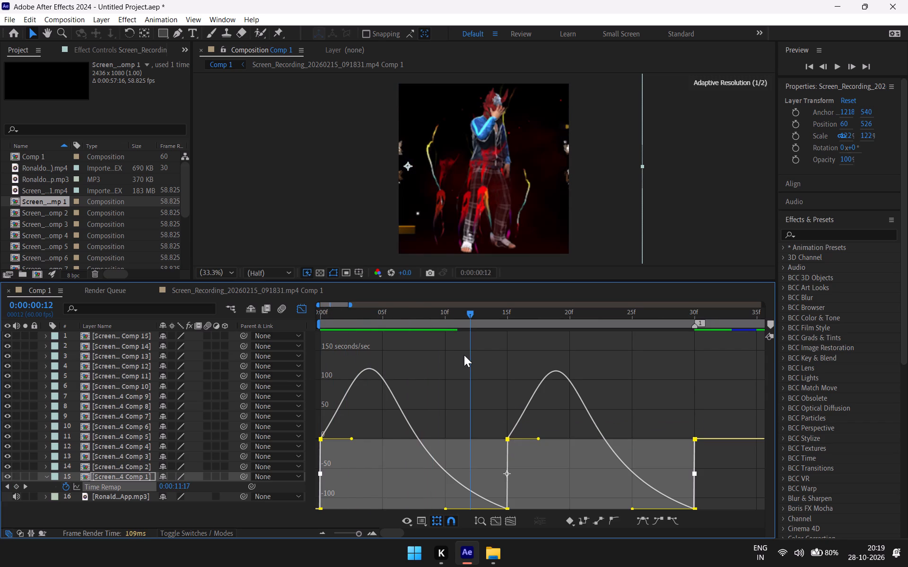
left_click_drag(464, 355, 497, 360)
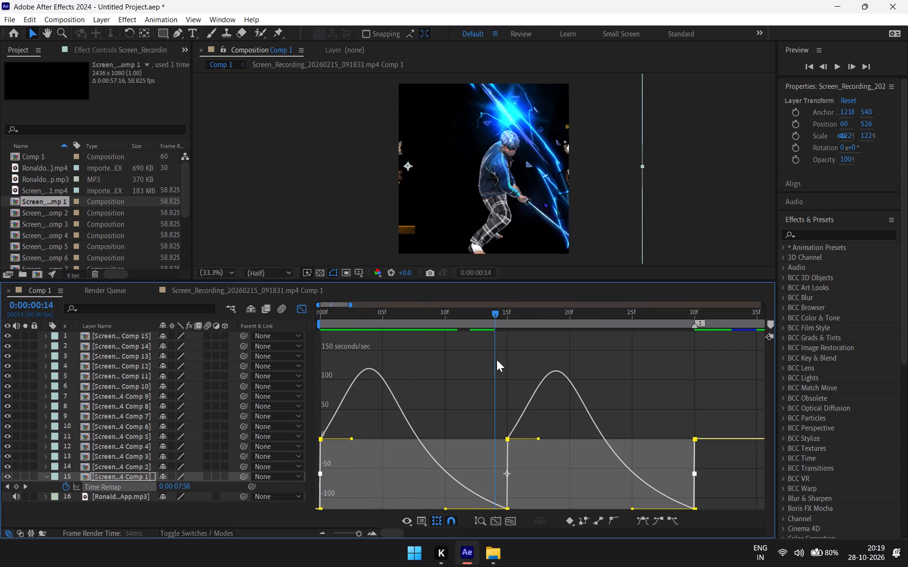
left_click_drag(497, 360, 690, 361)
Undo the incoming speed handle change on the first clip's Time Remap keyframes and return to the layer bar view.
key("ctrl+z")
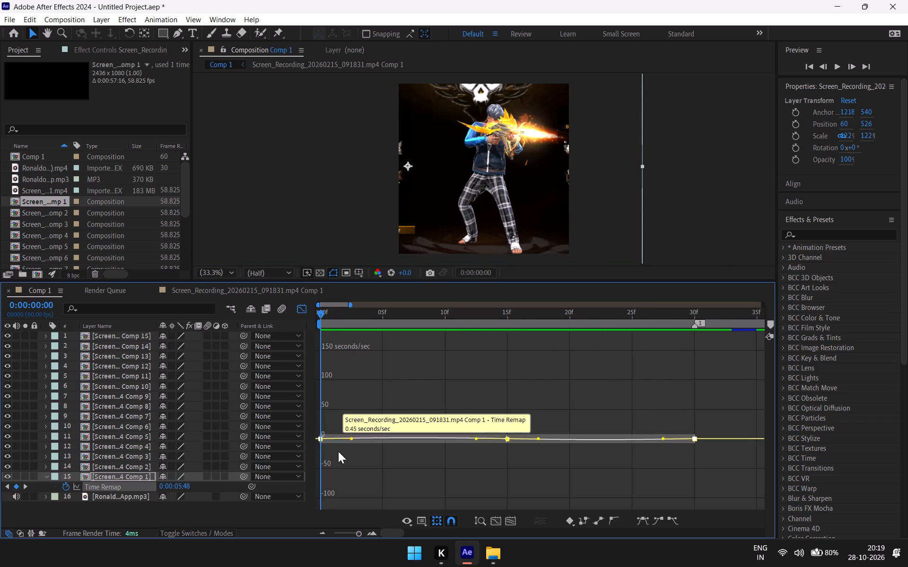
left_click(220, 512)
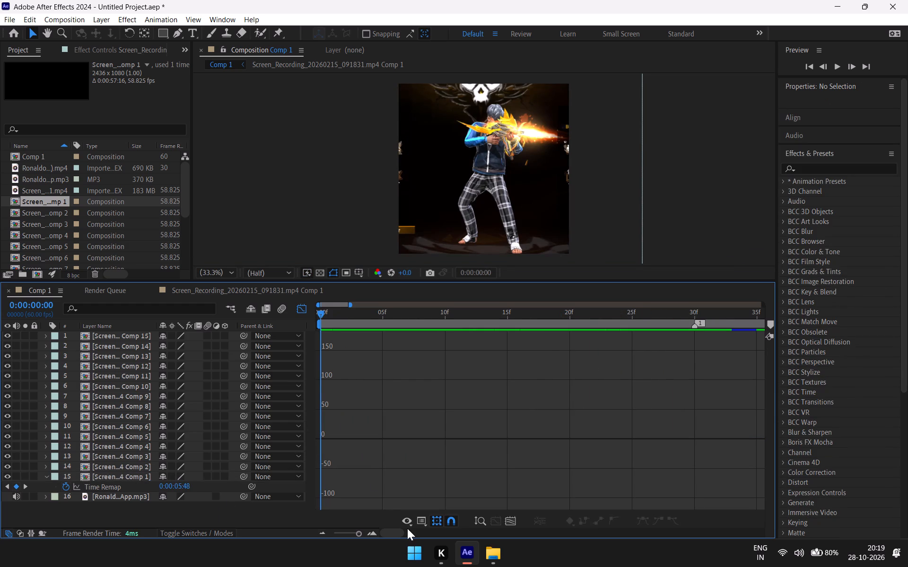
left_click(298, 306)
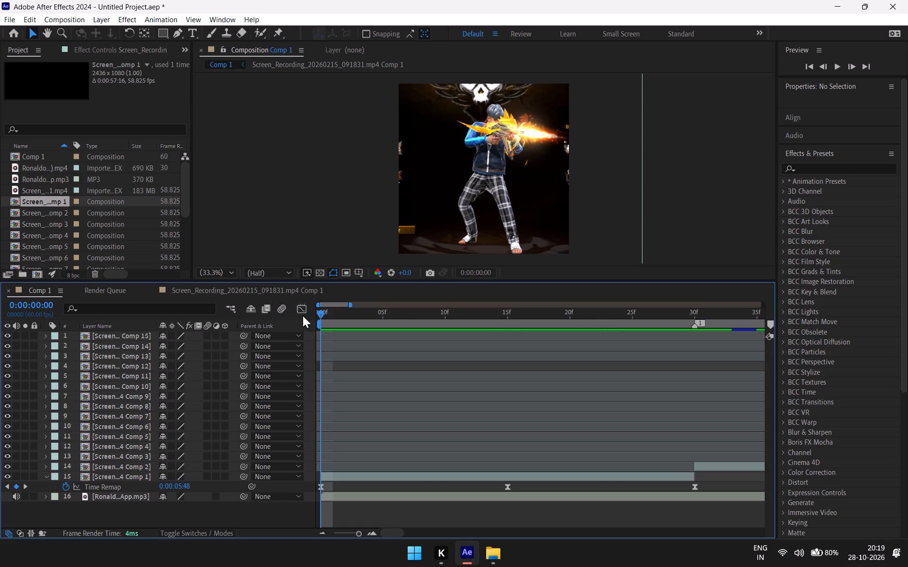
left_click_drag(321, 317, 406, 333)
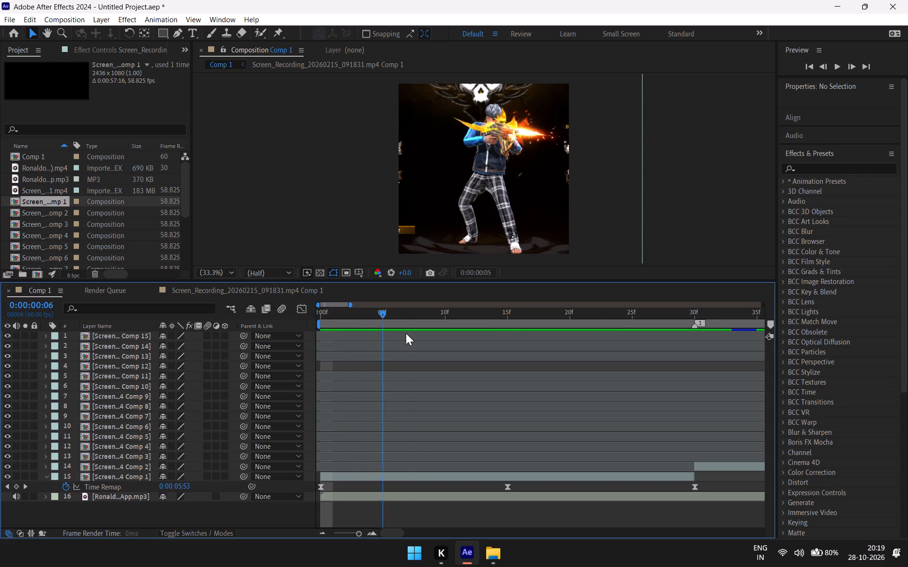
left_click_drag(406, 333, 688, 326)
Select all three Time Remap keyframes of the first clip and show their speed curve in the Graph Editor.
left_click_drag(732, 489, 443, 485)
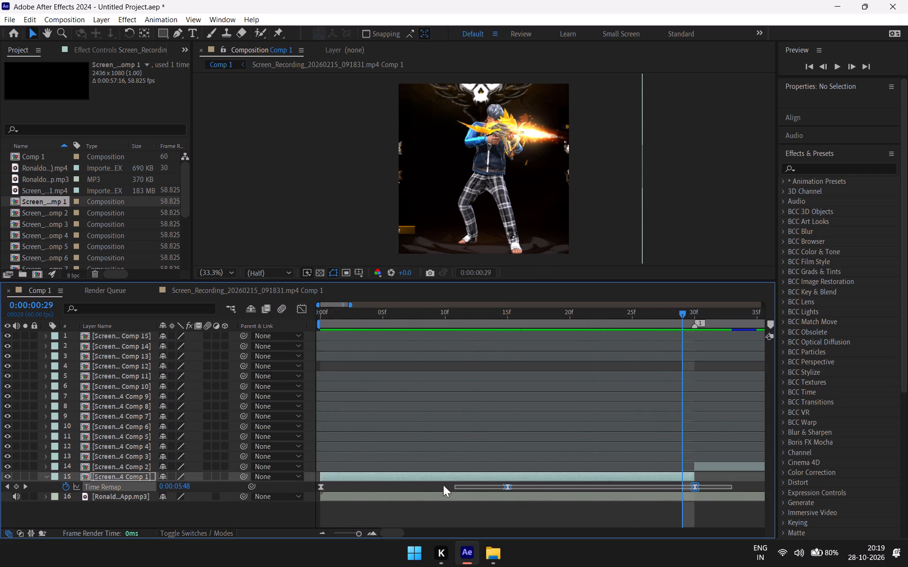
left_click_drag(443, 485, 311, 490)
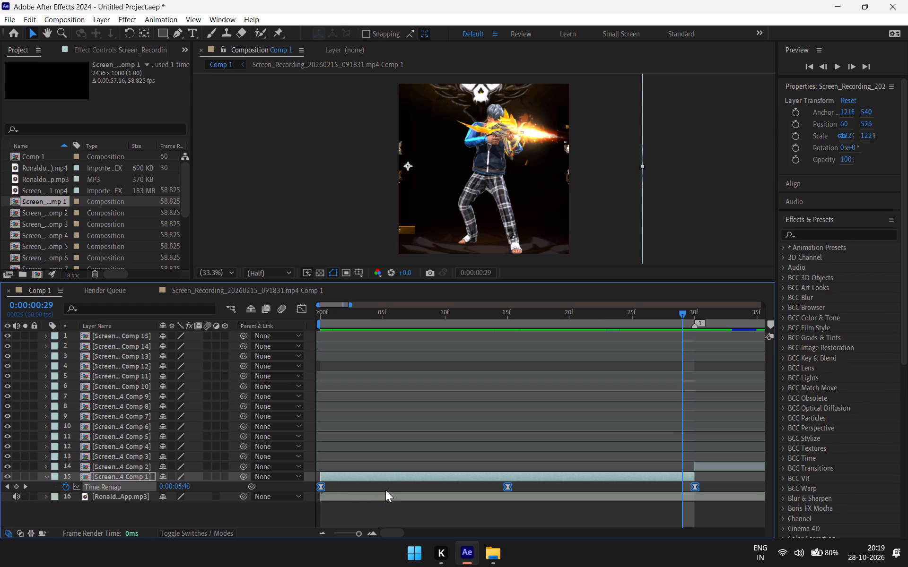
right_click(385, 487)
left_click(302, 306)
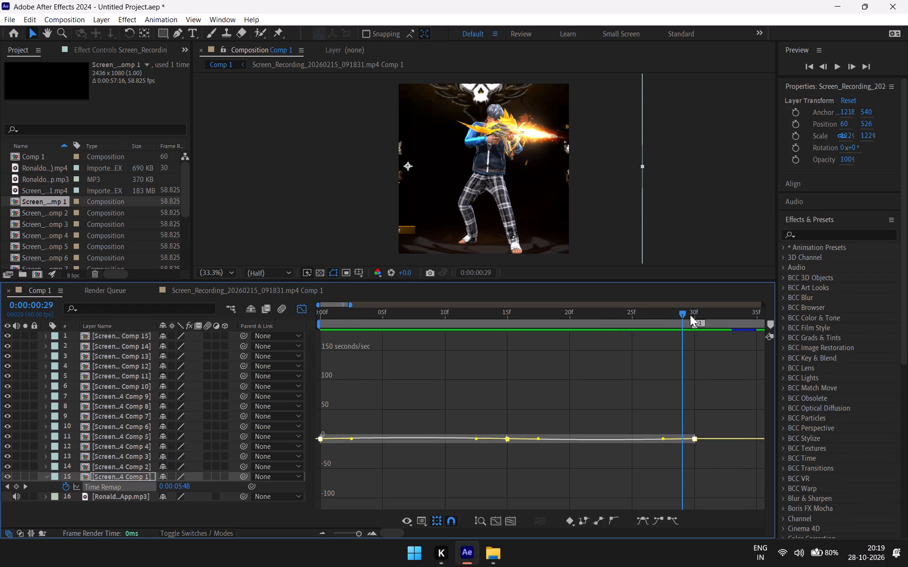
Try higher and lower speeds on the Time Remap keyframes' incoming handles, leaving them lengthened at about 0 seconds/sec.
left_click_drag(691, 313, 466, 355)
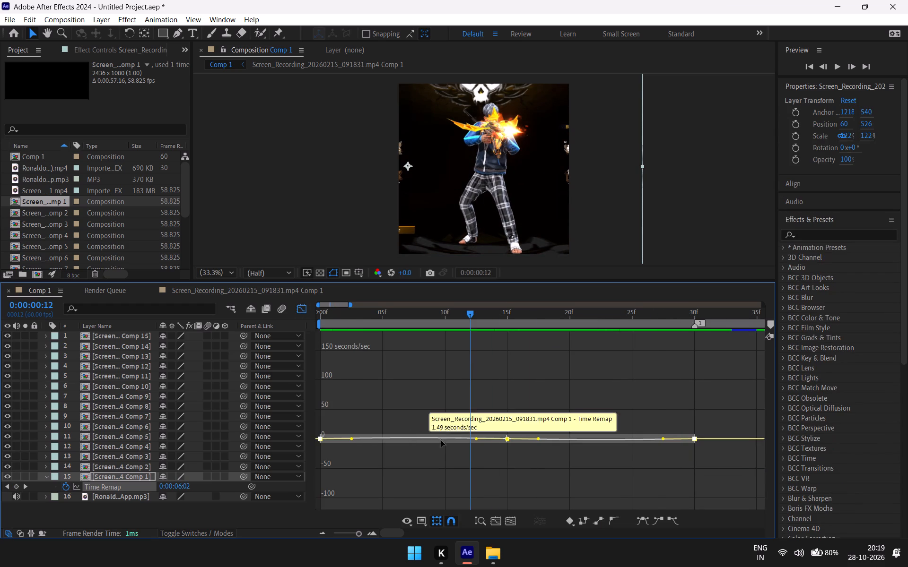
left_click_drag(477, 439, 478, 423)
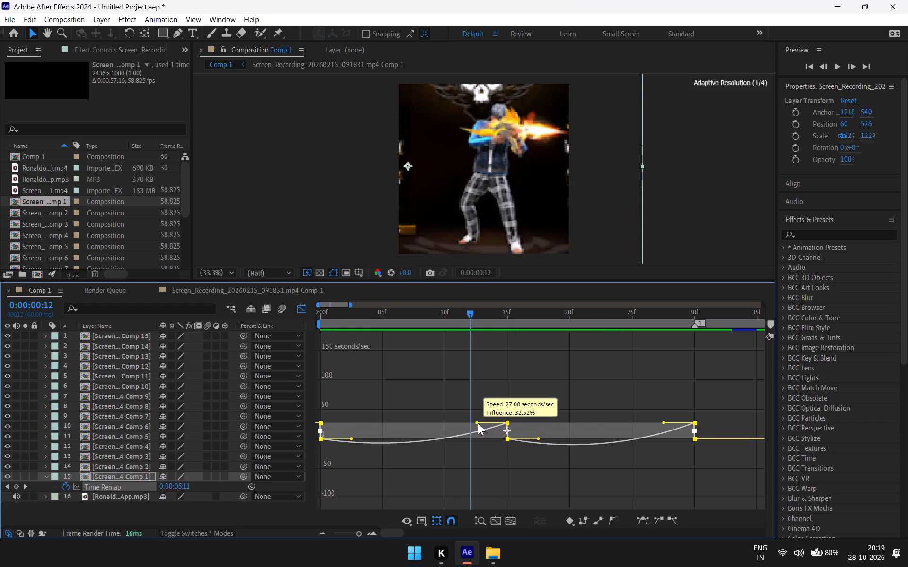
left_click_drag(478, 423, 484, 366)
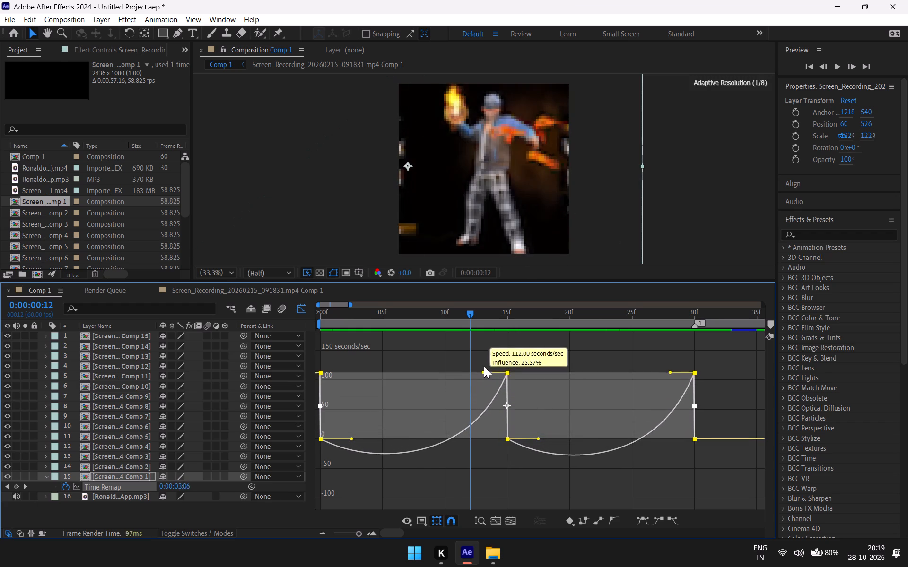
left_click_drag(484, 366, 497, 404)
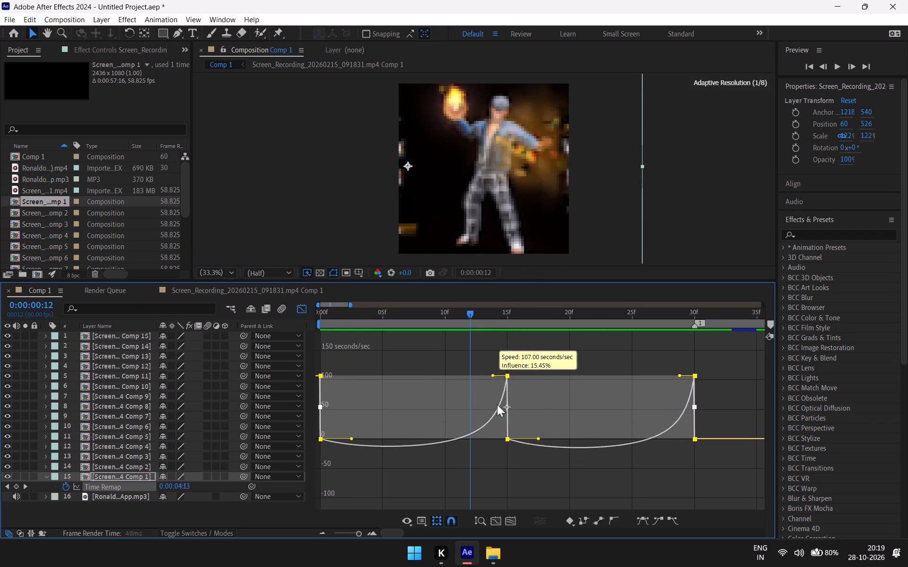
left_click_drag(497, 404, 477, 519)
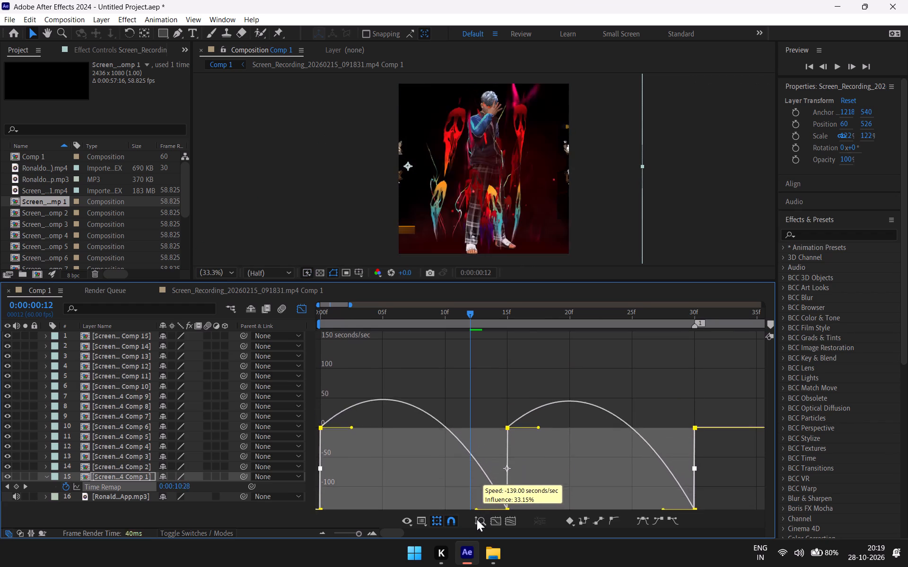
left_click_drag(477, 519, 470, 414)
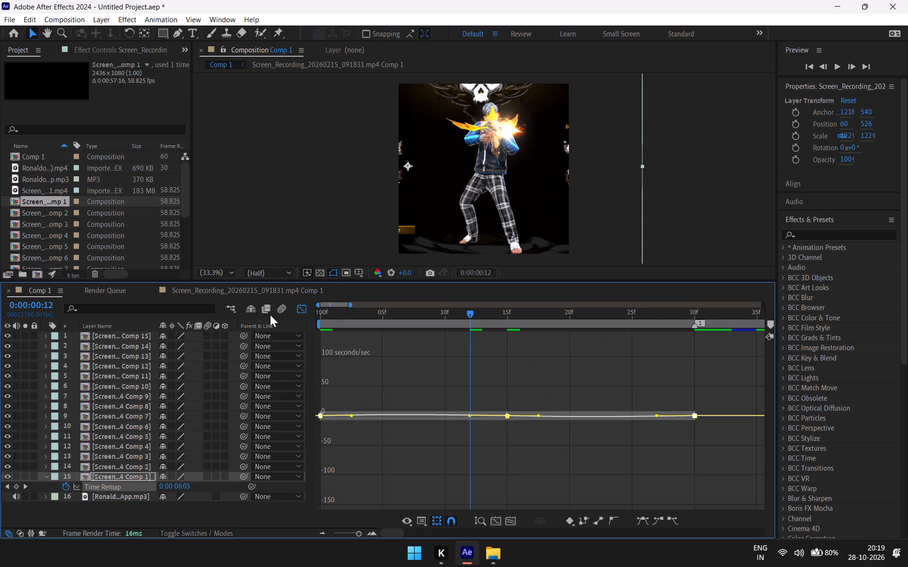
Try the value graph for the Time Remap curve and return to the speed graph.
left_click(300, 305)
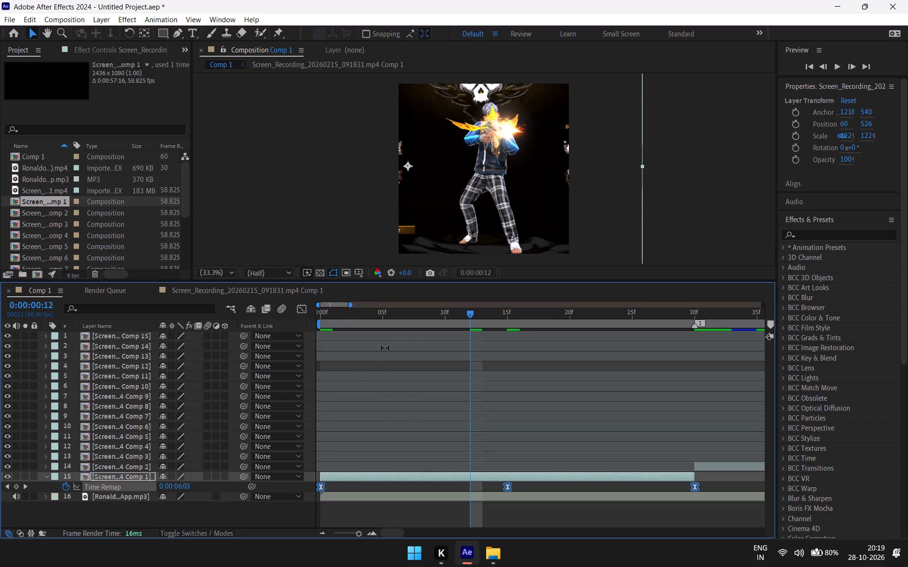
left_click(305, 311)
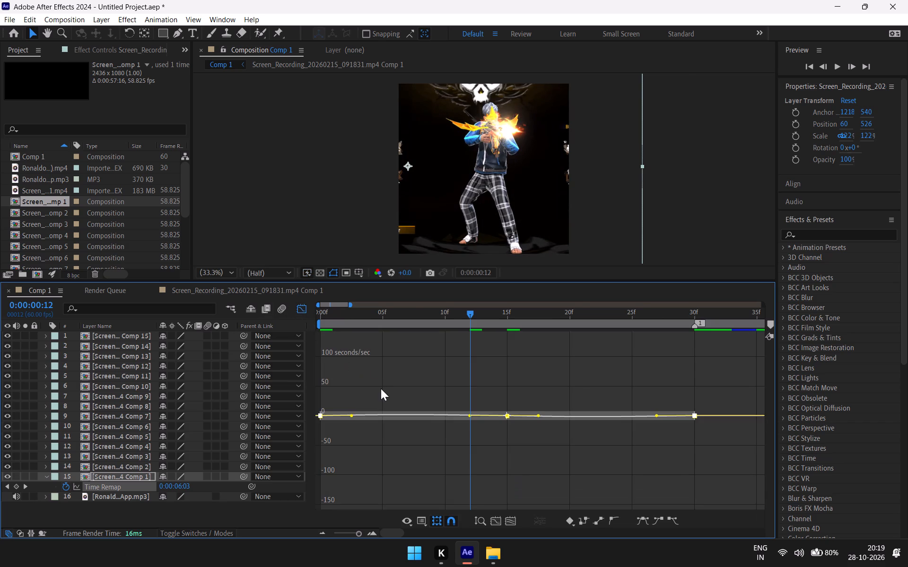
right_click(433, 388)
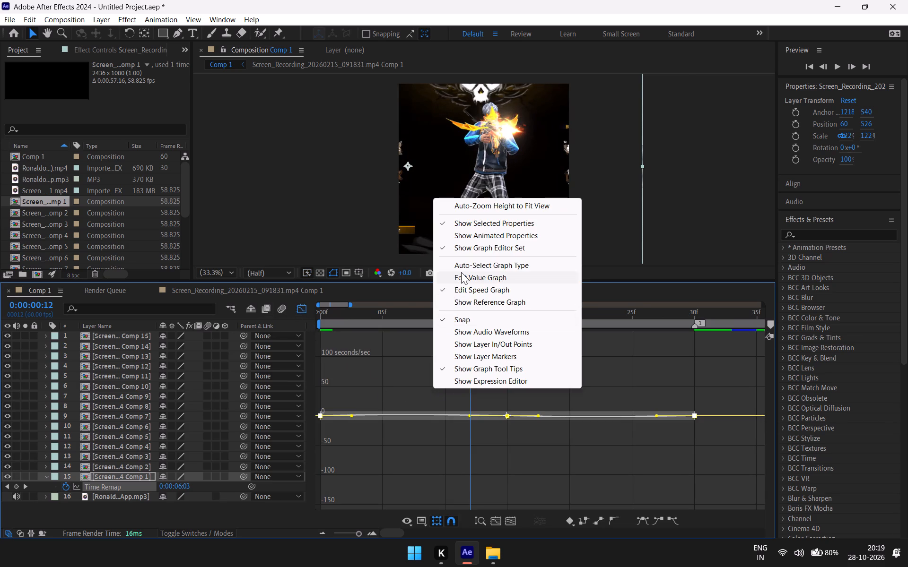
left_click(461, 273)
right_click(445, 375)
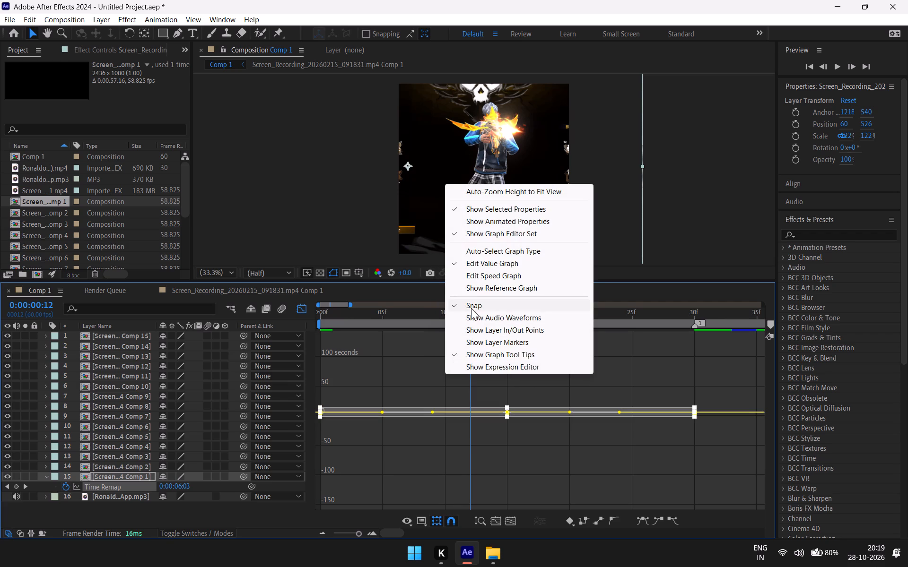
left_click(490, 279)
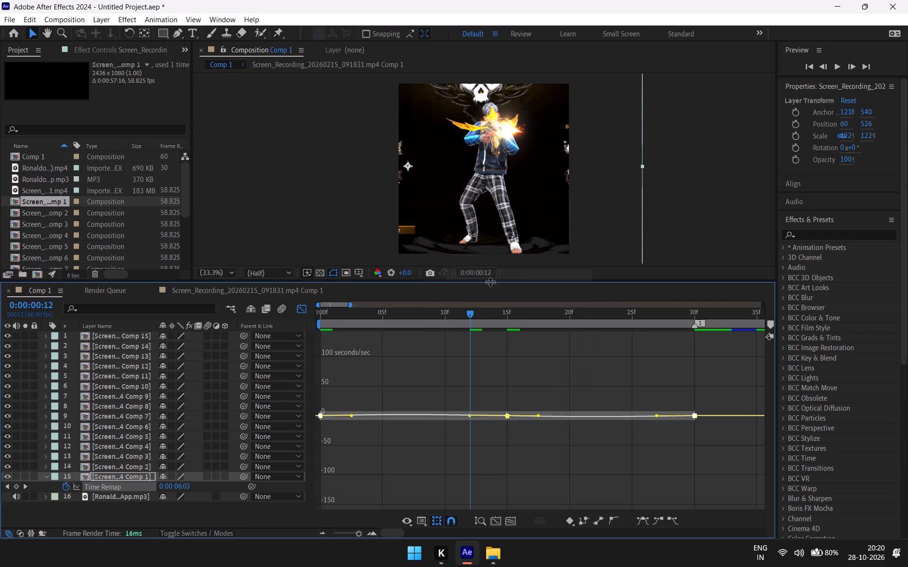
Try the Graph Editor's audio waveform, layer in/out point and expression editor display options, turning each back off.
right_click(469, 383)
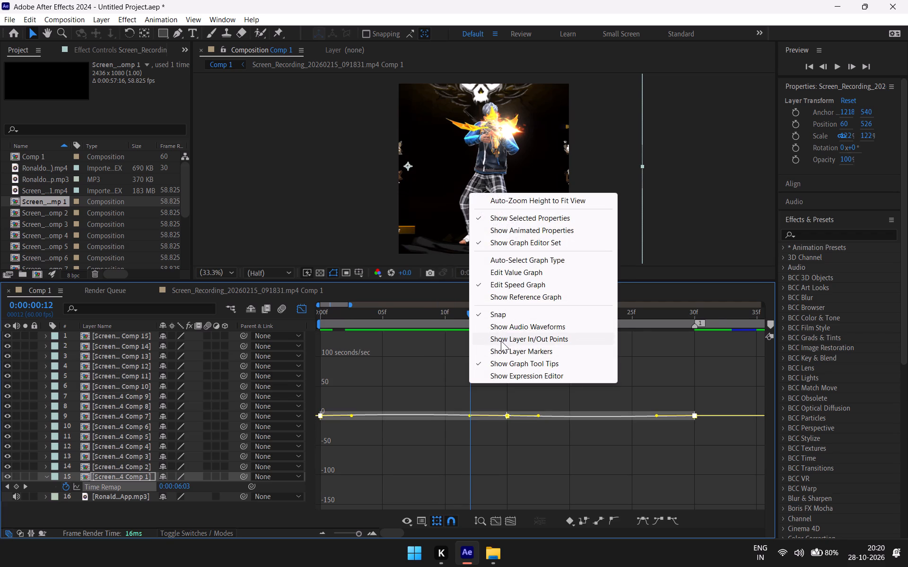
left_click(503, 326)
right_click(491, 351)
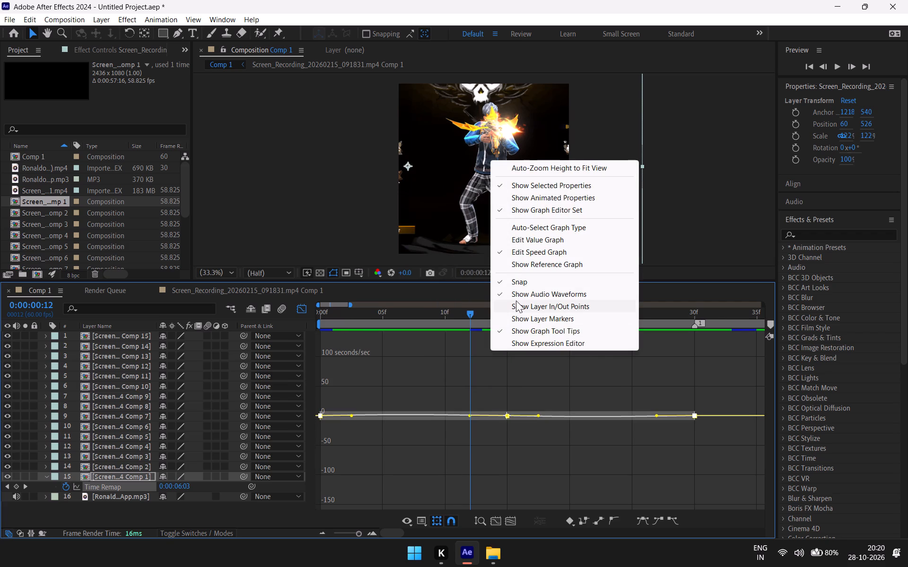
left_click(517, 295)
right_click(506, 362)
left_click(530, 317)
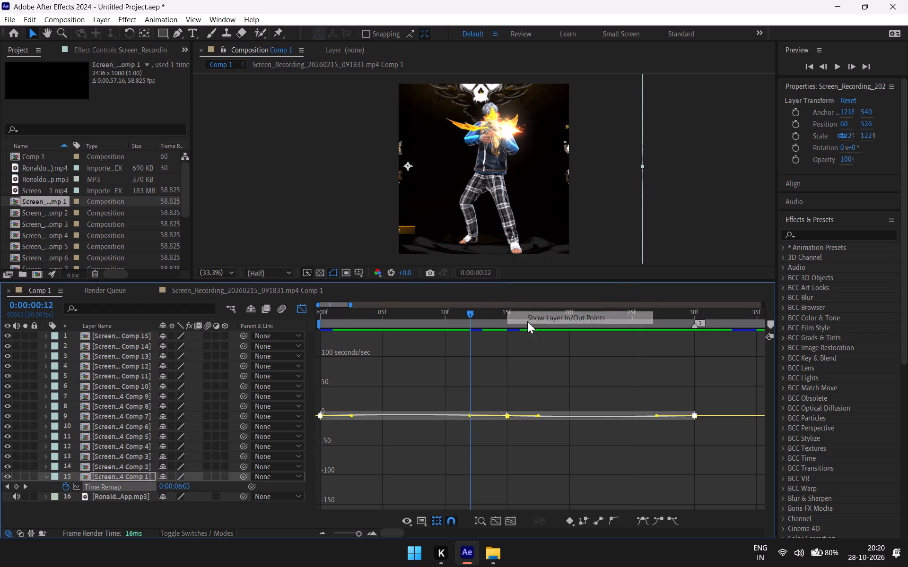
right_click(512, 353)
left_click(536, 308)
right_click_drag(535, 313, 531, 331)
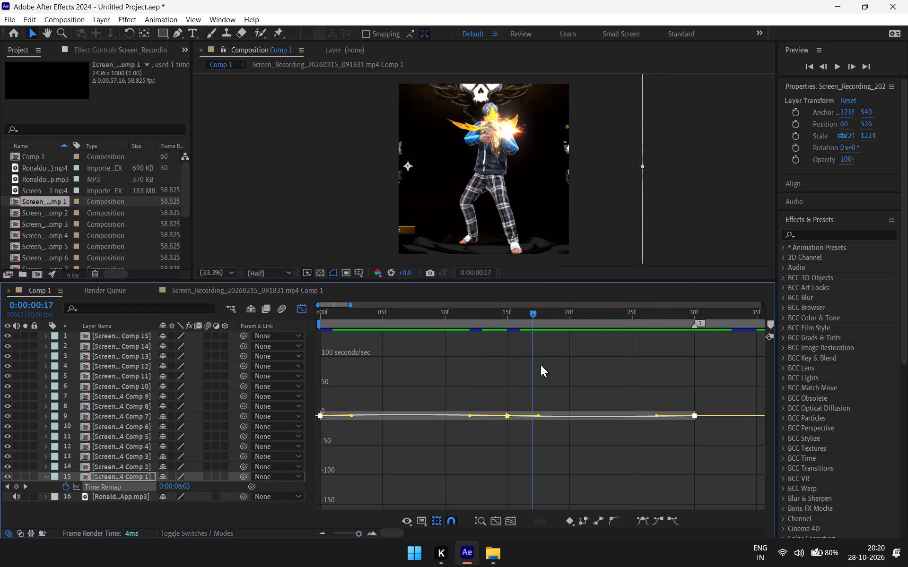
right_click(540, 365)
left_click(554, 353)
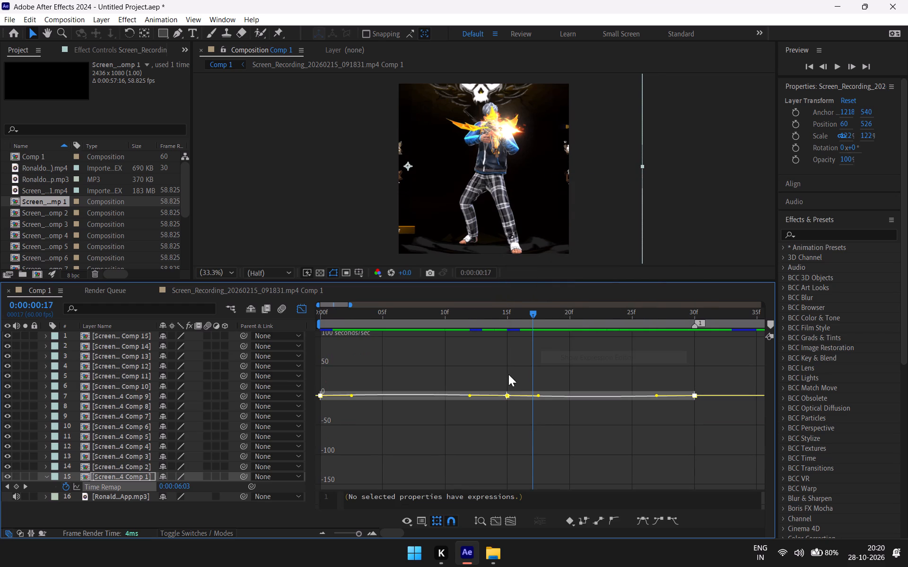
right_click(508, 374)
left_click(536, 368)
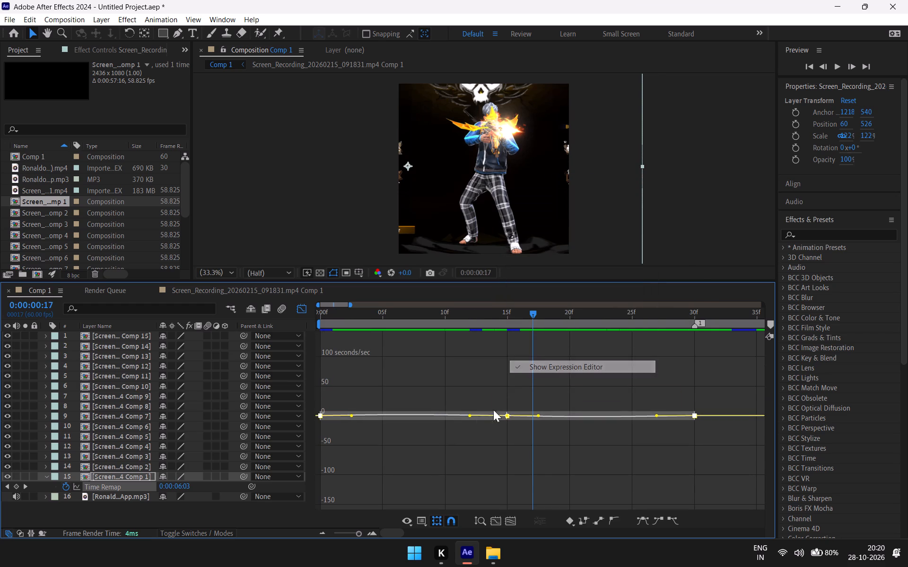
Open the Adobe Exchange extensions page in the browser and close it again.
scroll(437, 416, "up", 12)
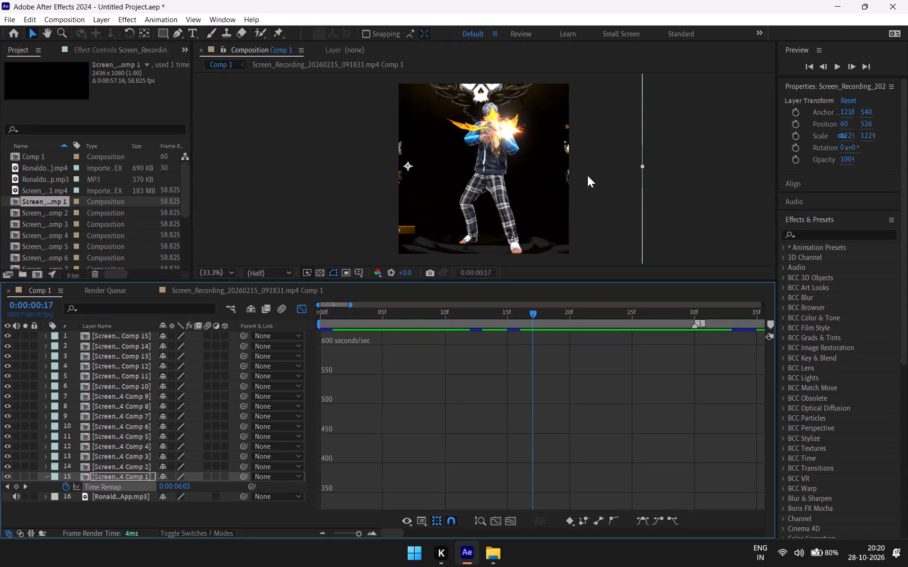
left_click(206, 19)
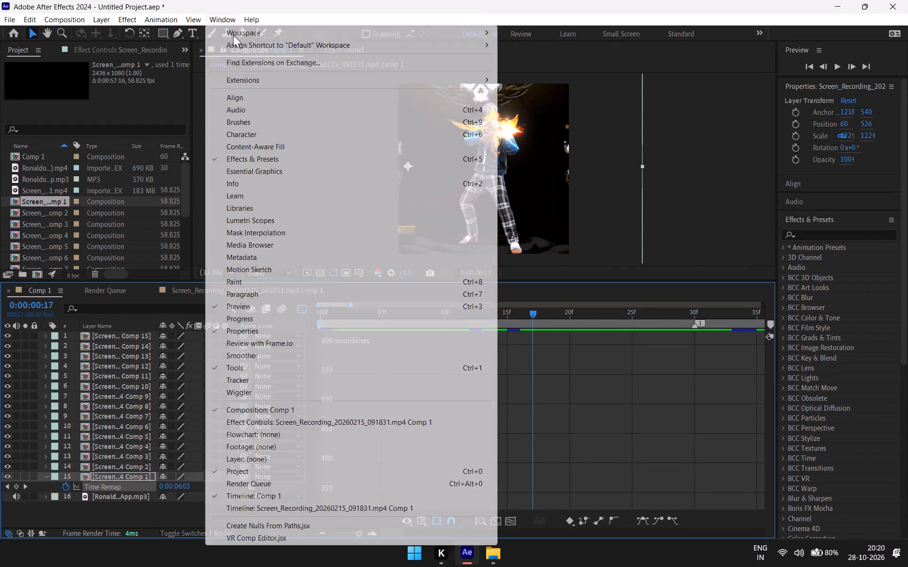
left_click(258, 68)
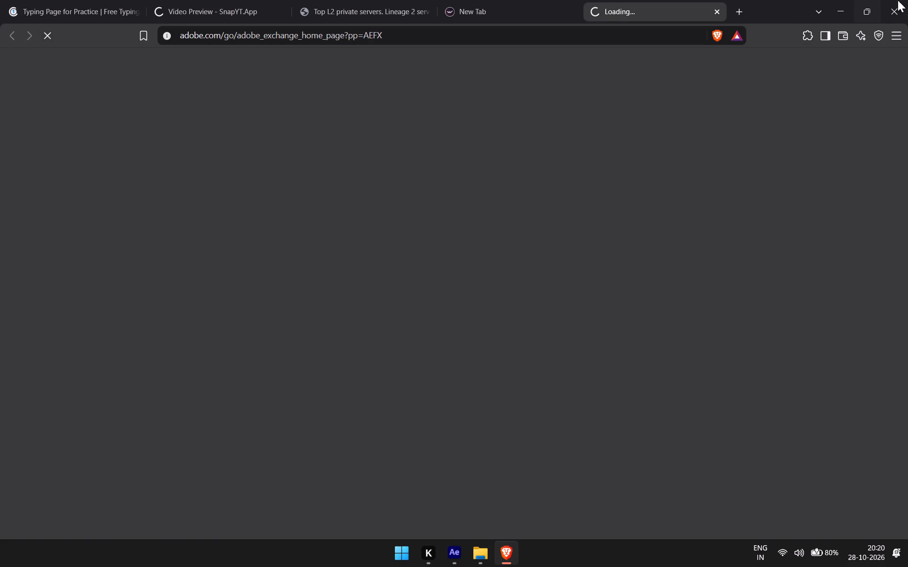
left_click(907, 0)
Open the EDITKIT extension.
left_click(211, 17)
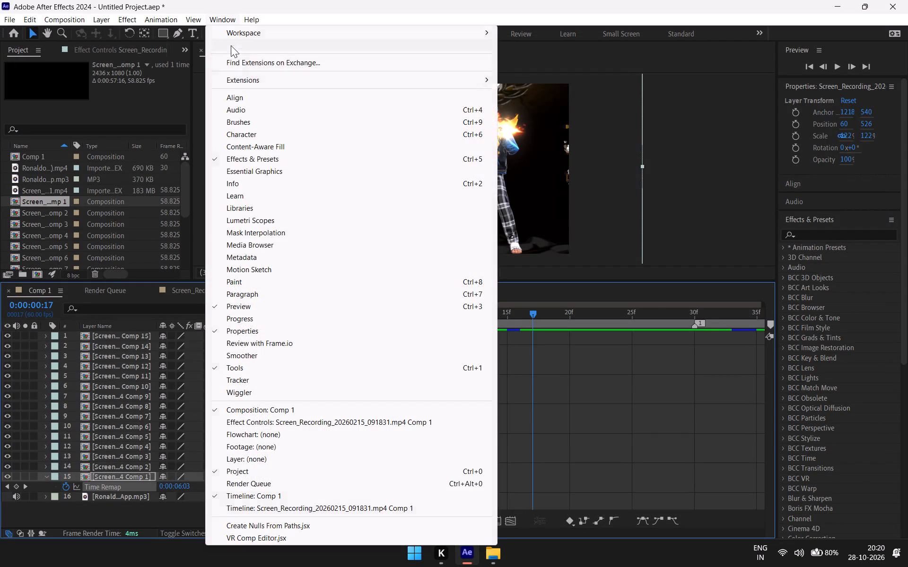
left_click(231, 78)
left_click(513, 82)
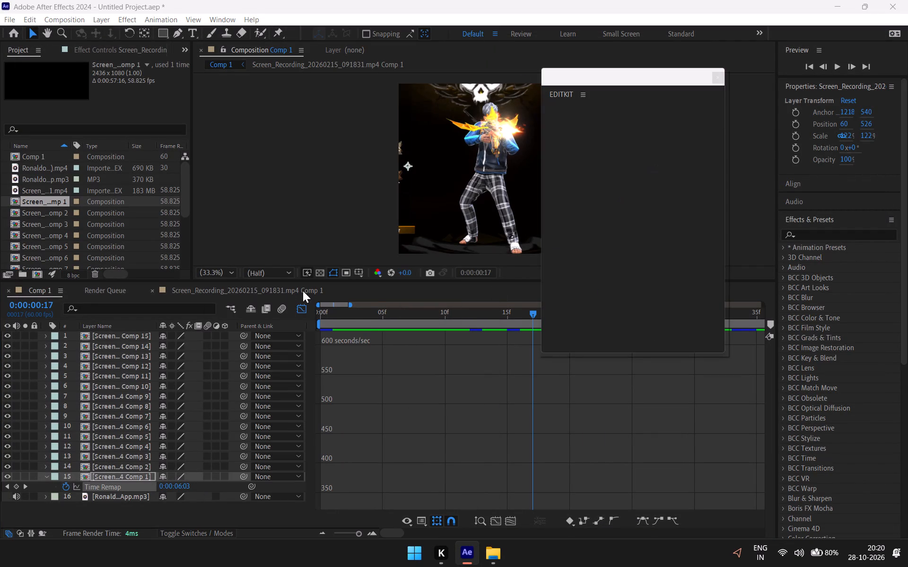
left_click(369, 288)
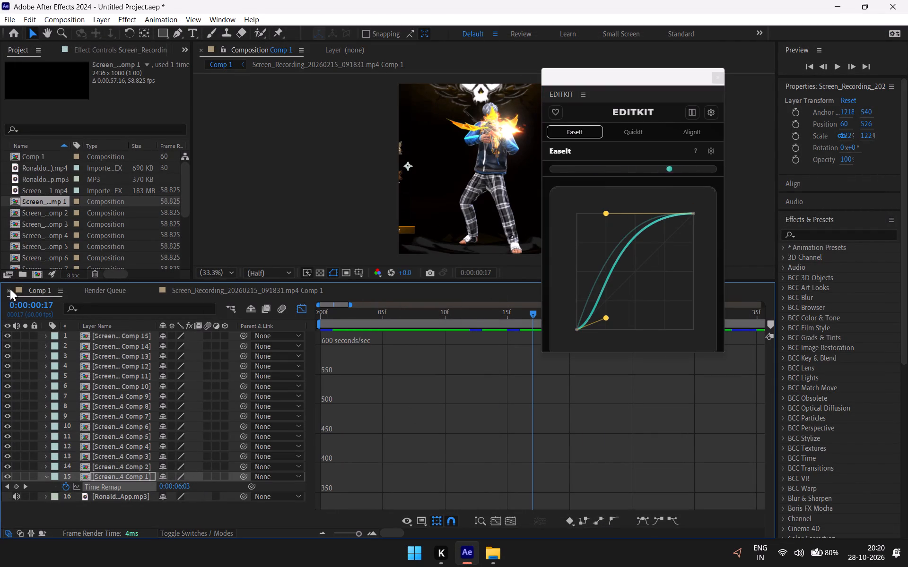
Close the Graph Editor and turn on motion blur for all fifteen pre-composed clip layers.
left_click(295, 308)
left_click(208, 335)
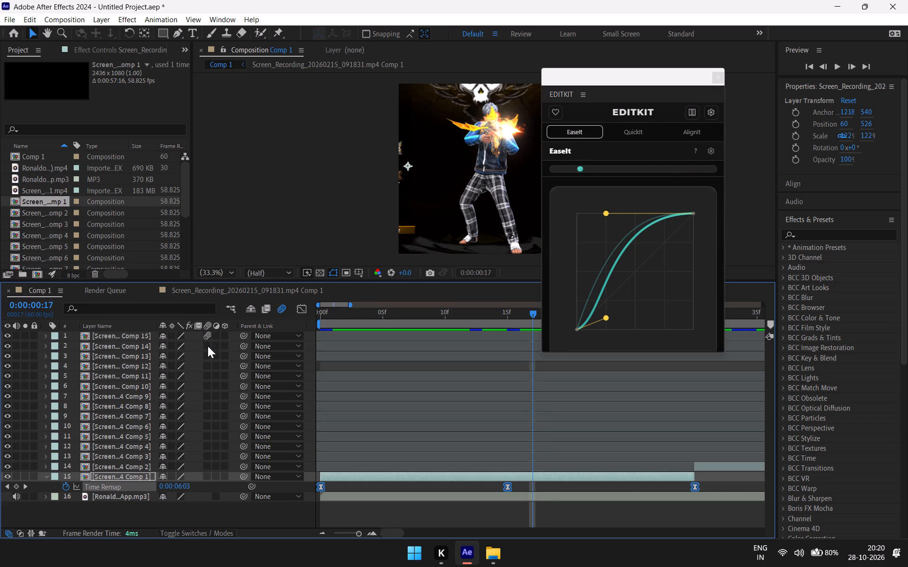
left_click(208, 346)
left_click(206, 356)
left_click(206, 362)
left_click(205, 374)
left_click_drag(205, 381, 205, 388)
left_click(205, 389)
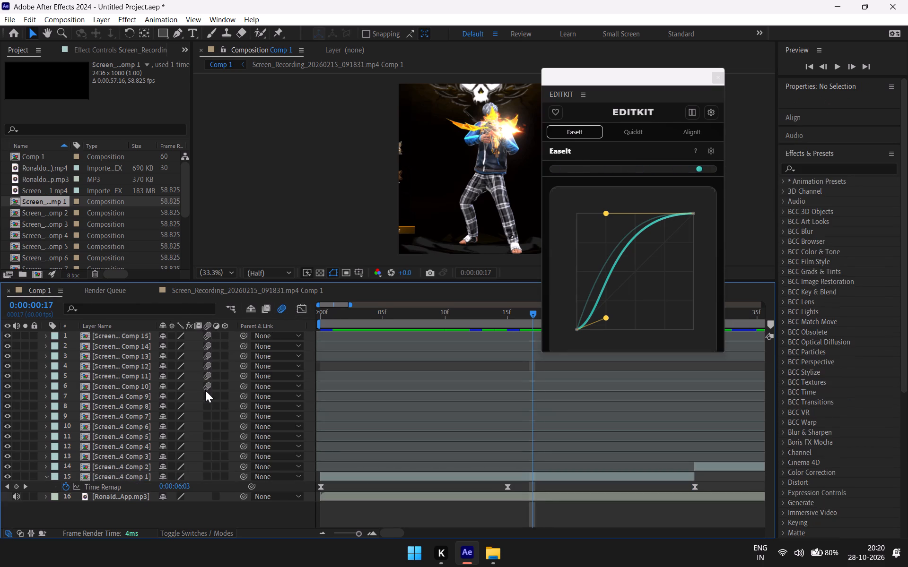
left_click(206, 397)
left_click(206, 411)
left_click_drag(206, 415, 206, 426)
left_click_drag(206, 430, 207, 437)
left_click(206, 441)
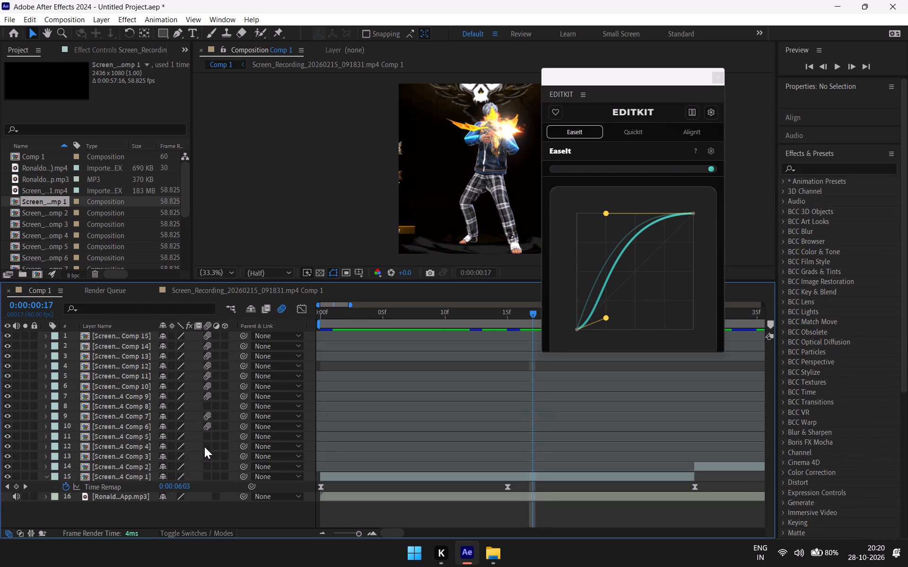
left_click(204, 451)
left_click(206, 464)
left_click(206, 470)
left_click(206, 472)
left_click(206, 468)
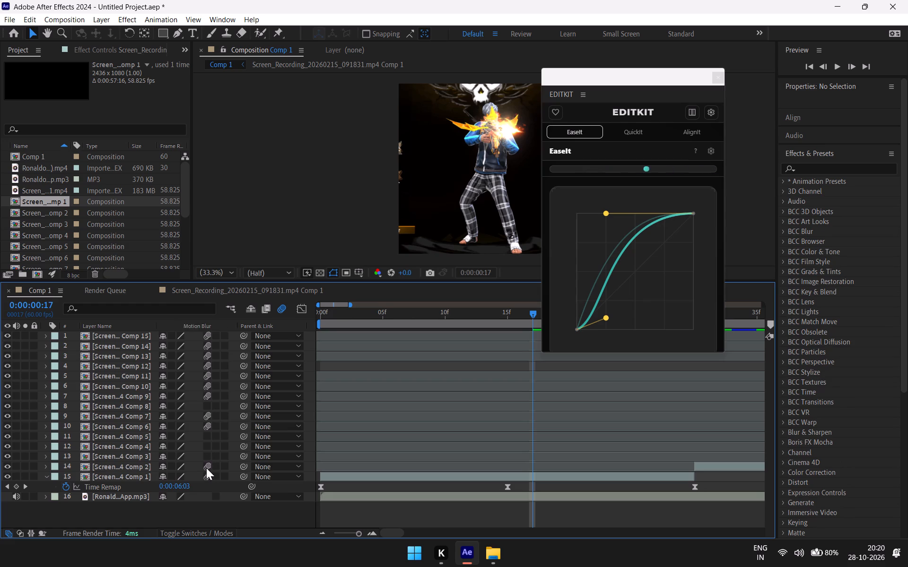
left_click(207, 453)
left_click(208, 440)
left_click(208, 443)
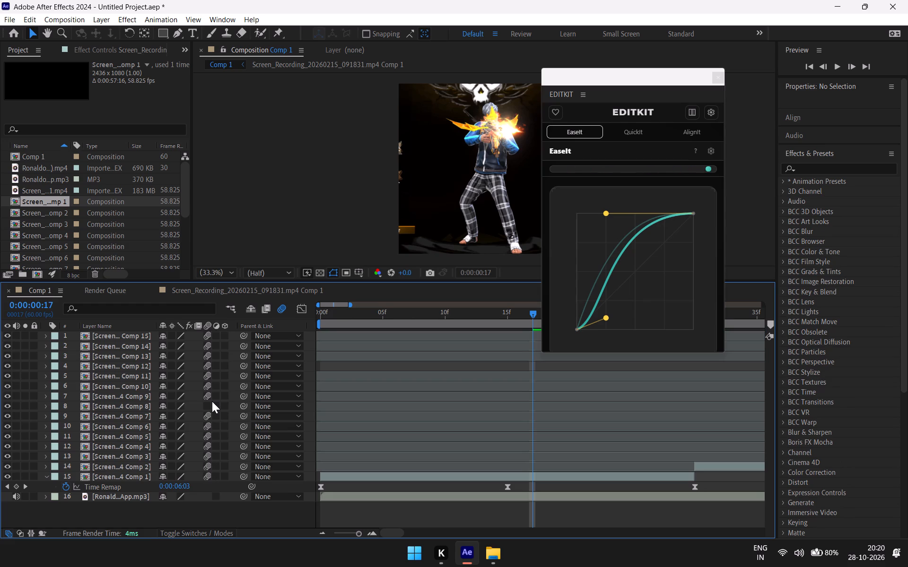
left_click(209, 404)
Apply EaseIt's steep fast-start, slow-end curve preset to the Comp 1 clip's first two Time Remap keyframes.
scroll(650, 201, "down", 1)
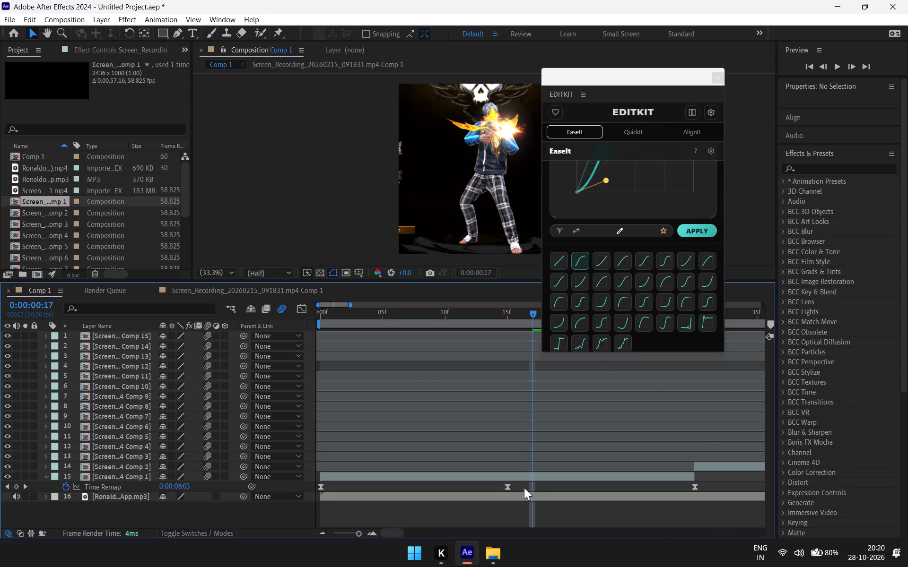
left_click_drag(523, 487, 309, 496)
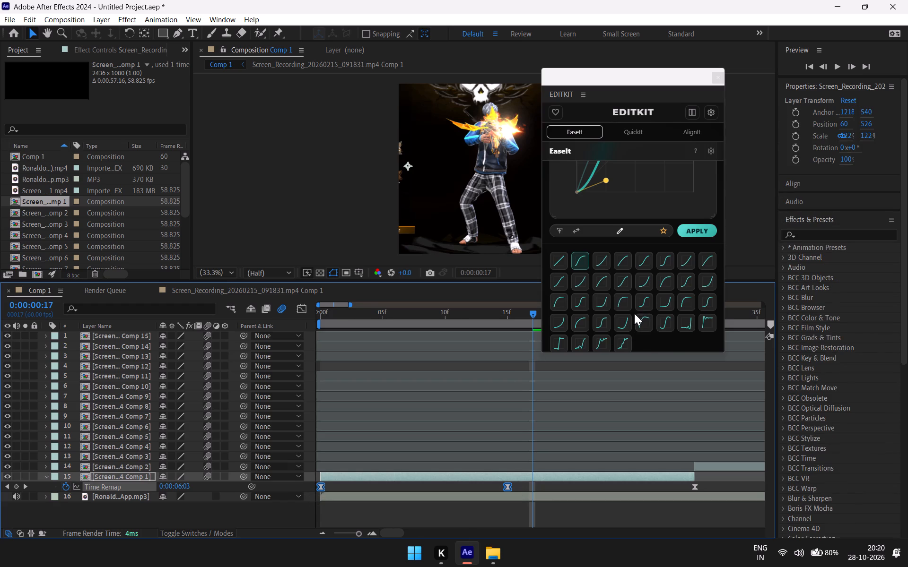
scroll(635, 293, "down", 1)
scroll(635, 293, "up", 1)
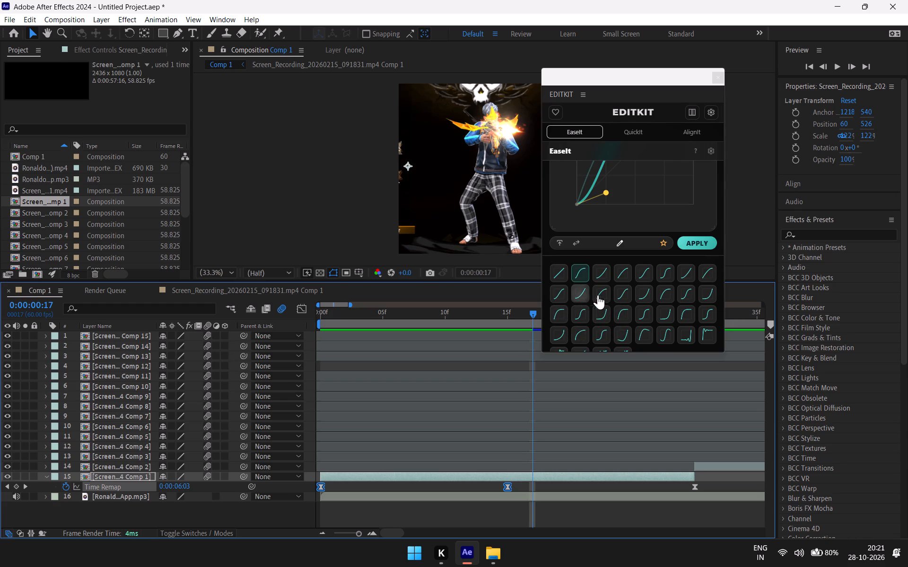
left_click(560, 313)
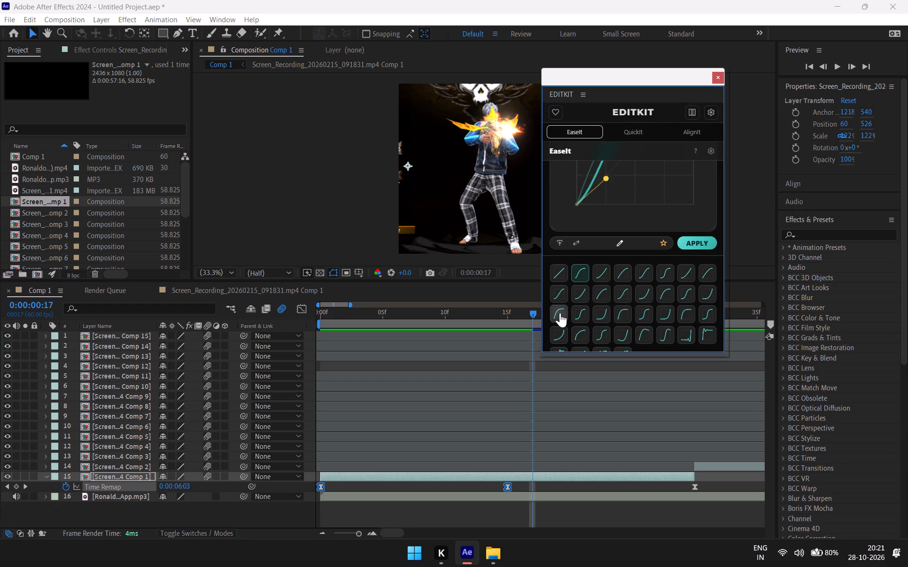
left_click(687, 238)
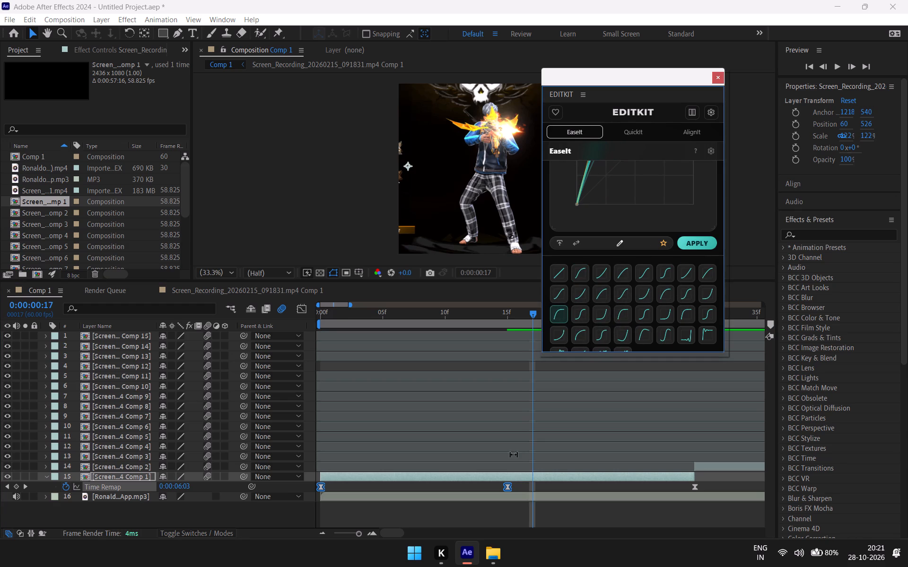
Apply EaseIt's steep slow-start, fast-end curve preset to the Comp 1 clip's last two Time Remap keyframes.
left_click_drag(716, 481, 501, 495)
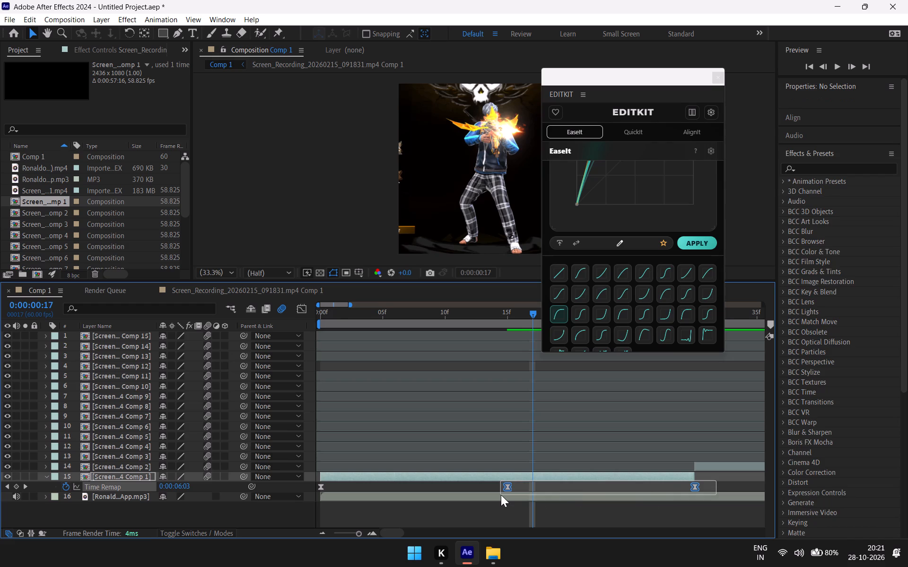
left_click_drag(501, 495, 501, 490)
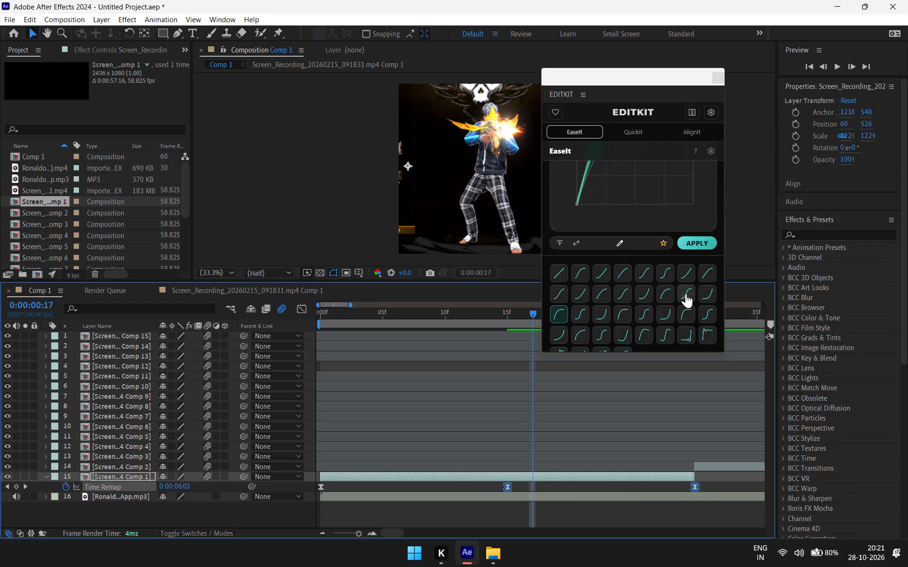
left_click(701, 292)
left_click(699, 241)
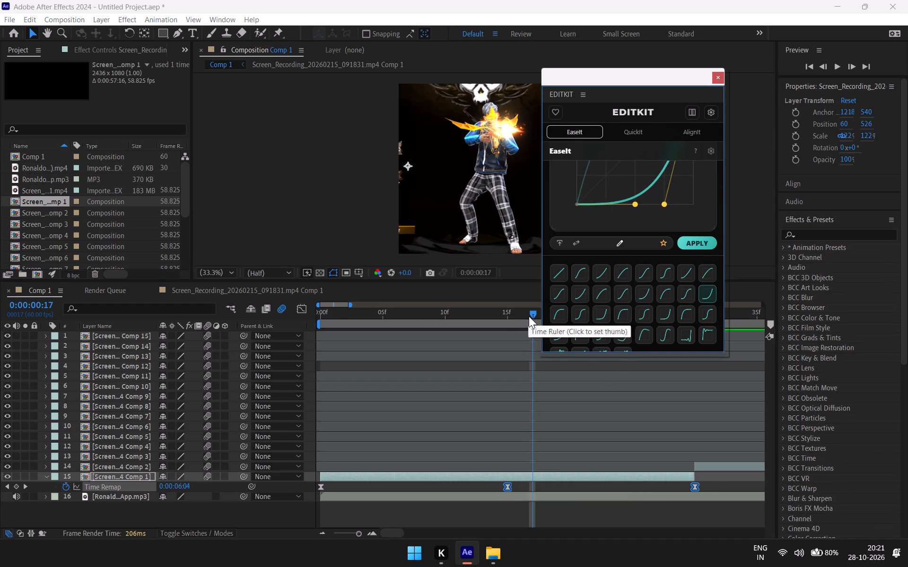
Preview the composition from the start to check the eased time remap.
left_click_drag(534, 310, 178, 417)
key("space")
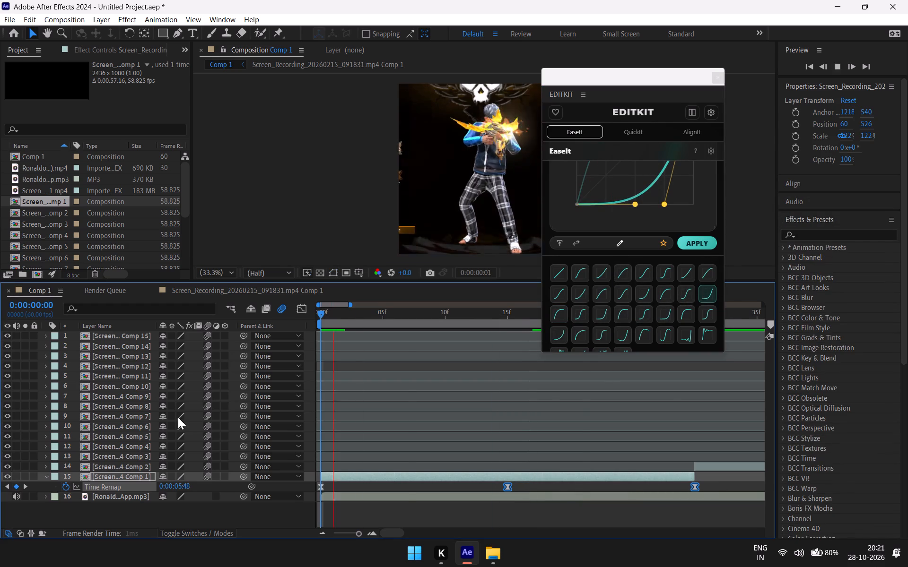
key("space")
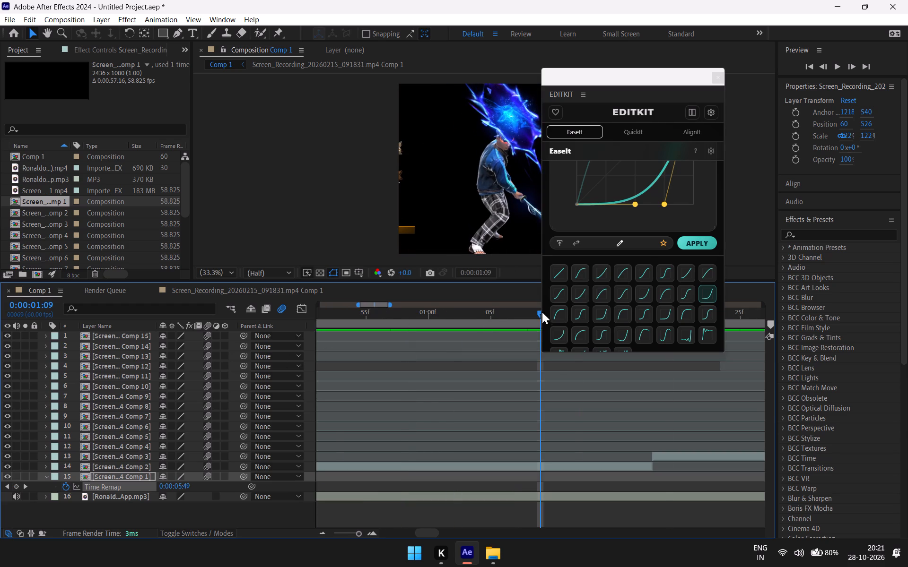
Narrow the floating EDITKIT window and move it clear of the composition view and time ruler.
left_click_drag(540, 312, 546, 311)
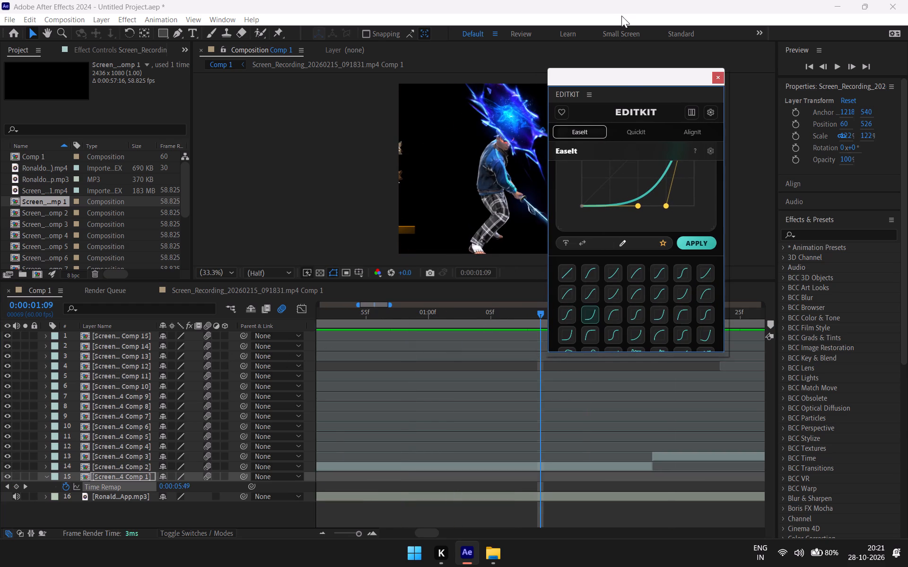
left_click_drag(624, 72, 681, 25)
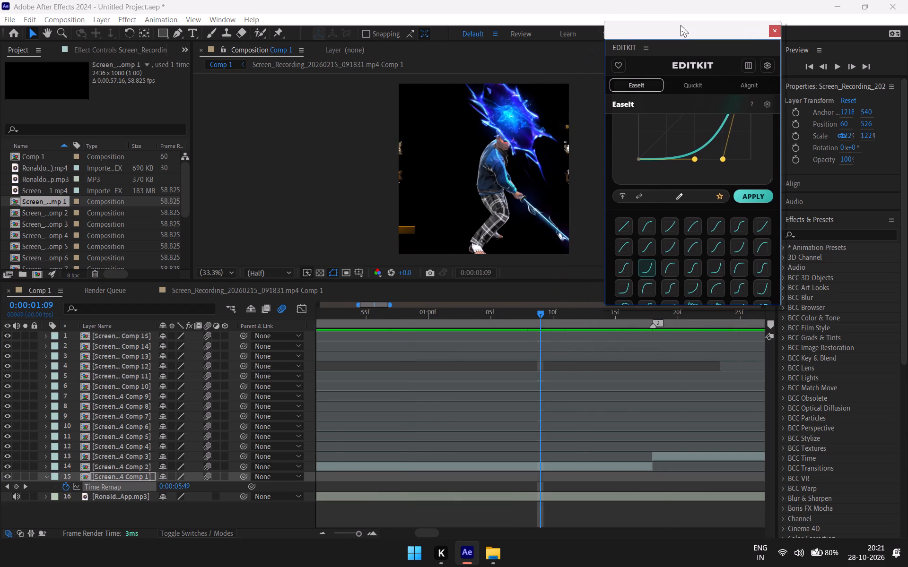
left_click_drag(681, 25, 680, 20)
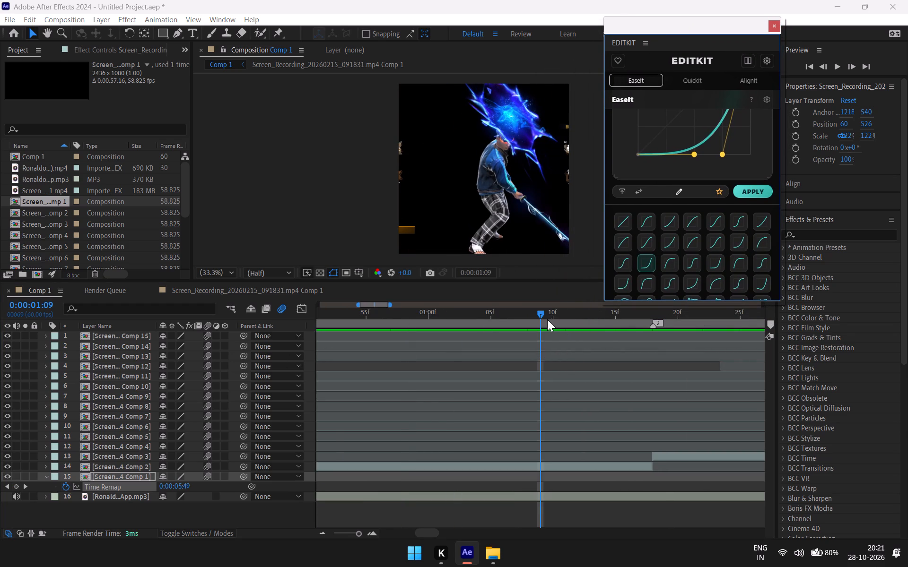
Examine the first clip's eased time remap and its cut to the second clip by playing and scrubbing.
left_click_drag(537, 311, 462, 328)
left_click_drag(460, 329, 427, 335)
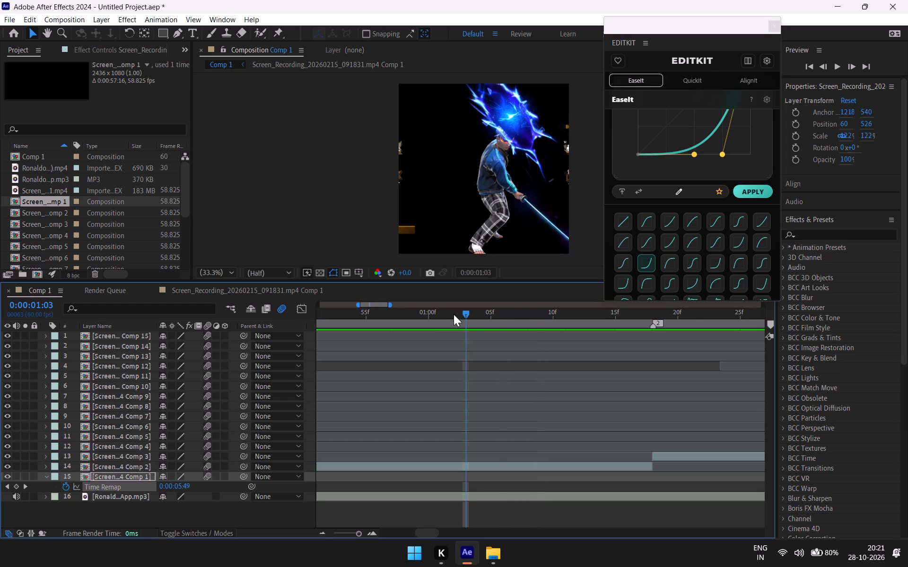
type("----")
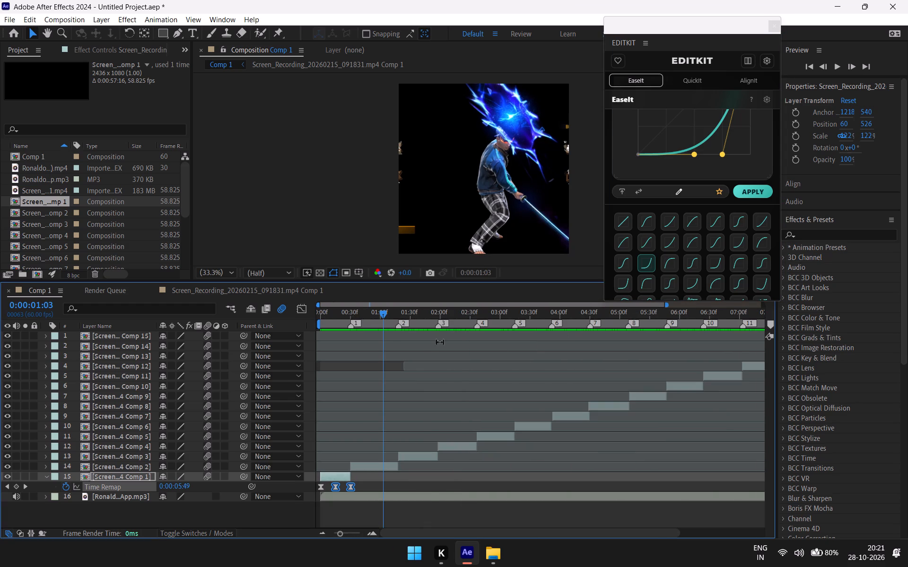
left_click_drag(384, 313, 262, 351)
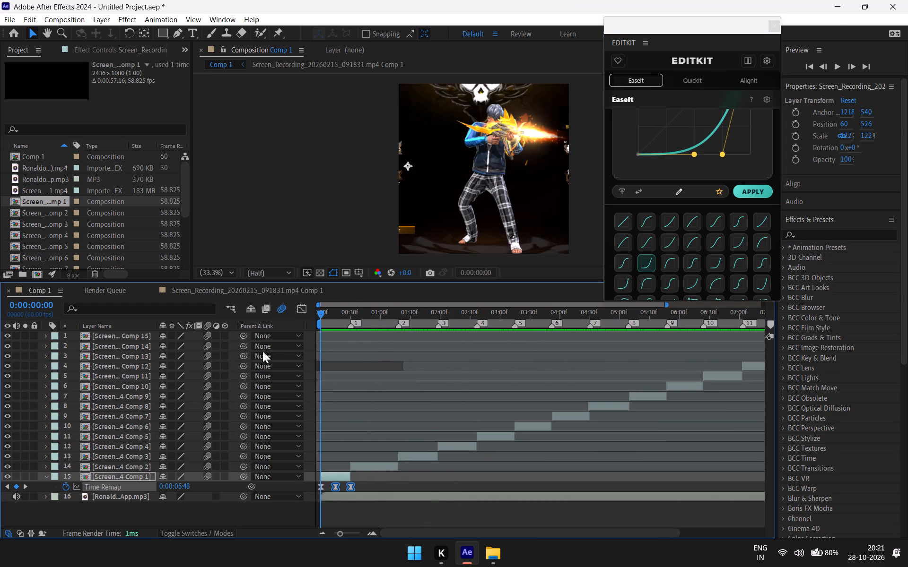
key("space")
key("space")
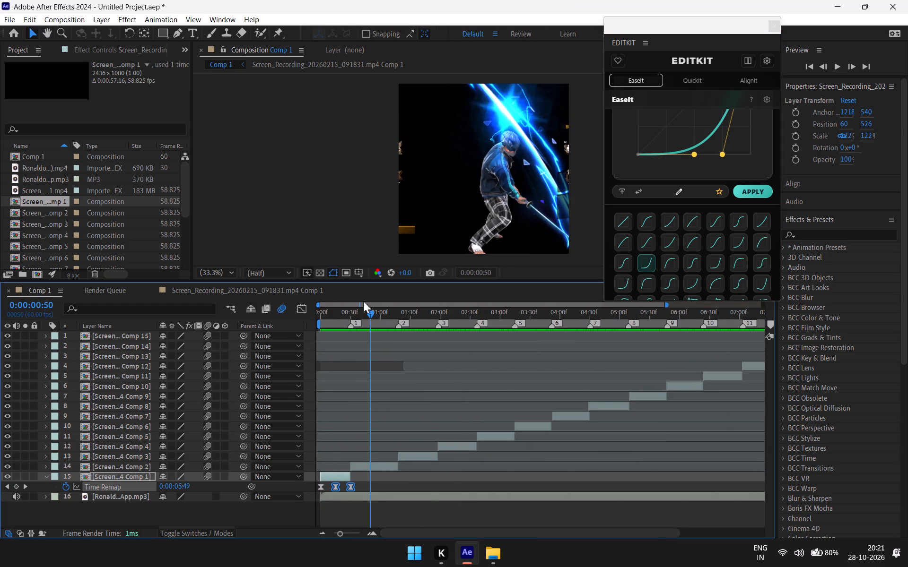
left_click_drag(370, 309, 335, 331)
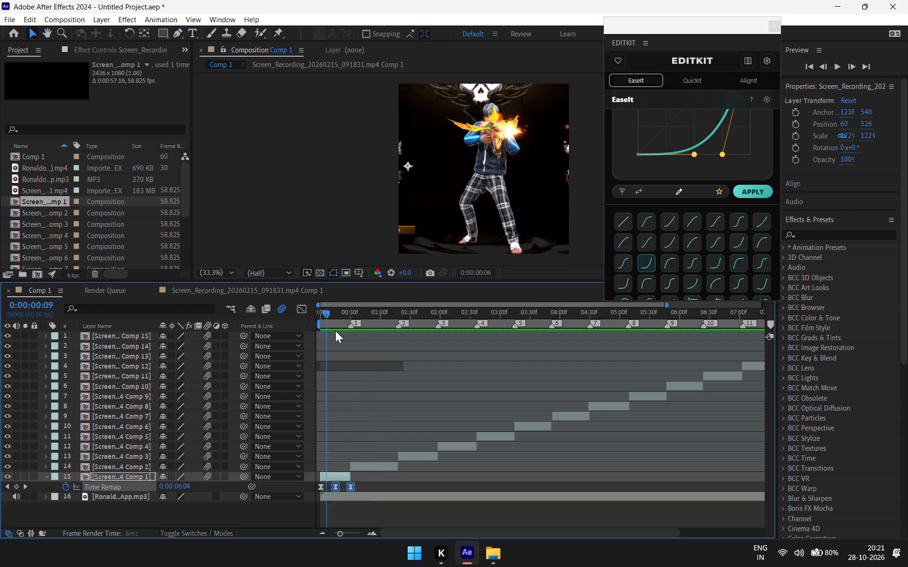
left_click_drag(335, 331, 353, 330)
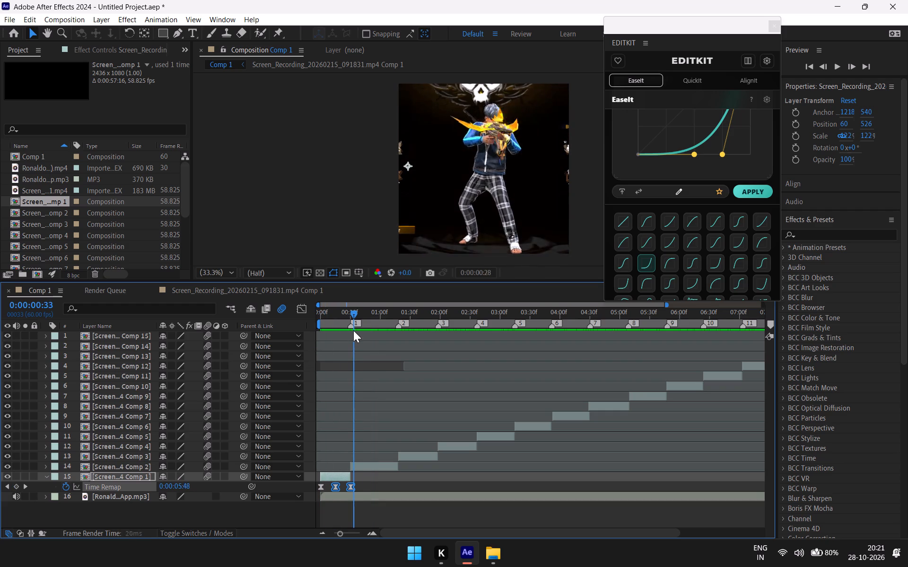
left_click_drag(353, 330, 321, 350)
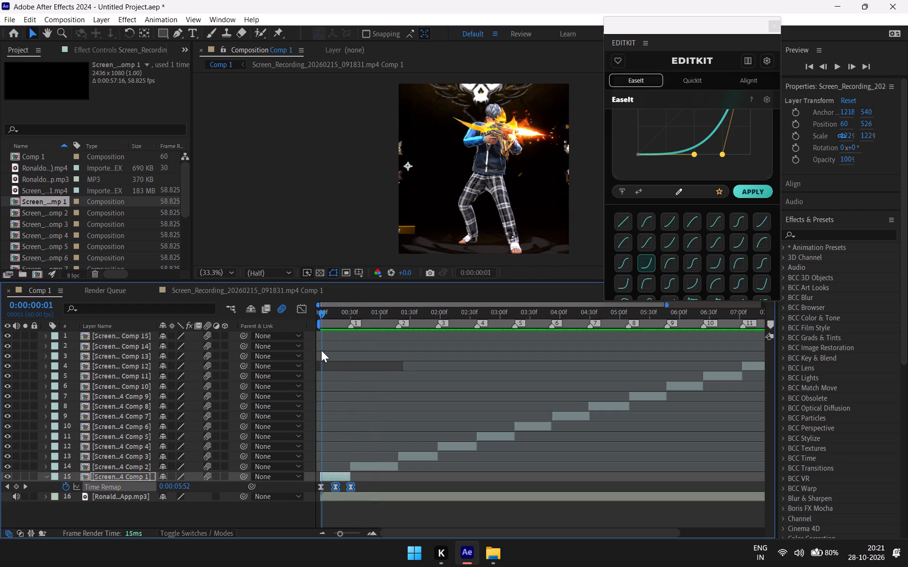
left_click_drag(321, 350, 320, 352)
Copy the Comp 1 clip's three Time Remap keyframes to the Comp 2 clip and shift them to that clip's start near marker 1.
left_click_drag(381, 486, 323, 489)
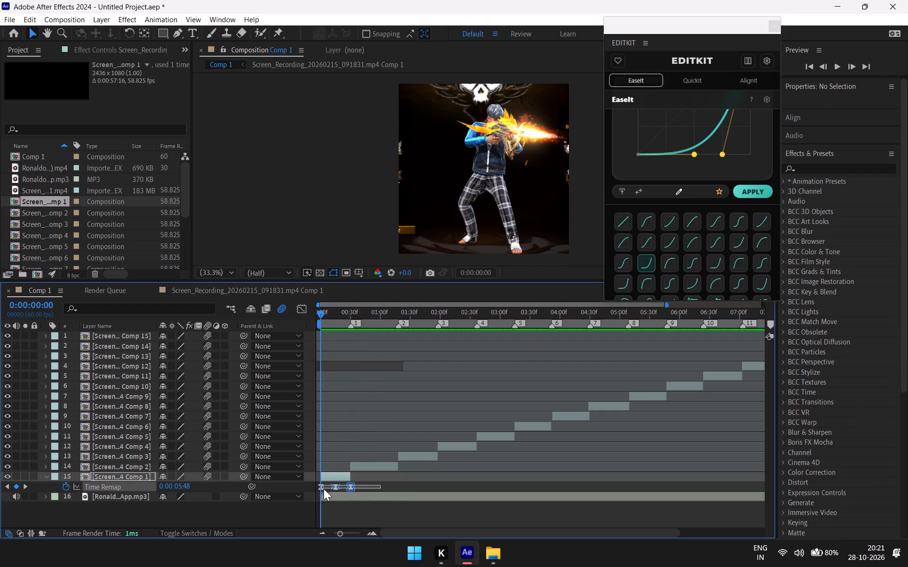
left_click_drag(323, 489, 314, 490)
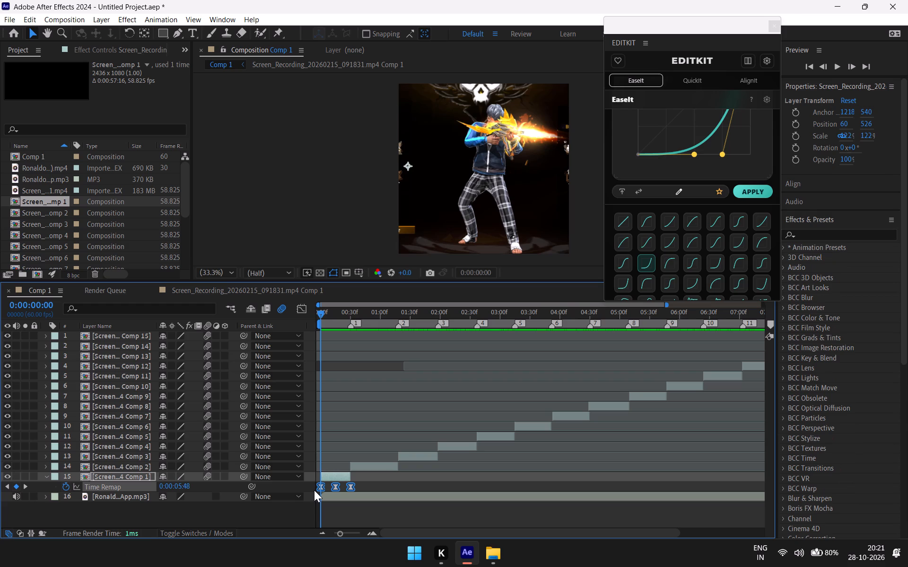
key("ctrl+c")
left_click(385, 463)
key("ctrl+v")
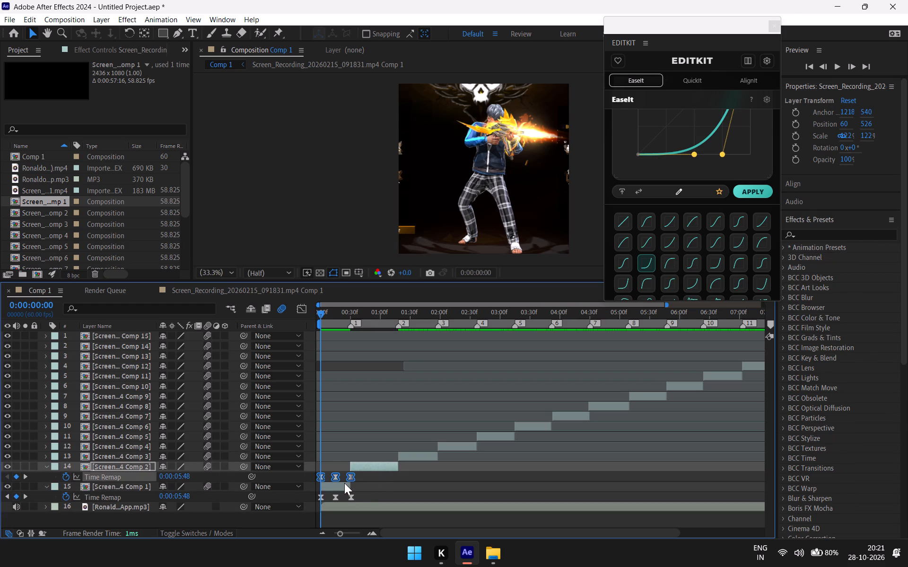
left_click_drag(335, 477, 363, 478)
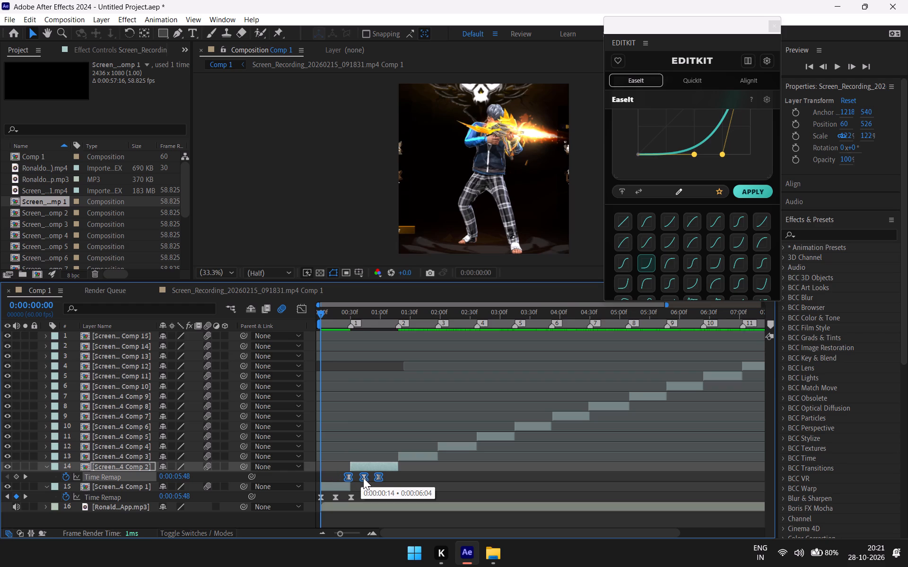
left_click_drag(363, 478, 367, 477)
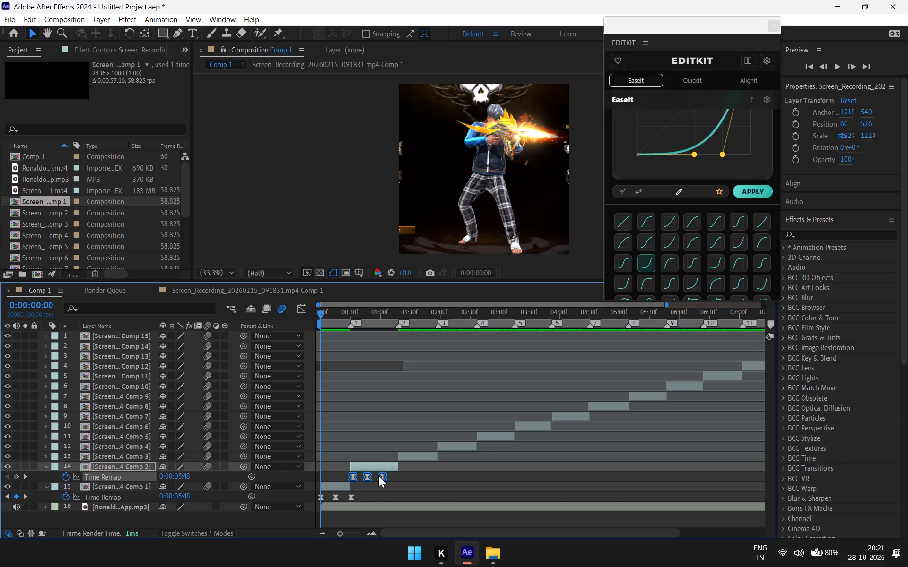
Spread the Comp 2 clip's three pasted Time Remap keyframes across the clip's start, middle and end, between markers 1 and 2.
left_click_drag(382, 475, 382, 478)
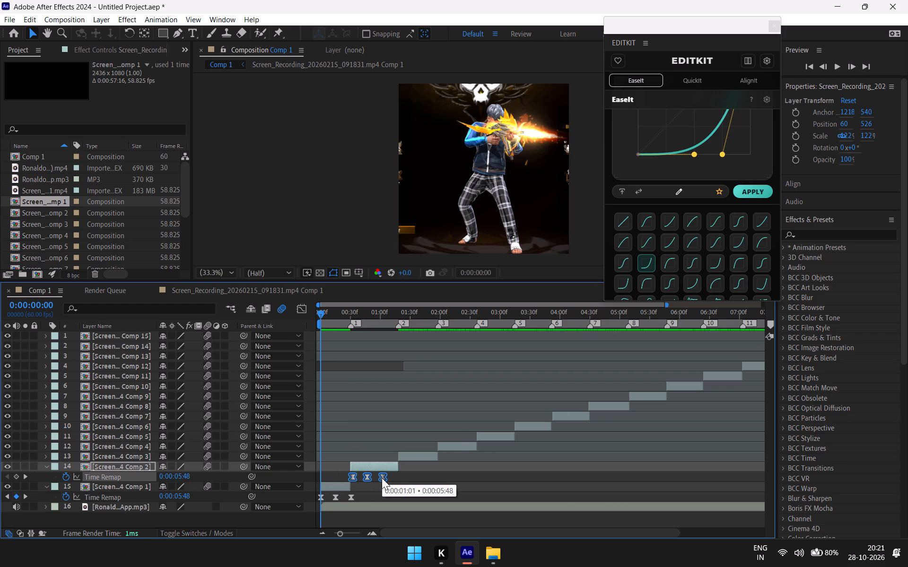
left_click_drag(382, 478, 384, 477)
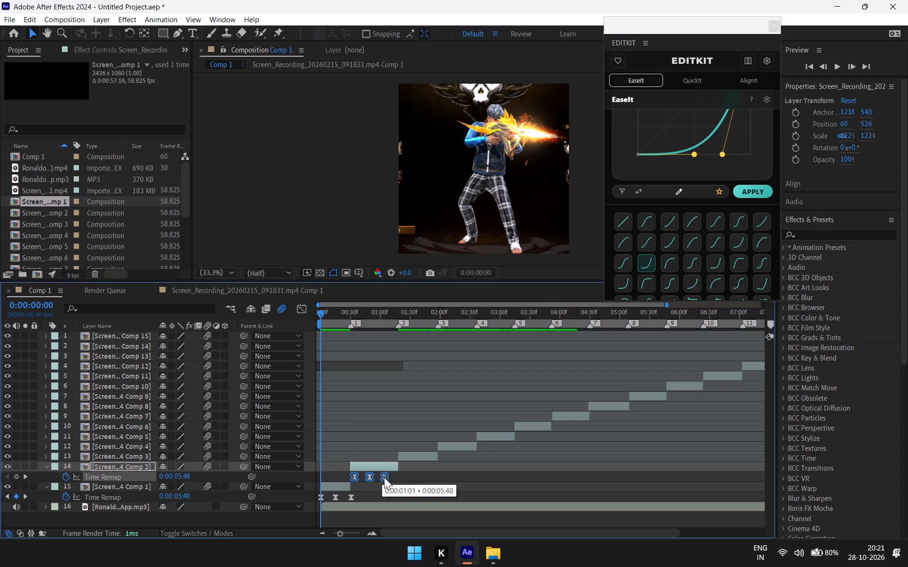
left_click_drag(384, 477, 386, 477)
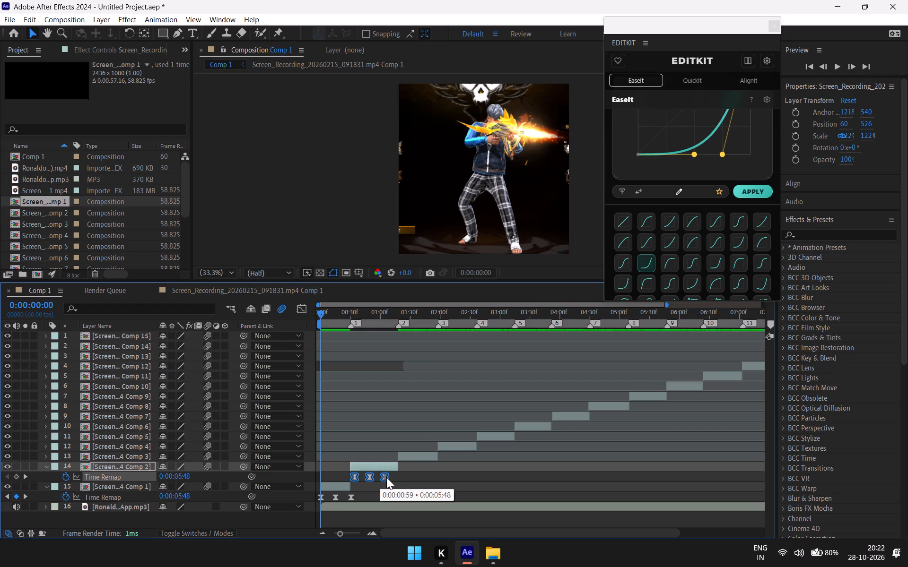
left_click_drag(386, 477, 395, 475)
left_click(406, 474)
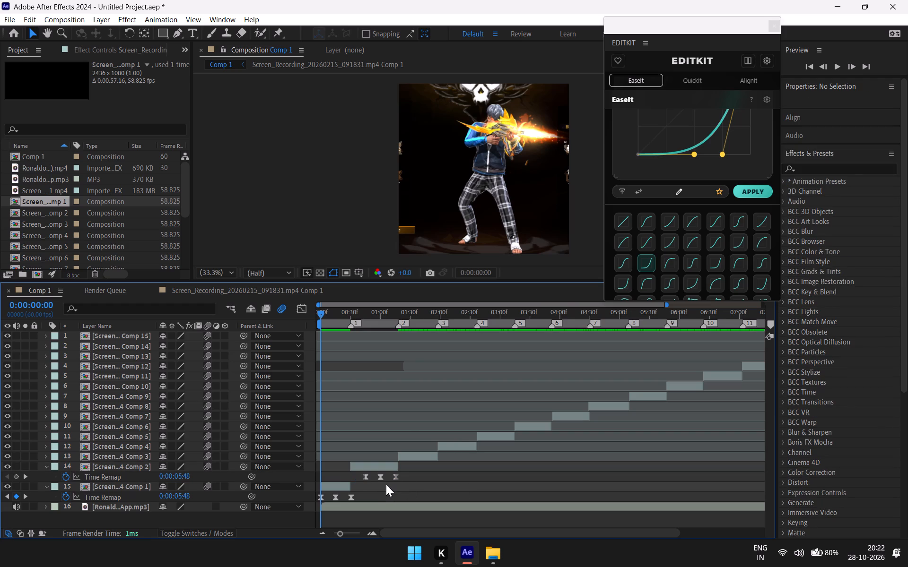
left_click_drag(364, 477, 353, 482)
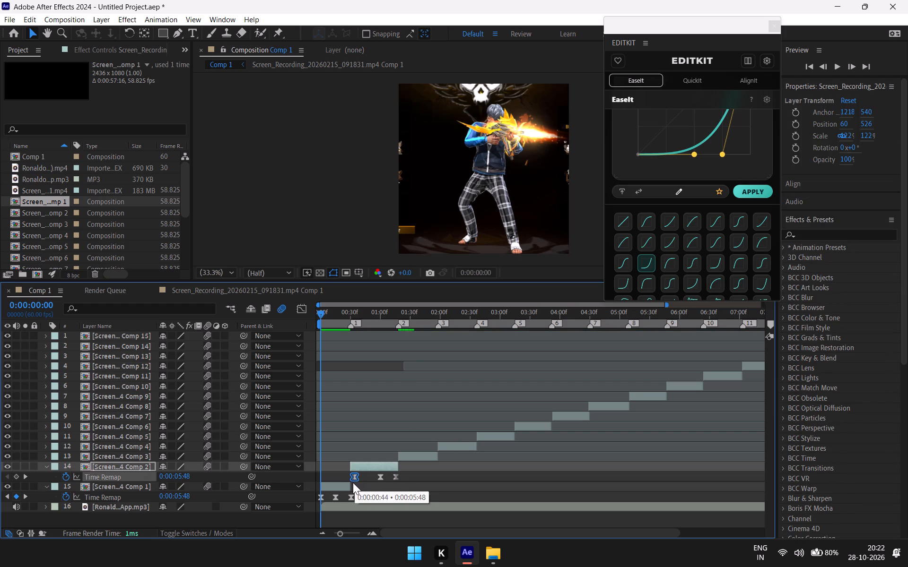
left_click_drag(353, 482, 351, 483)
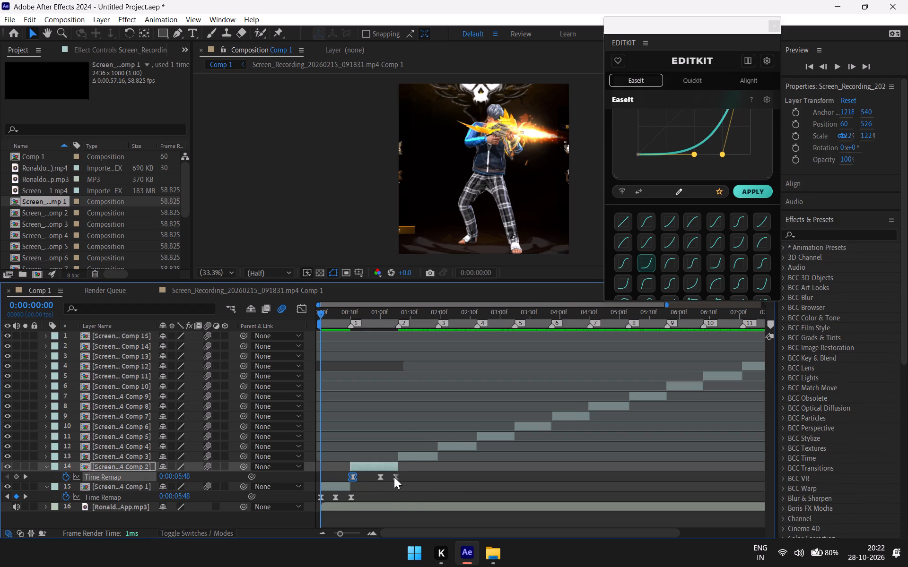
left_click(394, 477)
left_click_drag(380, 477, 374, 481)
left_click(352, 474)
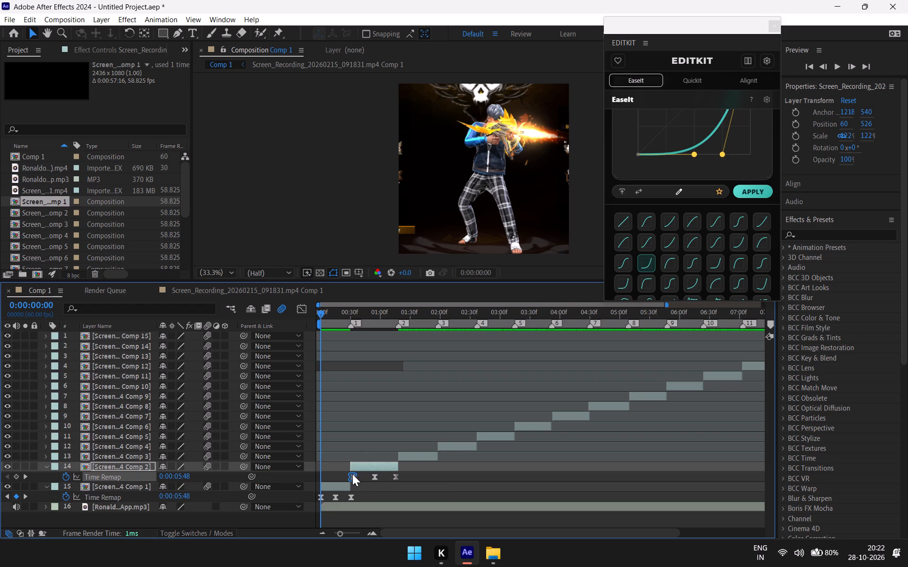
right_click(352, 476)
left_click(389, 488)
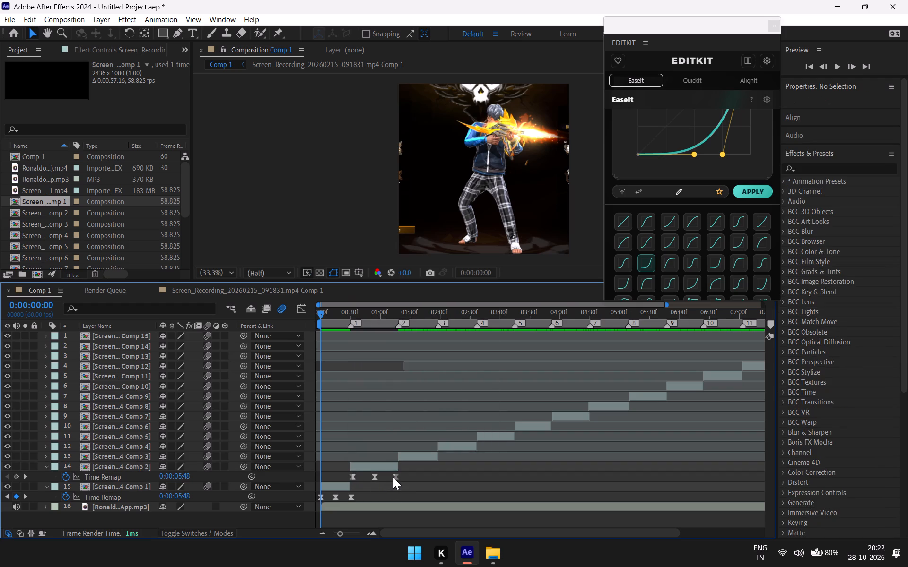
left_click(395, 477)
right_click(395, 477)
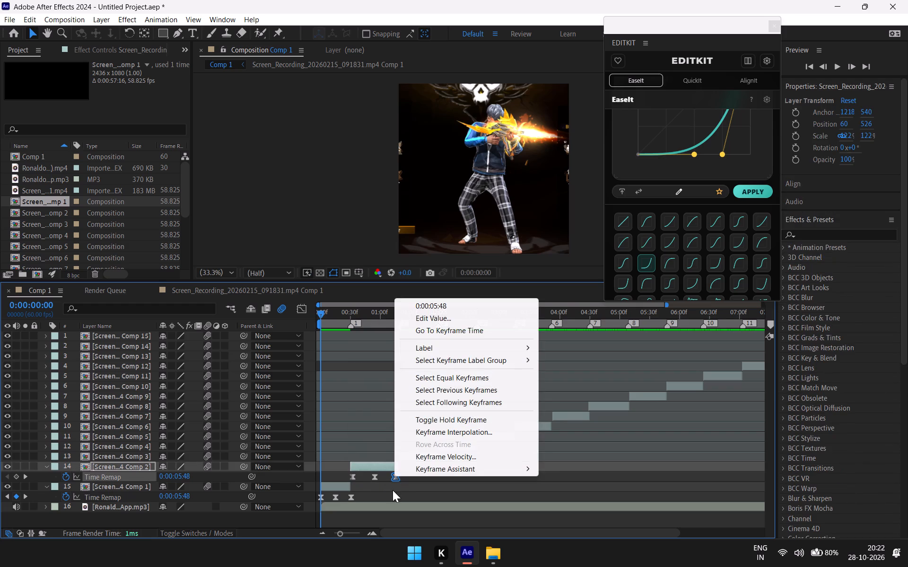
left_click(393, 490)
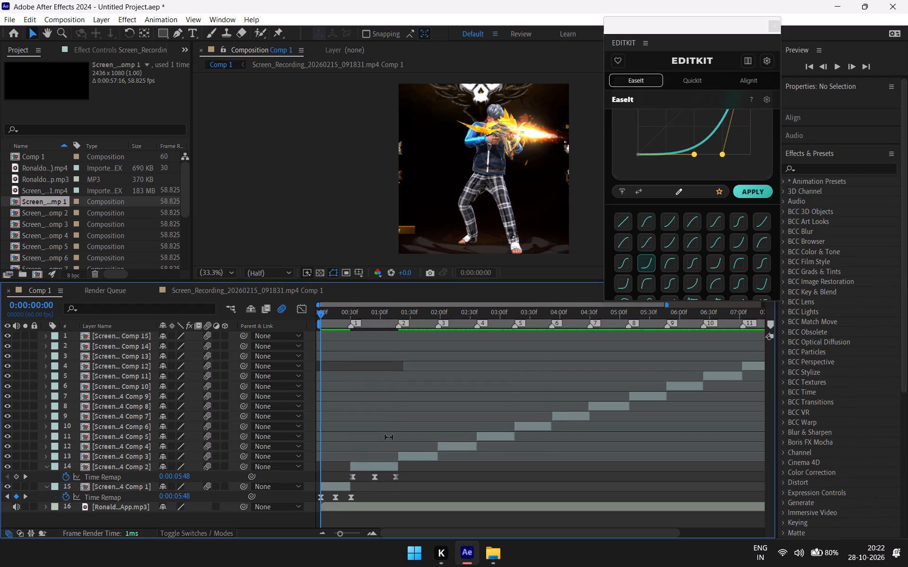
Preview the composition from the start and scrub through the Comp 2 clip to check its time remap.
key("space")
key("space")
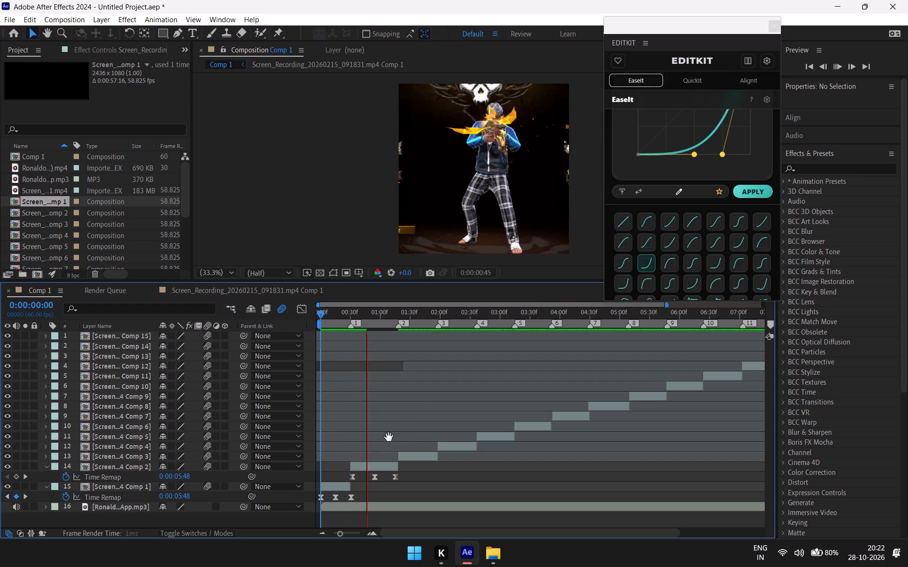
left_click_drag(367, 310, 269, 342)
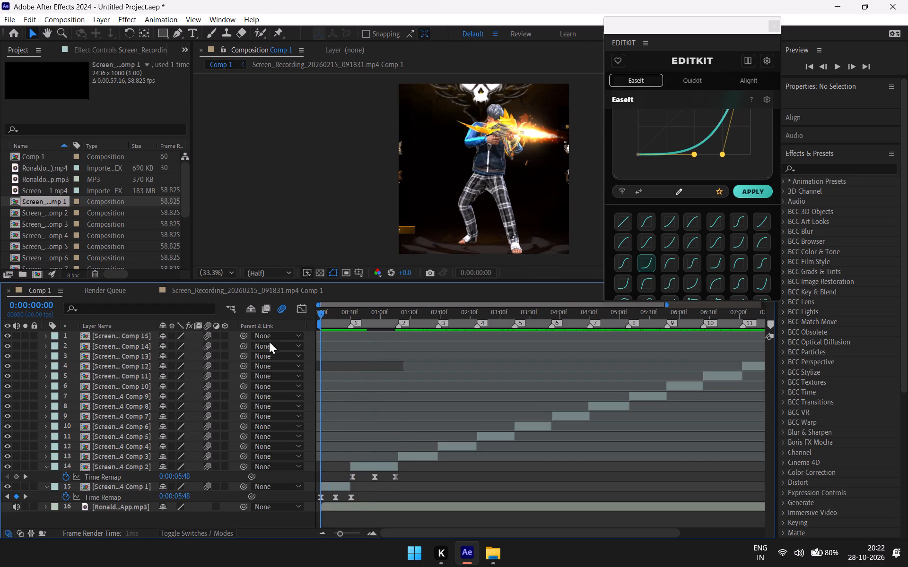
left_click_drag(269, 342, 256, 344)
key("space")
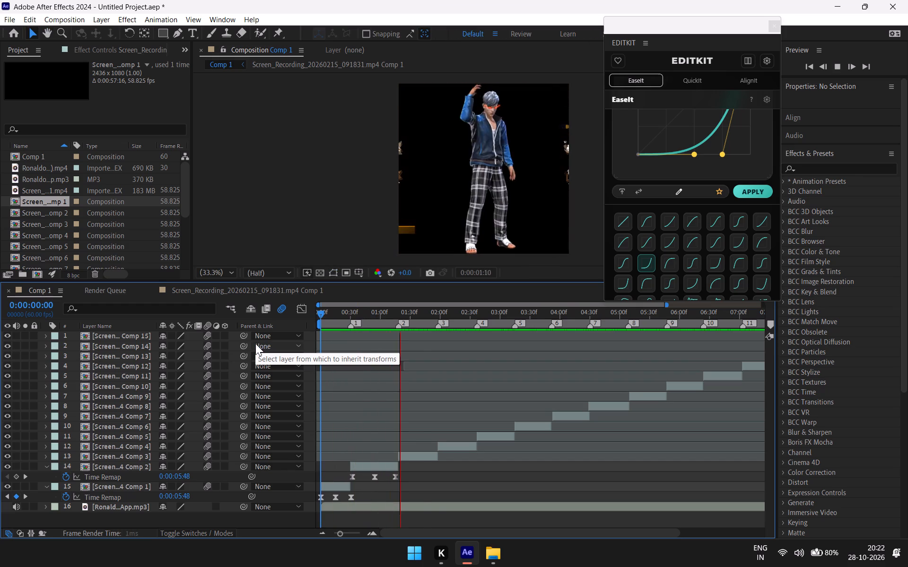
key("space")
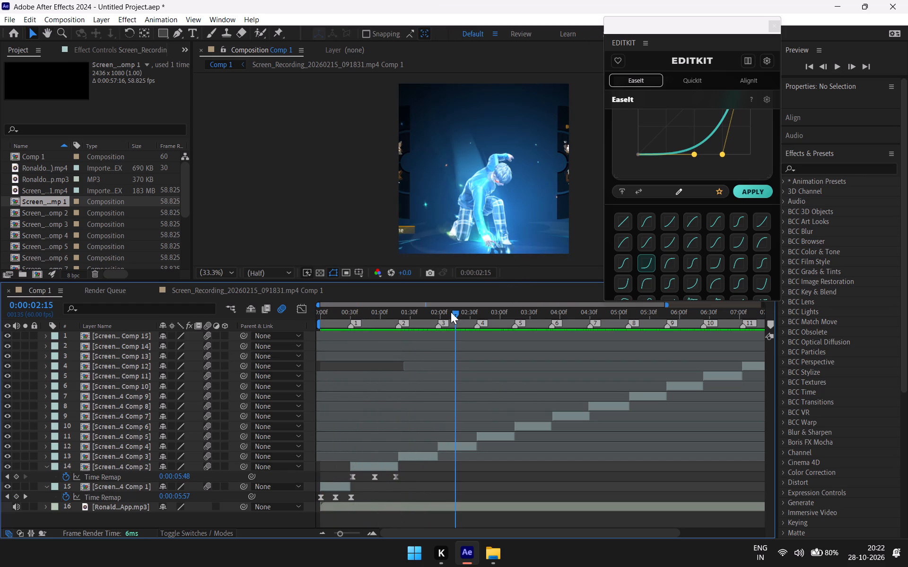
left_click_drag(459, 309, 380, 360)
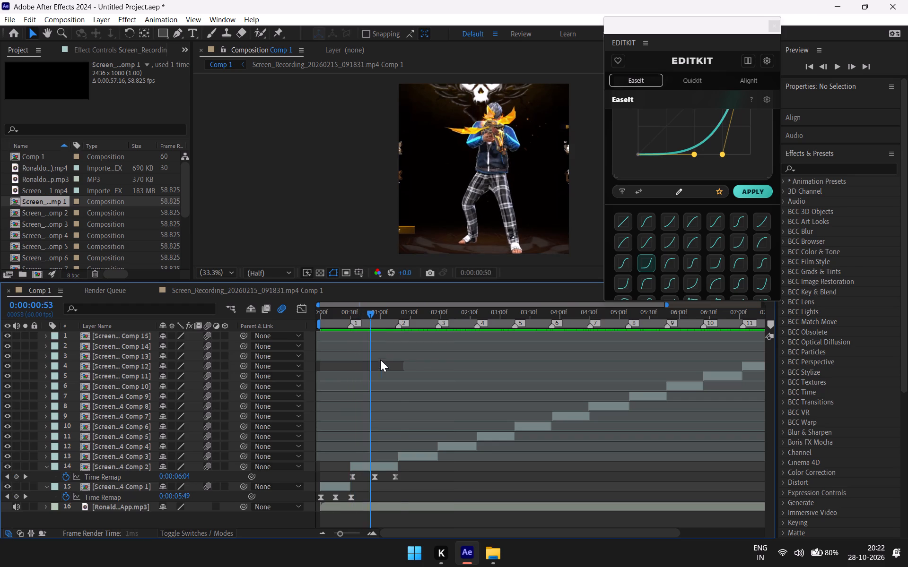
left_click_drag(380, 360, 362, 367)
Undo the Comp 2 clip's keyframe moves, the pasted keyframes and its time remapping.
key("ctrl+z")
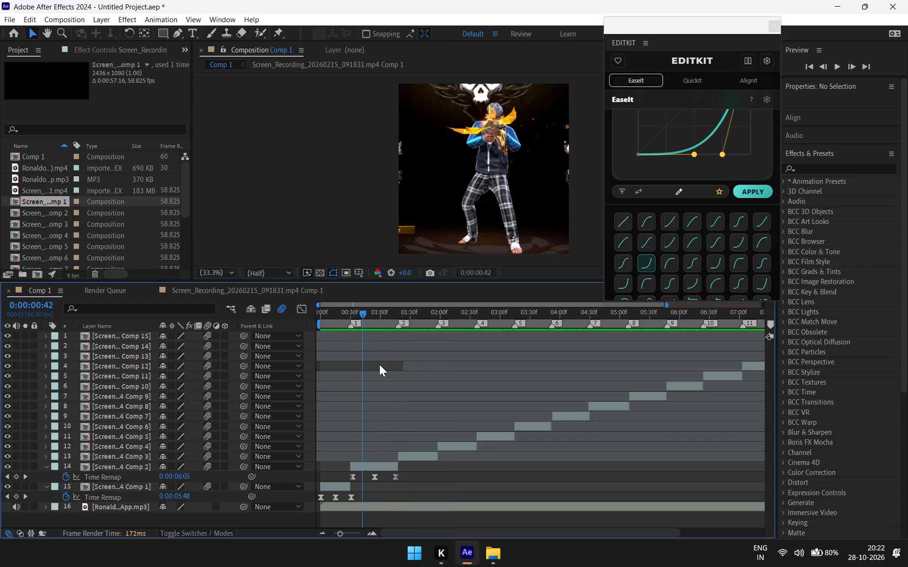
key("ctrl+z")
key("ctrl+z")
key("ctrl+z")
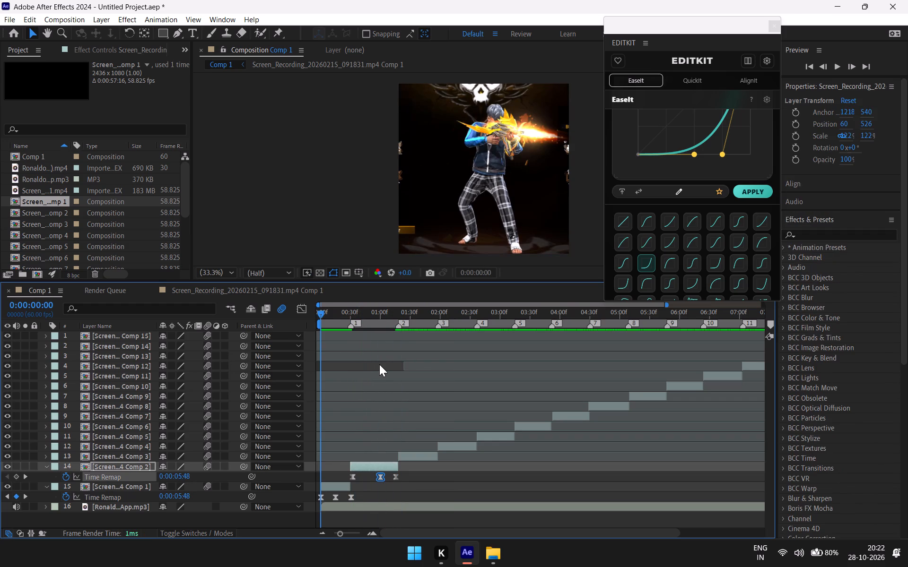
key("ctrl+z")
key("ctrl+z")
key("ctrl+z")
key("ctrl+z")
key("ctrl+z")
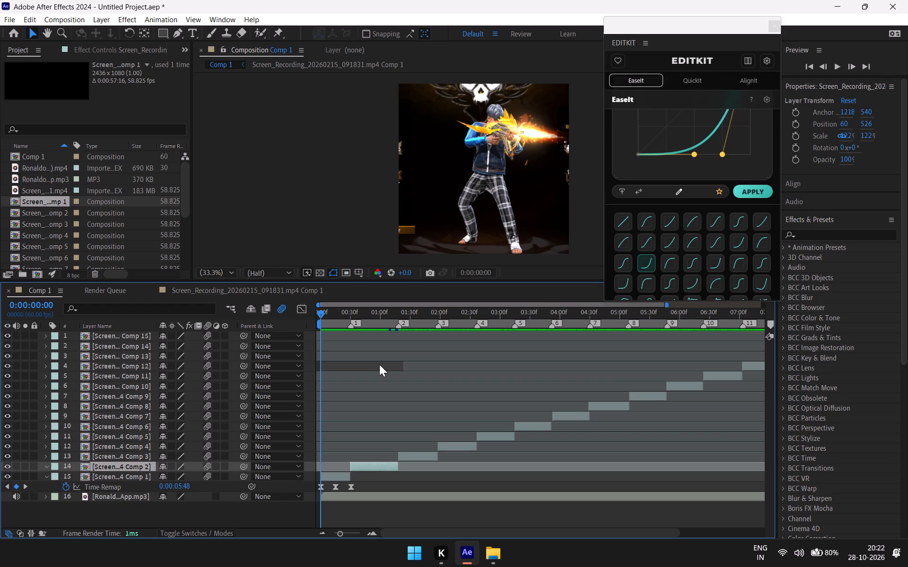
Enable time remapping on the Comp 2 clip and add a Time Remap keyframe at its start, 0:00:00:30 near marker 1.
right_click(381, 466)
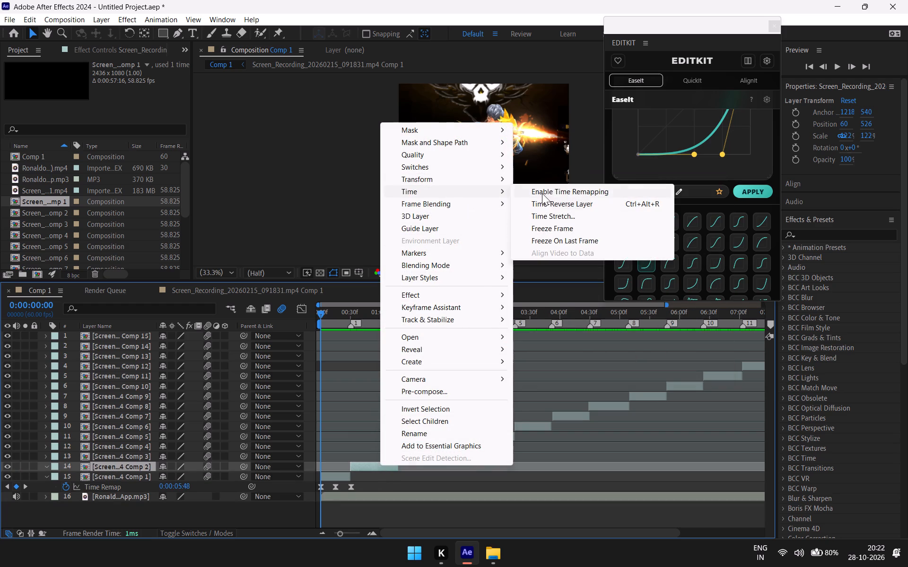
left_click(544, 191)
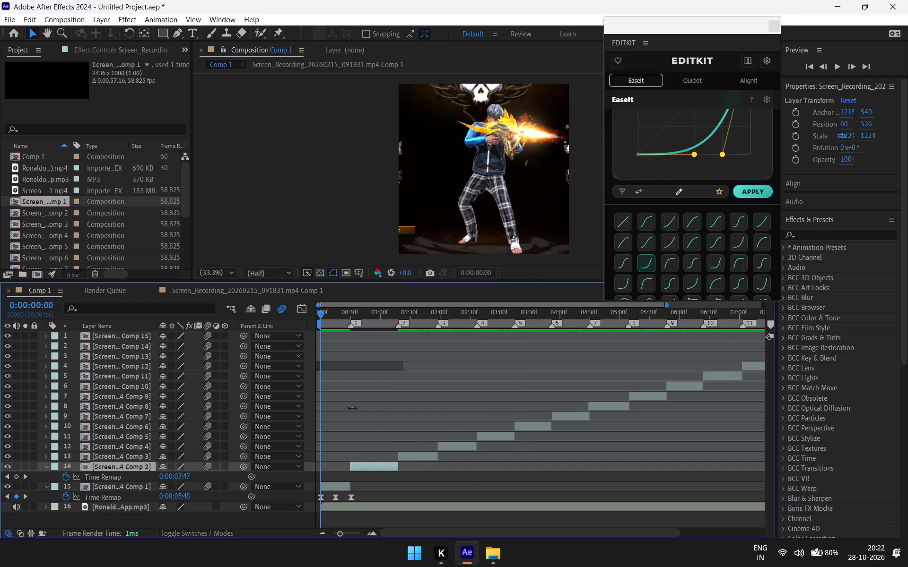
left_click_drag(323, 311, 347, 317)
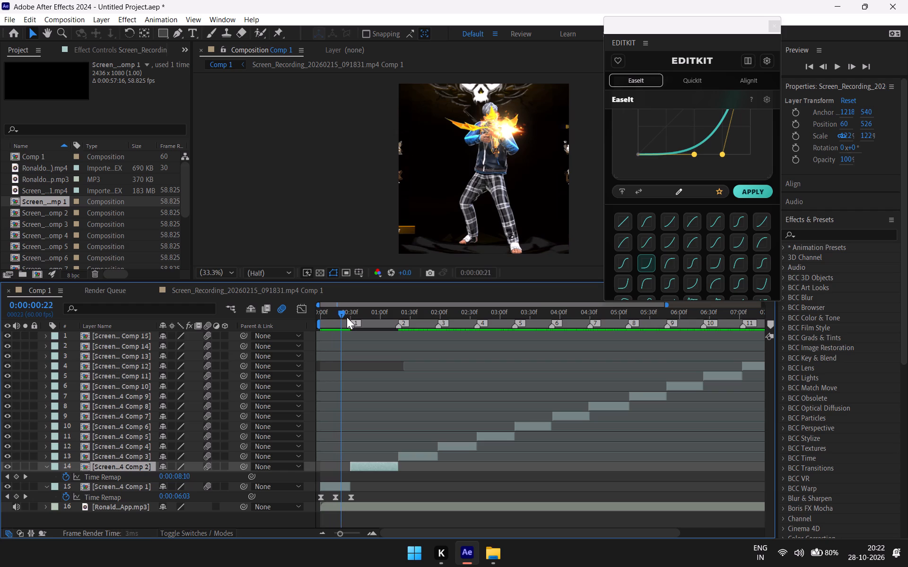
left_click_drag(347, 317, 354, 323)
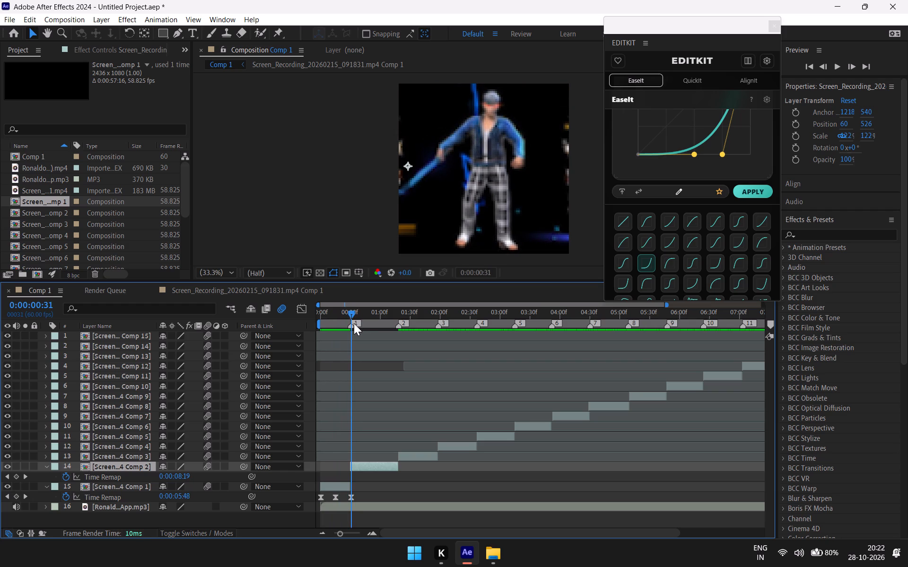
left_click_drag(354, 323, 352, 325)
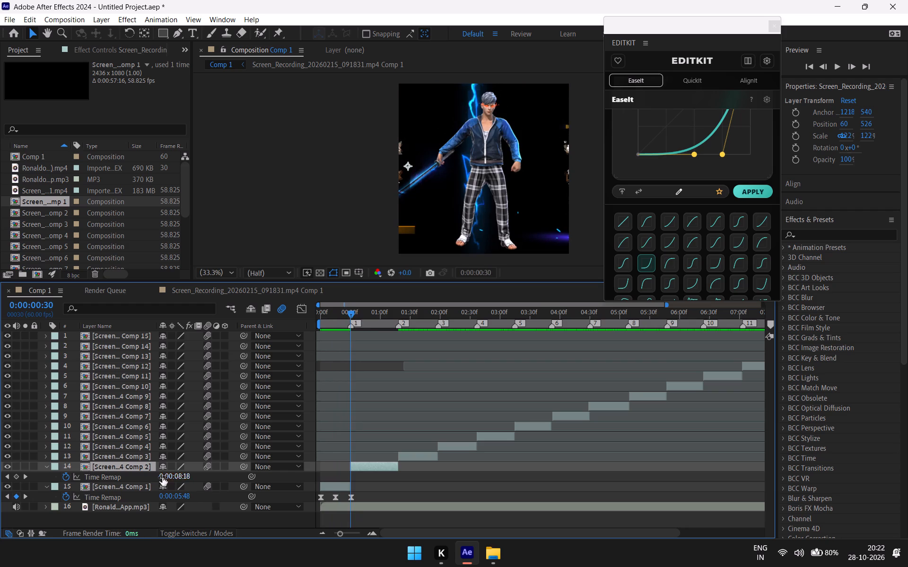
left_click(14, 476)
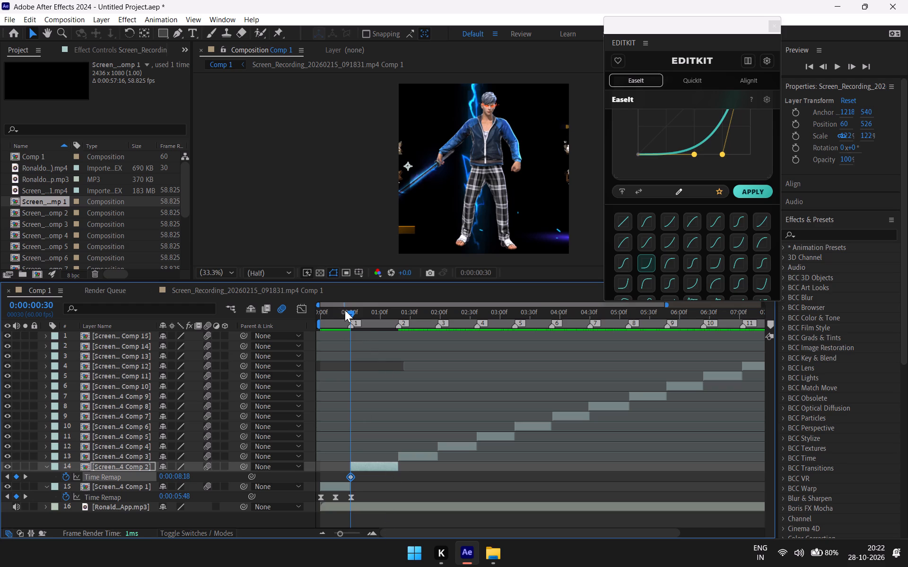
Add a second Time Remap keyframe to the Comp 2 clip at 0:00:00:53, about midway through the clip.
left_click_drag(353, 309, 377, 334)
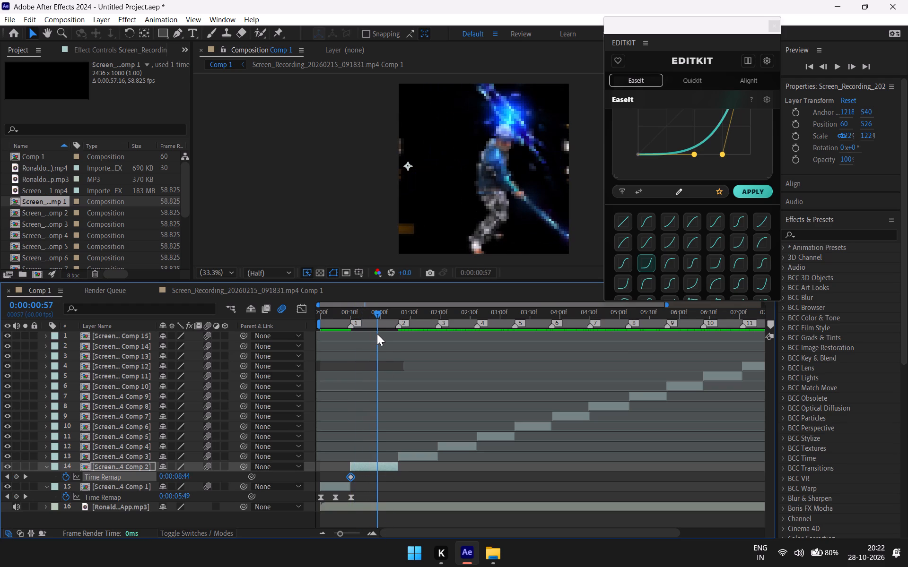
left_click_drag(377, 334, 373, 335)
type("-==")
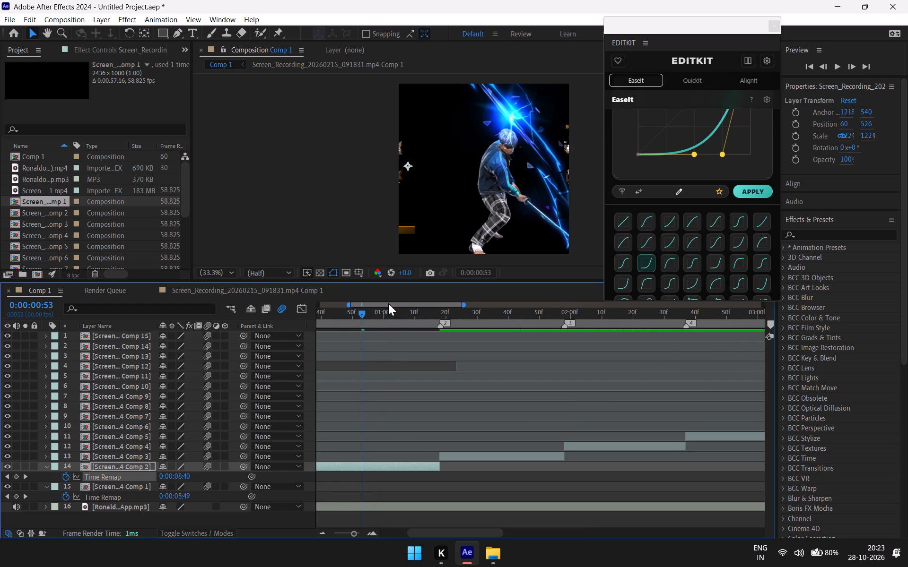
left_click_drag(388, 304, 374, 312)
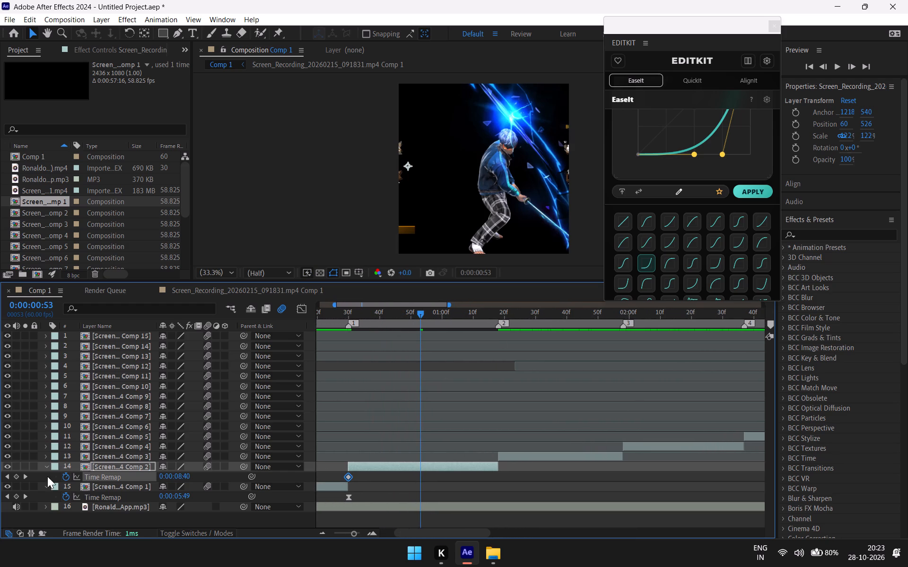
left_click(16, 477)
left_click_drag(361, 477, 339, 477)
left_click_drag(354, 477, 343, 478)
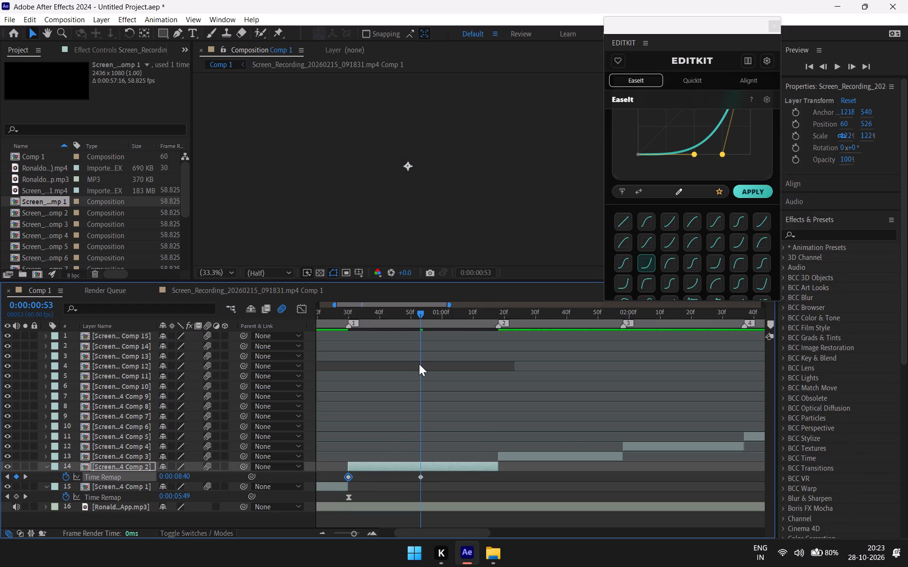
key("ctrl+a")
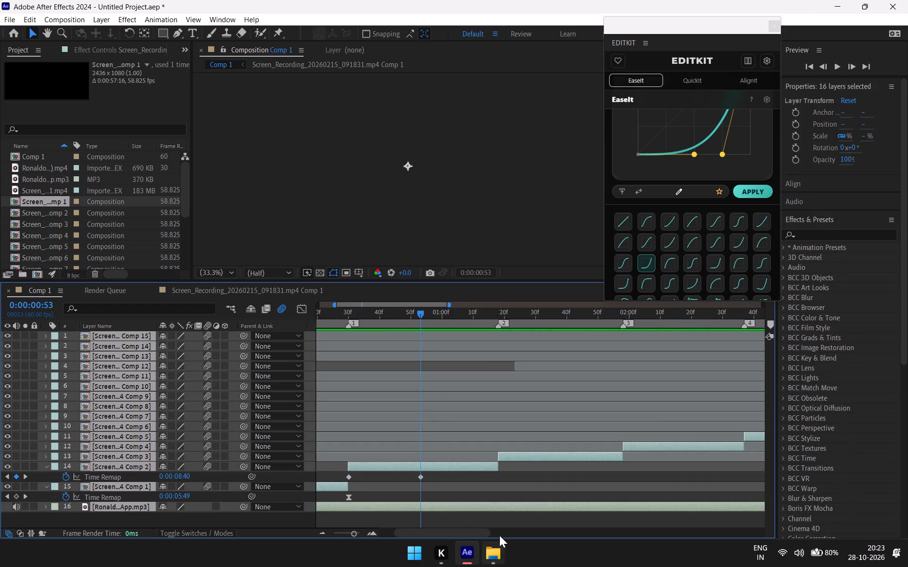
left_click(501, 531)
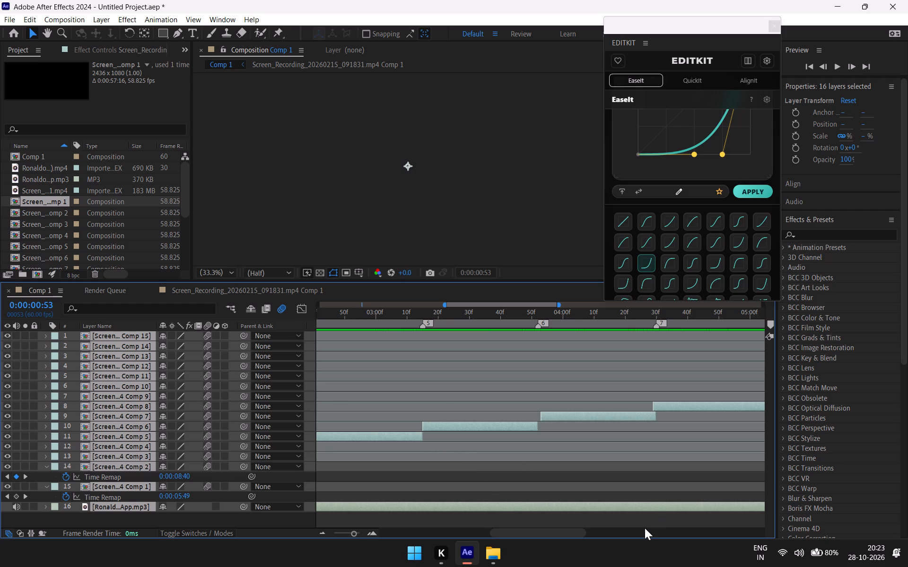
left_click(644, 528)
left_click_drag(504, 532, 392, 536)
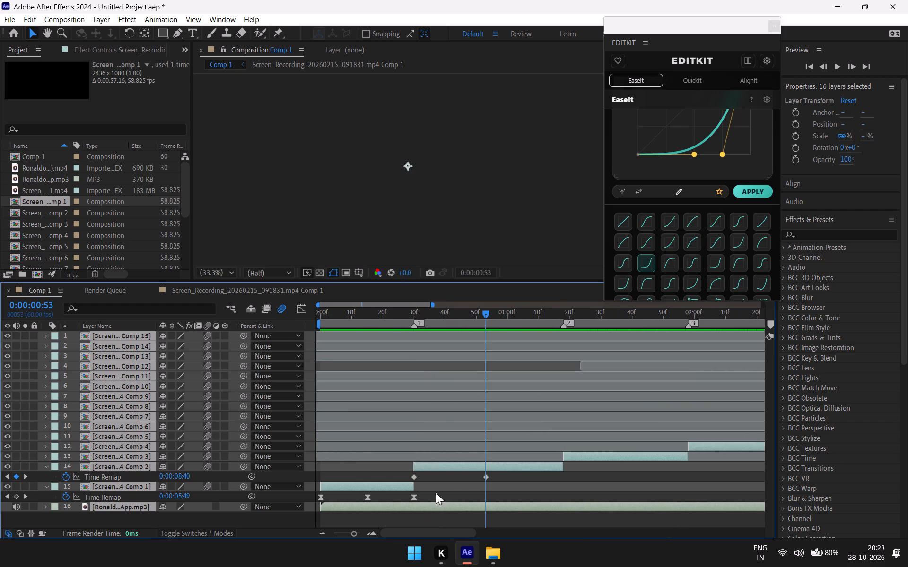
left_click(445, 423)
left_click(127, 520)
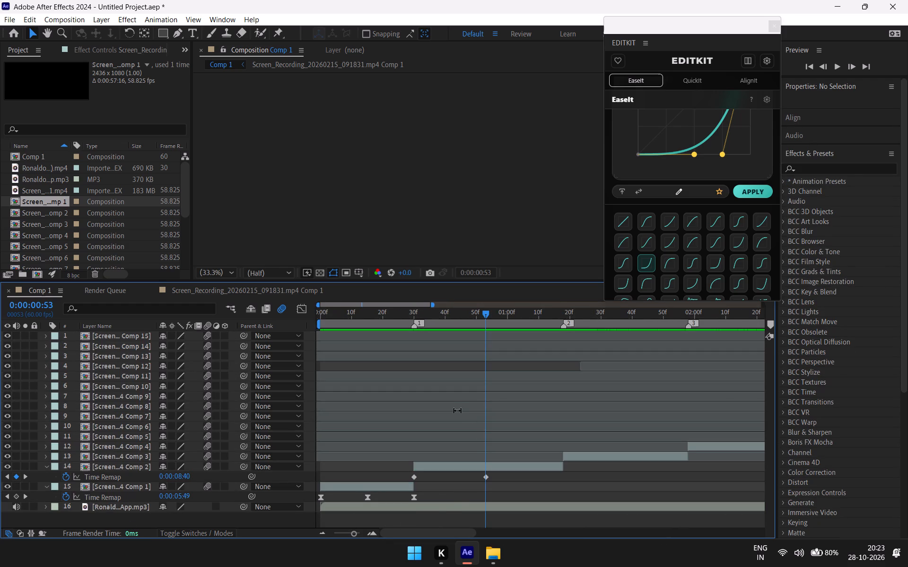
Copy the Comp 2 clip's first Time Remap keyframe and paste it at the clip's end, 0:00:01:18 at marker 2.
left_click_drag(445, 481, 437, 479)
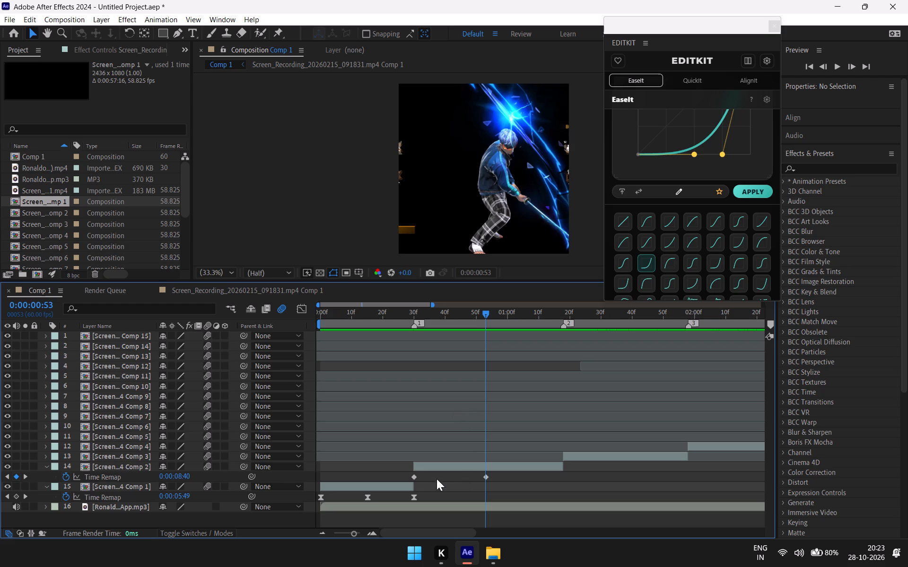
left_click_drag(437, 479, 403, 478)
key("ctrl+c")
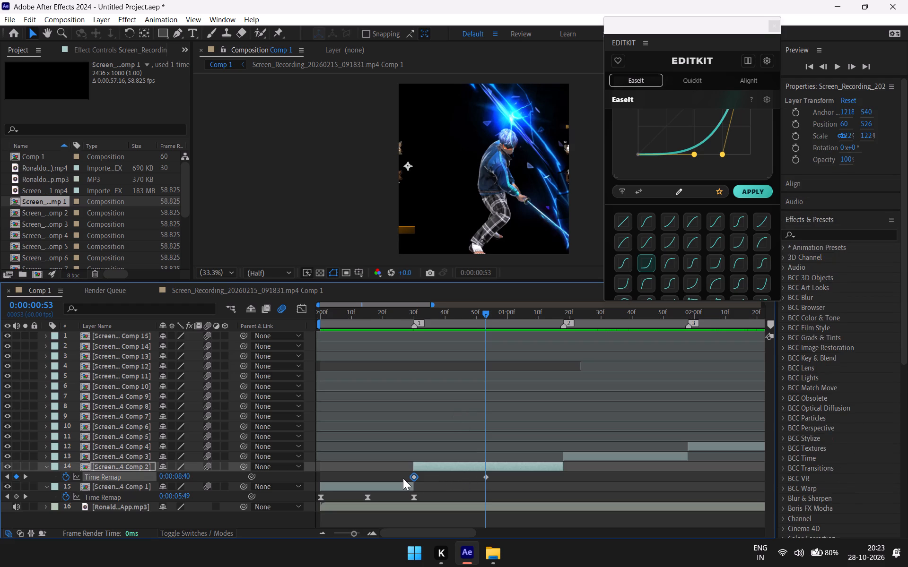
left_click_drag(486, 307, 524, 323, "ctrl")
left_click_drag(486, 311, 560, 326)
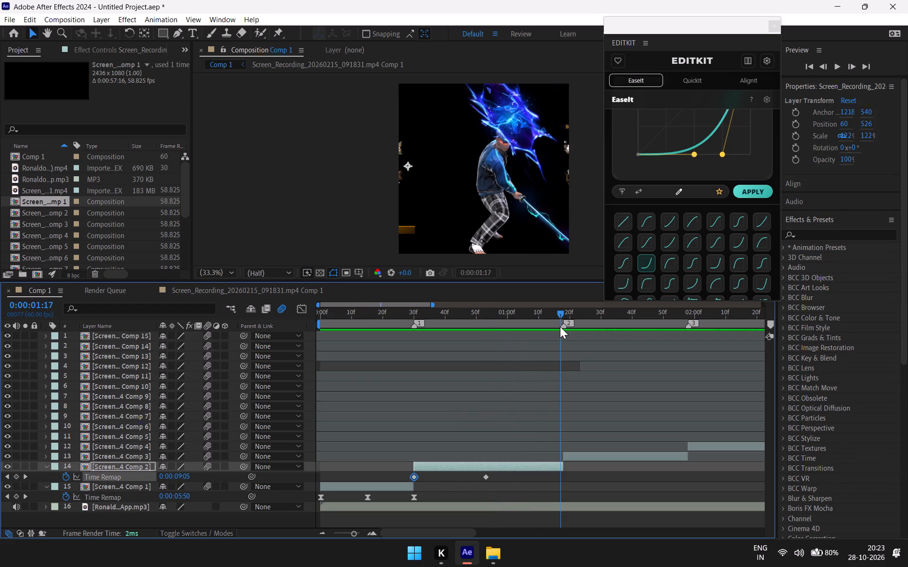
left_click_drag(560, 326, 563, 321)
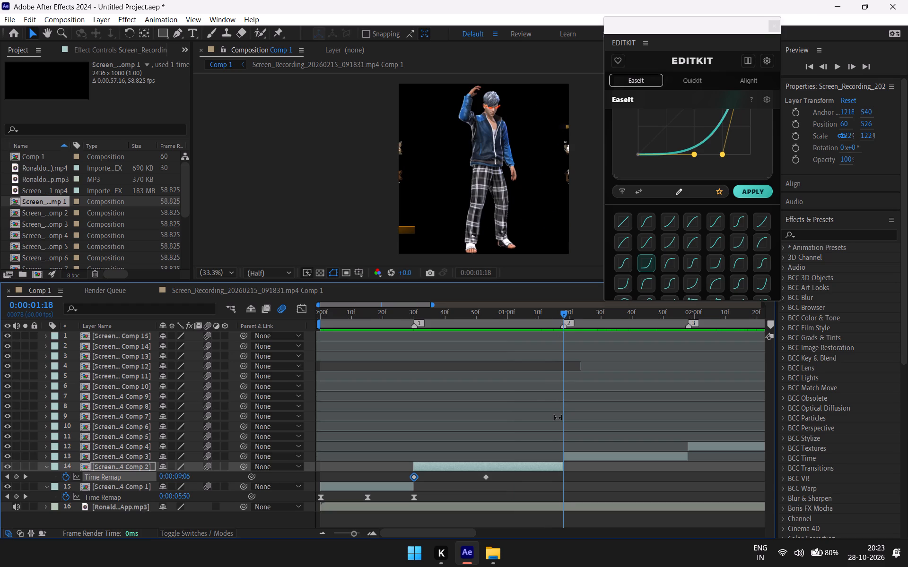
key("ctrl+v")
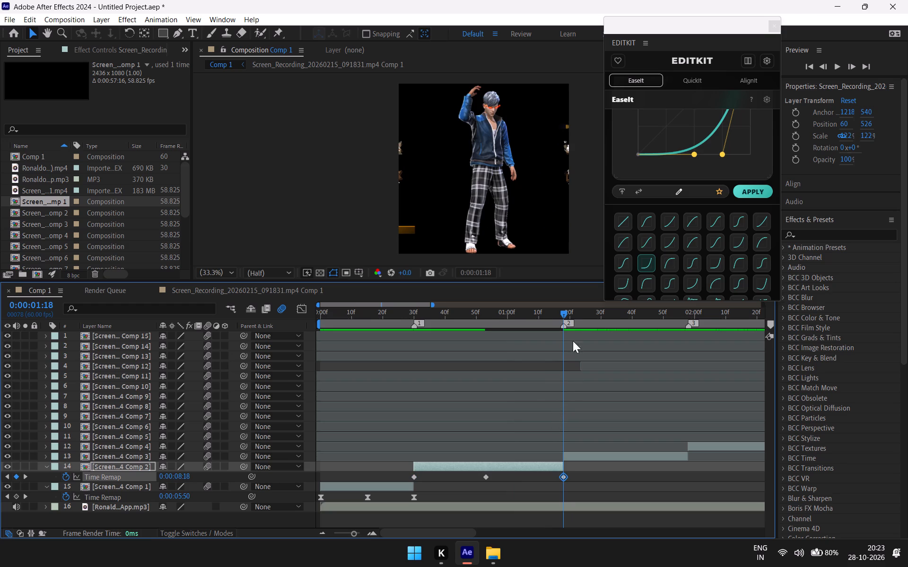
Apply Easy Ease to all three Time Remap keyframes of the Comp 2 clip.
left_click_drag(600, 474, 555, 479)
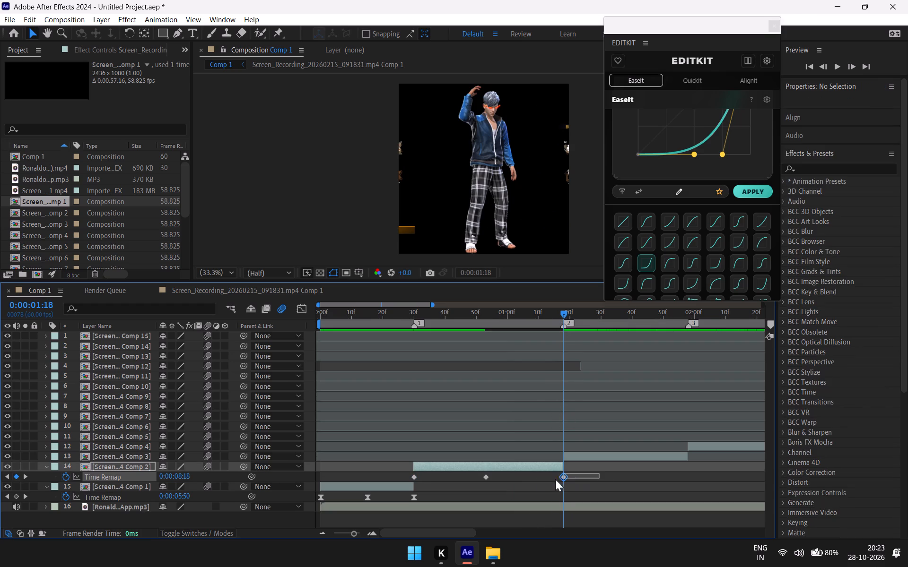
left_click_drag(555, 479, 406, 480)
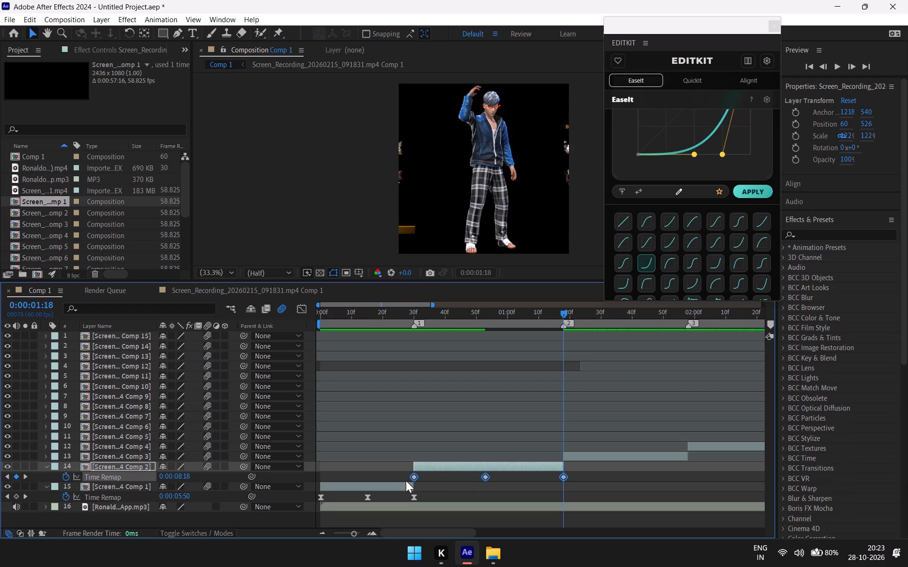
key("F9")
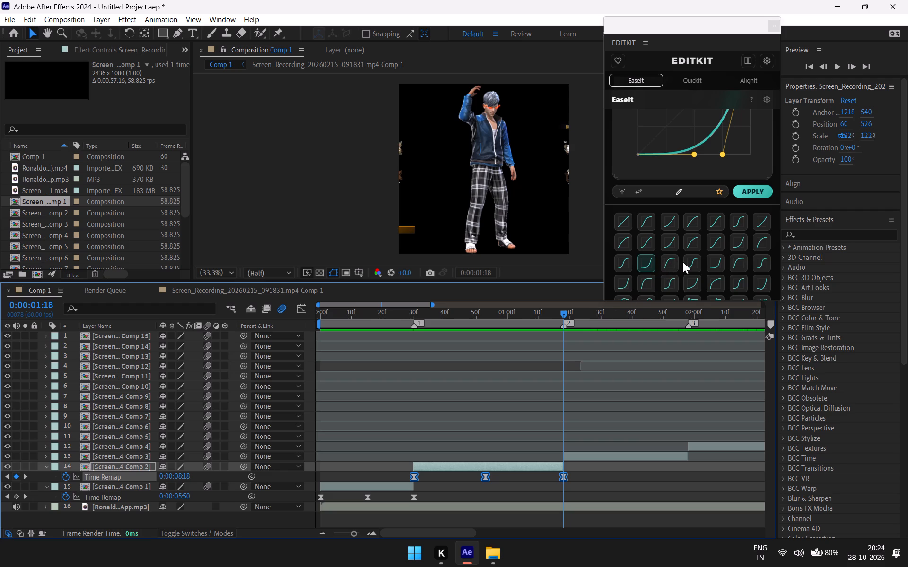
Apply the EDITKIT fast-start, slow-end ease preset between the Comp 2 clip's first and middle Time Remap keyframes.
scroll(682, 261, "down", 1)
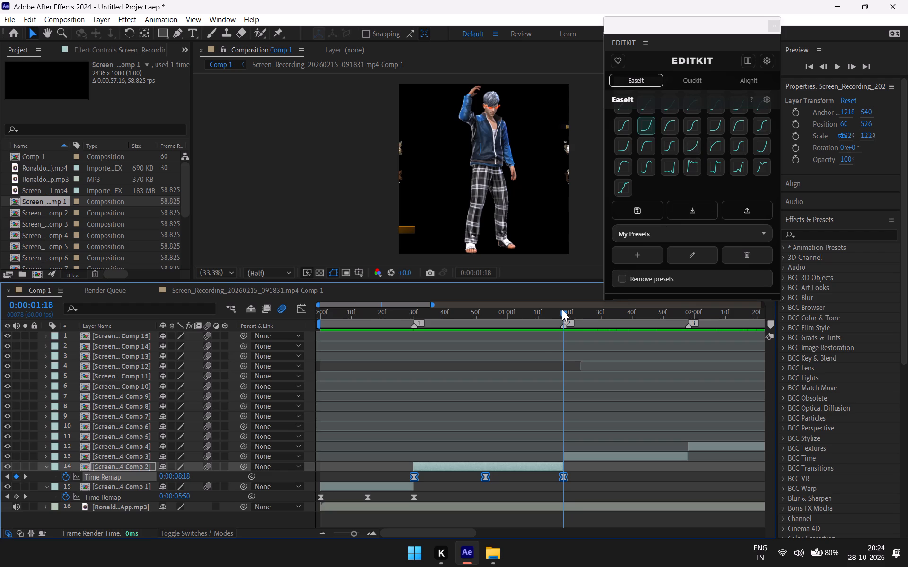
left_click_drag(563, 310, 471, 369)
left_click_drag(500, 478, 456, 483)
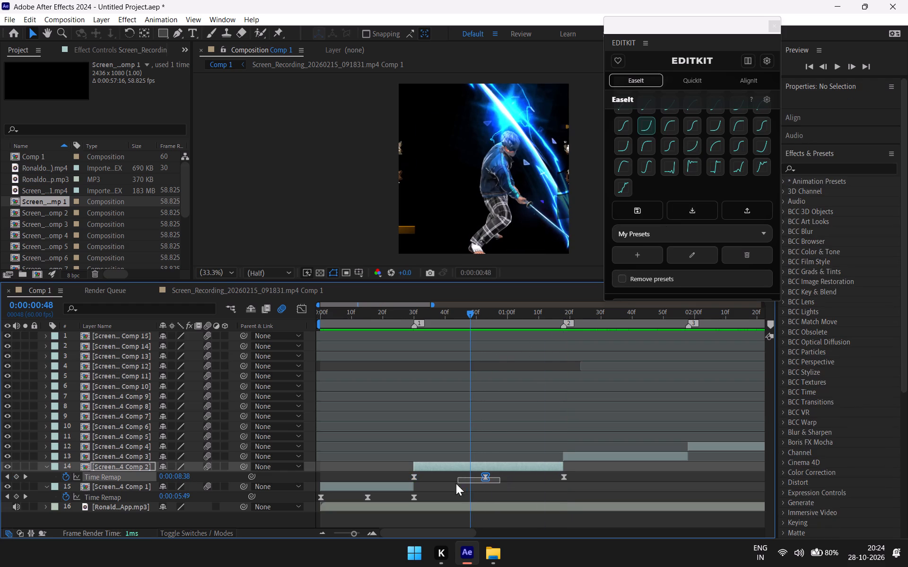
left_click_drag(456, 483, 404, 479)
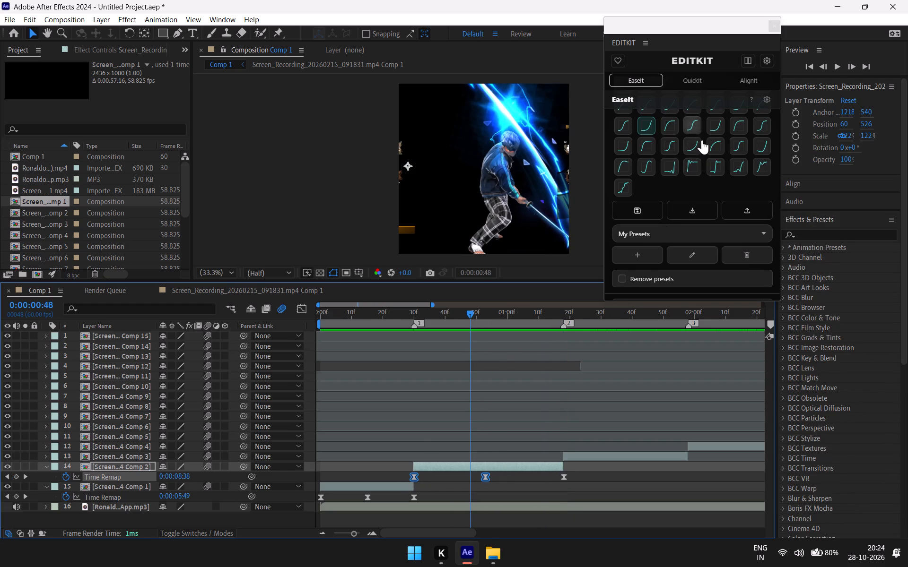
left_click(714, 146)
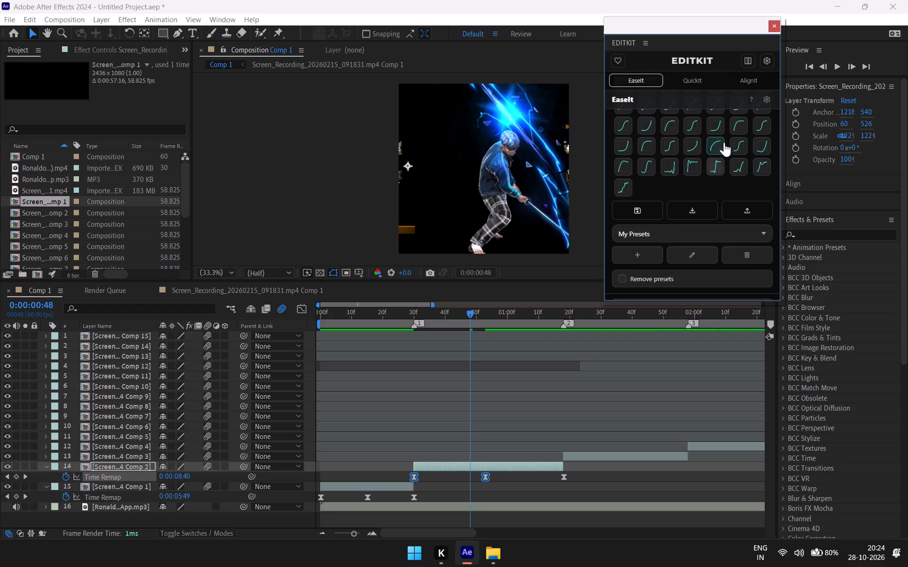
left_click(721, 138)
scroll(703, 174, "up", 1)
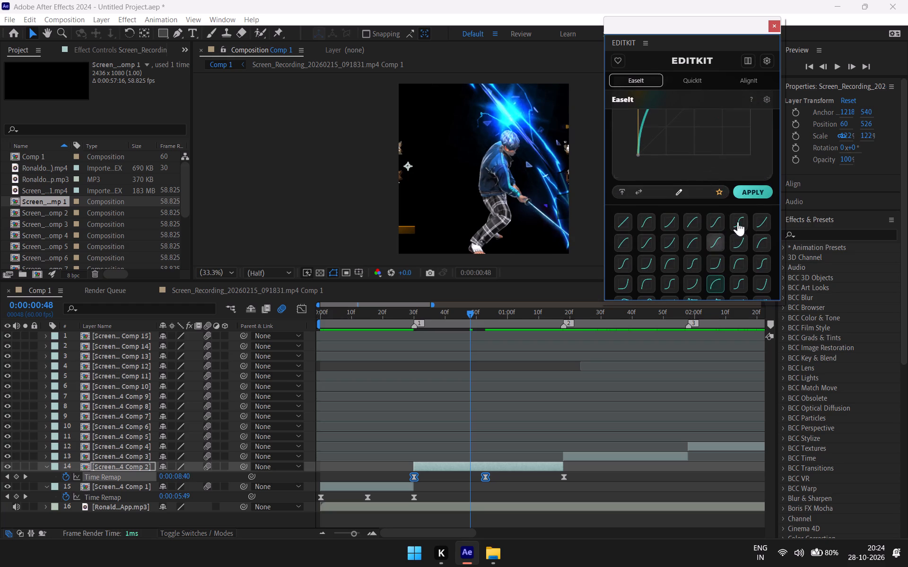
left_click(755, 186)
Apply the EDITKIT slow-start, fast-end ease preset between the Comp 2 clip's middle and last Time Remap keyframes.
left_click_drag(589, 480, 475, 472)
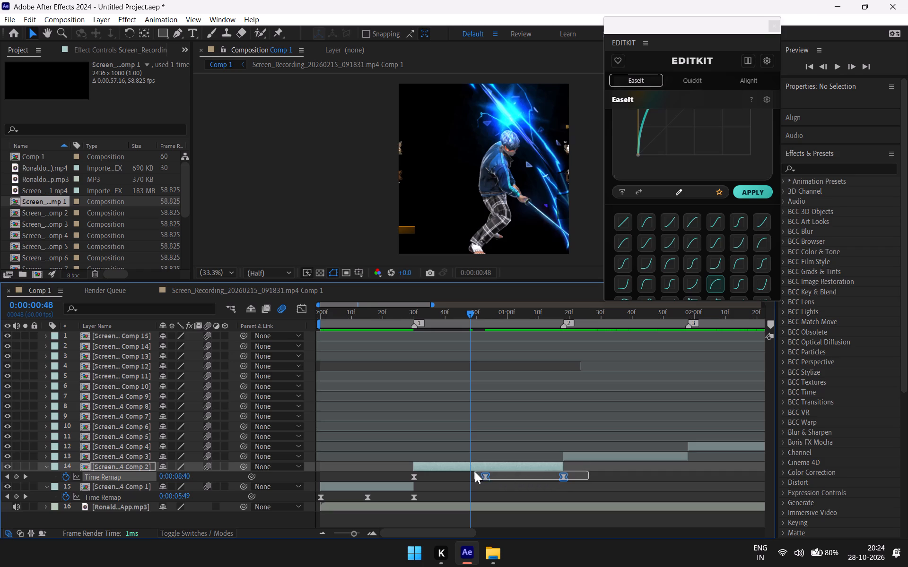
left_click_drag(475, 472, 474, 472)
left_click(693, 285)
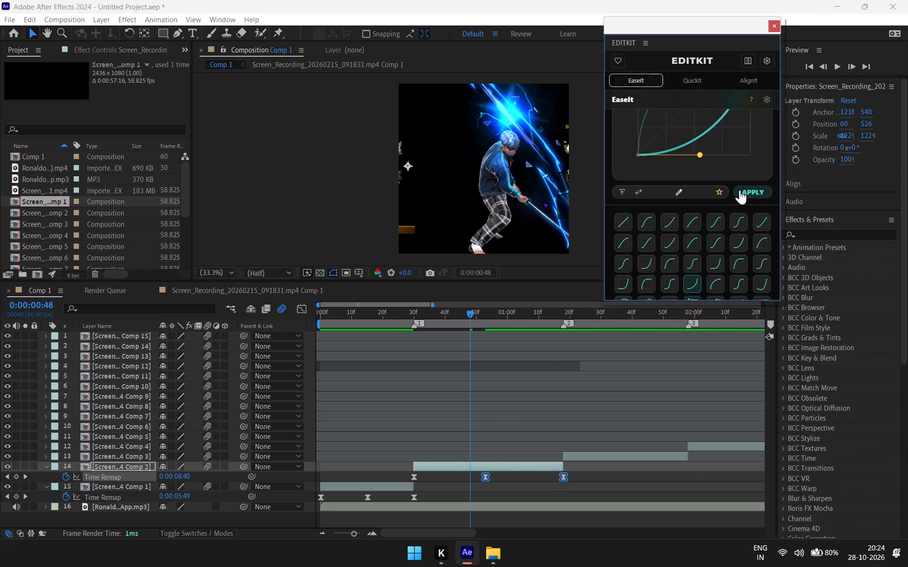
left_click(740, 190)
Re-ease the Comp 1 clip's Time Remap with the same presets: slow-start on its last two keyframes, fast-start on its first two.
left_click_drag(436, 496, 364, 502)
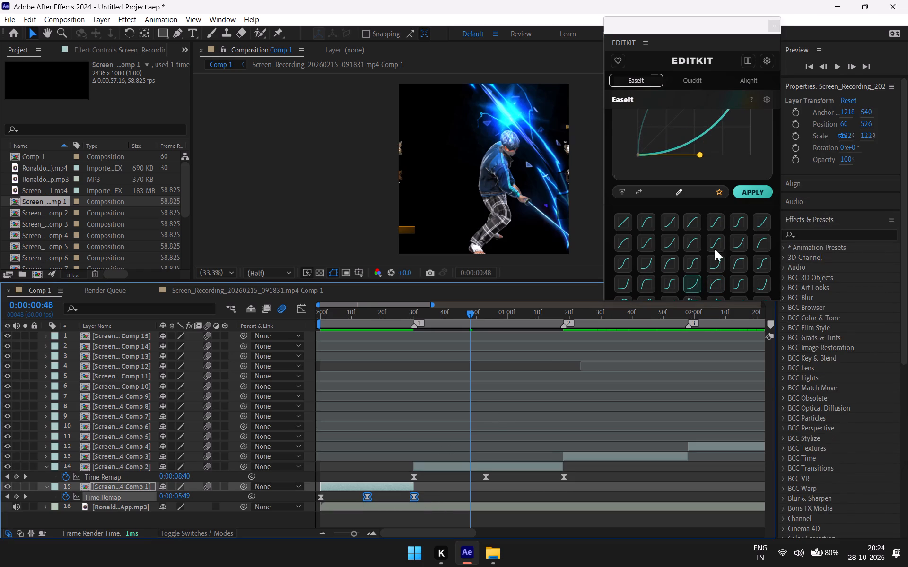
left_click(751, 190)
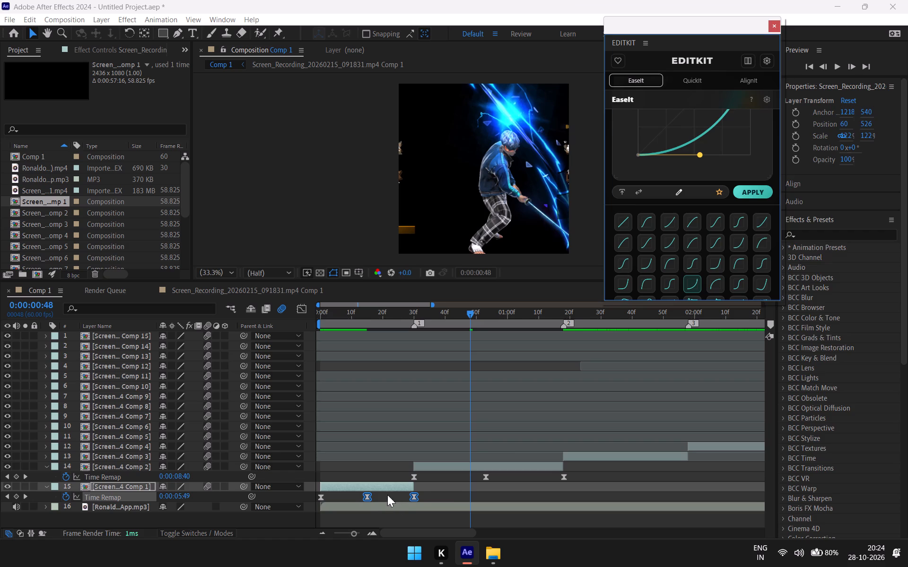
left_click_drag(387, 494, 318, 502)
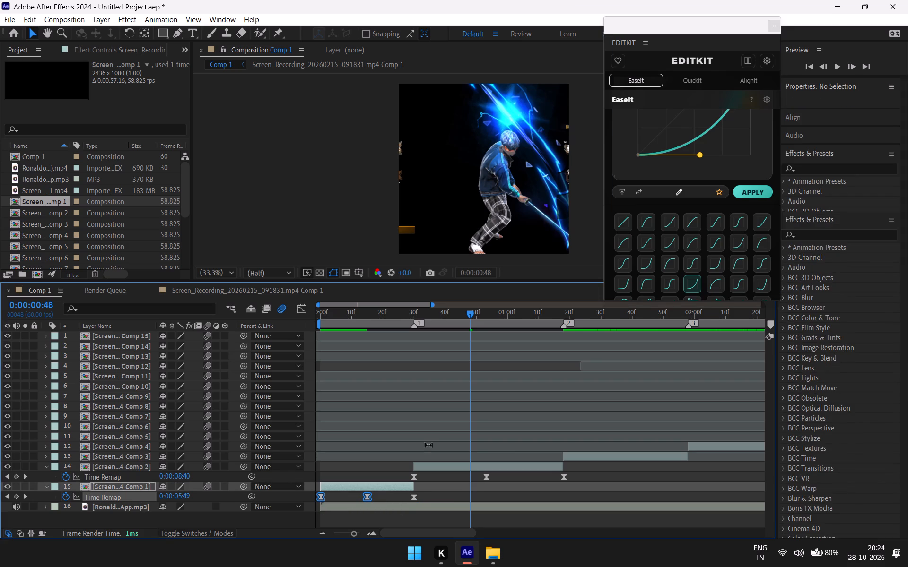
left_click(713, 282)
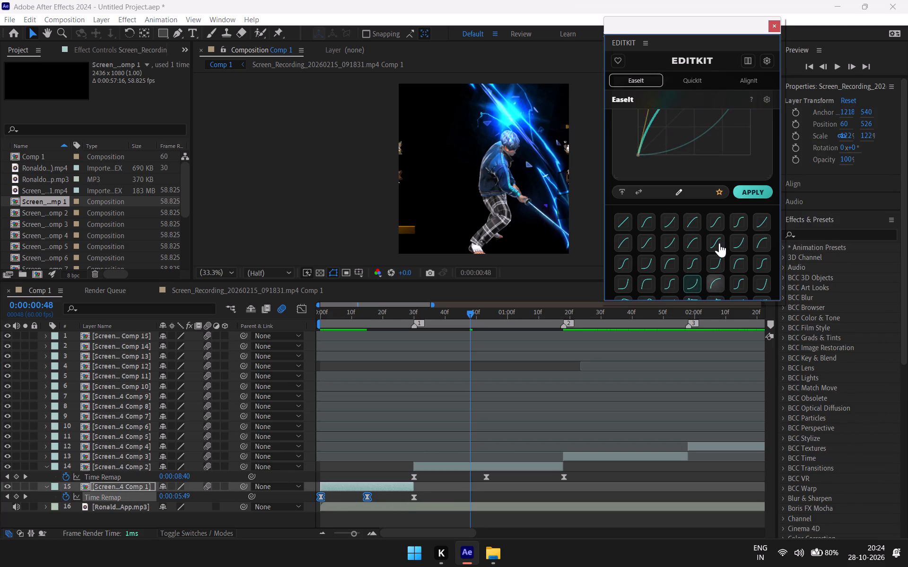
left_click(743, 186)
Preview the composition repeatedly from 0:00:00:00 to check the time remap easing of the Comp 1 and Comp 2 clips.
left_click_drag(469, 311, 296, 343)
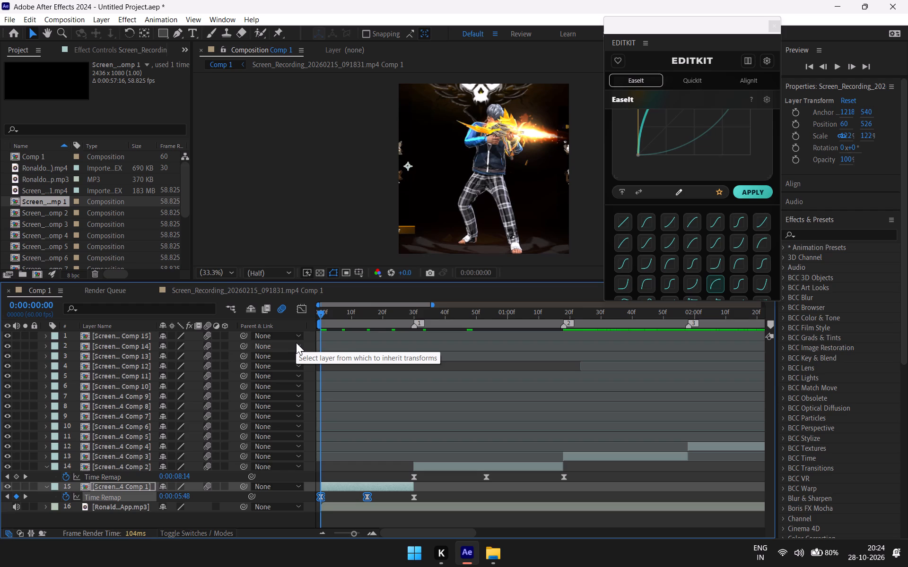
key("space")
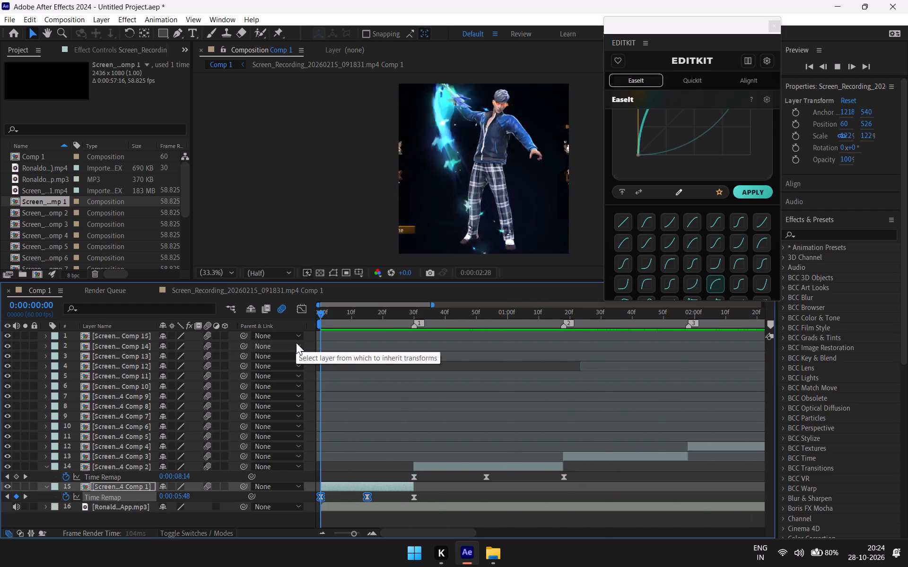
left_click_drag(320, 313, 287, 328)
key("space")
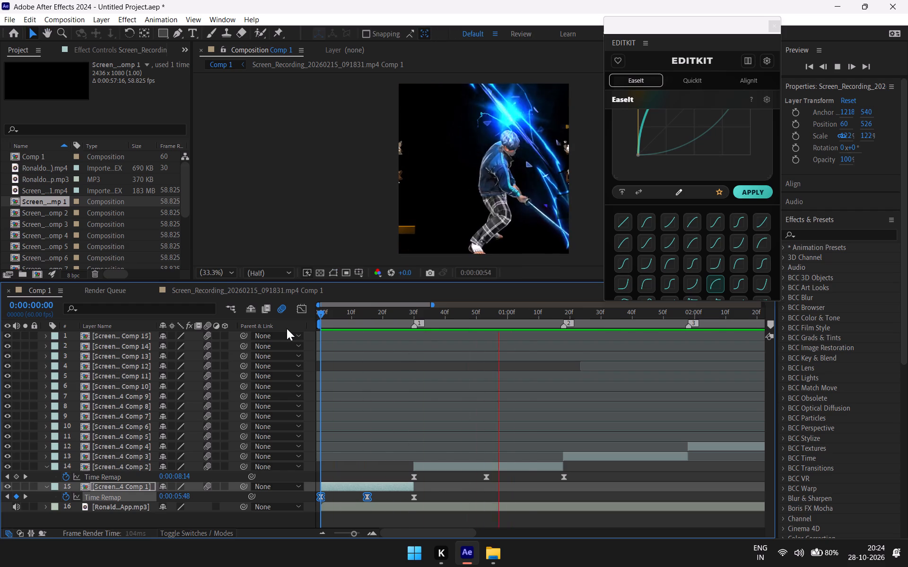
key("space")
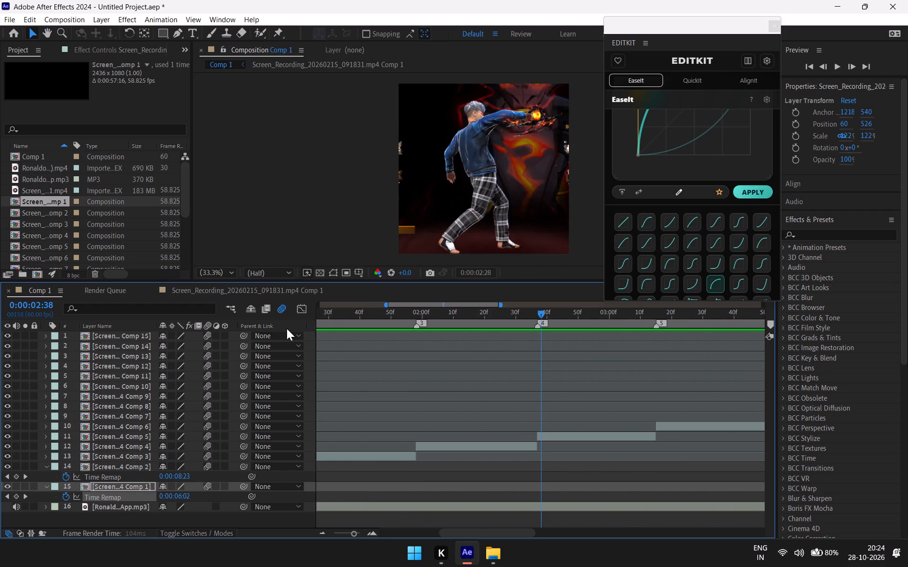
left_click_drag(540, 311, 436, 344)
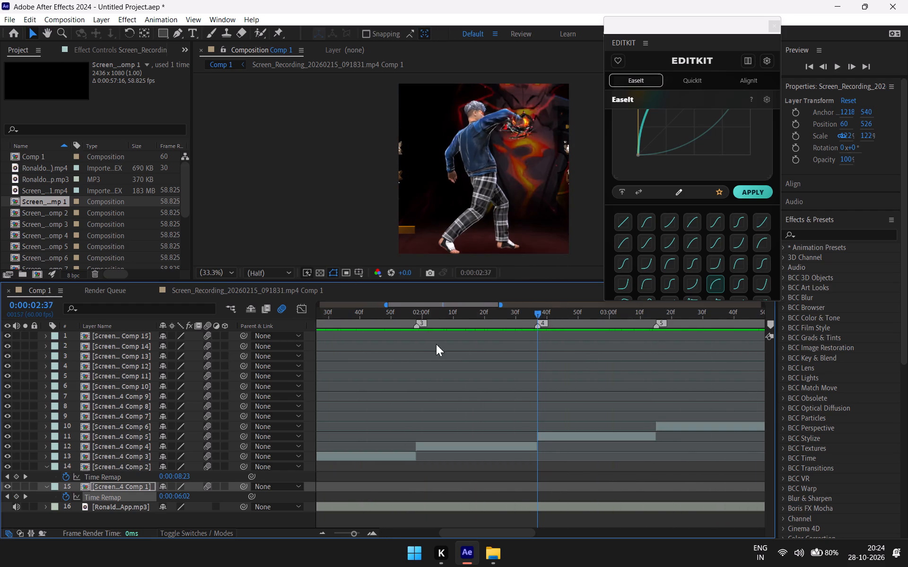
left_click_drag(436, 344, 271, 360)
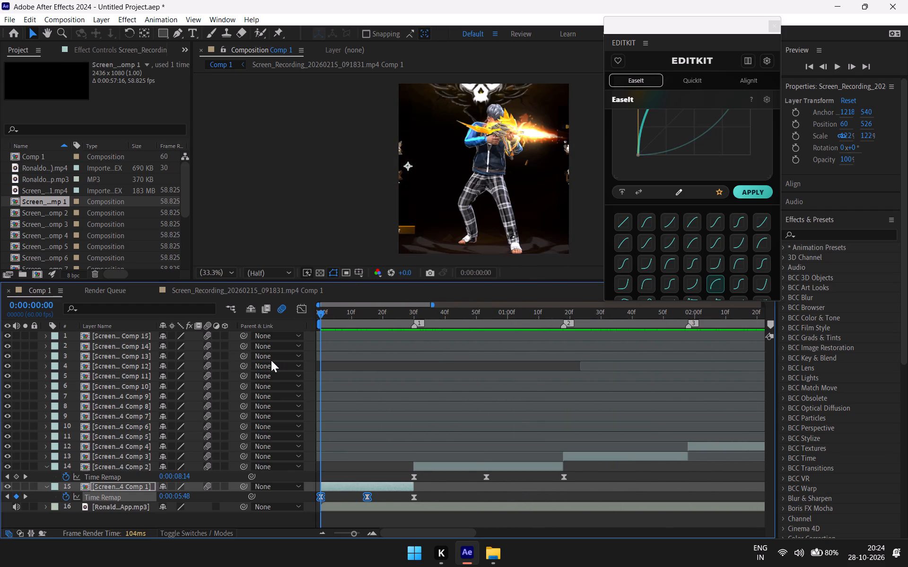
left_click_drag(271, 360, 271, 360)
key("space")
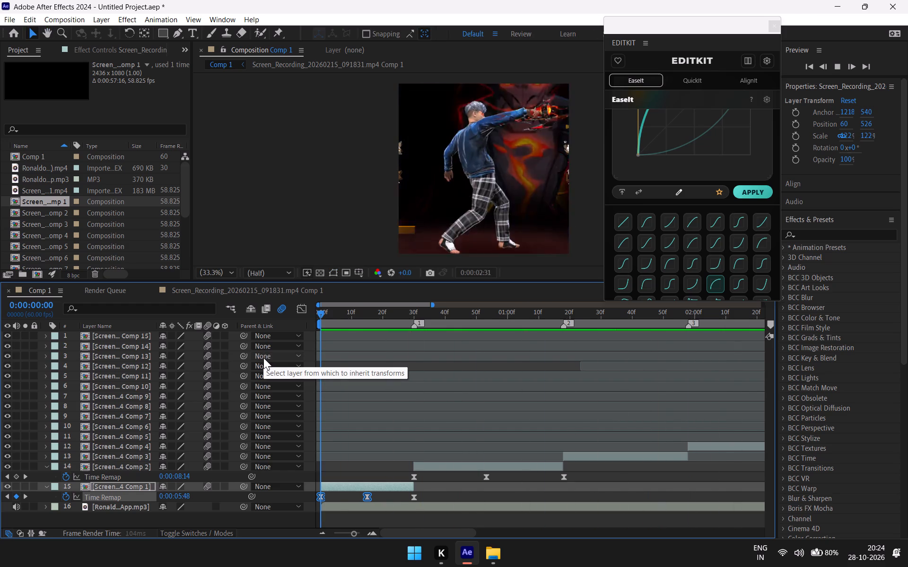
left_click(420, 388)
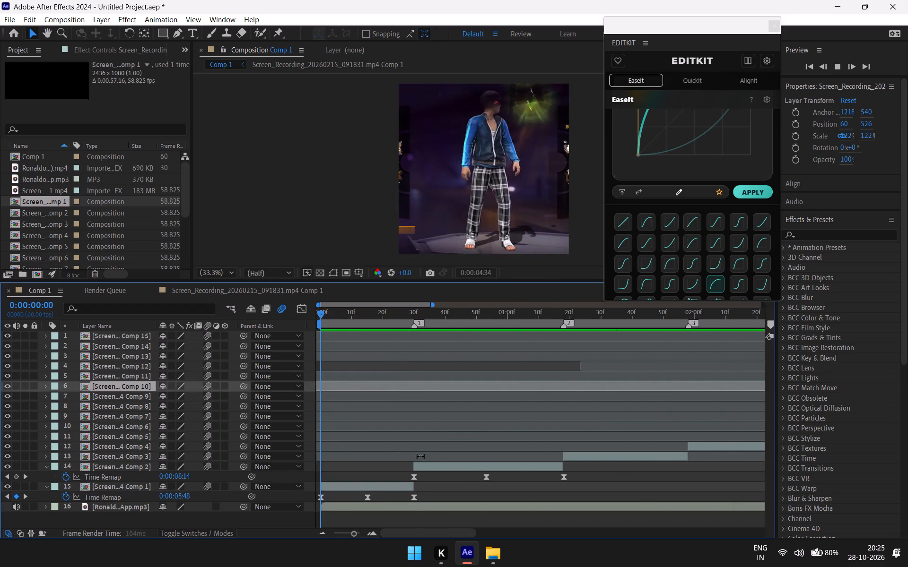
left_click_drag(320, 316, 309, 325)
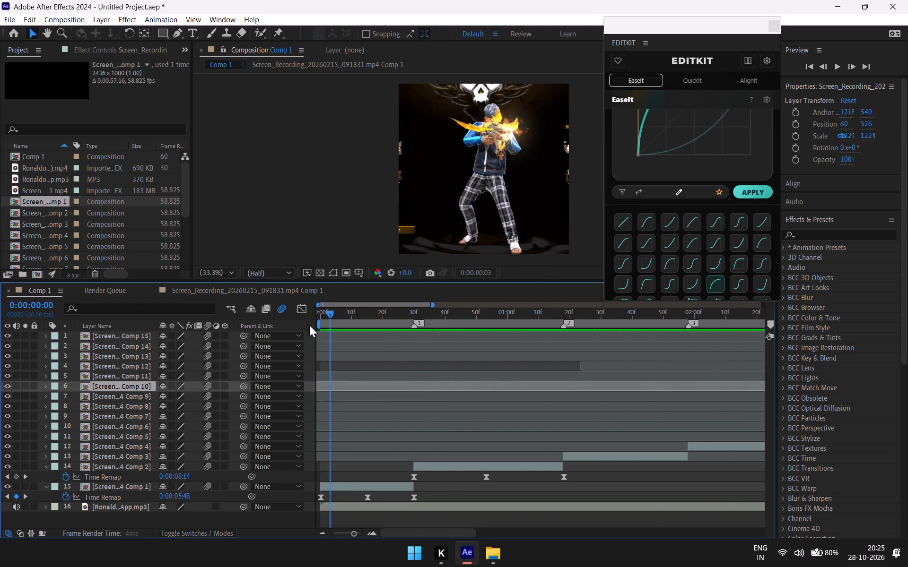
Preview the composition once more from 0:00:00:00 to check the time remap easing of the first clips.
left_click_drag(309, 325, 297, 334)
key("space")
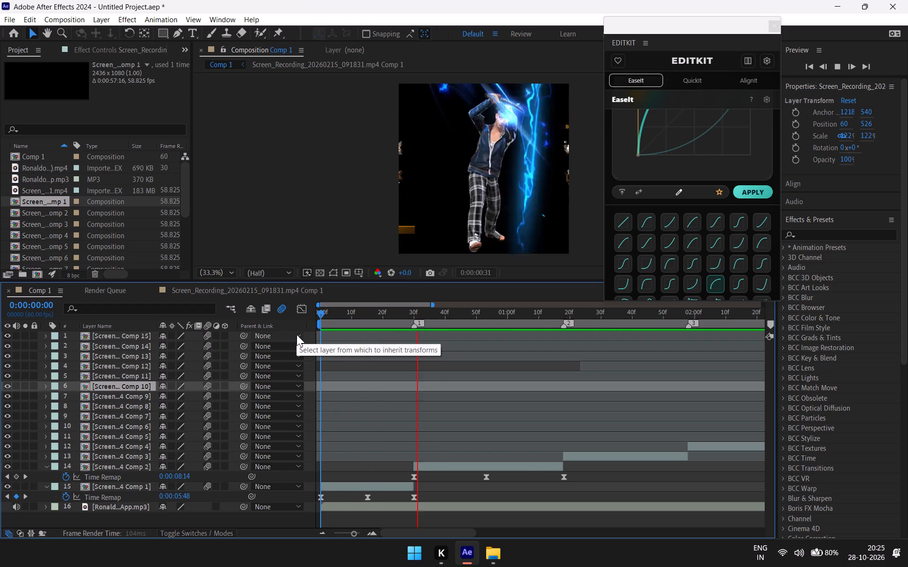
key("space")
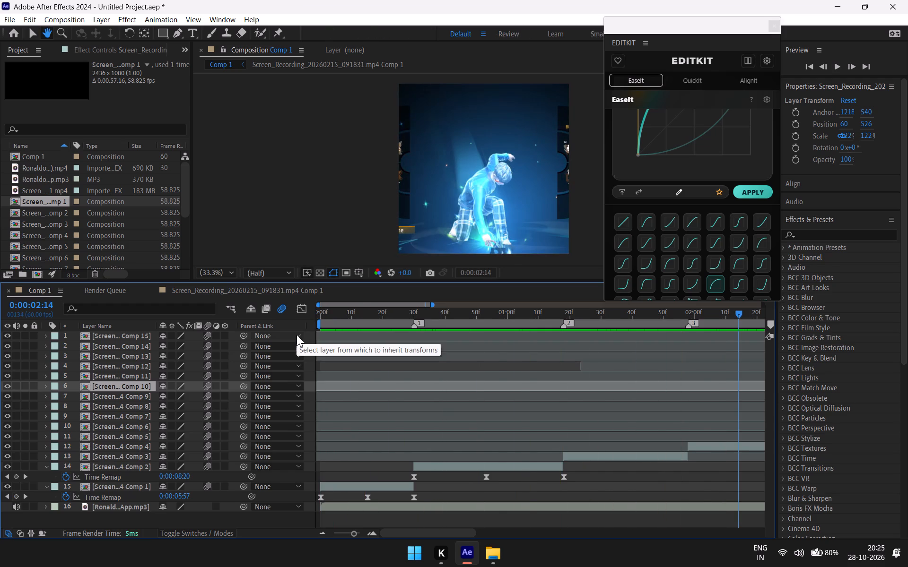
Re-ease the Comp 2 clip's middle and last Time Remap keyframes, replacing the trial slow-start preset with EDITKIT's steeper slow-start, fast-end curve.
left_click_drag(591, 477, 482, 478)
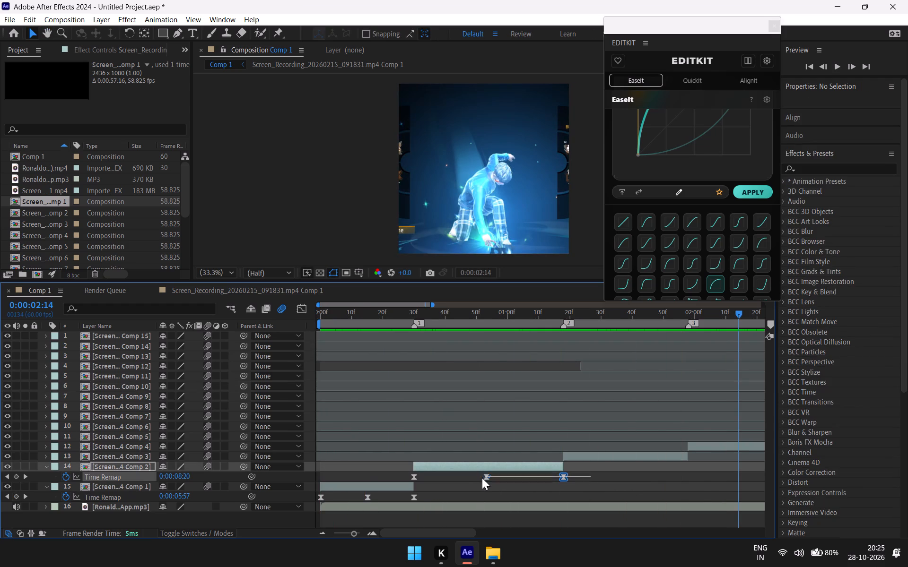
left_click_drag(482, 478, 478, 479)
left_click(694, 283)
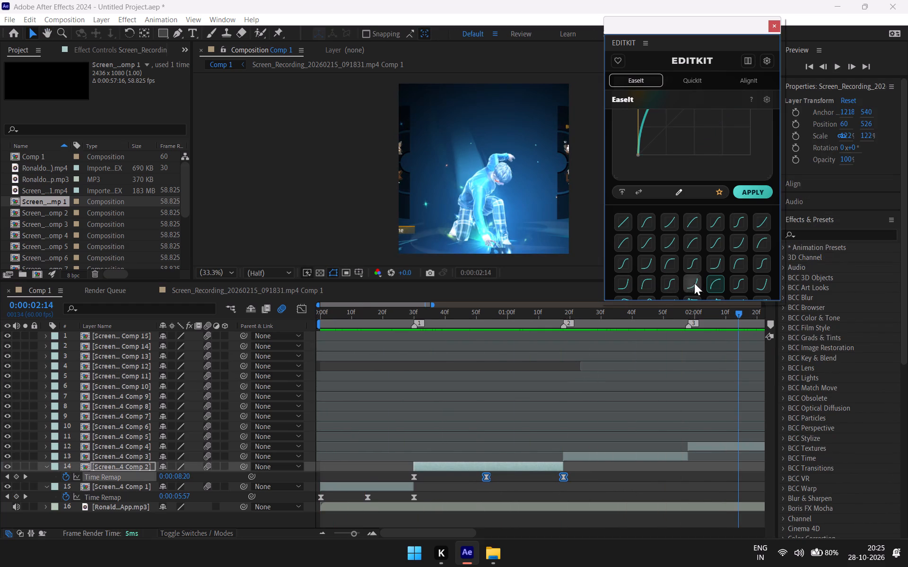
left_click(755, 191)
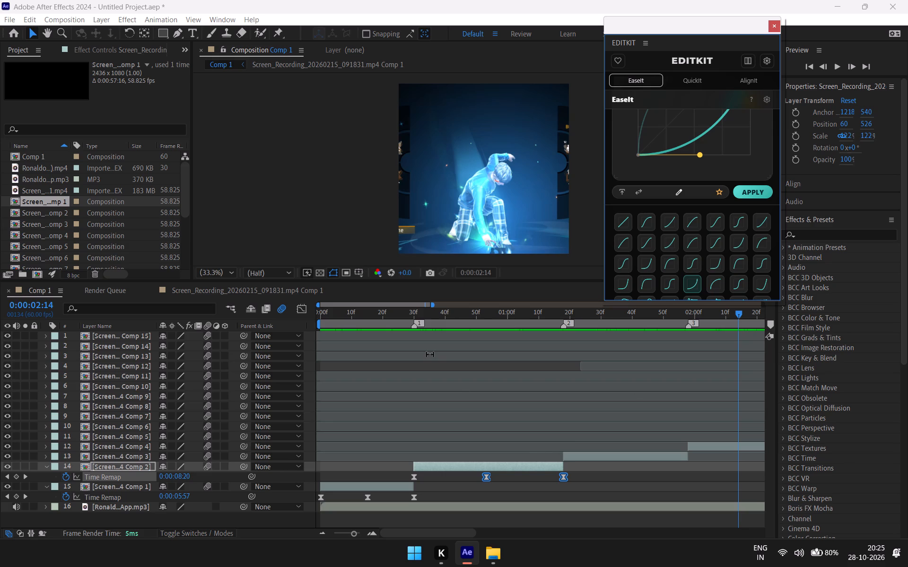
left_click(329, 310)
left_click_drag(327, 308, 313, 325)
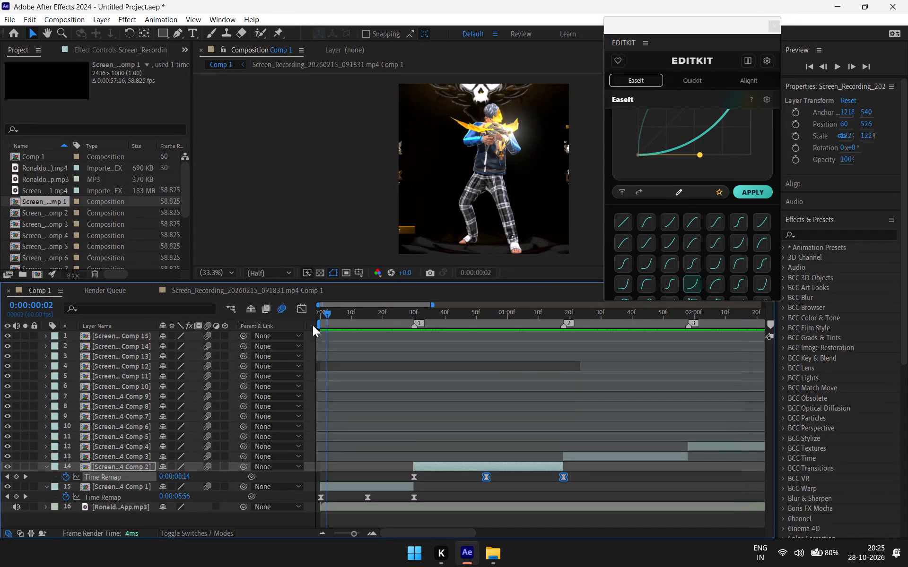
left_click_drag(313, 325, 310, 326)
key("space")
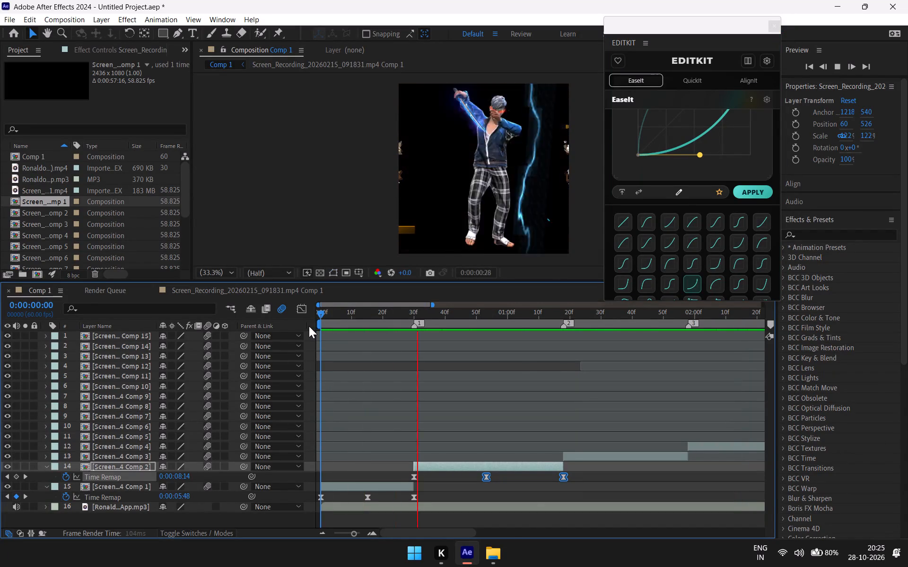
key("space")
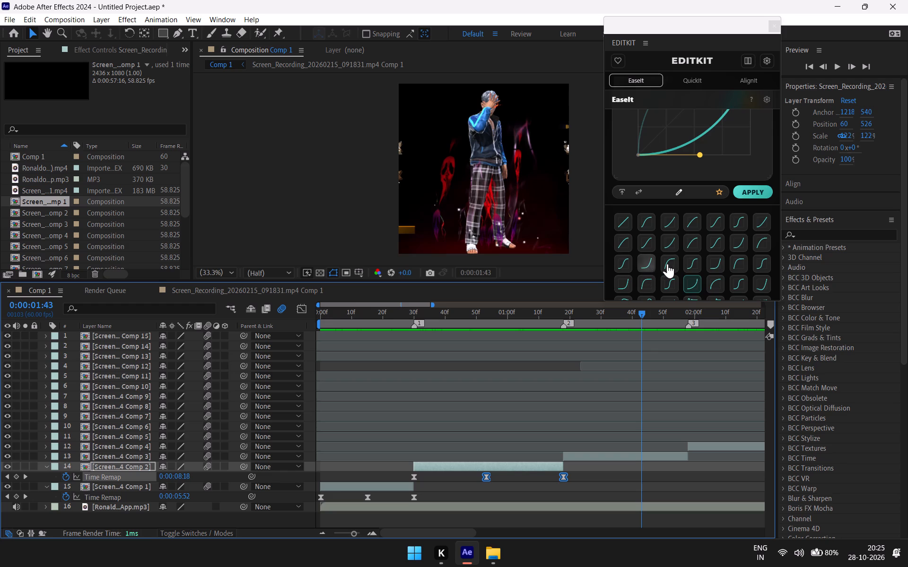
left_click(651, 265)
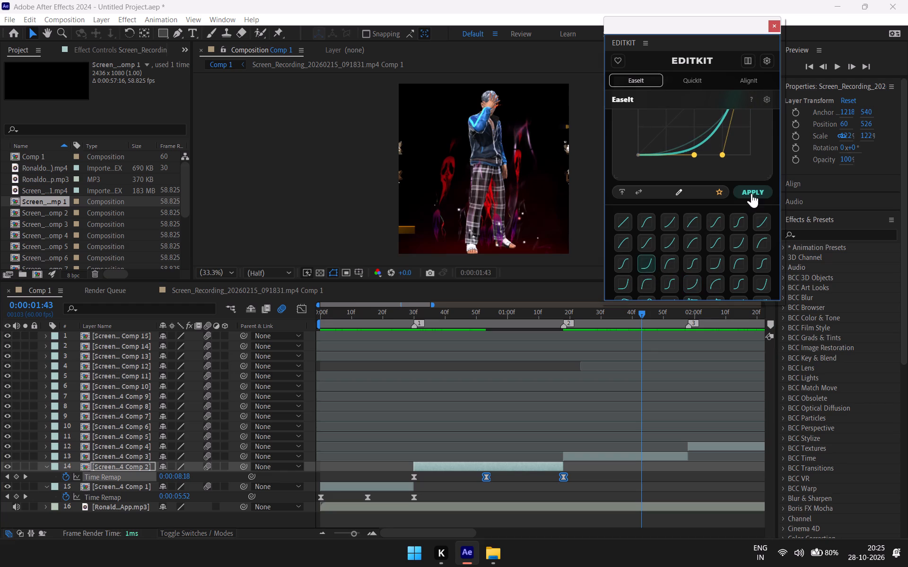
left_click(751, 193)
Preview the composition repeatedly from 0:00:00:00 to check the steeper easing on the Comp 2 clip against the Comp 1 clip.
left_click_drag(640, 310, 344, 396)
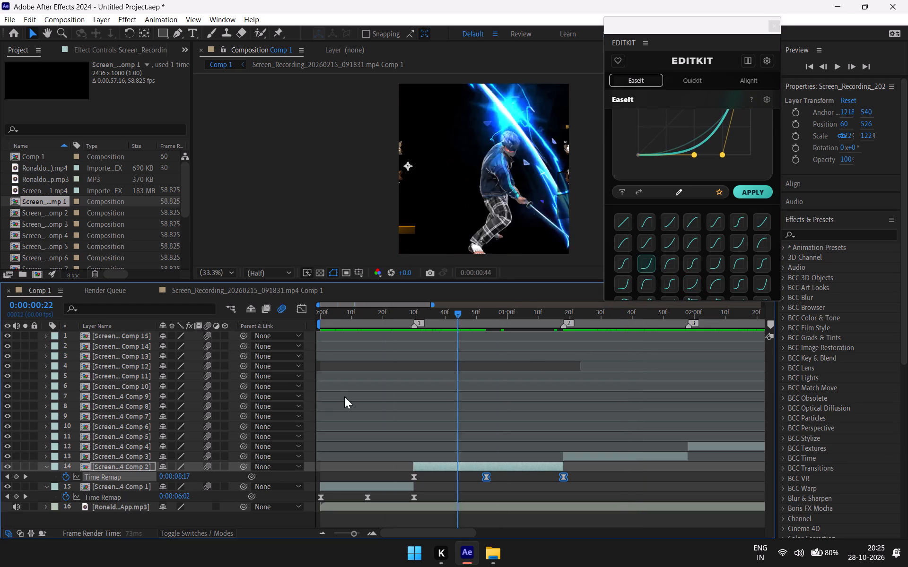
left_click_drag(344, 396, 284, 396)
key("space")
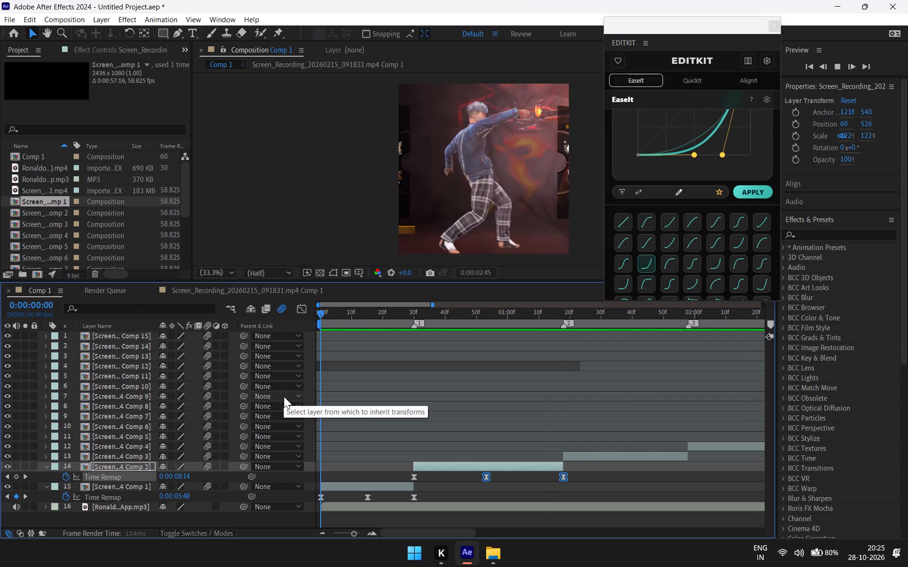
left_click_drag(323, 312, 359, 323)
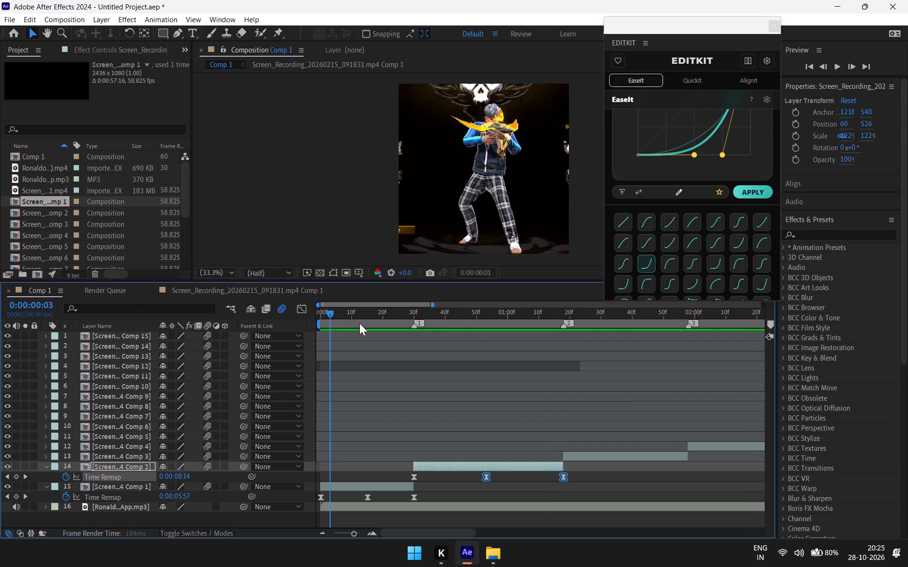
left_click_drag(359, 323, 310, 361)
key("space")
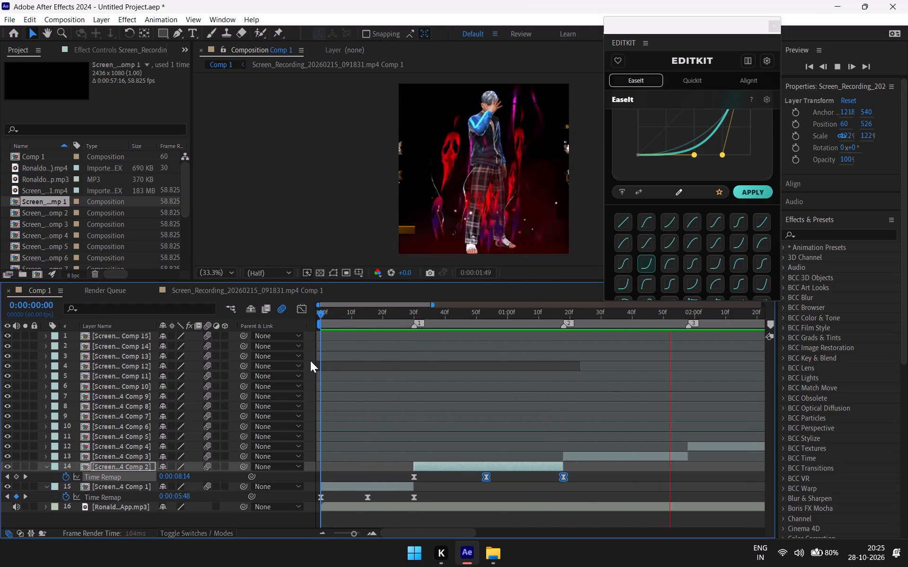
key("space")
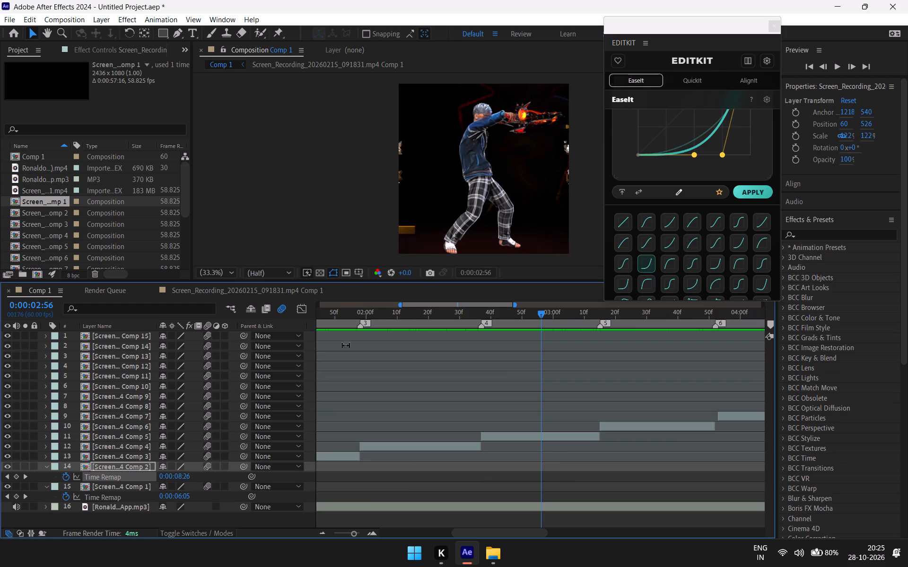
left_click_drag(544, 312, 388, 387)
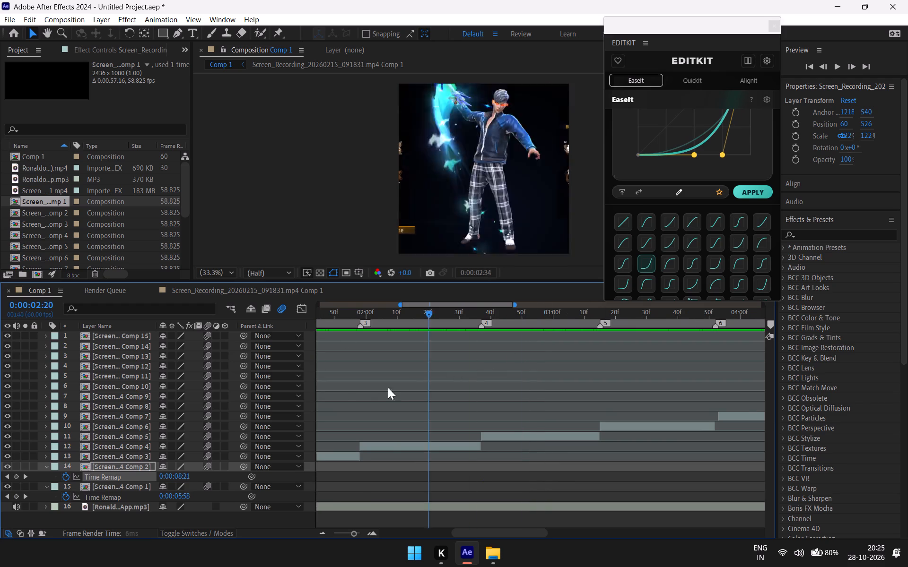
left_click_drag(388, 387, 359, 392)
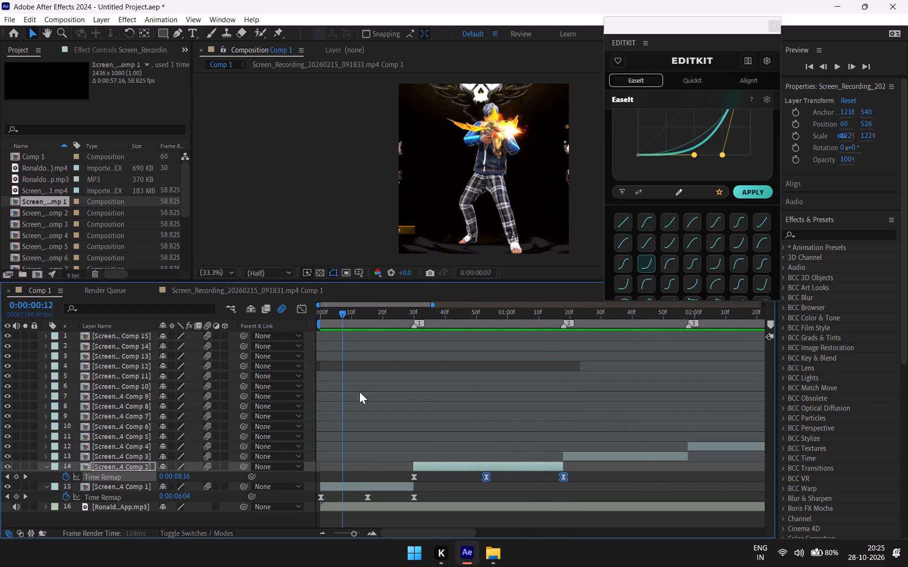
left_click_drag(359, 392, 360, 391)
Apply the same steeper slow-start, fast-end EDITKIT preset between the Comp 1 clip's middle and last Time Remap keyframes.
left_click_drag(422, 495, 368, 495)
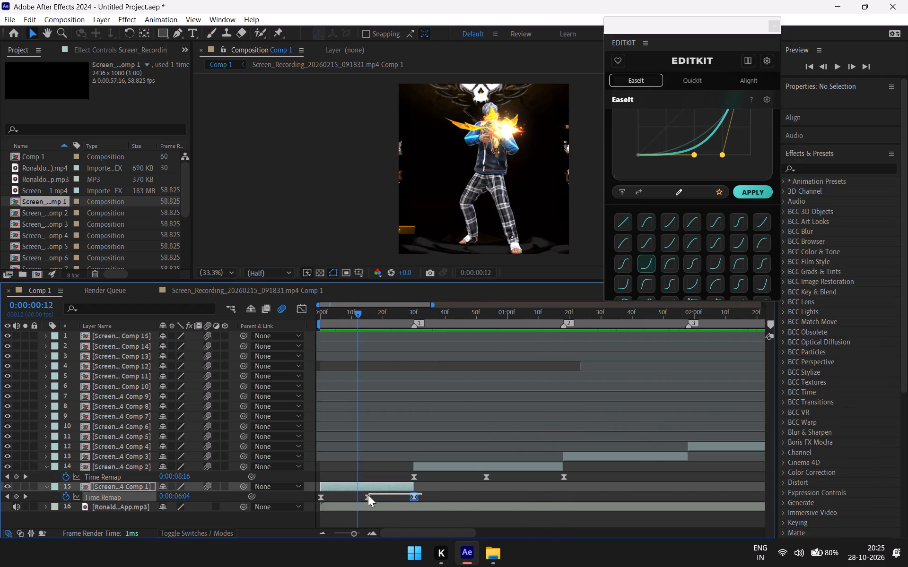
left_click_drag(368, 495, 358, 496)
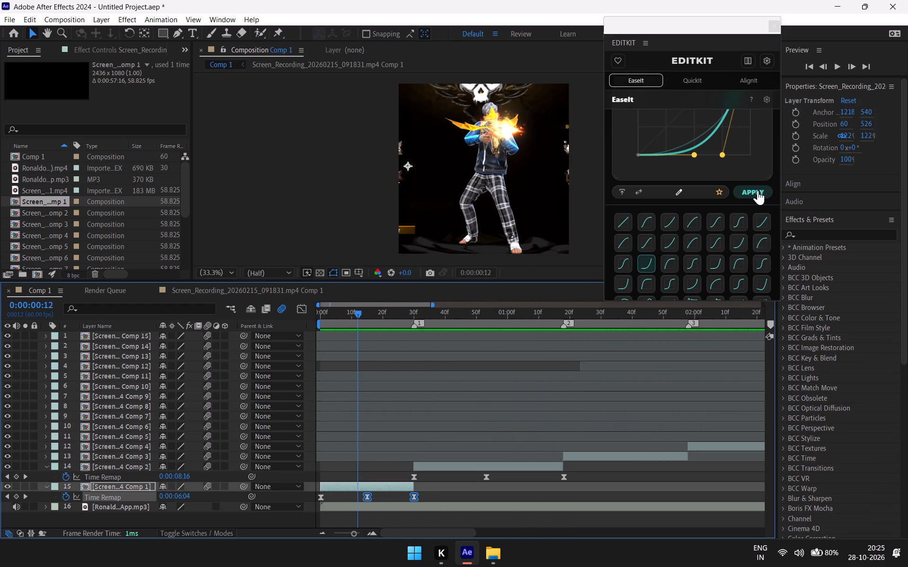
left_click(758, 190)
Enable time remapping on the Comp 3 clip and add a Time Remap keyframe at its start, 0:00:01:18.
left_click_drag(354, 310, 381, 324)
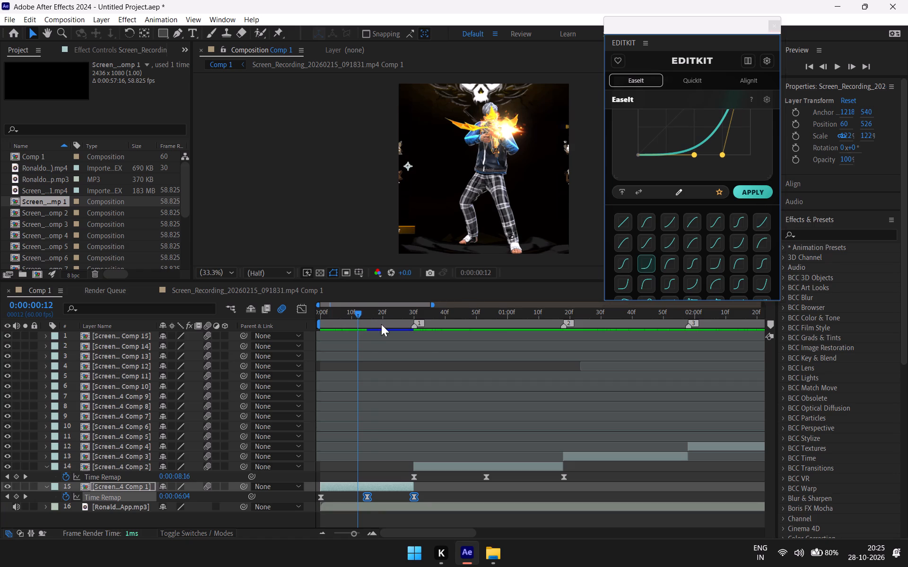
left_click_drag(381, 324, 564, 361)
left_click(588, 457)
right_click(588, 457)
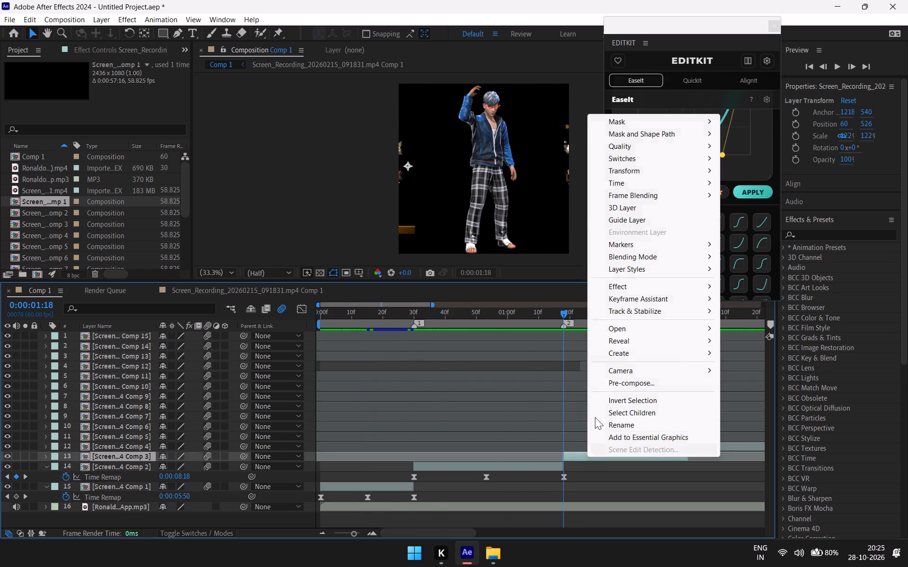
left_click(633, 179)
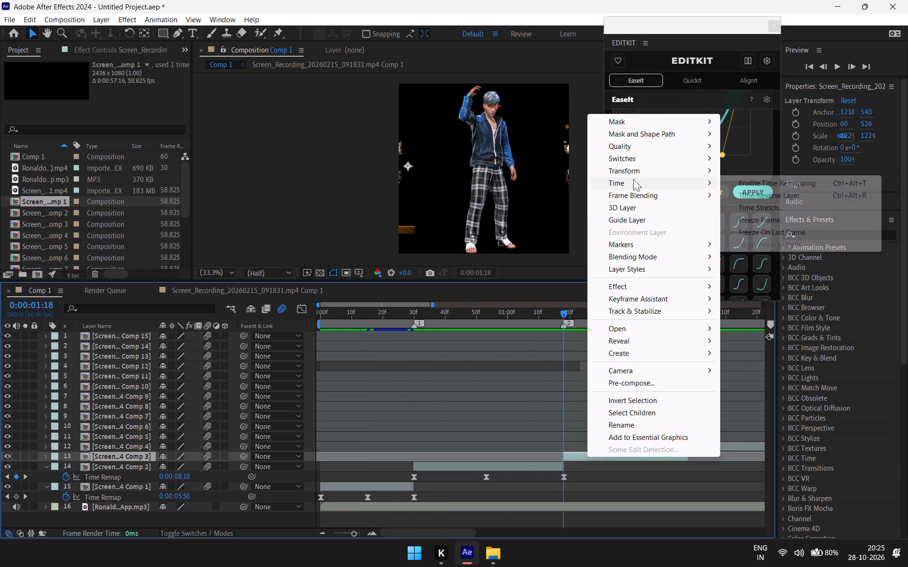
left_click(744, 185)
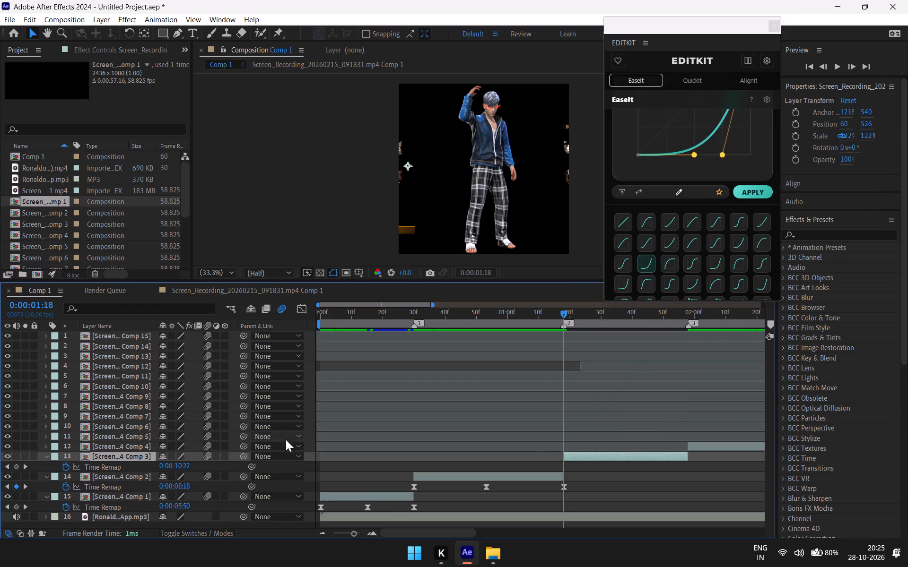
left_click(14, 466)
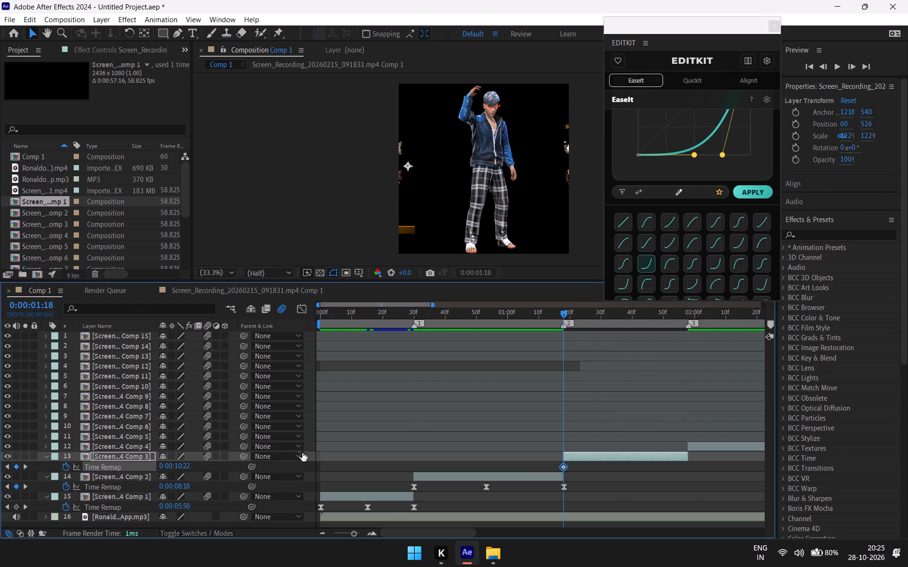
Add a middle Time Remap keyframe to the Comp 3 clip at 0:00:01:37 and paste a copy of its first keyframe at 0:00:01:58.
left_click_drag(586, 467, 522, 468)
key("ctrl+c")
left_click_drag(564, 309, 624, 322)
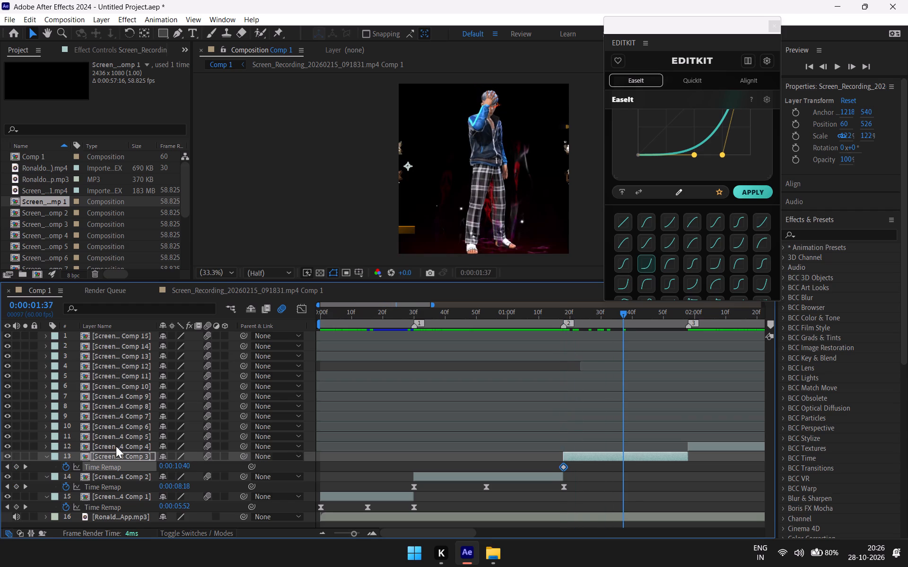
left_click(13, 465)
left_click_drag(624, 312, 685, 336)
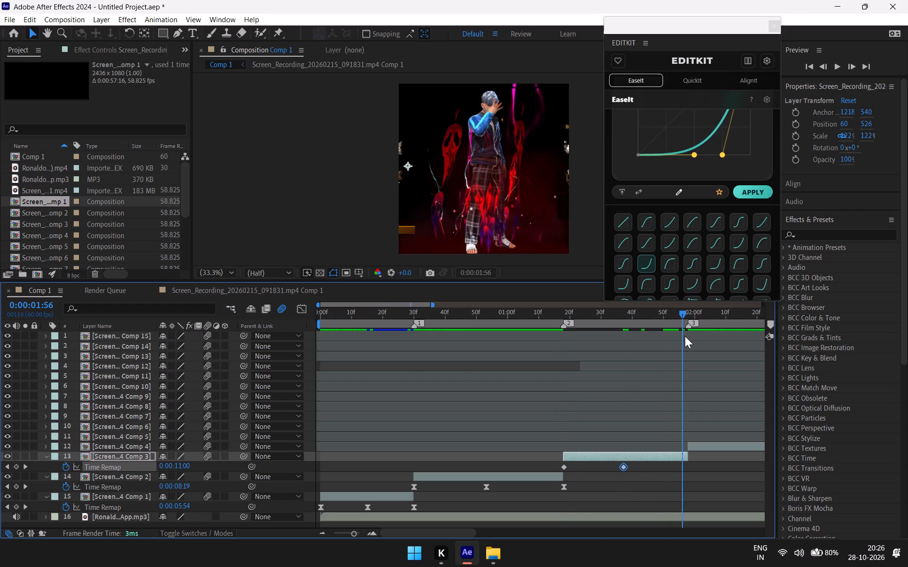
left_click_drag(685, 336, 688, 334)
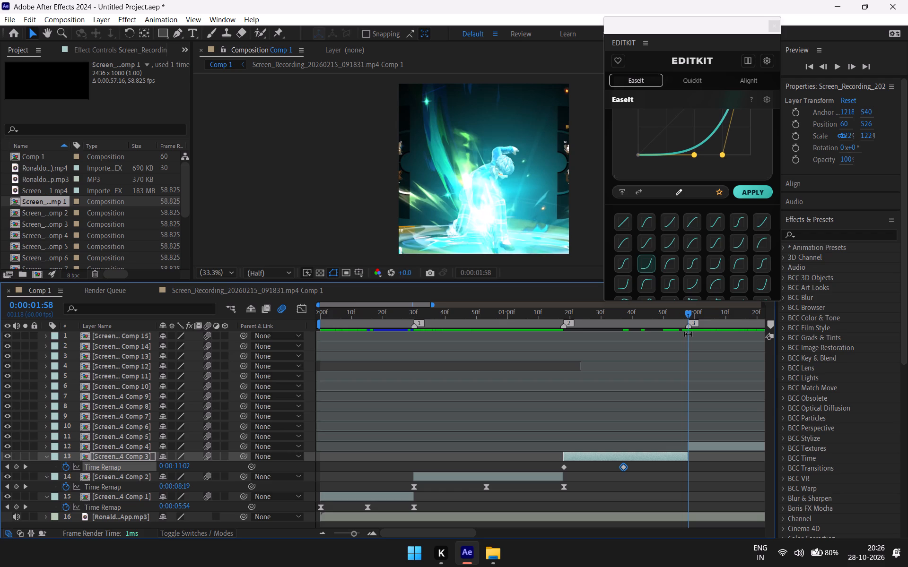
key("ctrl+v")
Apply Easy Ease to all three Time Remap keyframes of the Comp 3 clip.
left_click_drag(720, 461, 553, 470)
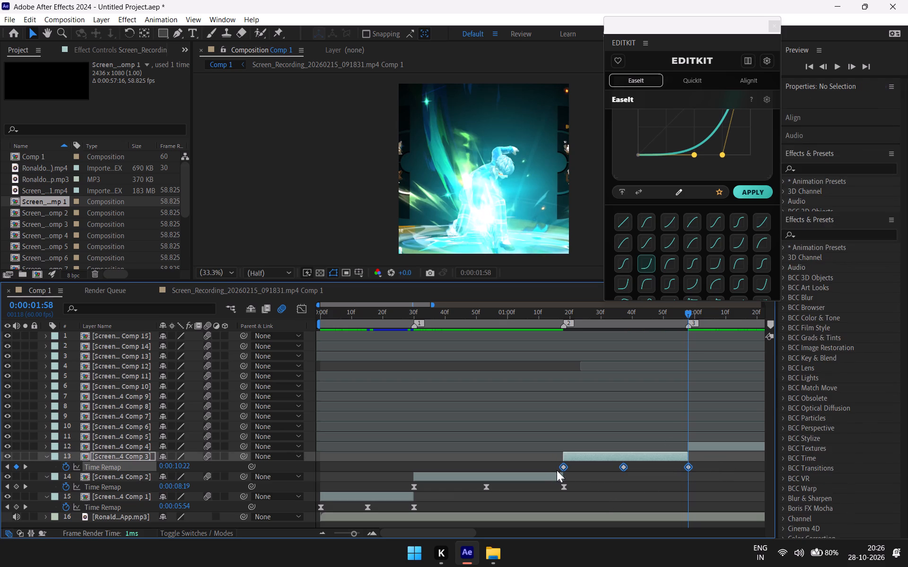
key("F9")
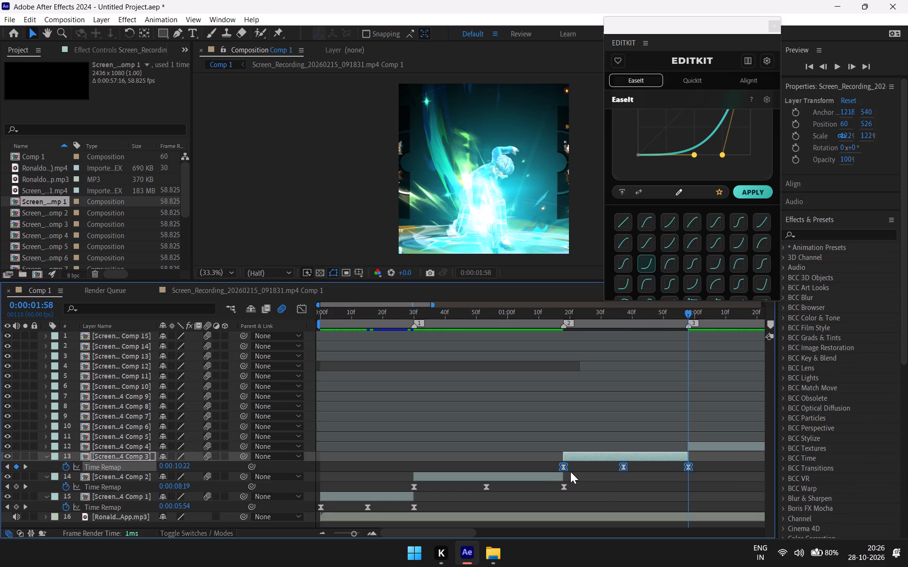
Apply the steeper slow-start, fast-end EDITKIT preset between the Comp 3 clip's middle and last Time Remap keyframes.
left_click_drag(736, 465, 629, 478)
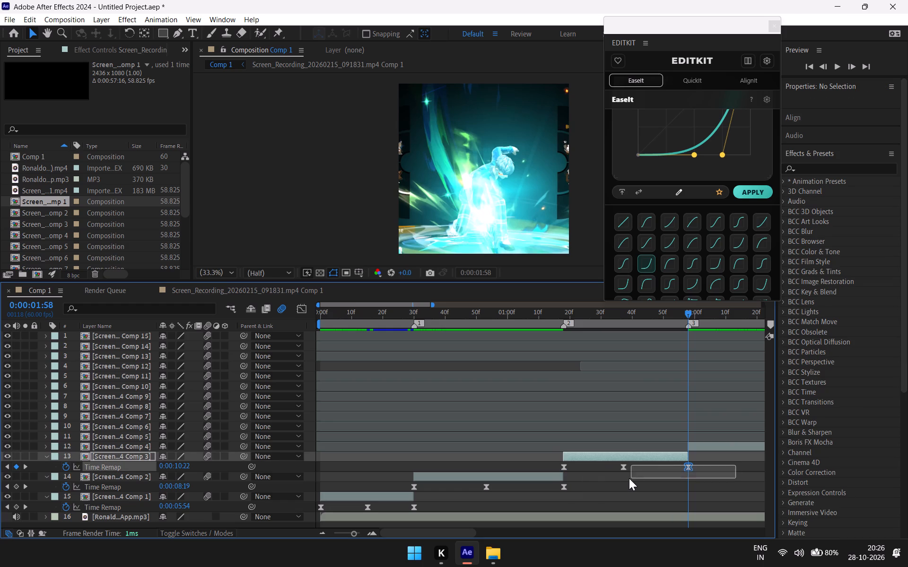
left_click_drag(629, 478, 617, 473)
left_click(736, 192)
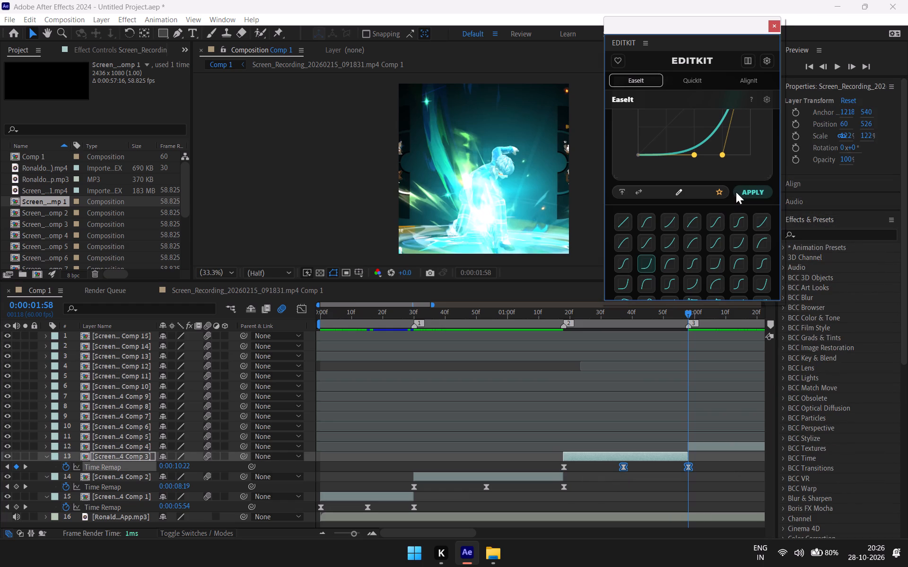
left_click_drag(686, 310, 687, 310)
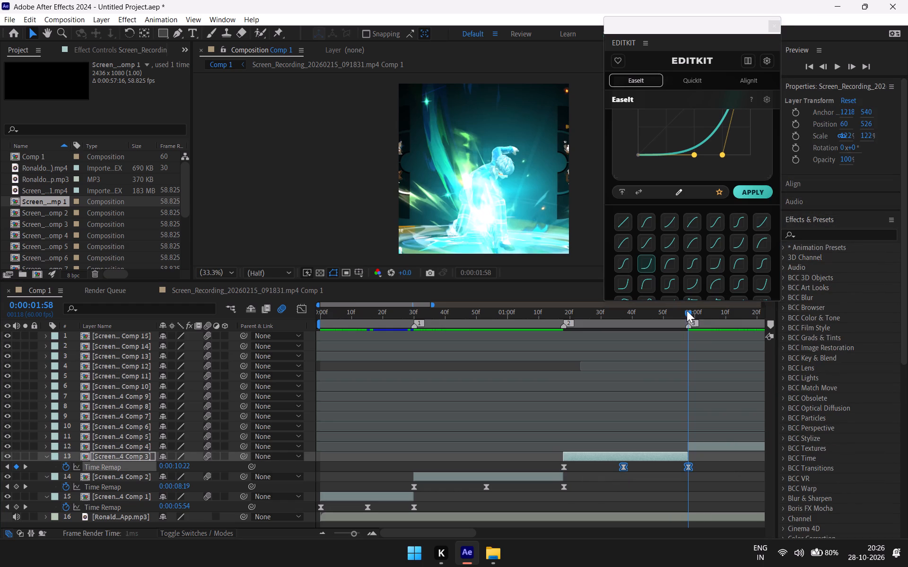
Enable time remapping on the Comp 4 clip and add a Time Remap keyframe at its start, 0:00:01:58.
left_click_drag(687, 310, 644, 344)
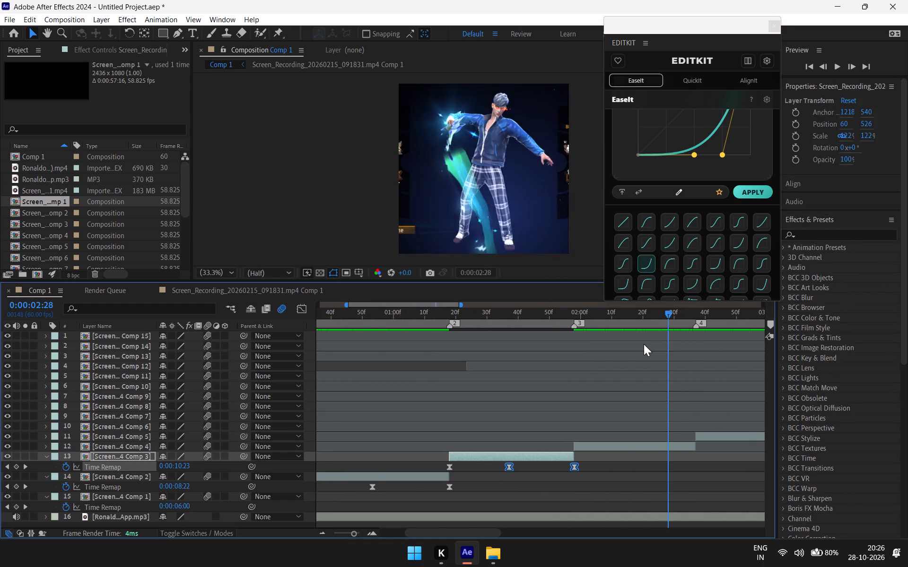
left_click_drag(644, 344, 582, 368)
left_click(620, 444)
right_click(620, 444)
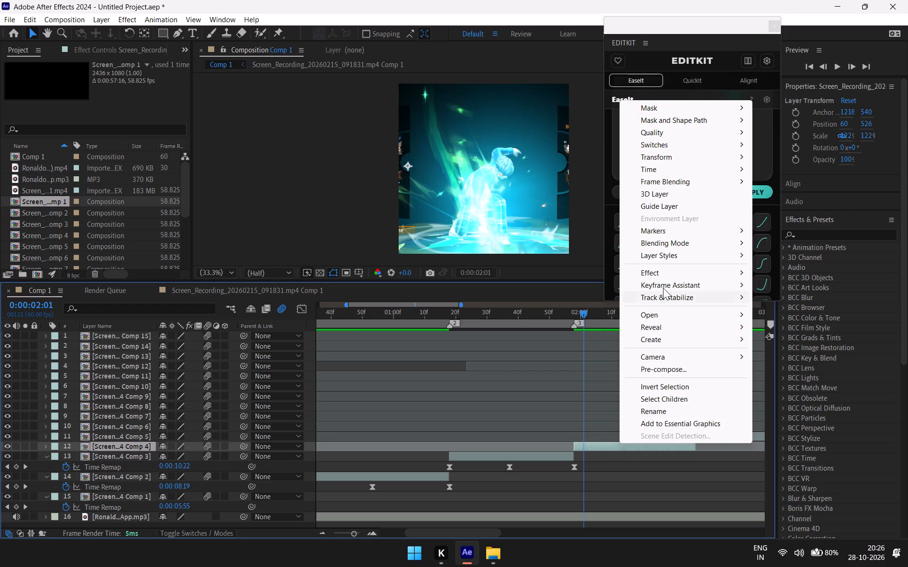
left_click(689, 172)
left_click(592, 172)
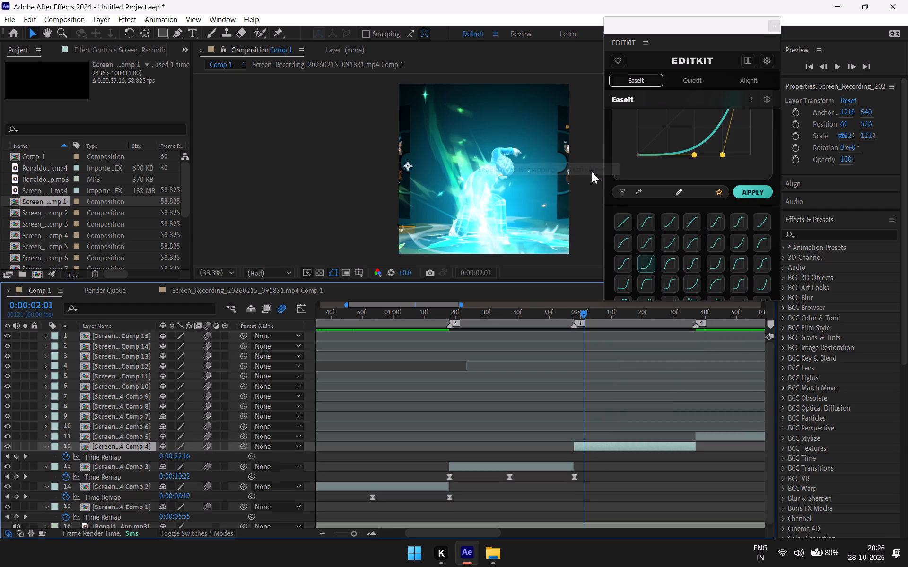
left_click_drag(582, 311, 572, 324)
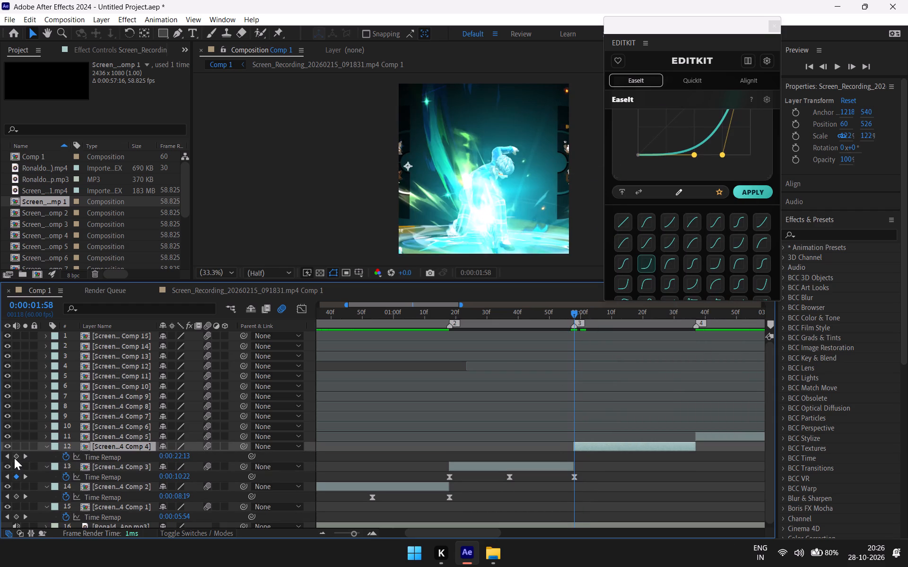
left_click(14, 457)
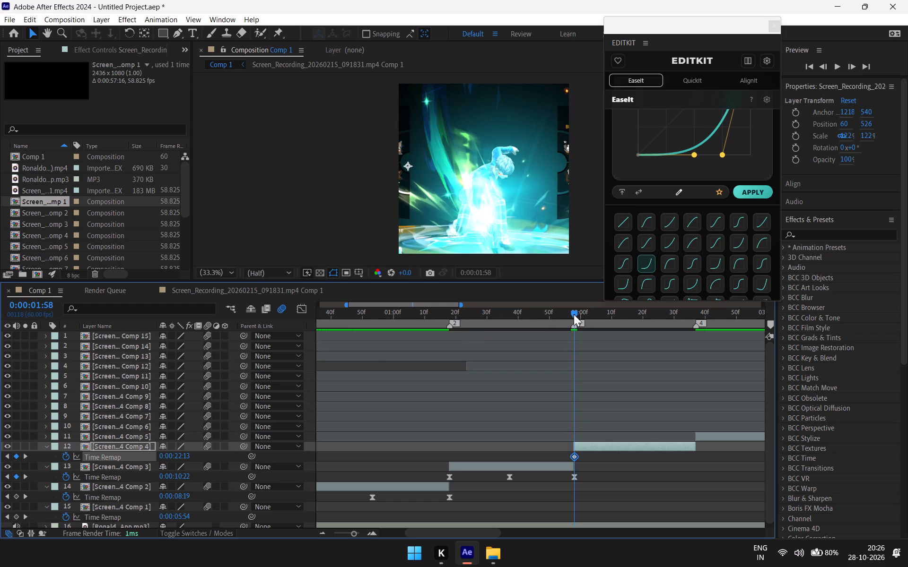
Add a middle Time Remap keyframe to the Comp 4 clip at 0:00:02:16 and paste a copy of its first keyframe at 0:00:02:37.
key("ctrl+c")
left_click_drag(571, 310, 632, 344)
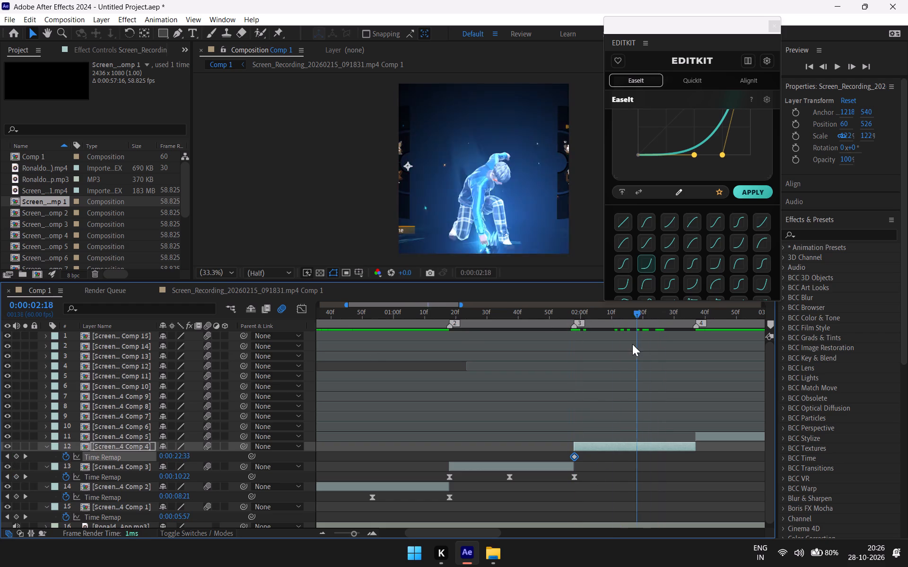
left_click_drag(632, 344, 627, 352)
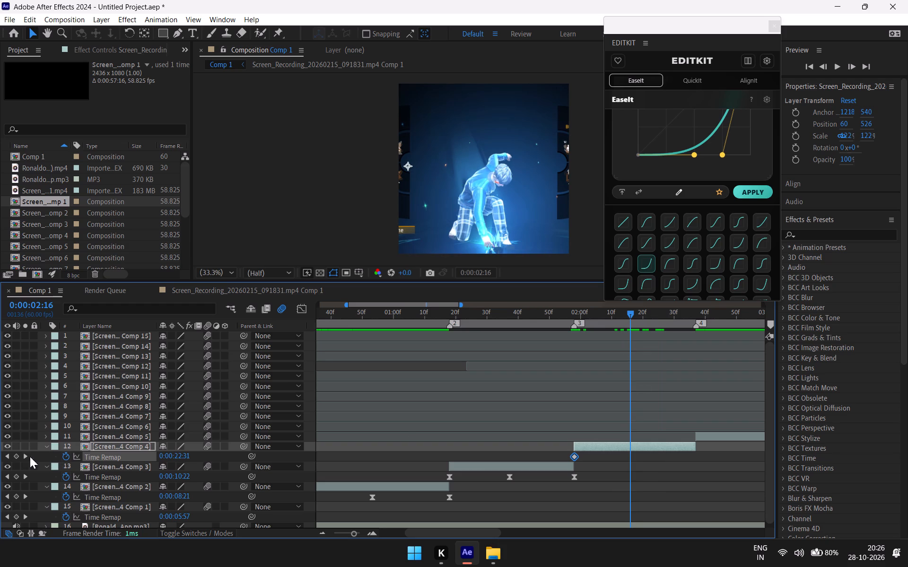
left_click(15, 456)
left_click_drag(629, 310, 667, 318)
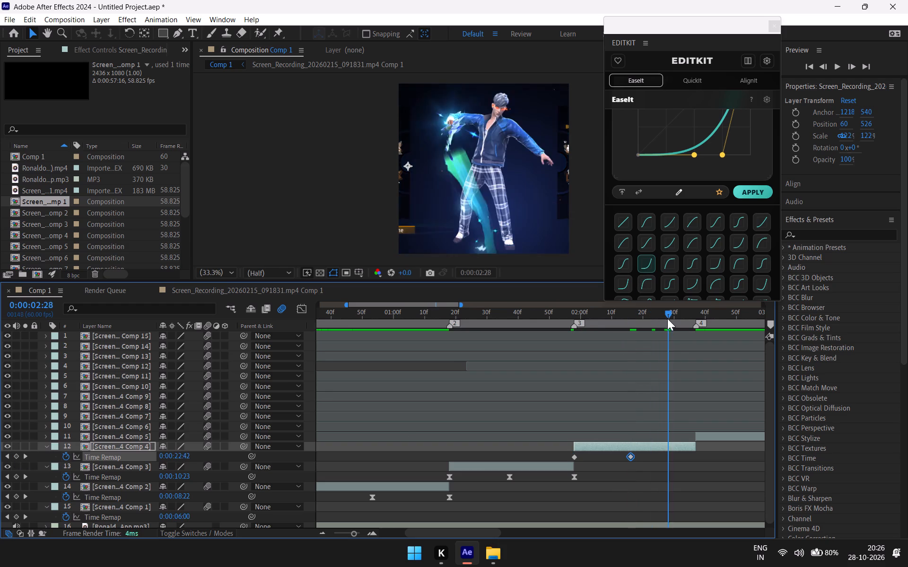
left_click_drag(667, 318, 691, 312)
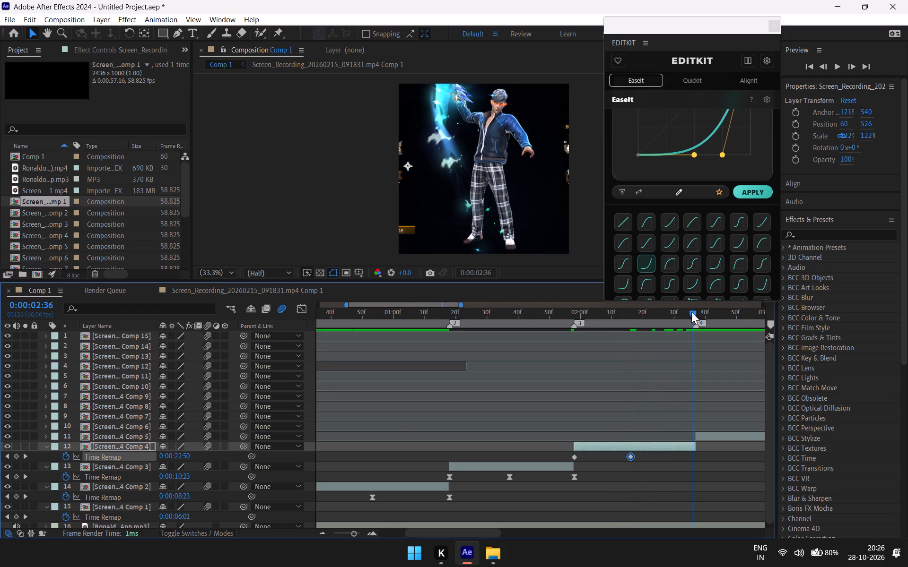
left_click_drag(691, 312, 693, 310)
key("ctrl+v")
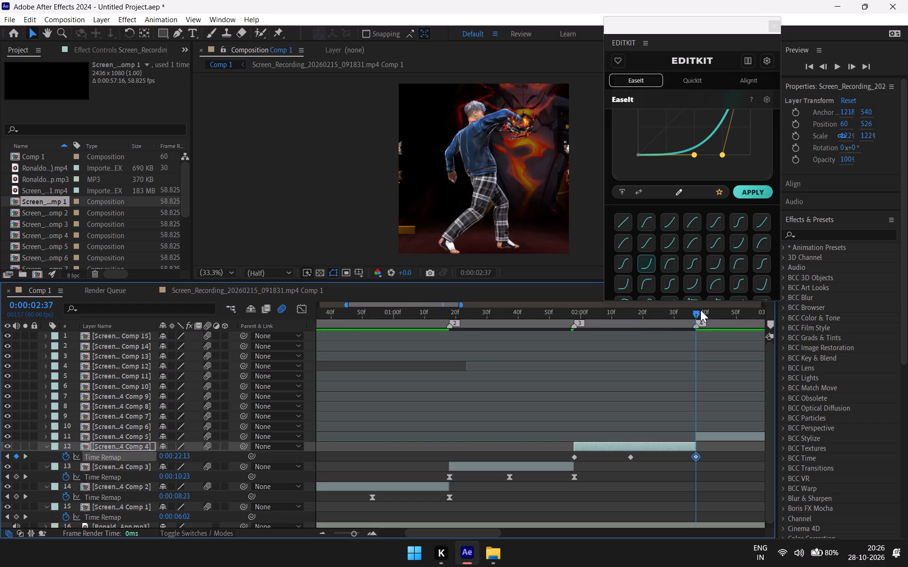
Apply Easy Ease to all three Time Remap keyframes of the Comp 4 clip.
left_click_drag(707, 450, 591, 465)
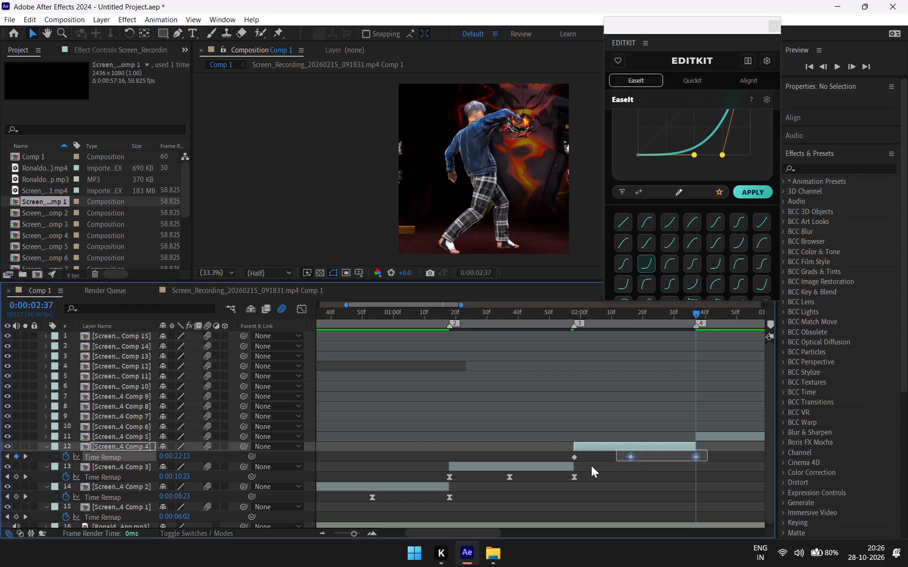
left_click_drag(591, 465, 563, 465)
key("F9")
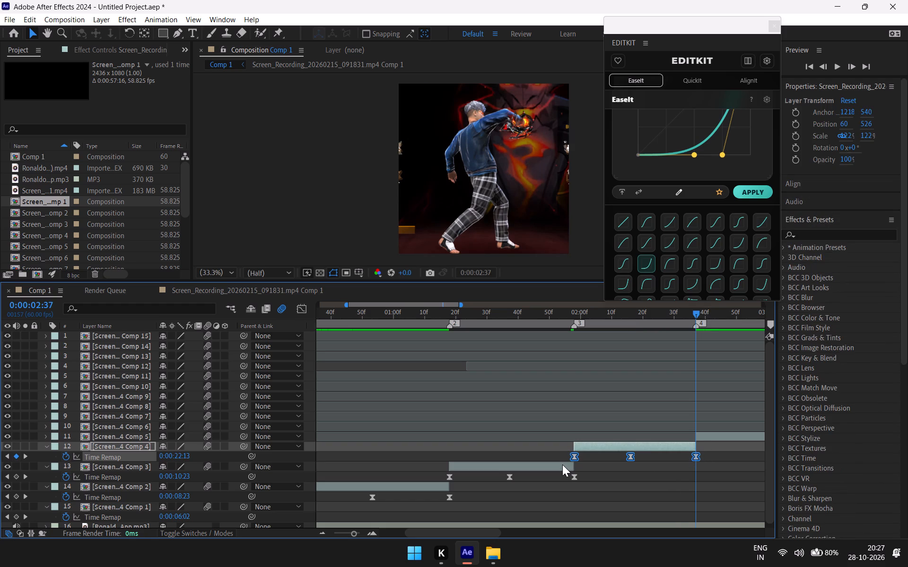
Apply the already chosen slow-start, fast-end EDITKIT curve between the Comp 4 clip's middle and last Time Remap keyframes.
left_click_drag(713, 452, 630, 455)
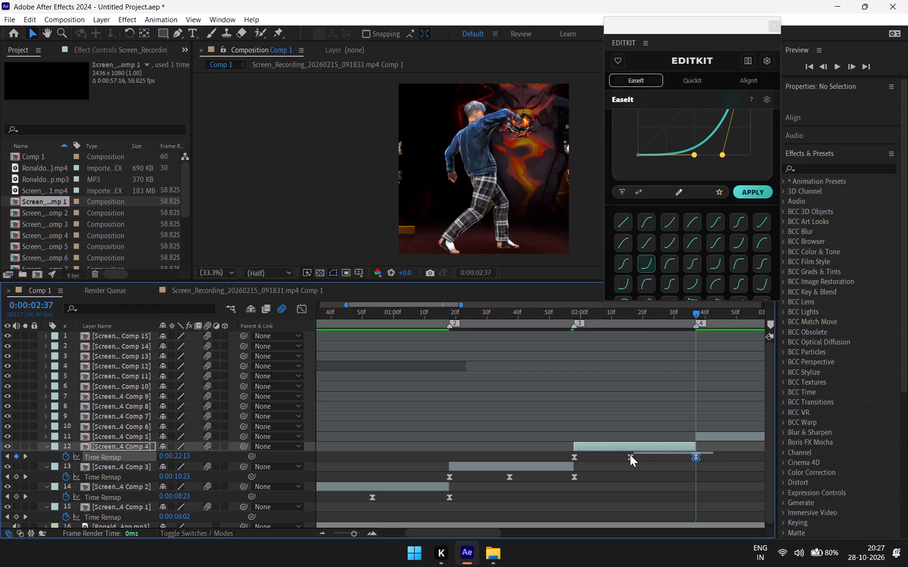
left_click_drag(630, 455, 616, 458)
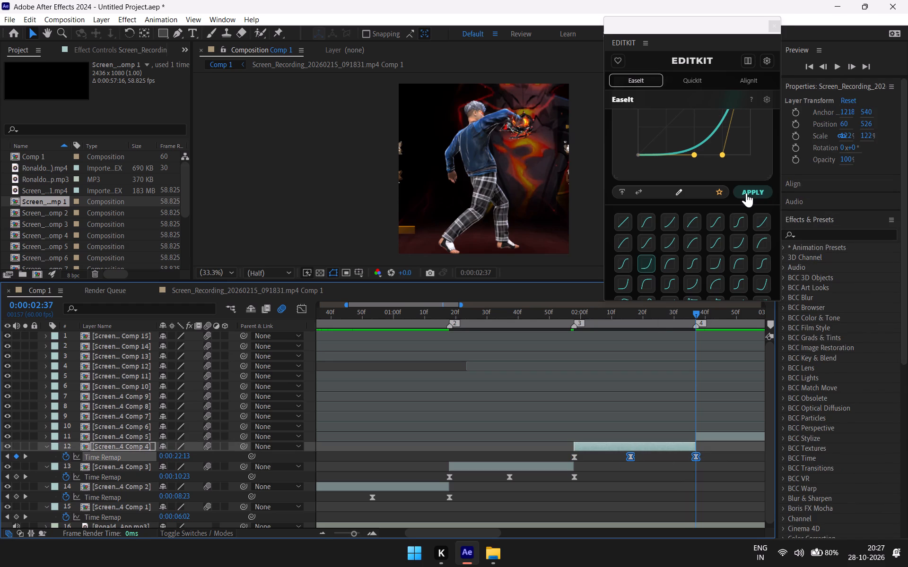
left_click(746, 193)
Enable time remapping on the Comp 5 clip and add a Time Remap keyframe at its start, 0:00:02:37.
left_click_drag(695, 309, 761, 322)
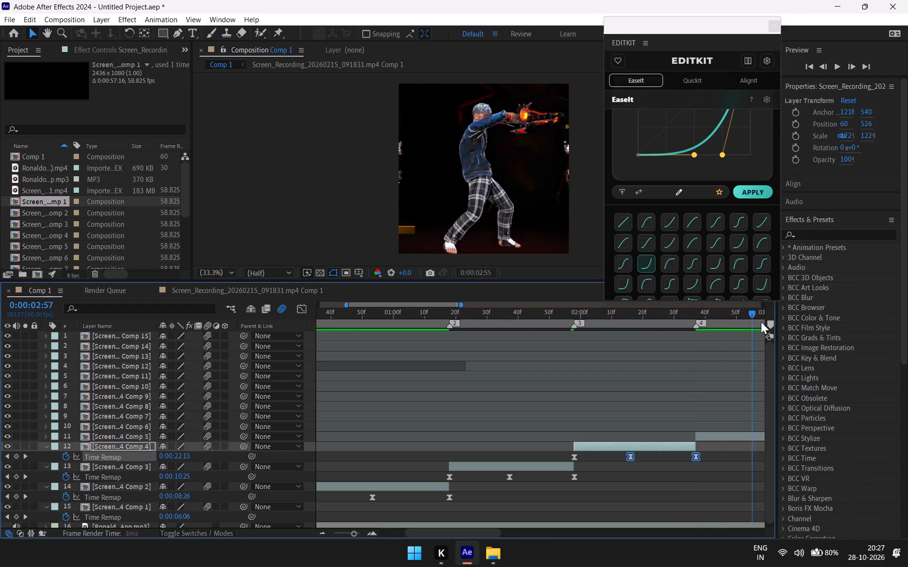
left_click_drag(761, 322, 512, 358)
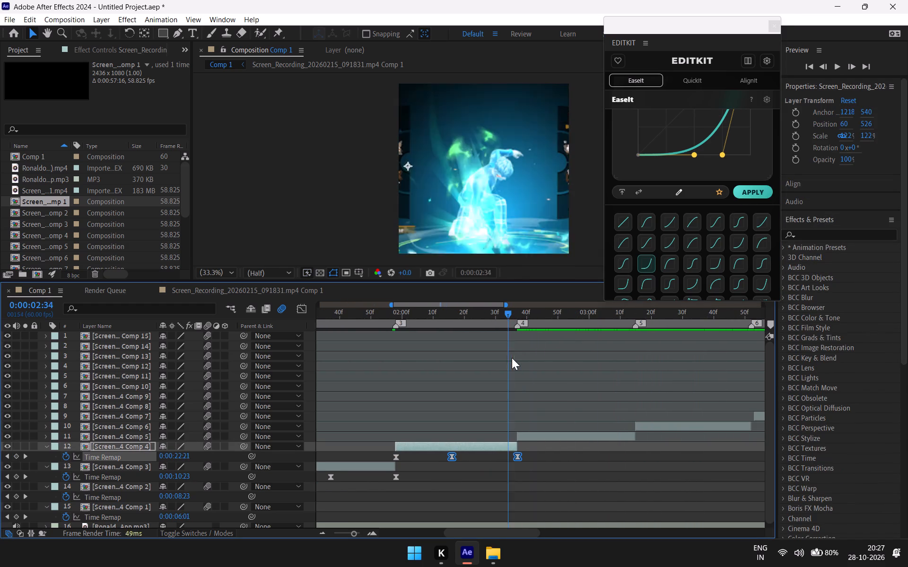
left_click_drag(512, 358, 519, 352)
left_click(535, 435)
right_click(535, 435)
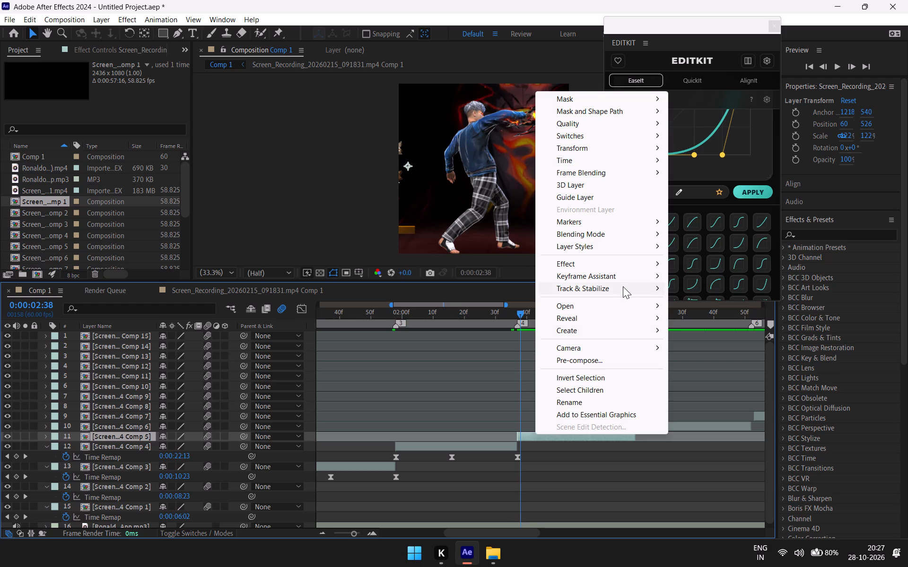
left_click(583, 164)
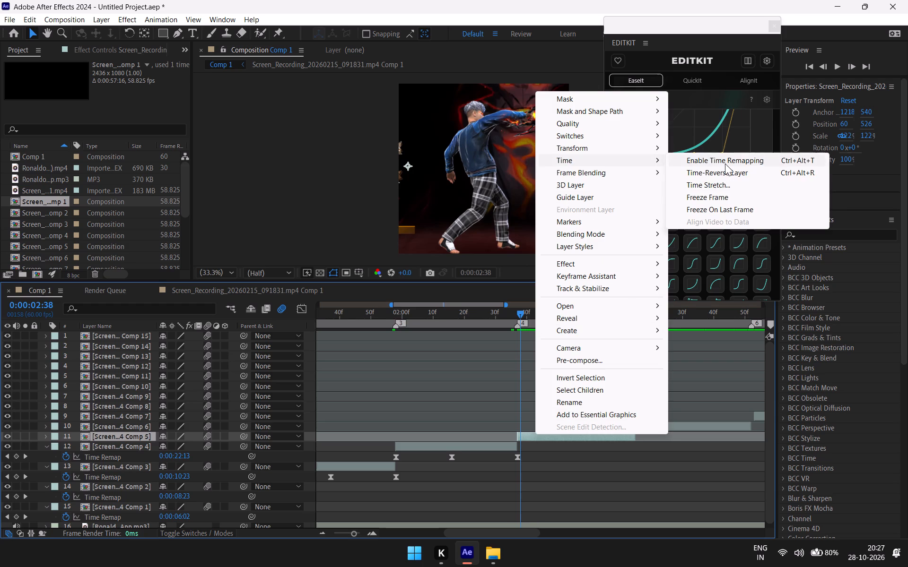
left_click(725, 163)
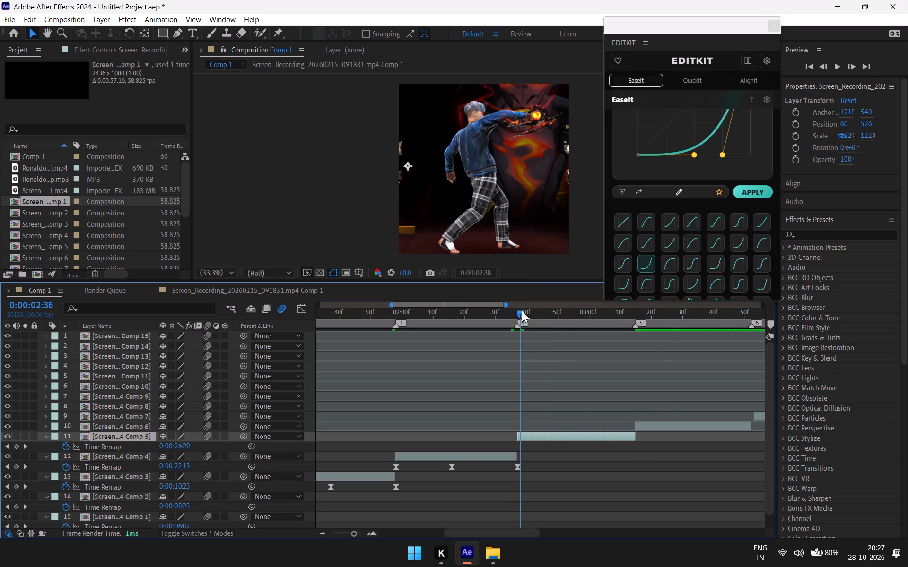
left_click_drag(521, 310, 517, 321)
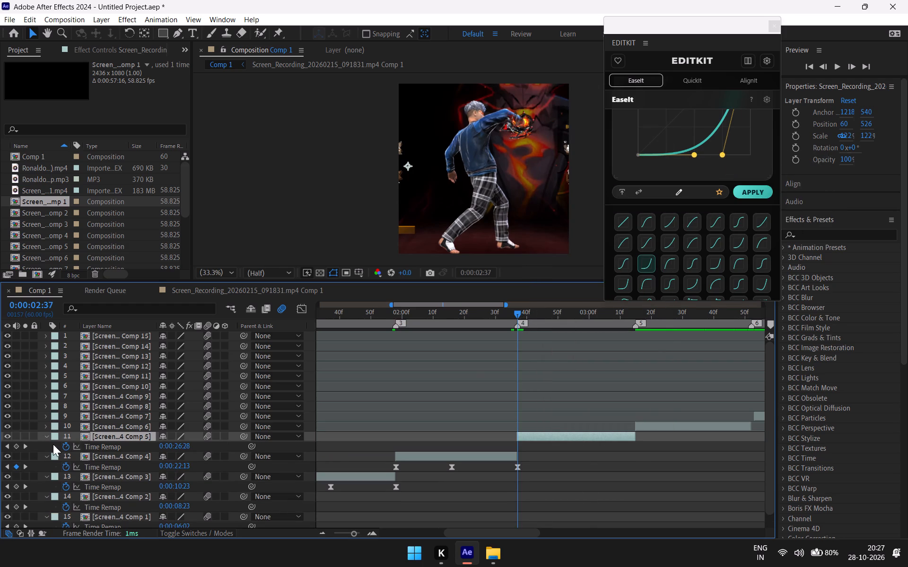
left_click(15, 446)
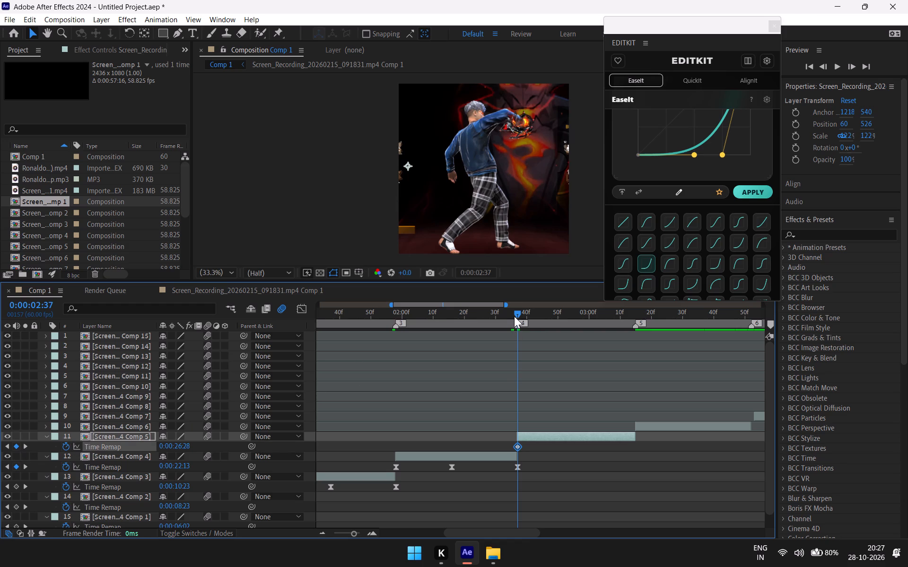
Add a middle Time Remap keyframe to the Comp 5 clip at 0:00:02:56 and paste a copy of its first keyframe at 0:00:03:15.
left_click_drag(517, 313, 567, 322)
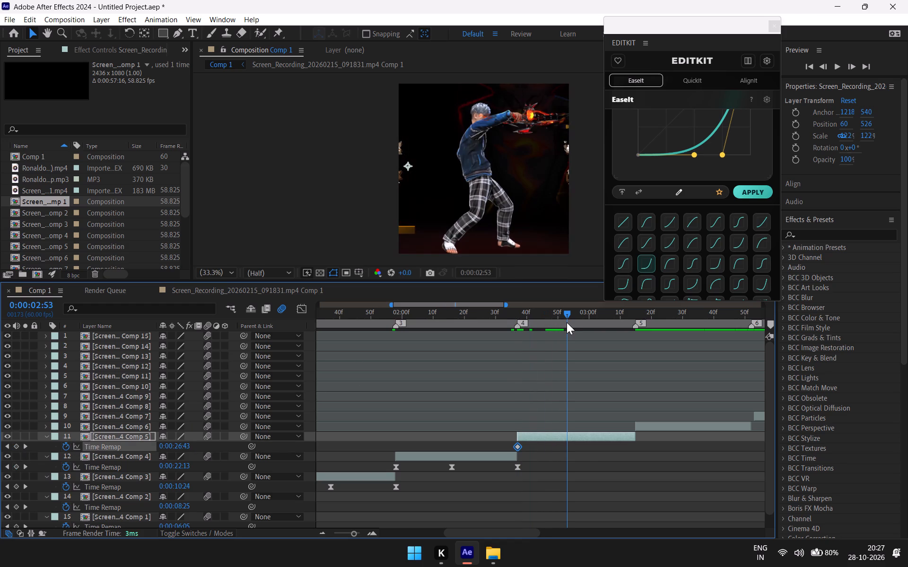
left_click_drag(567, 322, 572, 319)
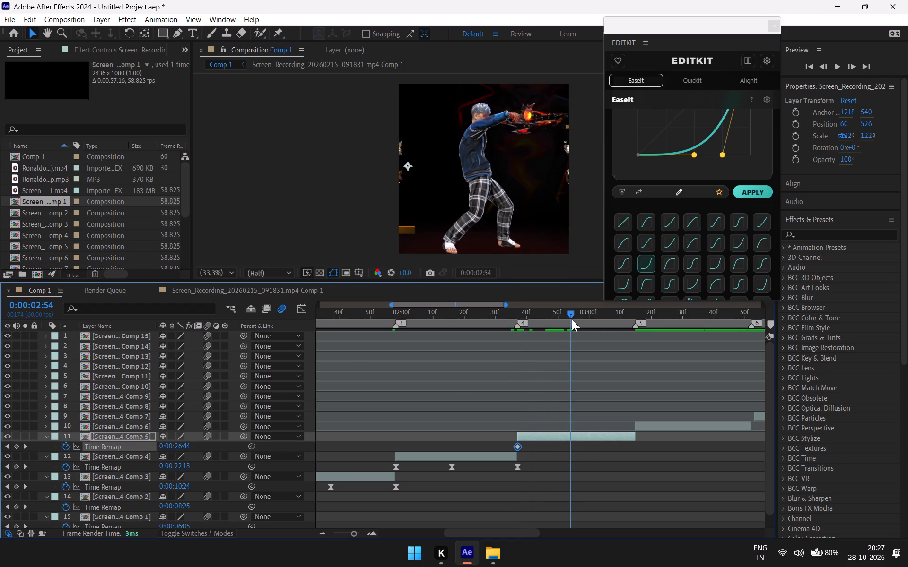
left_click_drag(572, 319, 576, 318)
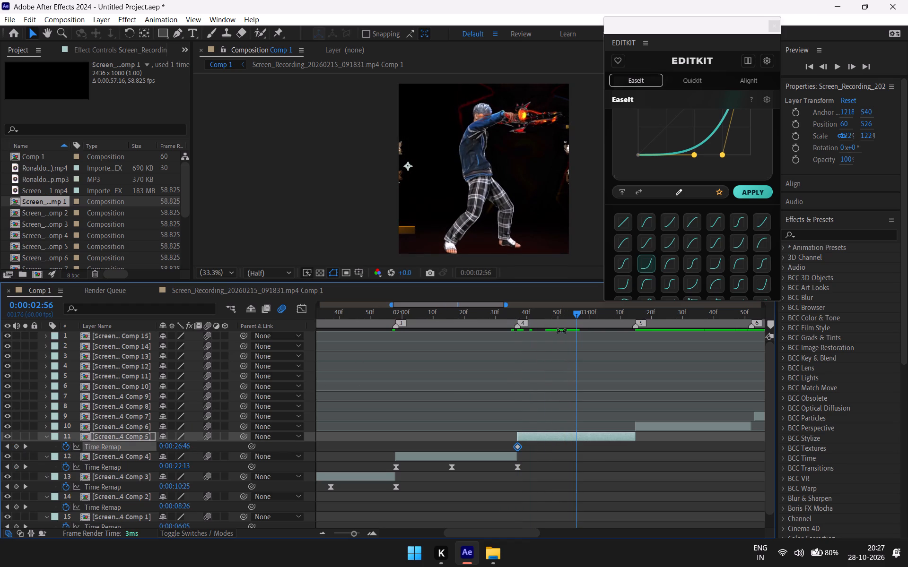
left_click(17, 445)
left_click_drag(533, 444, 496, 450)
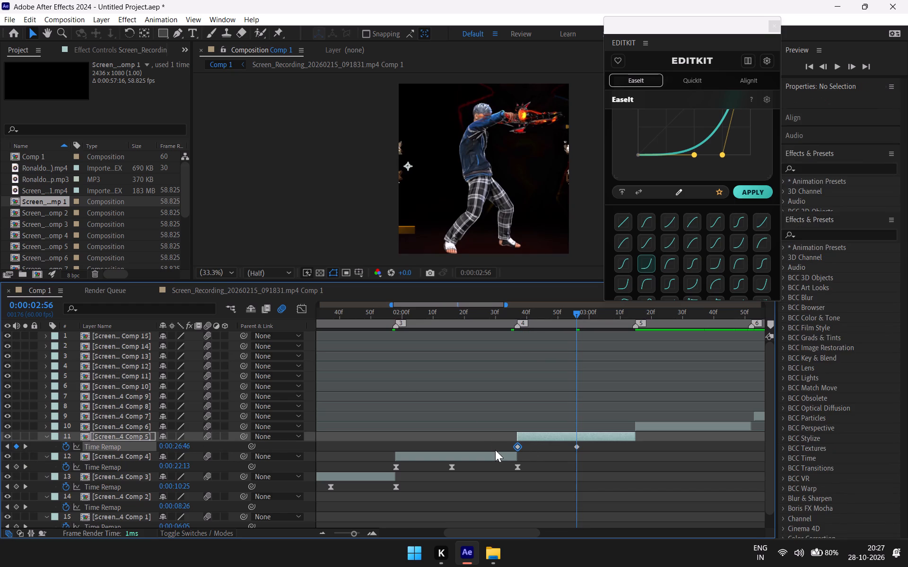
key("ctrl+c")
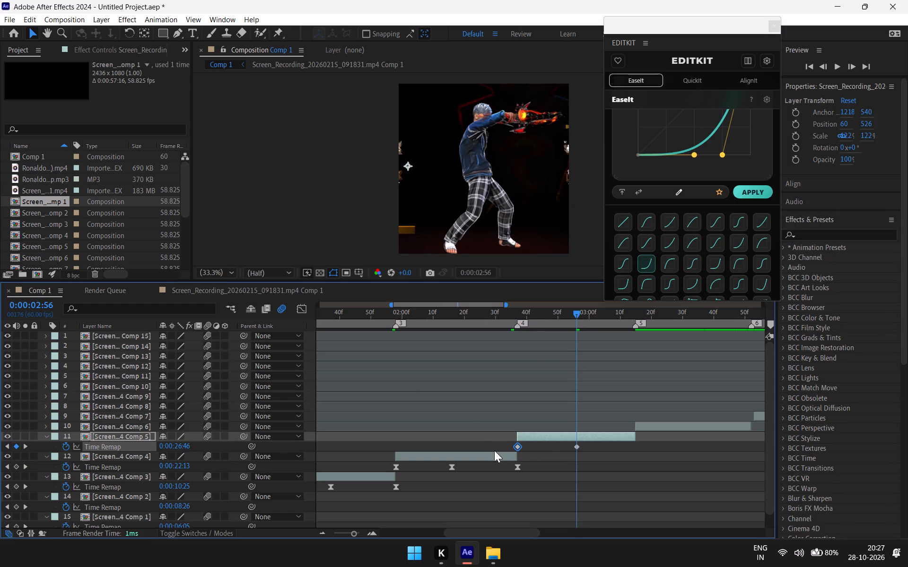
left_click_drag(579, 310, 636, 325)
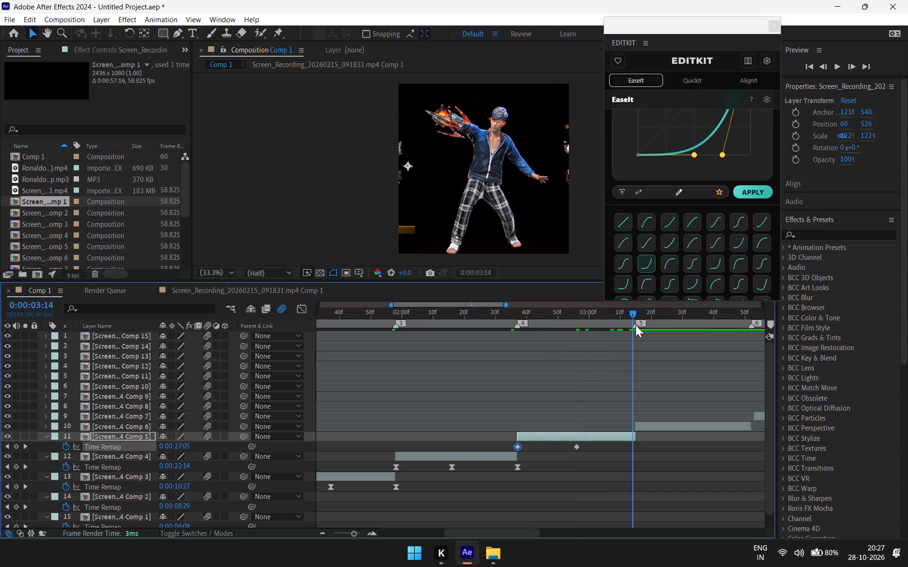
left_click_drag(636, 325, 637, 325)
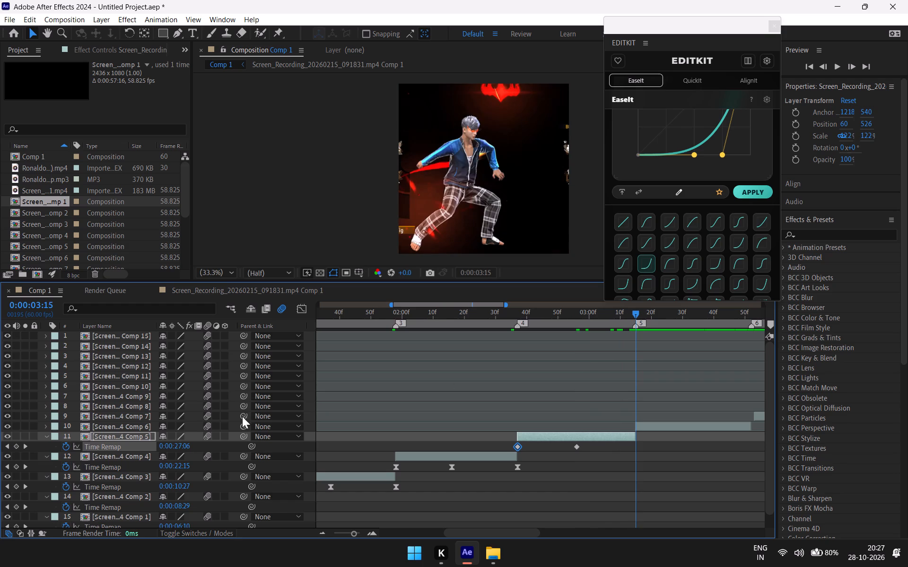
key("ctrl+v")
Apply the same slow-start, fast-end EDITKIT curve between the Comp 5 clip's middle and last Time Remap keyframes.
left_click_drag(659, 440, 569, 452)
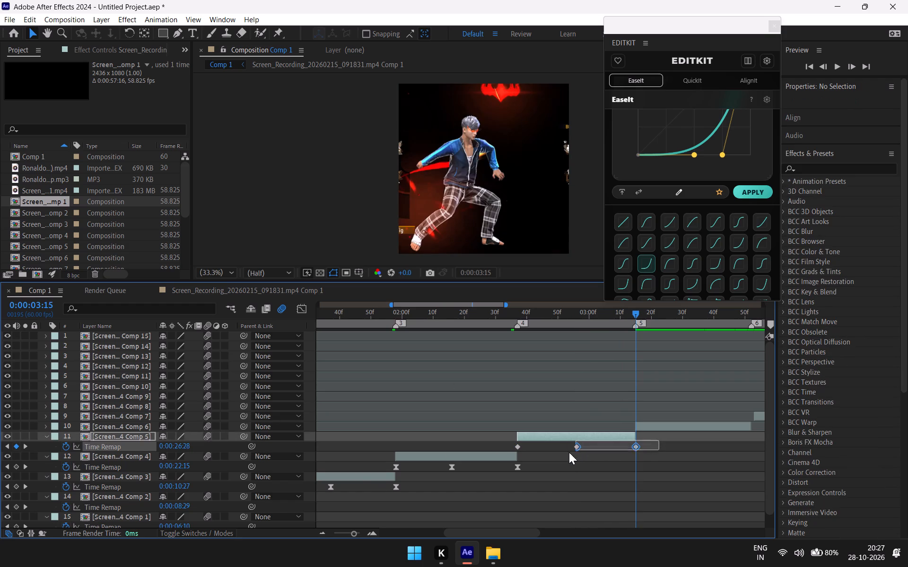
left_click_drag(569, 452, 568, 452)
left_click(763, 187)
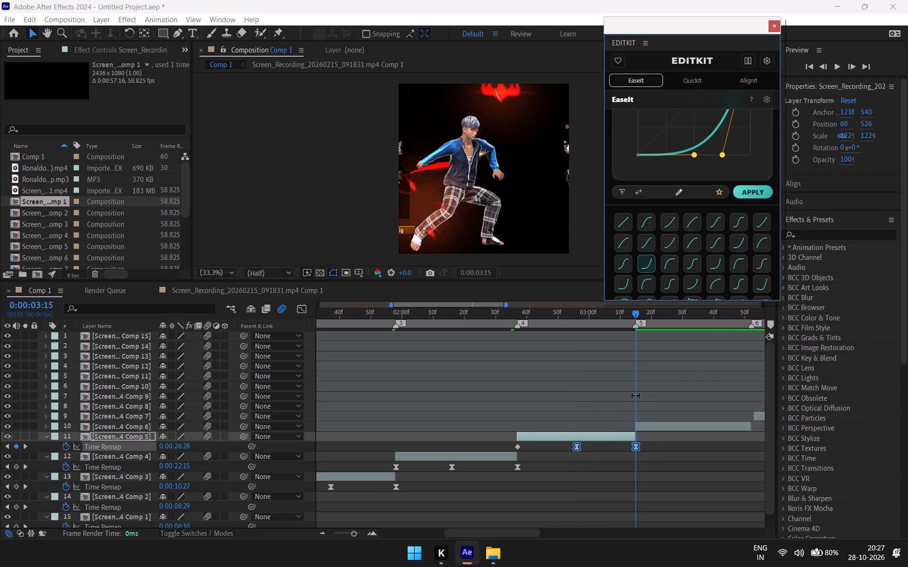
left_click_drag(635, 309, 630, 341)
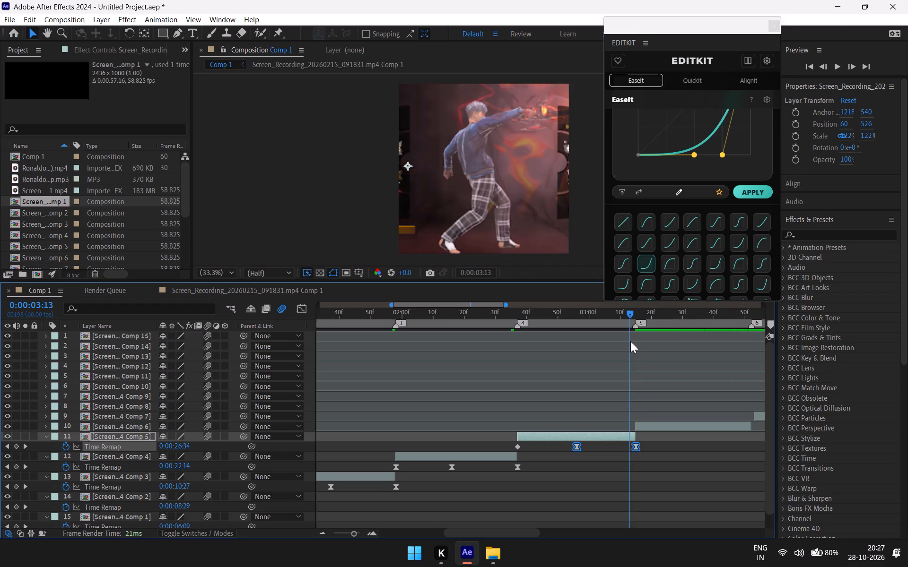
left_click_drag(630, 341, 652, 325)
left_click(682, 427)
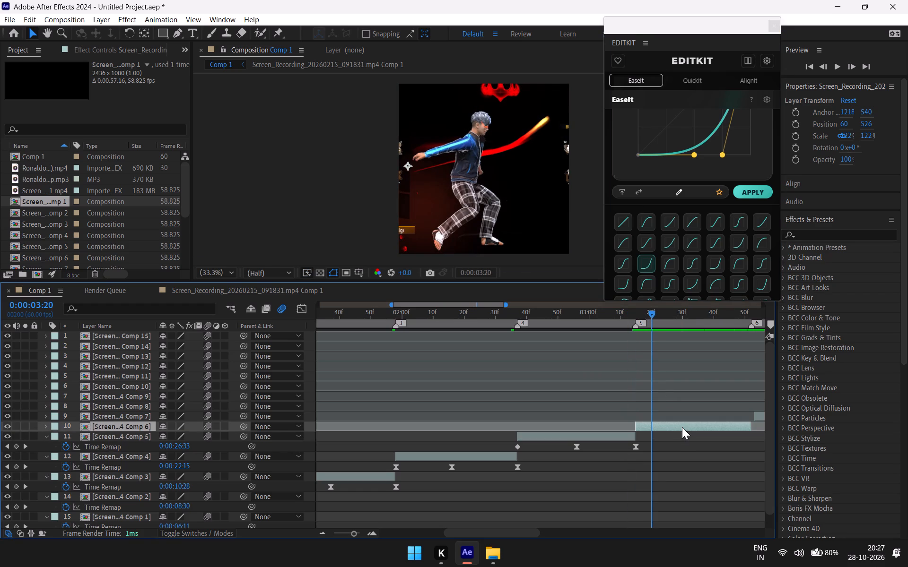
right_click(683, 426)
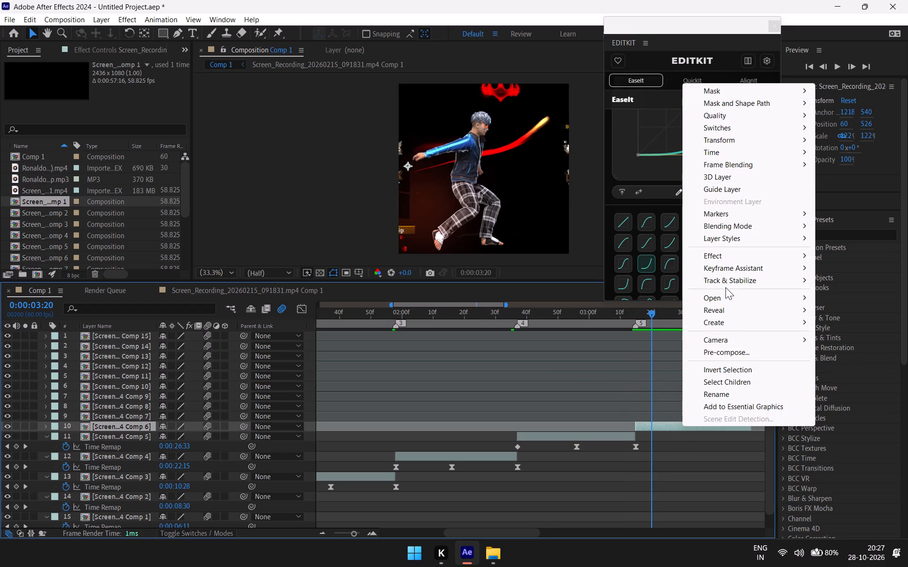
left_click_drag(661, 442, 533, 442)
Apply Easy Ease to all three Time Remap keyframes of the Comp 5 clip.
left_click_drag(648, 445, 493, 447)
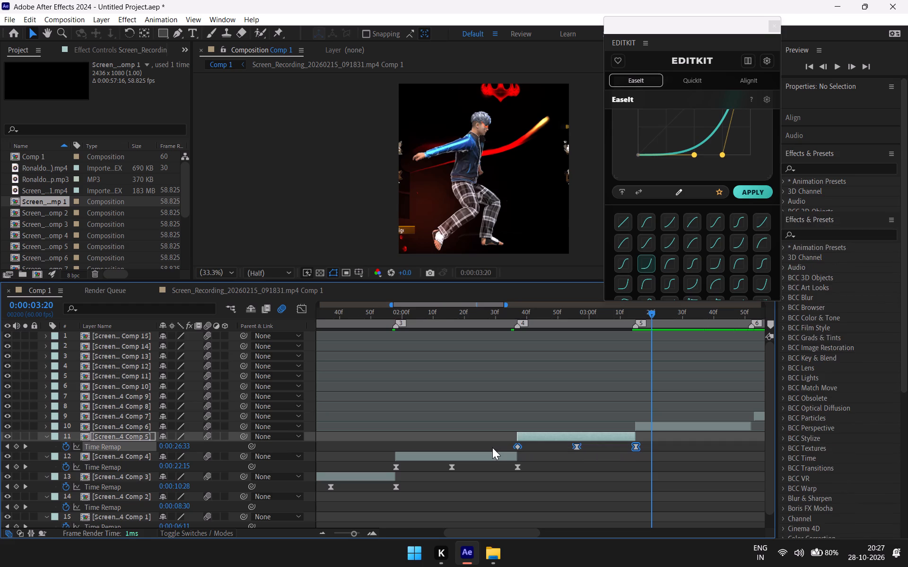
key("F9")
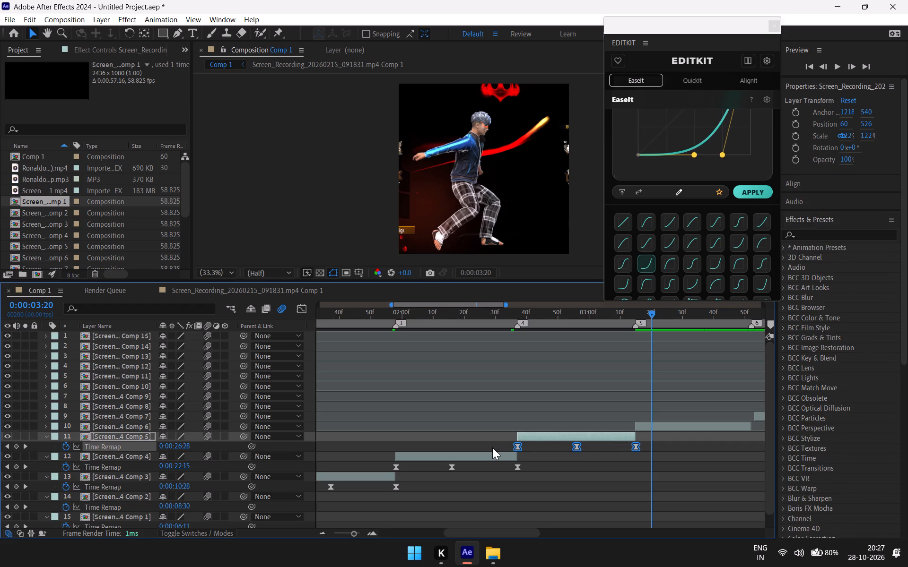
Reapply the already chosen slow-start, fast-end EDITKIT curve between the Comp 5 clip's middle and last Time Remap keyframes.
left_click(609, 451)
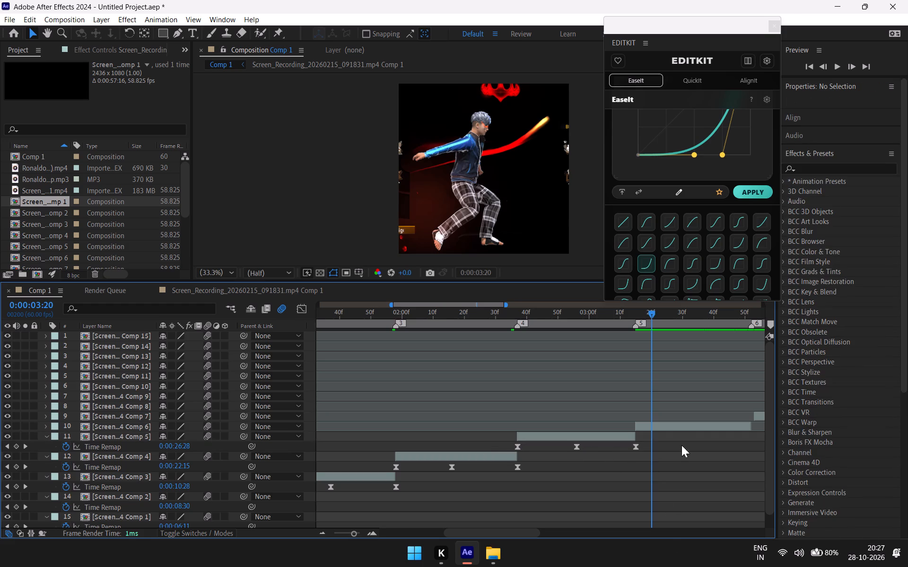
left_click_drag(678, 445, 564, 449)
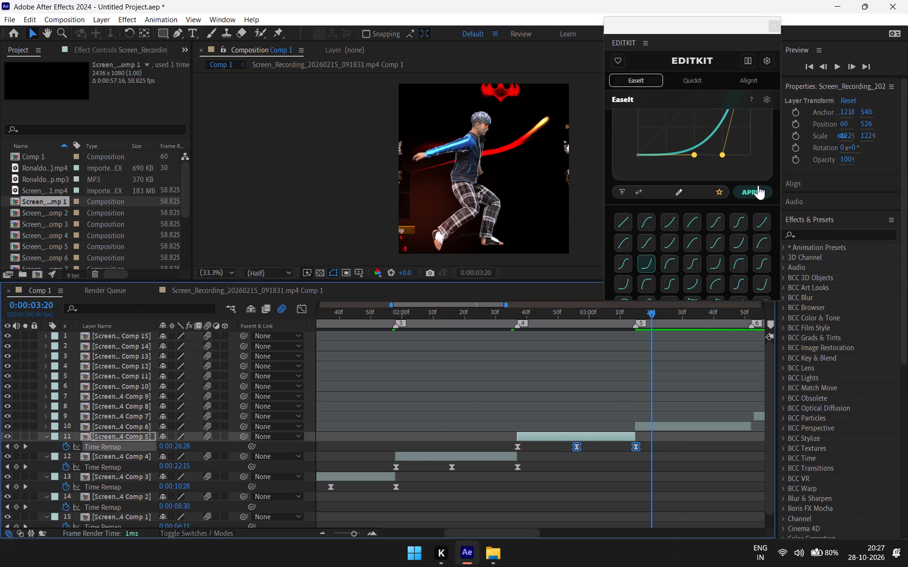
left_click(758, 185)
Enable time remapping on the Comp 6 clip and add a Time Remap keyframe at its start, 0:00:03:15.
left_click(672, 428)
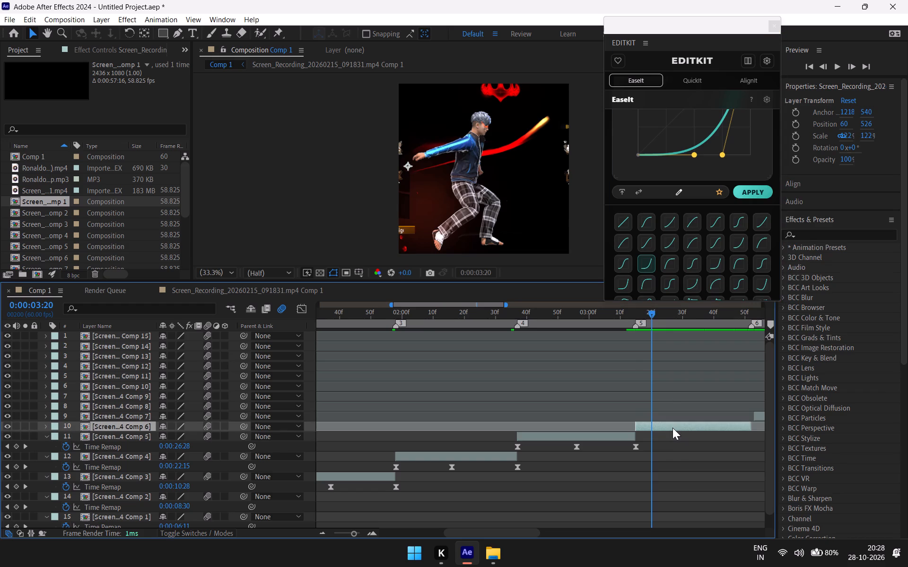
right_click(672, 427)
left_click(724, 147)
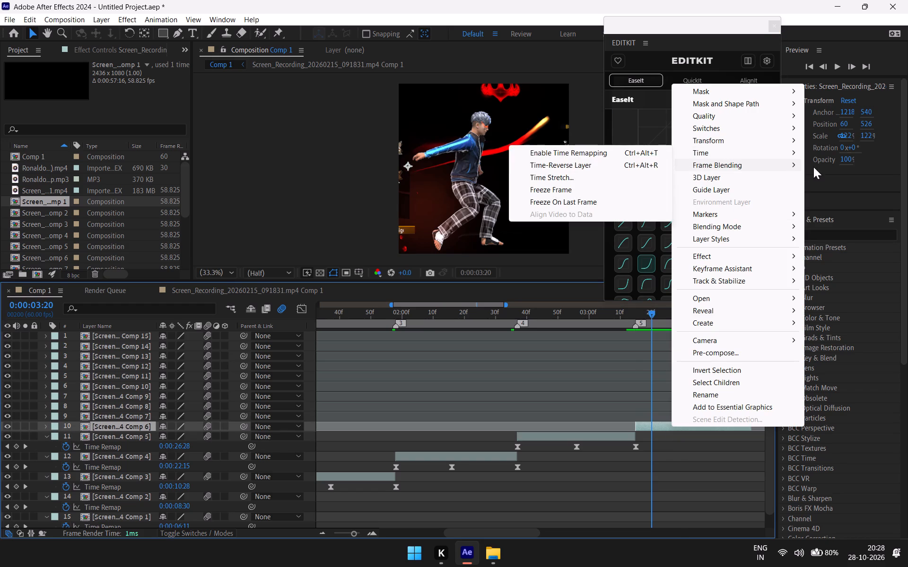
left_click(644, 151)
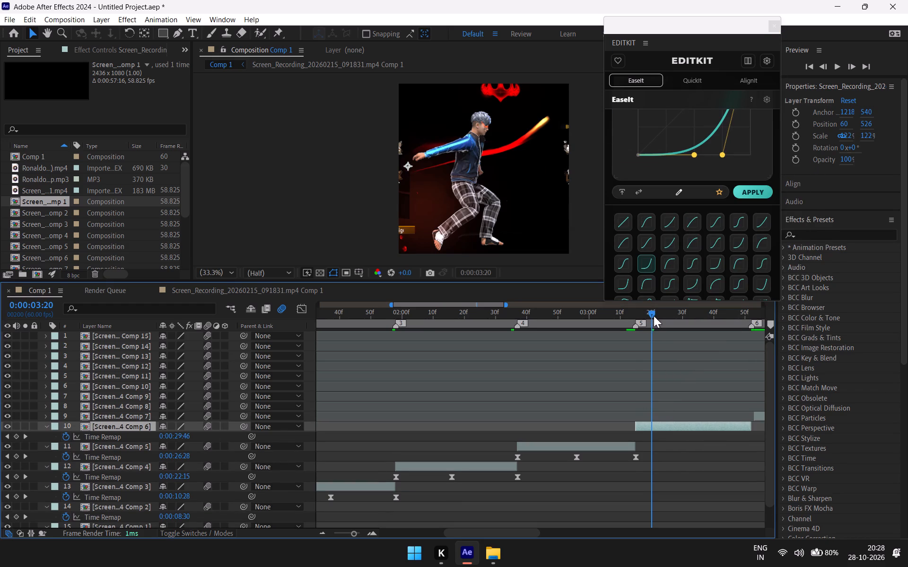
left_click_drag(654, 313, 638, 356)
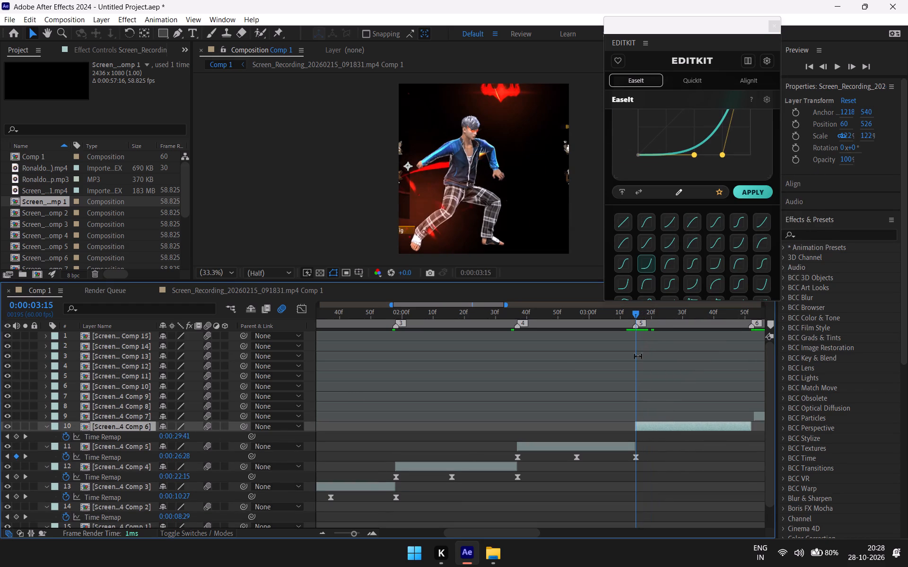
left_click(15, 433)
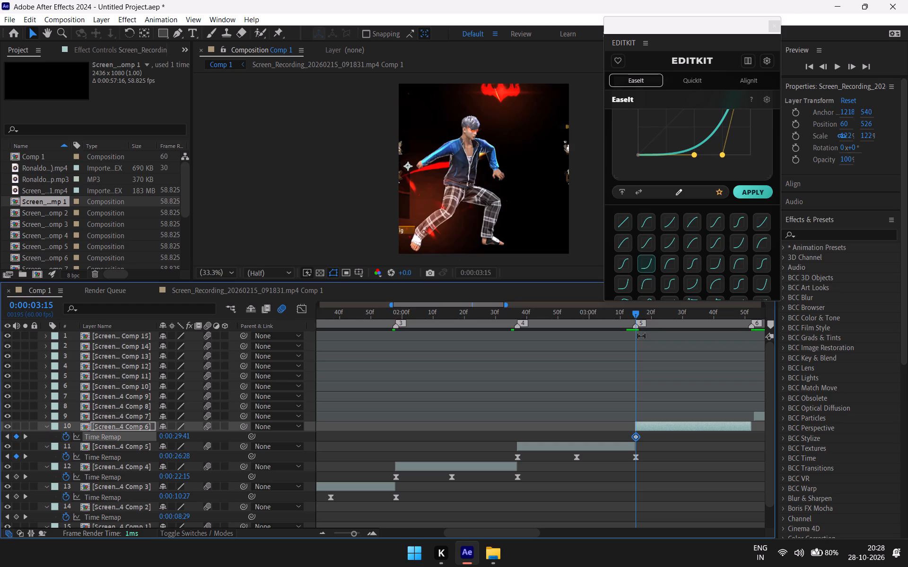
Add a middle Time Remap keyframe to the Comp 6 clip at 0:00:03:33 and paste a copy of its first keyframe at 0:00:03:52.
left_click_drag(637, 310, 692, 363)
key("ctrl+c")
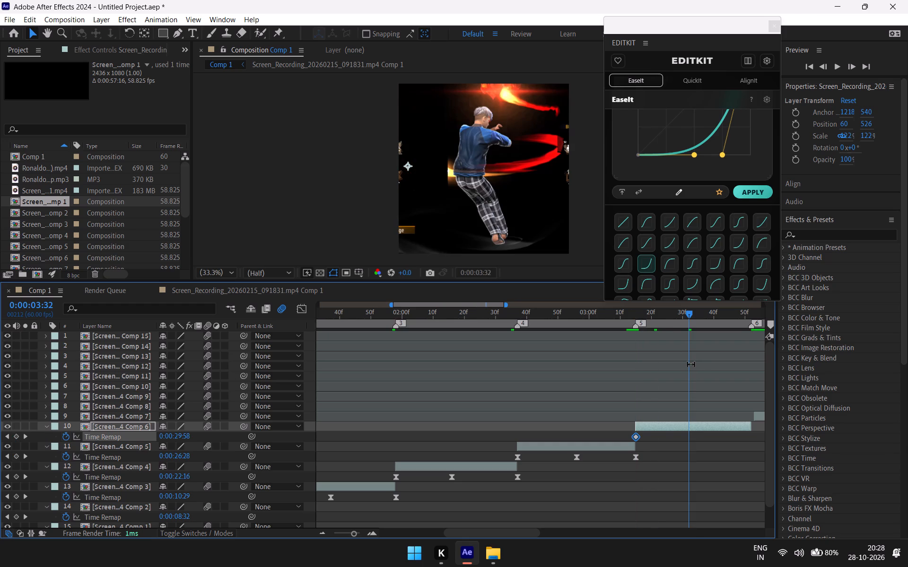
left_click(687, 312)
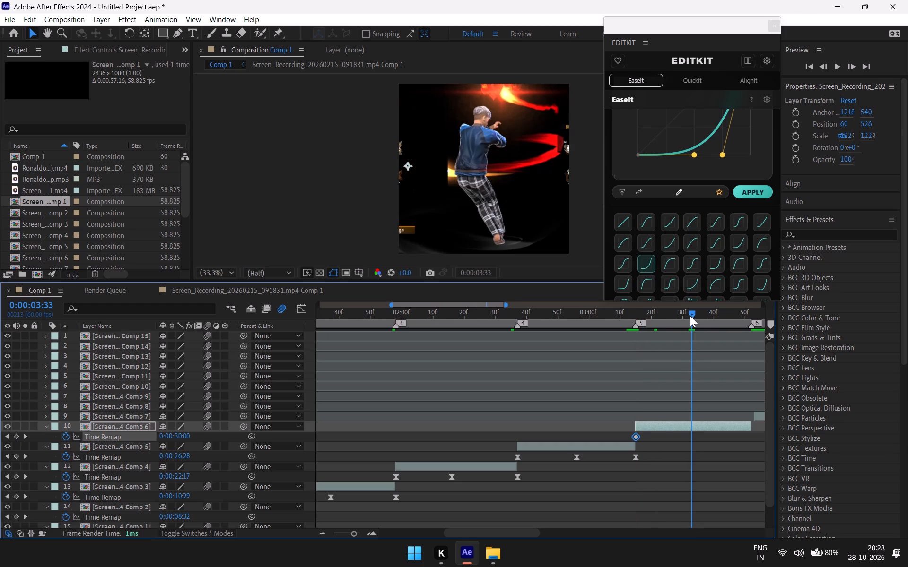
left_click(14, 435)
left_click_drag(694, 309, 694, 310)
left_click_drag(694, 310, 750, 307)
key("ctrl+v")
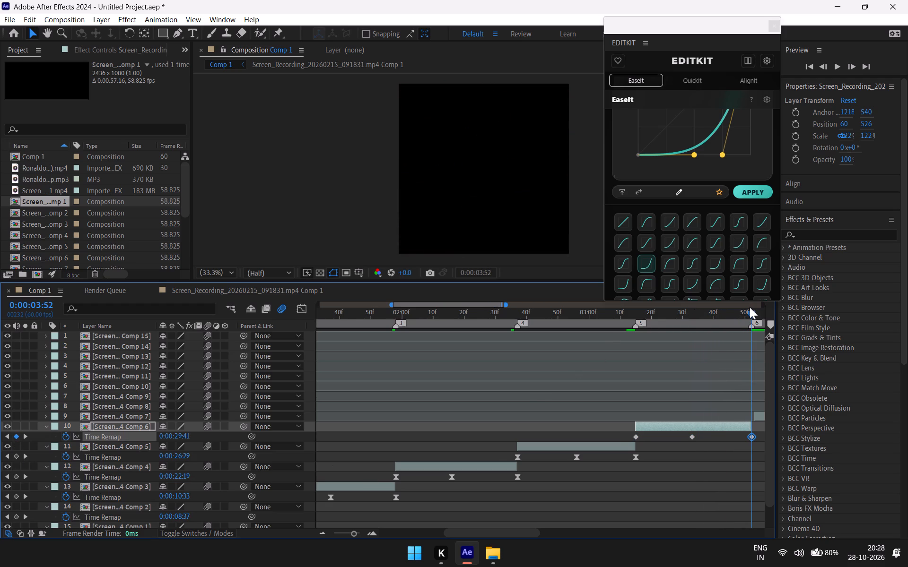
Apply Easy Ease to all three Time Remap keyframes of the Comp 6 clip.
left_click_drag(759, 435, 631, 440)
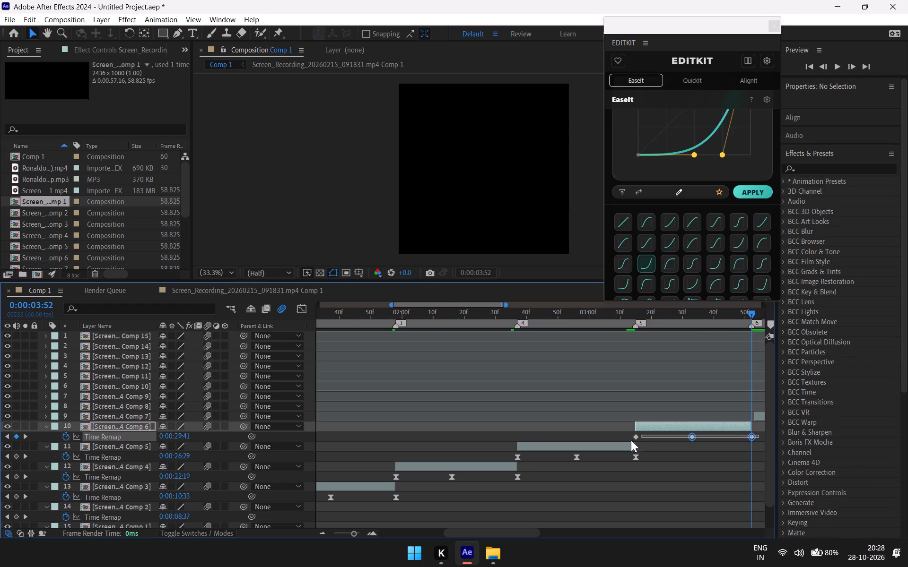
left_click_drag(631, 440, 620, 440)
key("equal")
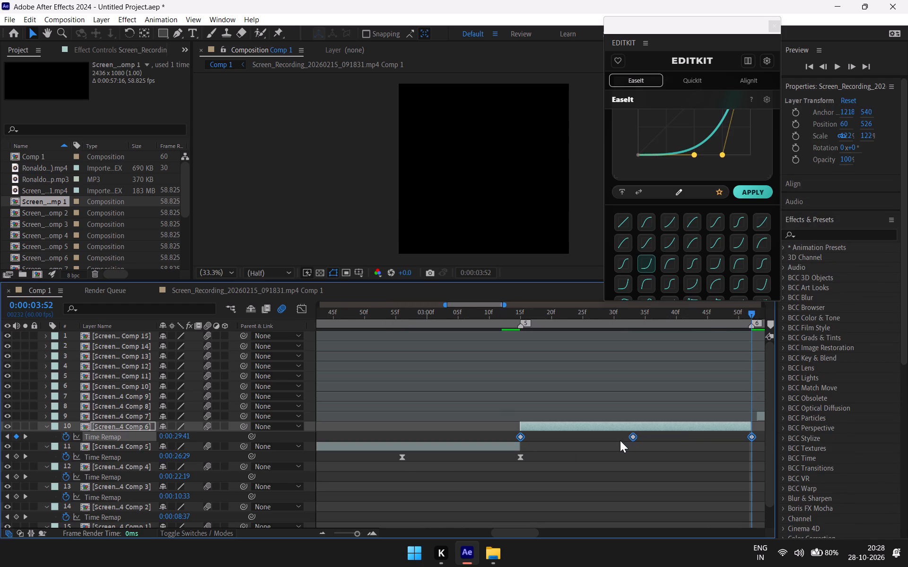
key("F9")
Apply the same slow-start, fast-end EDITKIT curve between the Comp 6 clip's middle and last Time Remap keyframes.
left_click_drag(762, 437, 619, 437)
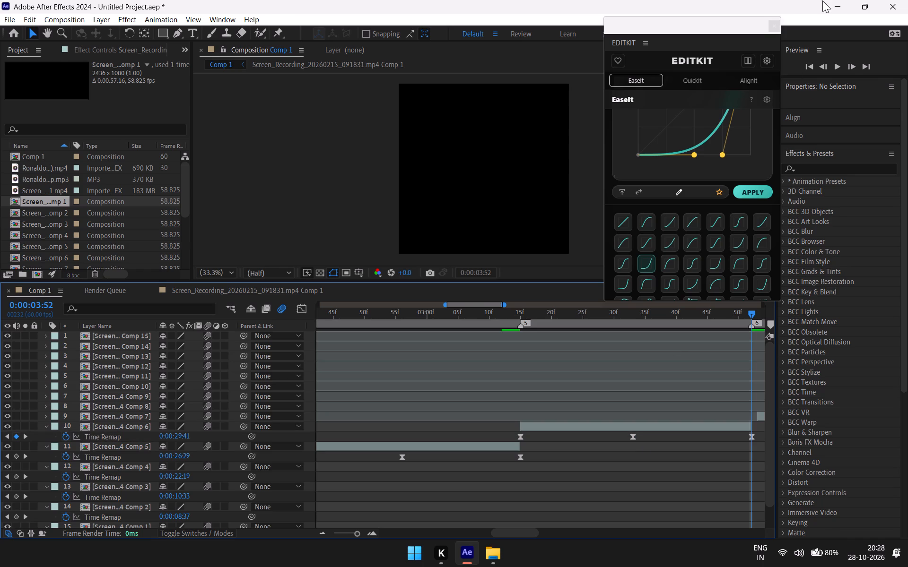
left_click_drag(615, 445, 668, 433)
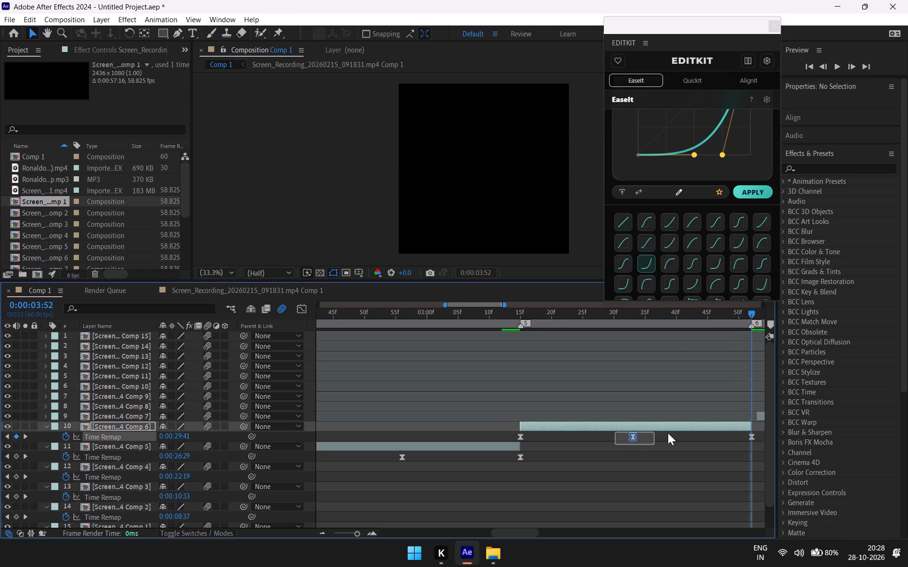
left_click_drag(668, 433, 636, 430)
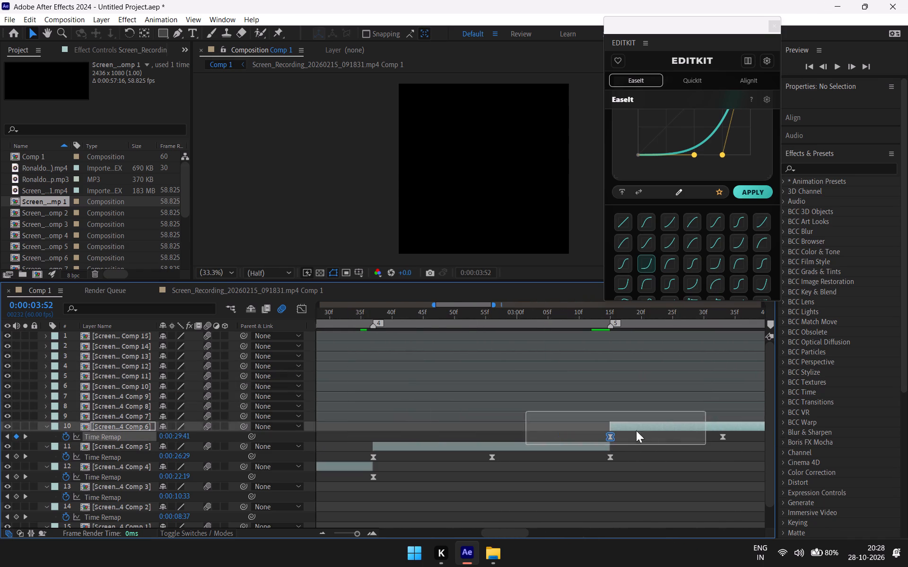
left_click_drag(636, 430, 647, 429)
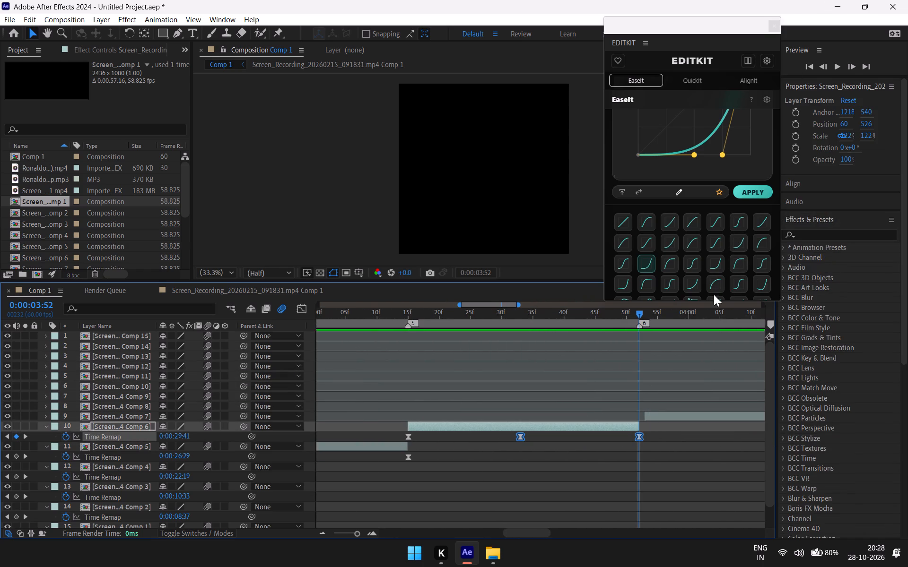
left_click(754, 188)
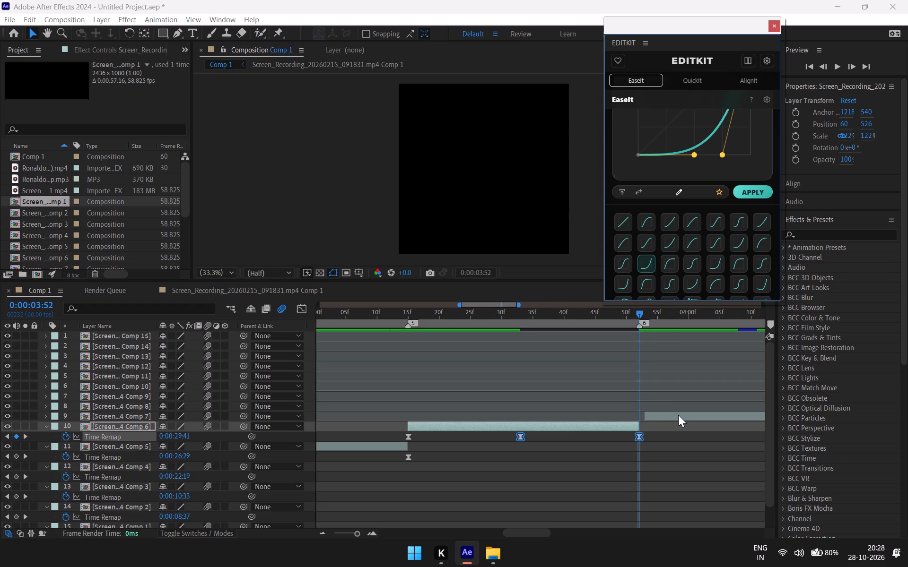
Move the Comp 7 clip slightly earlier so it starts at marker 6, 0:00:03:52.
left_click_drag(678, 415, 672, 417)
Enable time remapping on the Comp 7 clip and add a Time Remap keyframe at its start, 0:00:03:52.
right_click(669, 413)
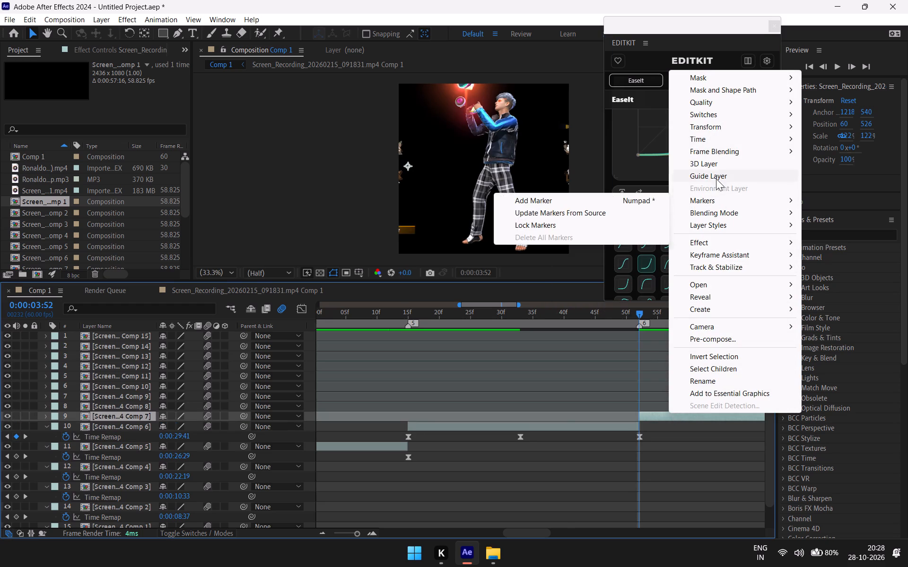
left_click(700, 143)
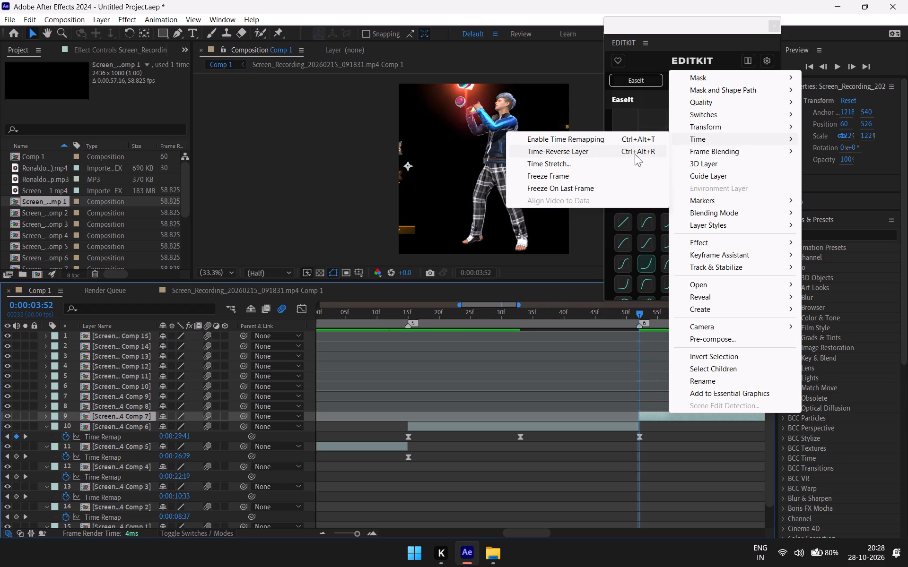
left_click(634, 140)
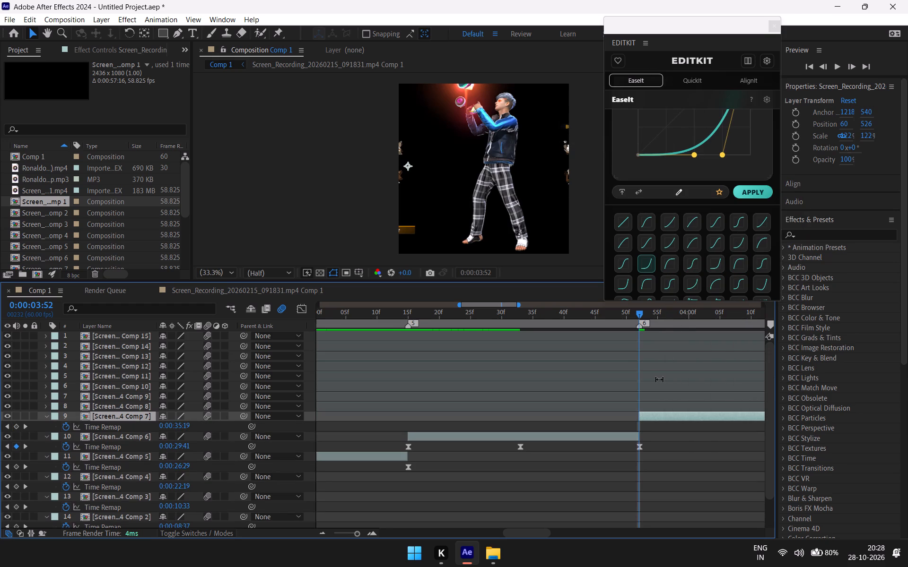
left_click(14, 426)
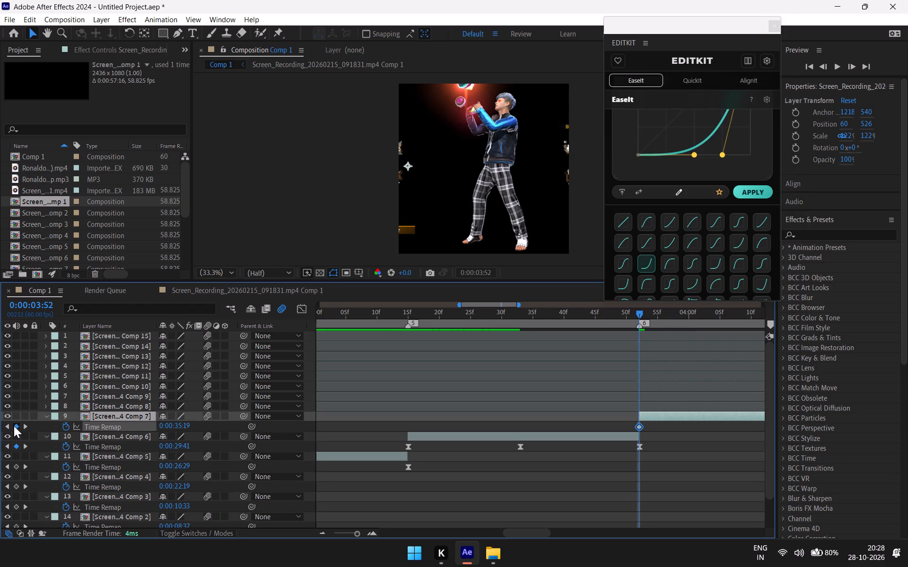
Add a middle Time Remap keyframe to the Comp 7 clip at 0:00:04:10 and paste a copy of its start keyframe at 0:00:04:29.
key("ctrl+c")
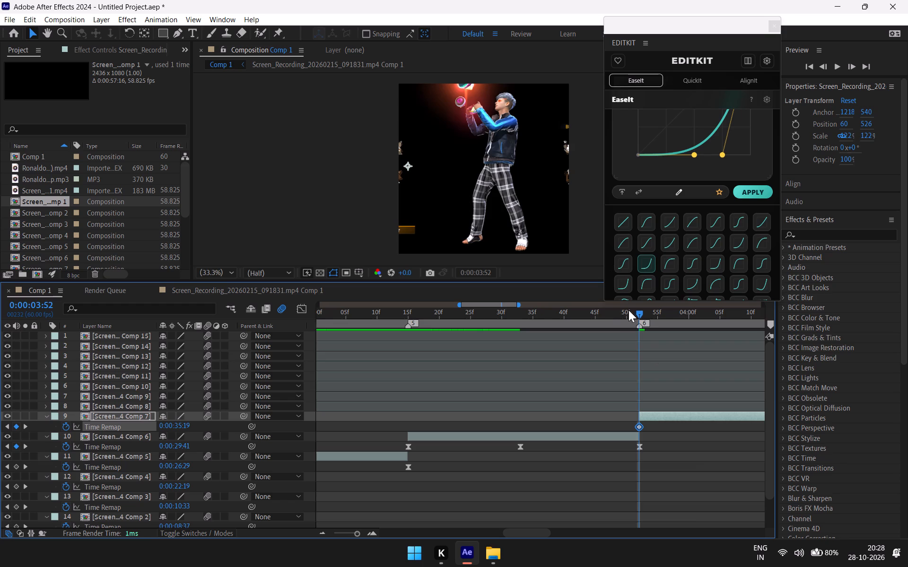
left_click_drag(638, 310, 832, 367)
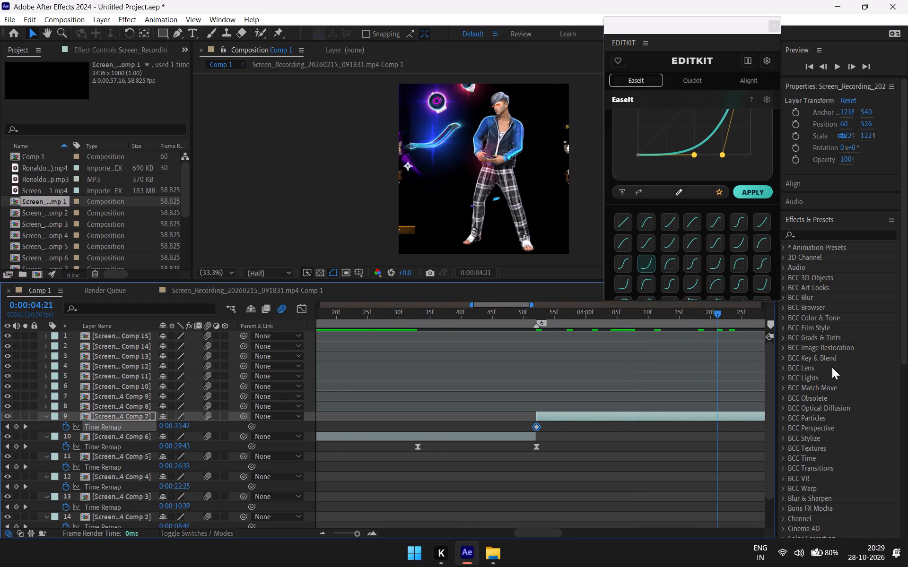
left_click_drag(832, 367, 393, 390)
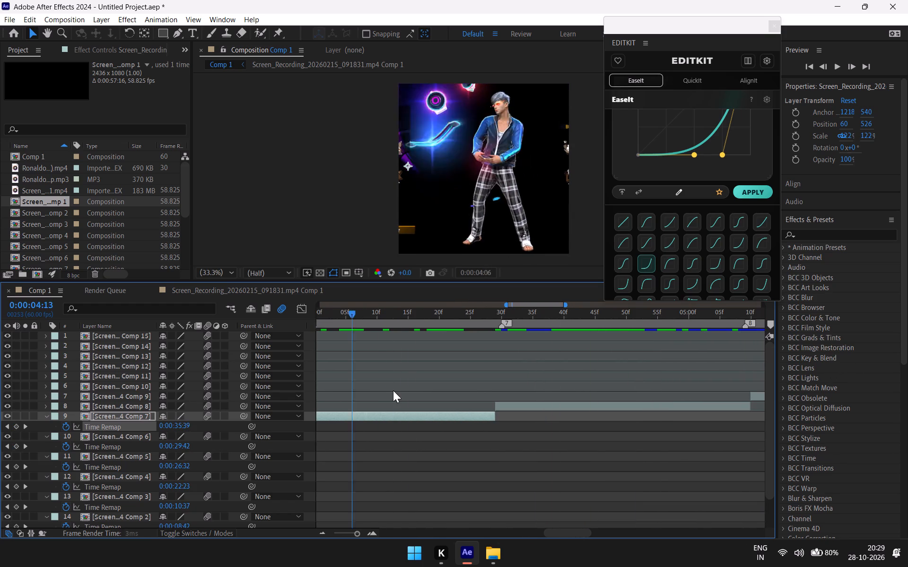
left_click_drag(393, 390, 495, 397)
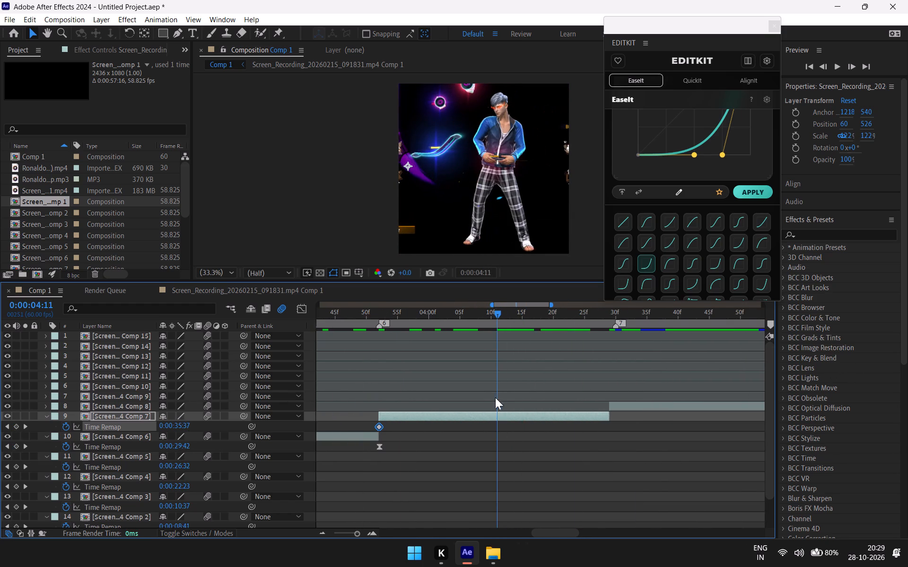
left_click_drag(495, 397, 491, 400)
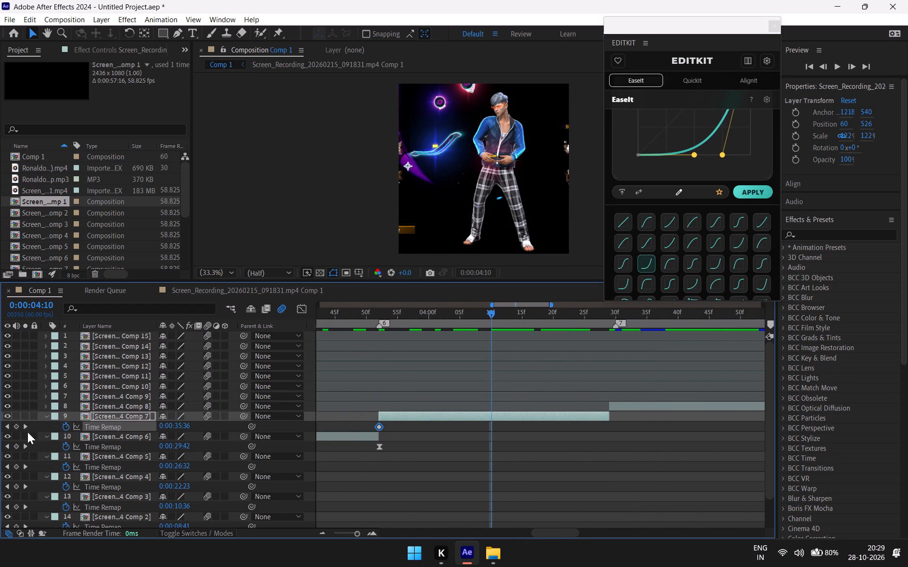
left_click(15, 426)
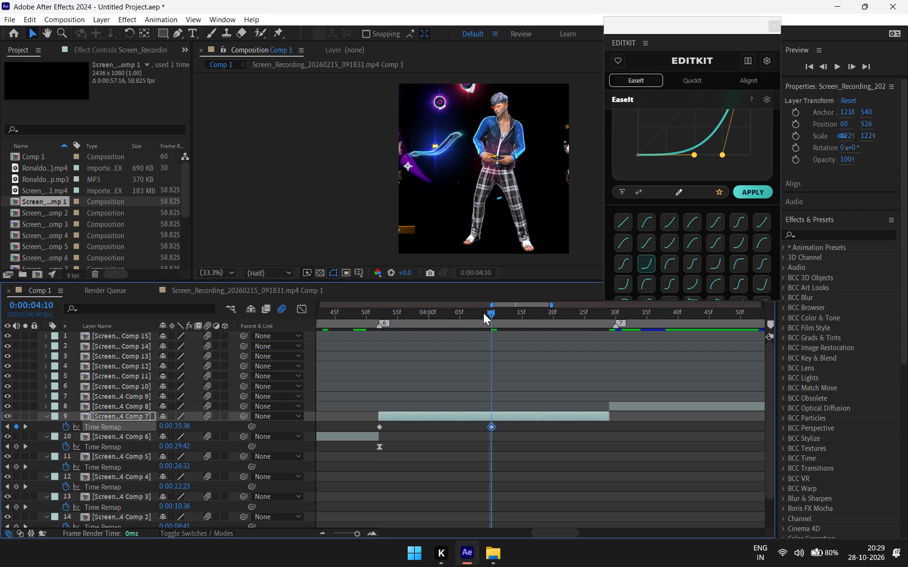
left_click_drag(491, 313, 598, 338)
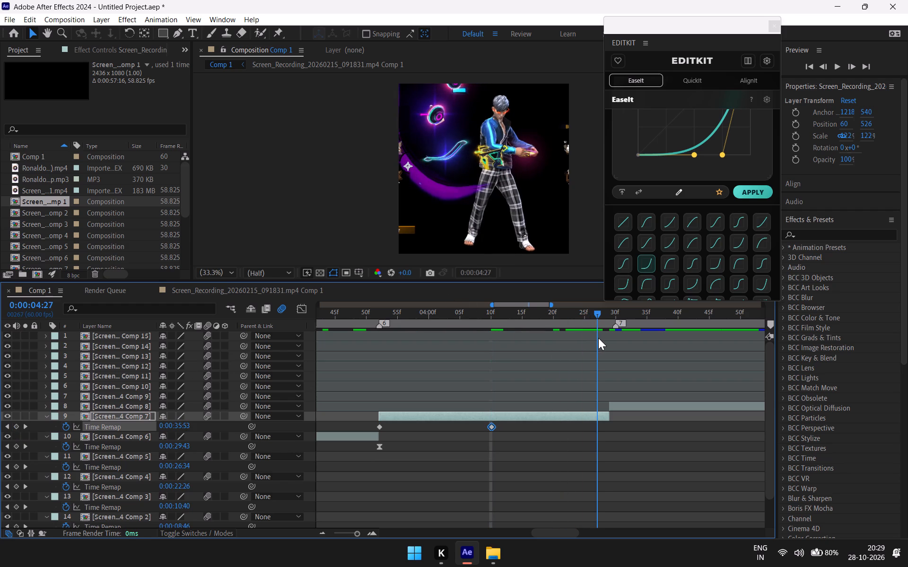
left_click_drag(598, 338, 608, 326)
key("ctrl+v")
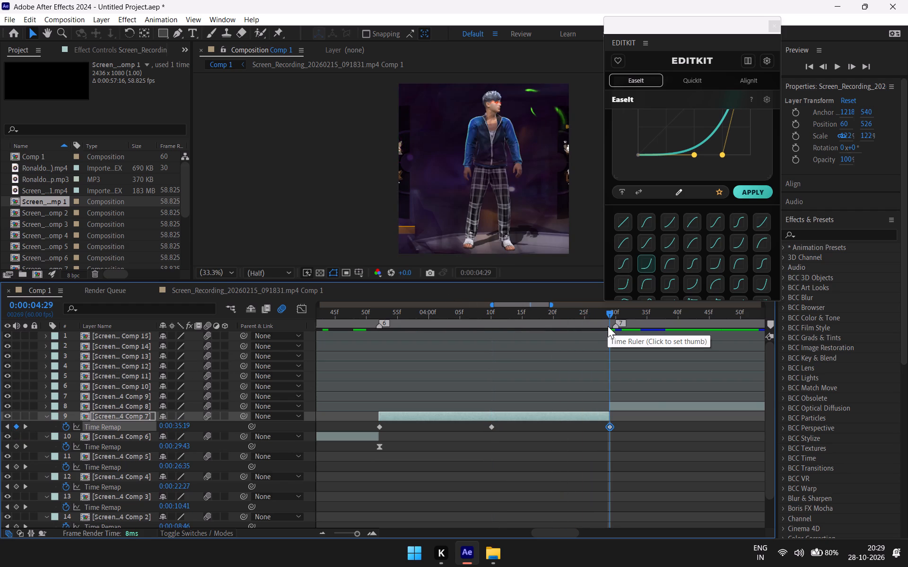
Apply Easy Ease to all three Time Remap keyframes of the Comp 7 clip.
left_click_drag(649, 428, 389, 428)
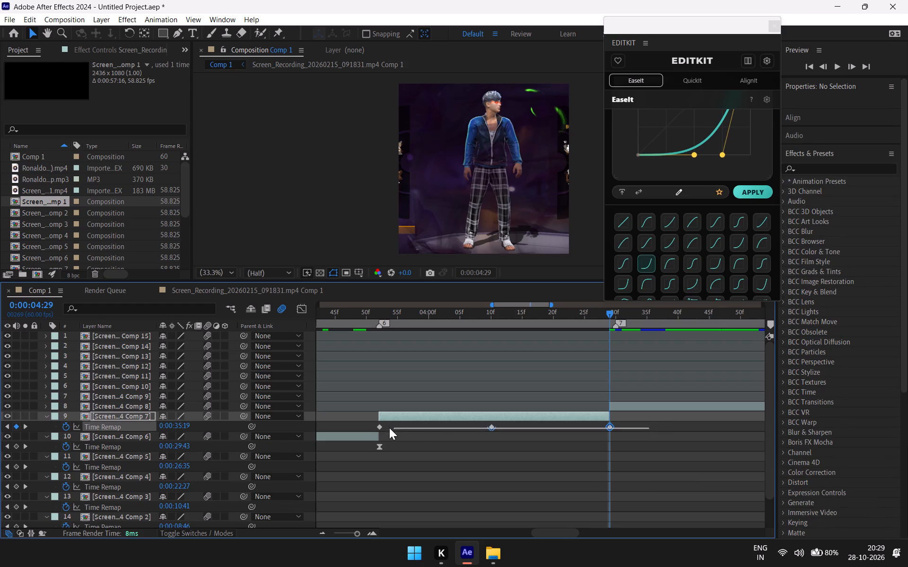
left_click_drag(389, 428, 371, 427)
key("F9")
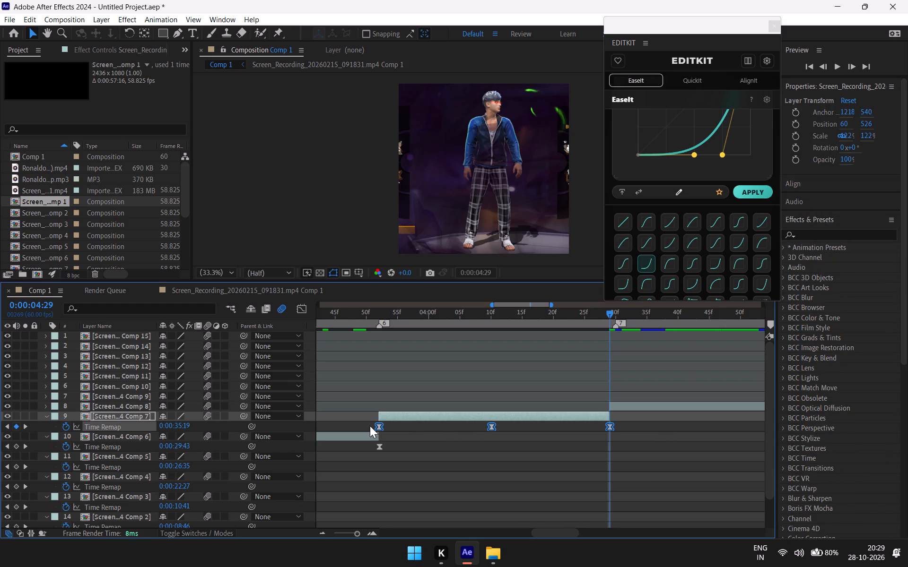
Apply the same slow-start, fast-end EDITKIT curve between the Comp 7 clip's middle and last Time Remap keyframes.
left_click_drag(624, 427, 535, 427)
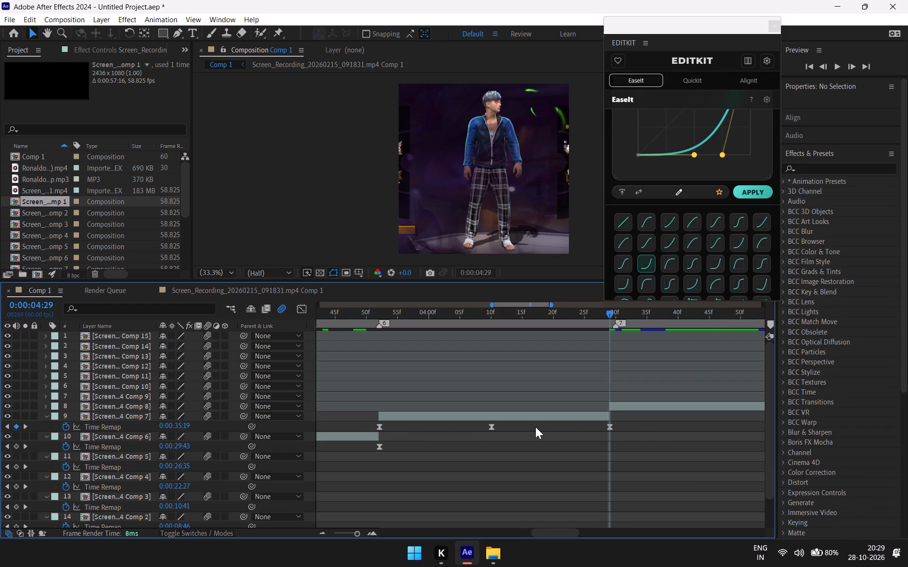
left_click_drag(535, 427, 508, 427)
left_click_drag(460, 435, 635, 428)
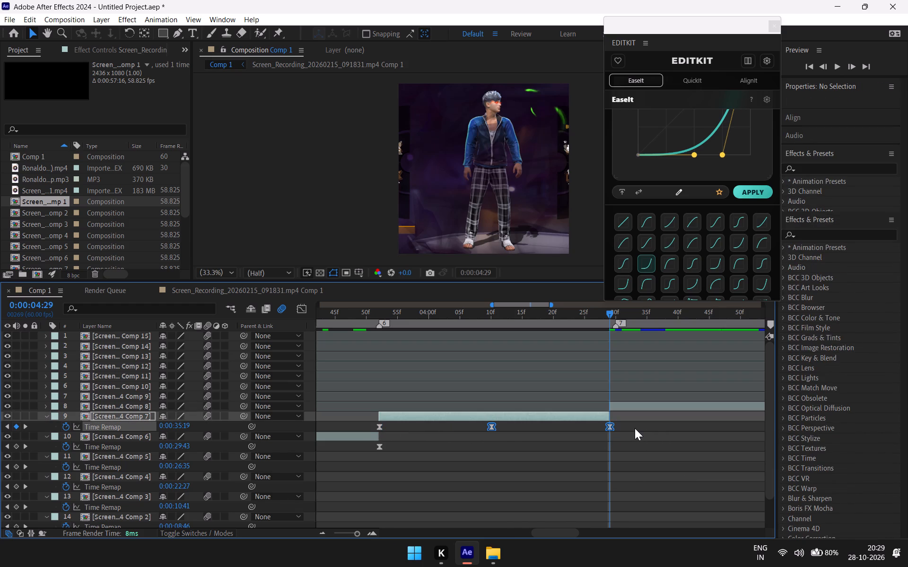
left_click(765, 187)
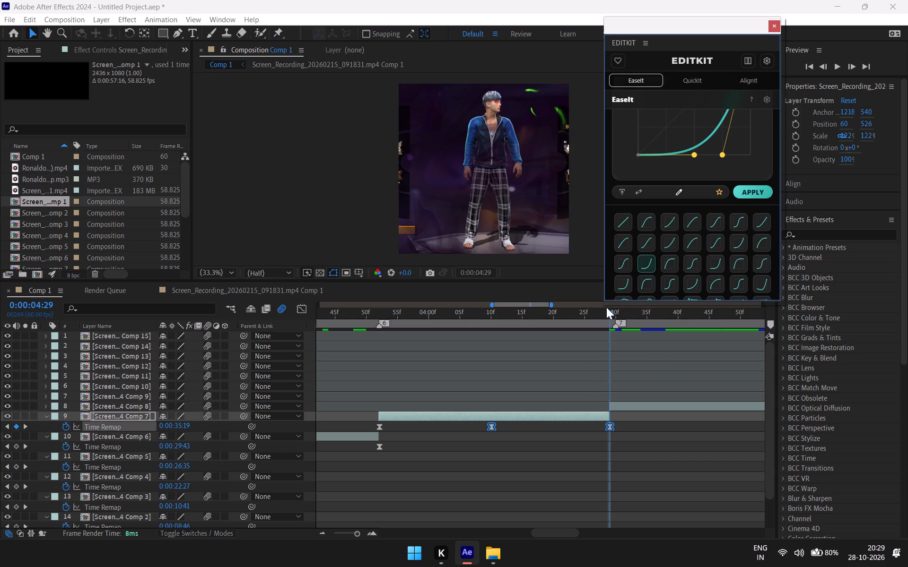
Enable time remapping on the Comp 8 clip and add a Time Remap keyframe at its start, 0:00:04:29.
left_click_drag(608, 308, 759, 313)
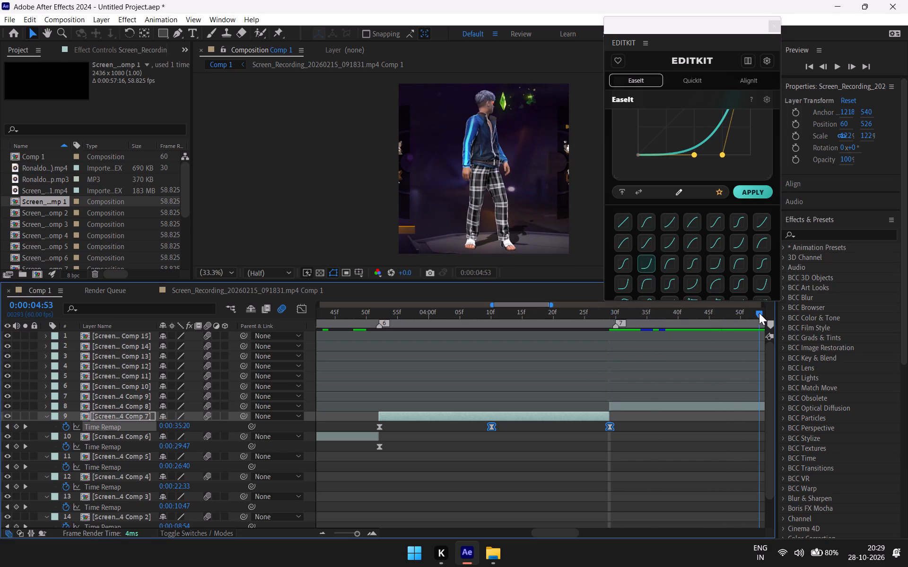
left_click_drag(759, 313, 604, 379)
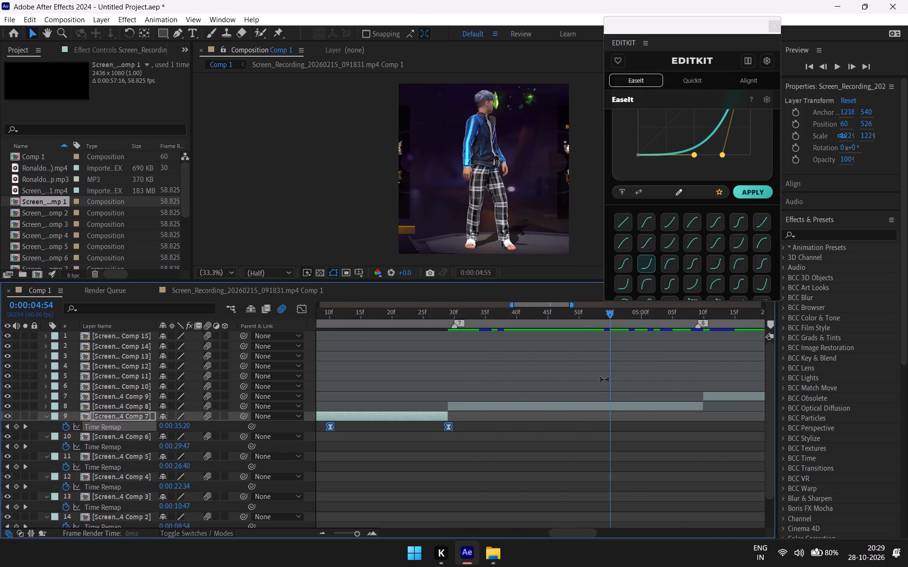
left_click(568, 406)
right_click(491, 404)
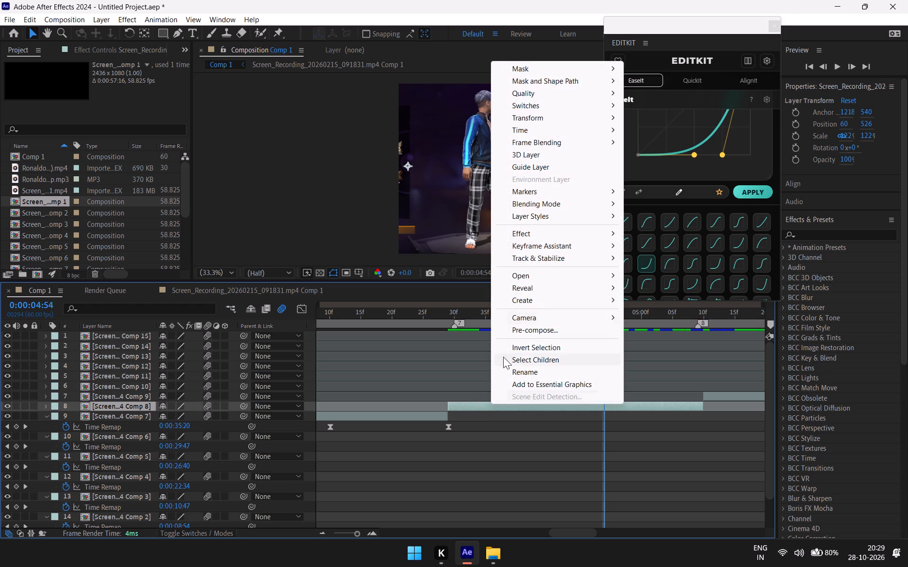
left_click(541, 126)
left_click(646, 126)
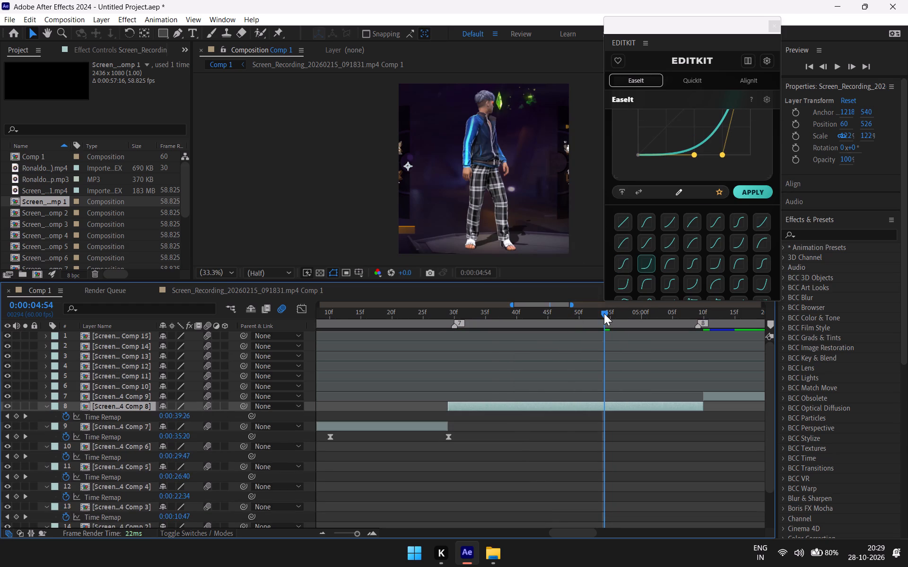
left_click_drag(604, 310, 446, 403)
left_click(17, 414)
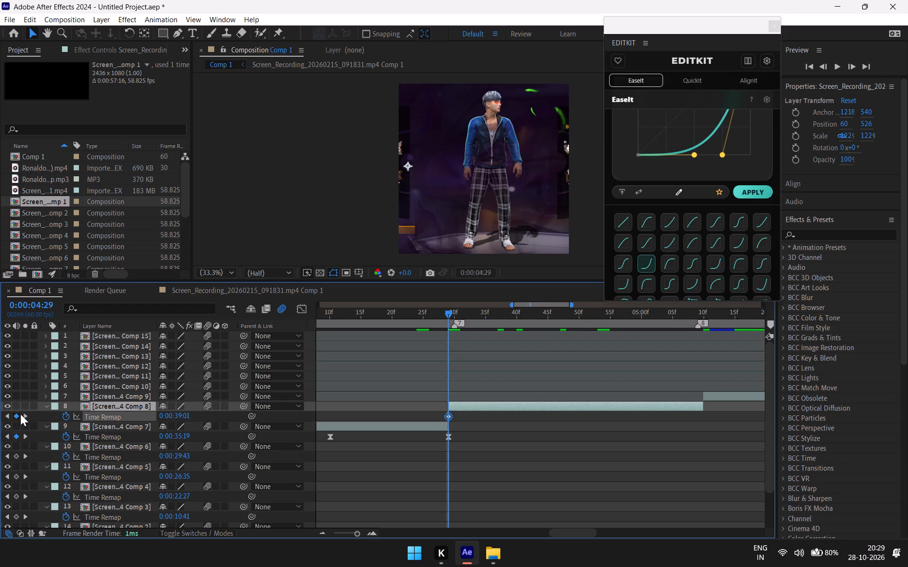
Add a middle Time Remap keyframe to the Comp 8 clip at 0:00:04:50 and paste a copy of its start keyframe at 0:00:05:10.
key("ctrl+c")
scroll(153, 413, "up", 1)
left_click_drag(447, 312, 540, 338)
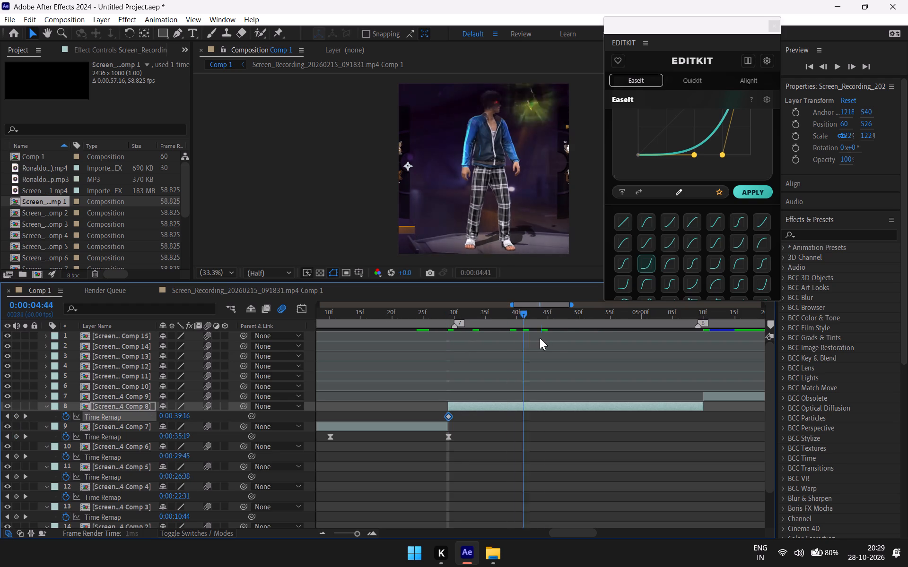
left_click_drag(540, 338, 550, 338)
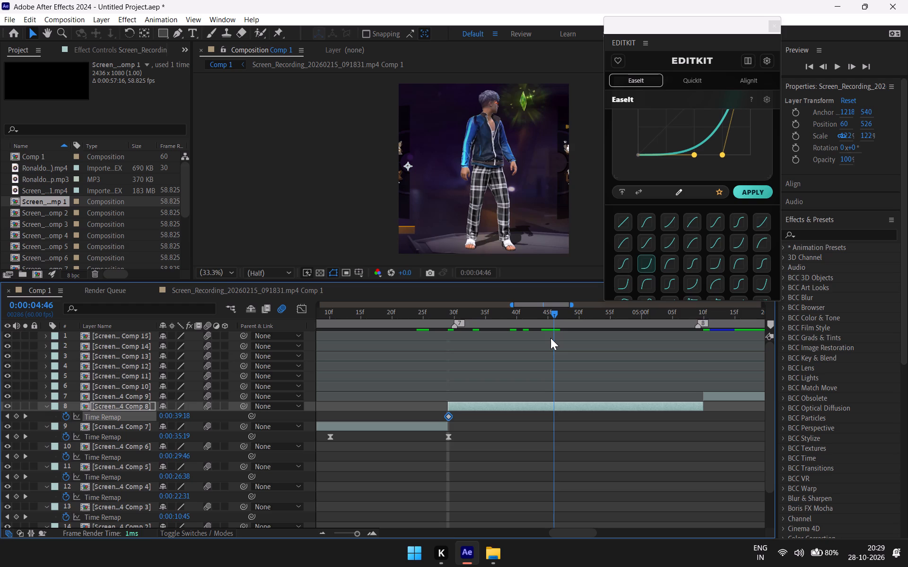
left_click_drag(550, 338, 581, 338)
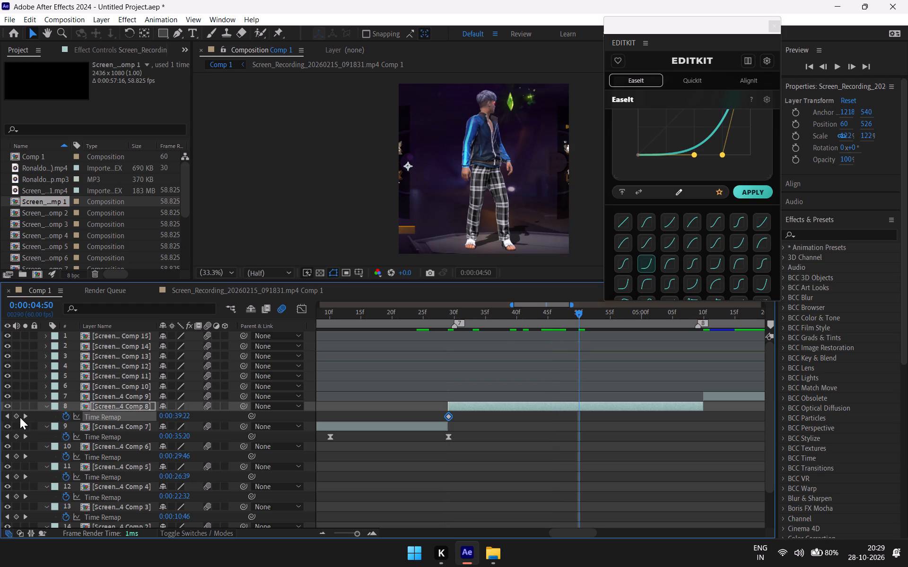
left_click(18, 416)
left_click_drag(577, 312, 697, 327)
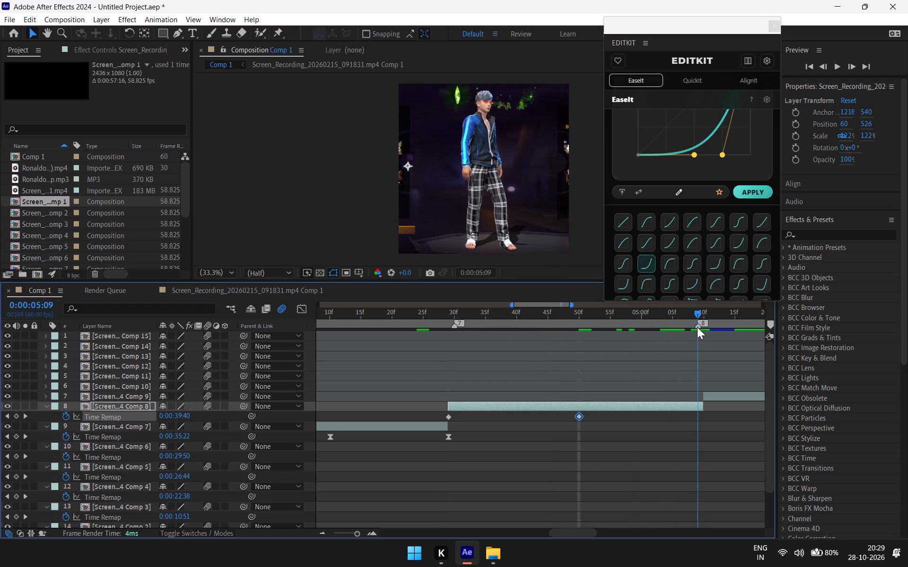
left_click_drag(697, 327, 702, 323)
key("ctrl+v")
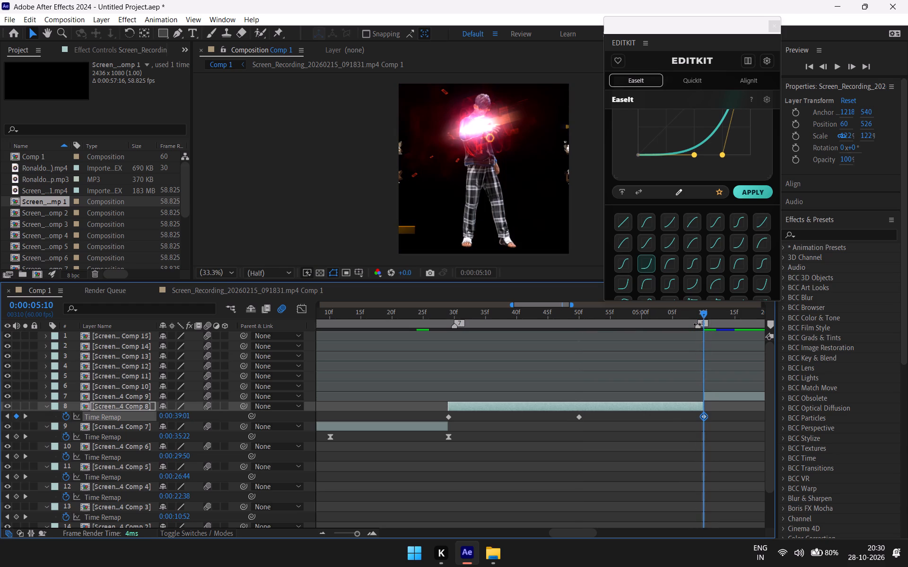
Apply Easy Ease to all three Time Remap keyframes of the Comp 8 clip.
left_click_drag(733, 414, 454, 423)
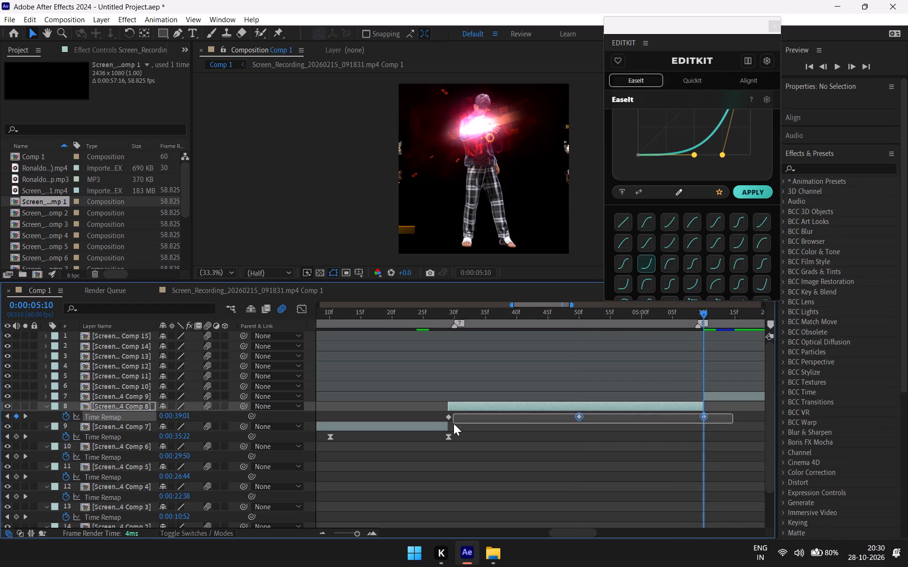
left_click_drag(454, 423, 439, 420)
right_click(439, 420)
left_click_drag(551, 438, 556, 432)
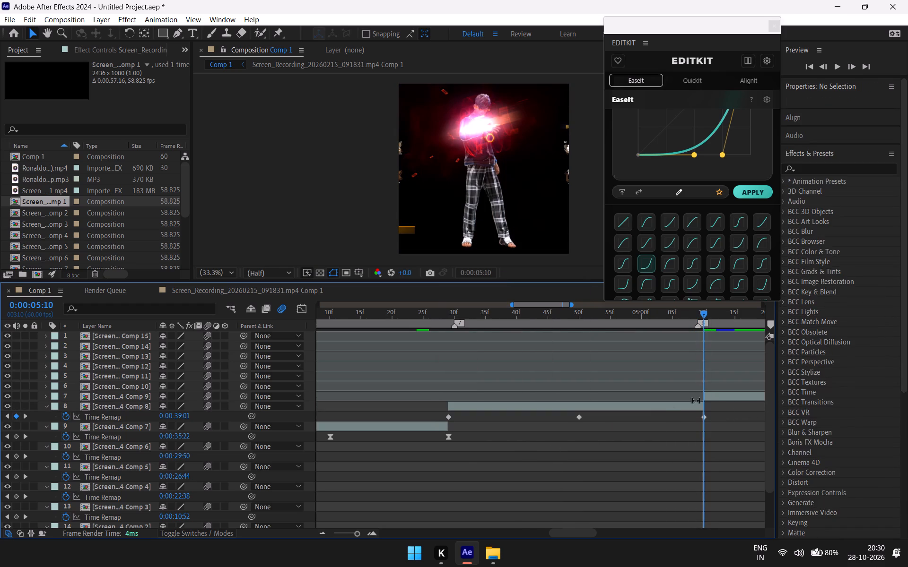
left_click_drag(732, 404, 442, 420)
right_click(702, 415)
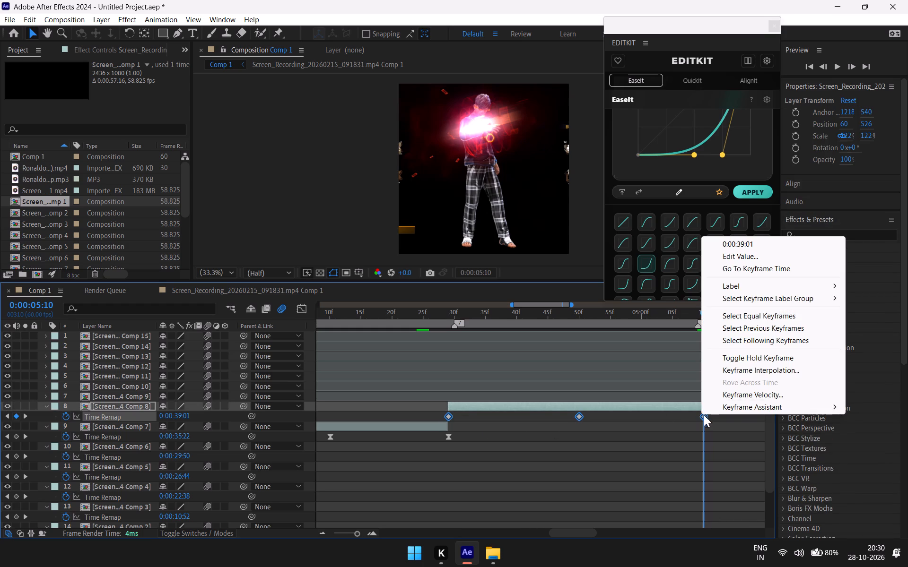
left_click(650, 442)
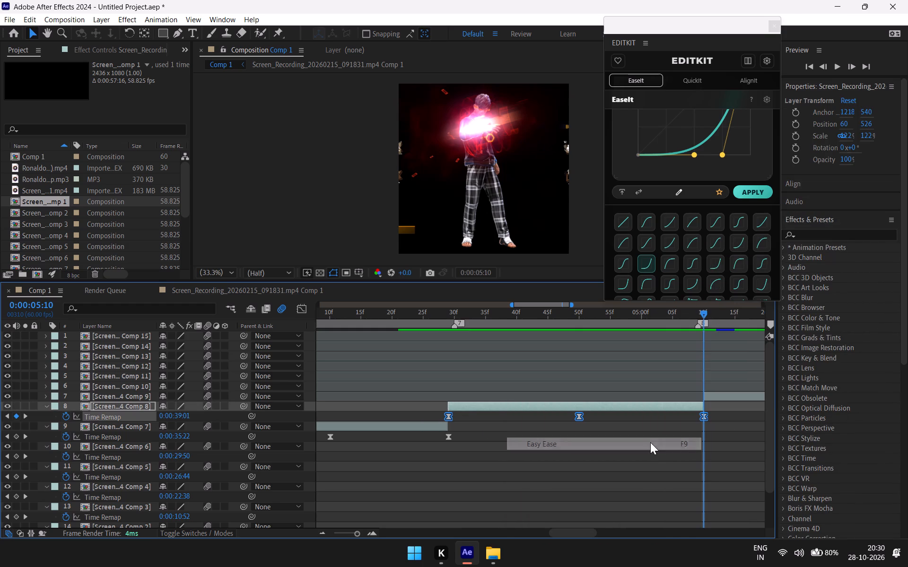
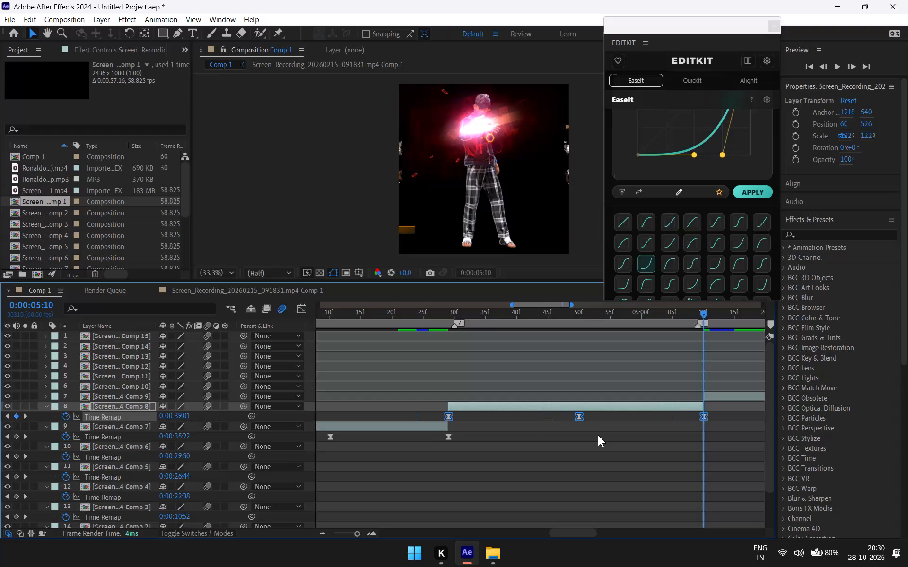
Apply the current EaseIt curve to the middle and last Time Remap keyframes of the Comp 8 layer.
left_click_drag(725, 419, 724, 419)
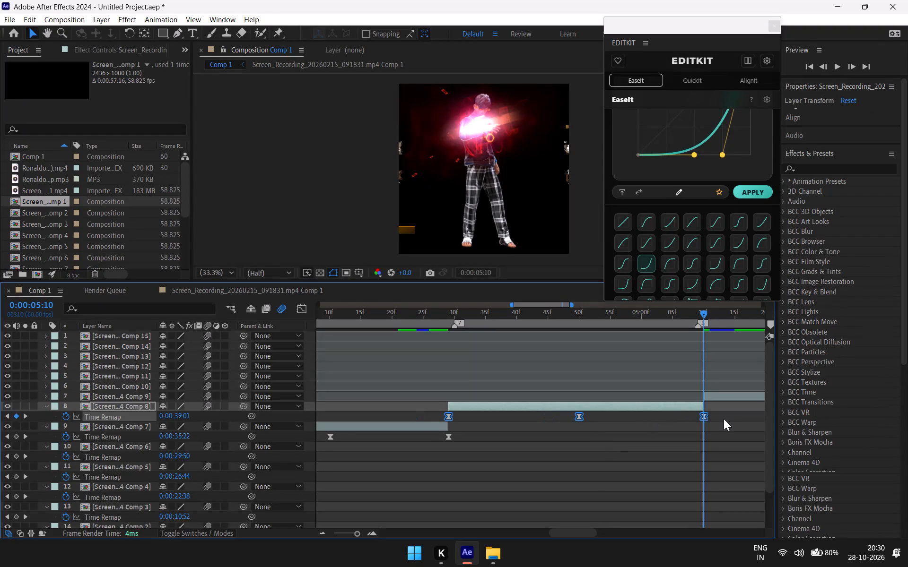
left_click_drag(724, 419, 573, 416)
right_click(578, 416)
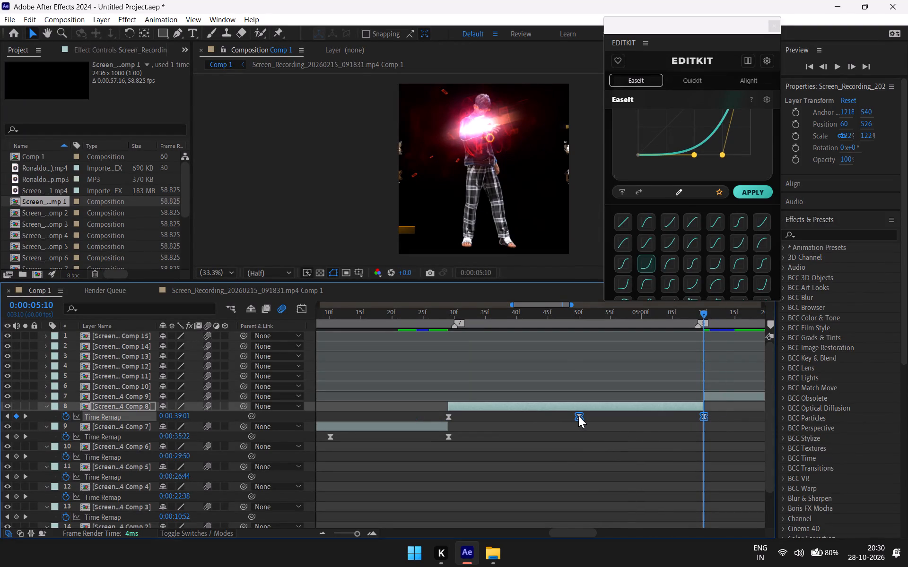
left_click(756, 193)
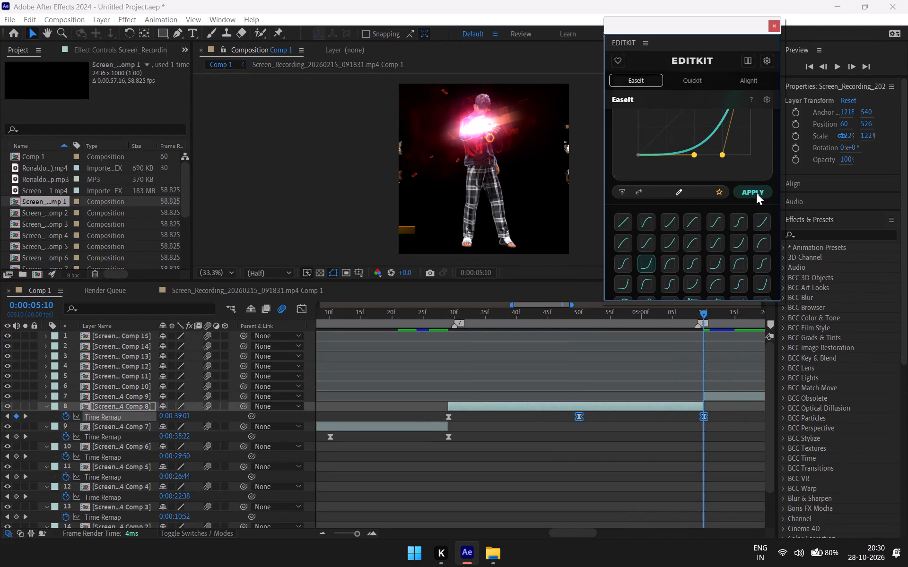
Enable time remapping on the Comp 9 layer.
left_click_drag(703, 311, 738, 313)
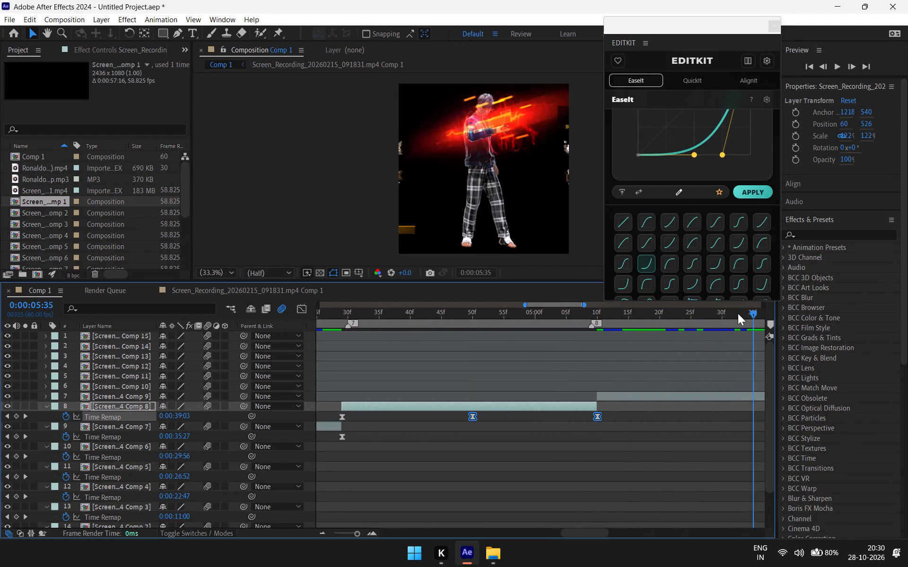
left_click_drag(738, 313, 578, 331)
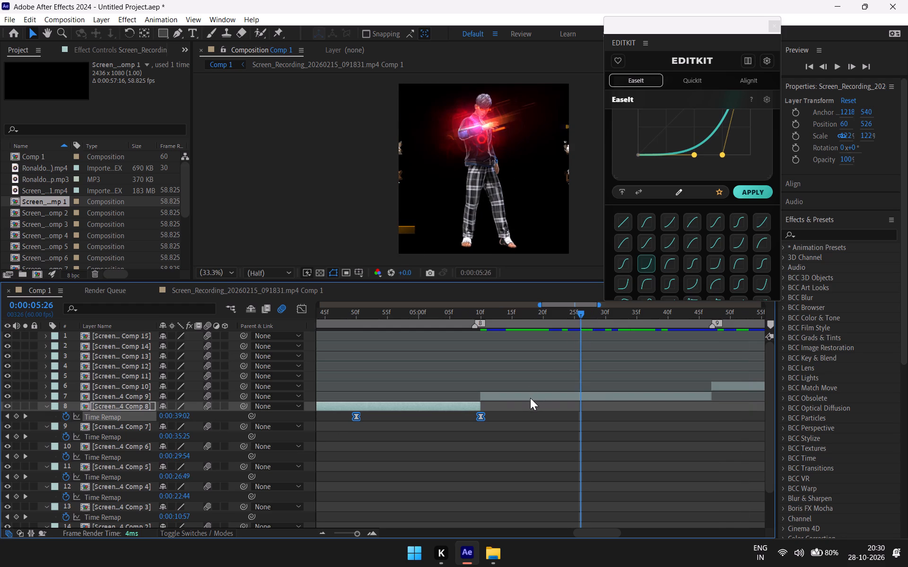
left_click(531, 395)
right_click(531, 395)
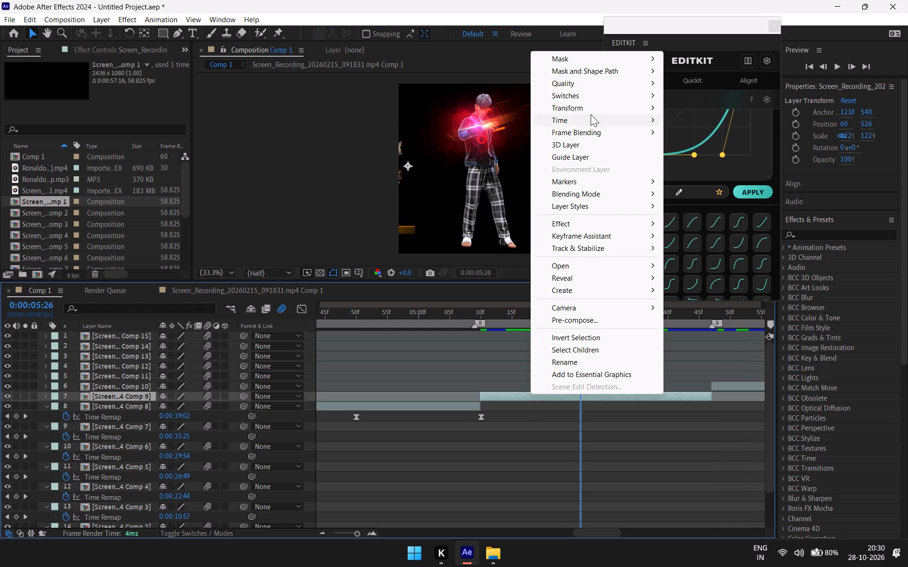
left_click(577, 124)
left_click(700, 124)
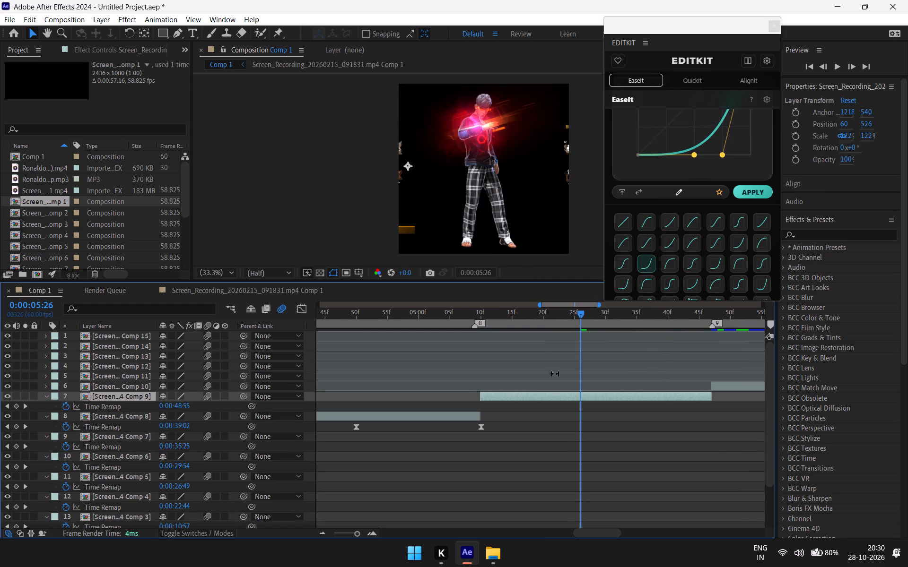
Add Time Remap keyframes to the Comp 9 layer at its start, 0:00:05:10, and near its middle, 0:00:05:27.
left_click_drag(580, 314, 478, 373)
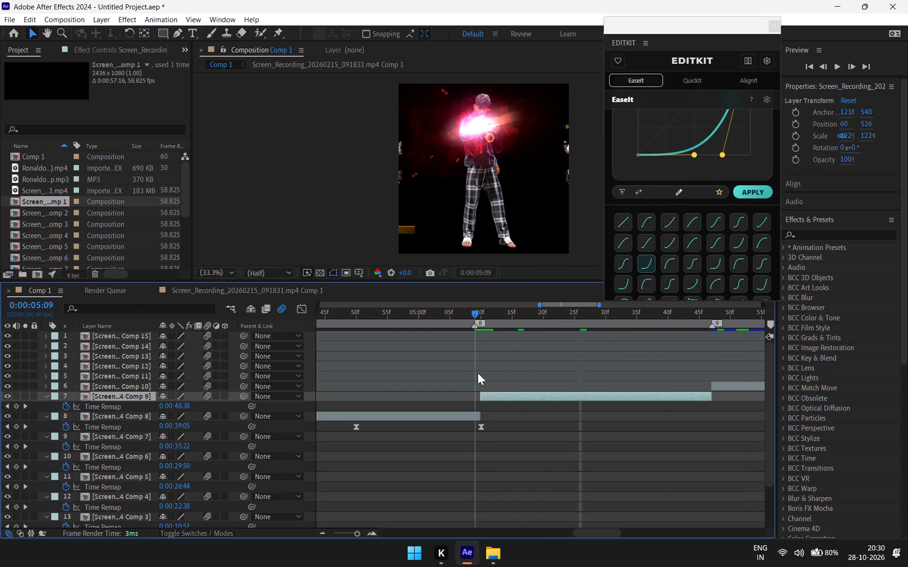
left_click_drag(478, 373, 480, 373)
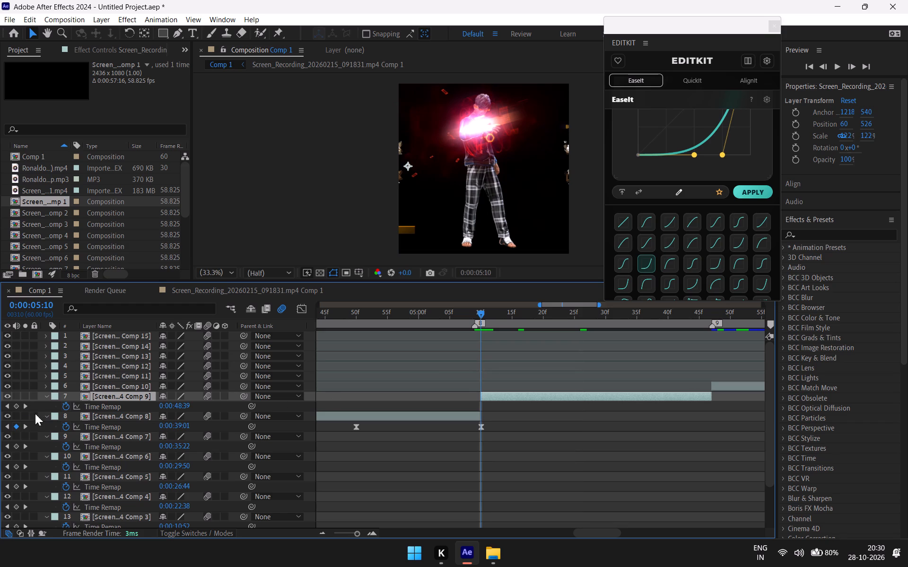
left_click(16, 408)
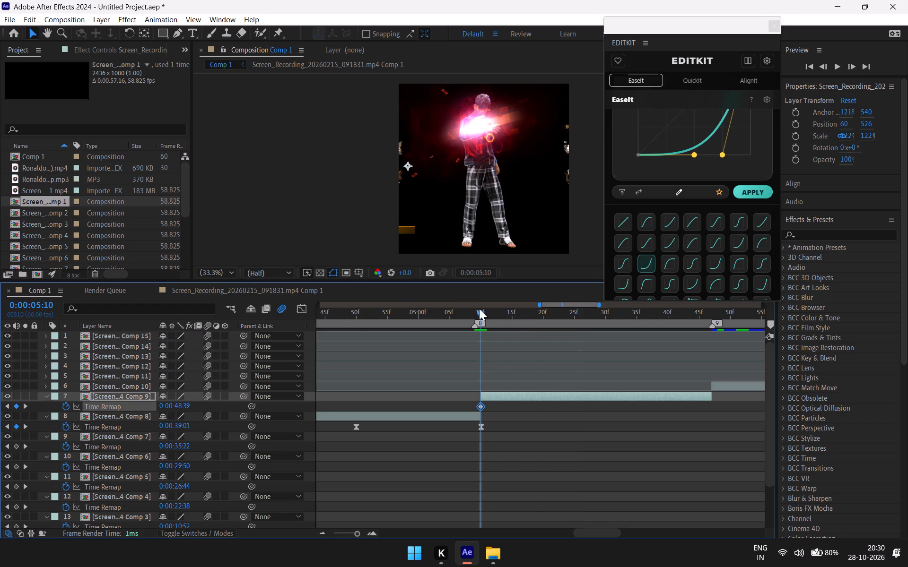
left_click_drag(480, 309, 587, 327)
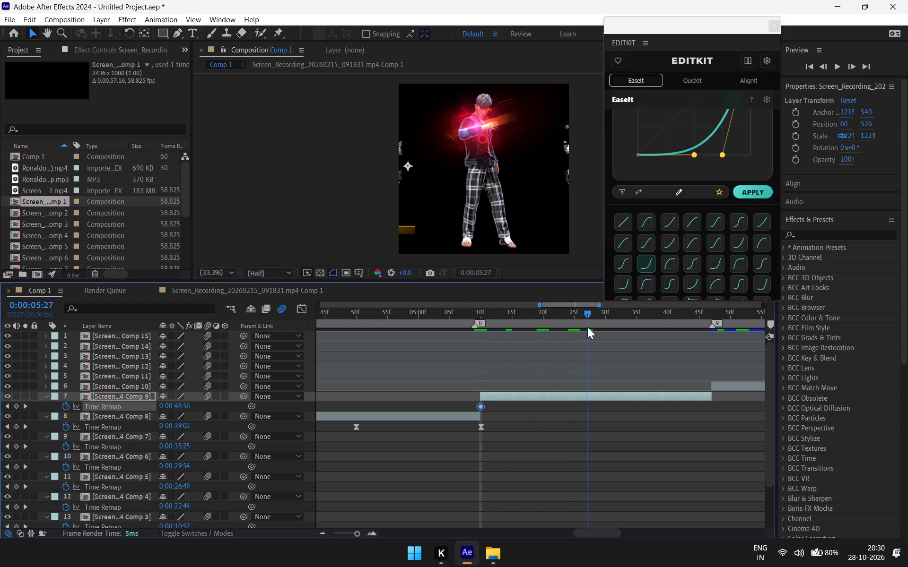
left_click_drag(587, 327, 584, 328)
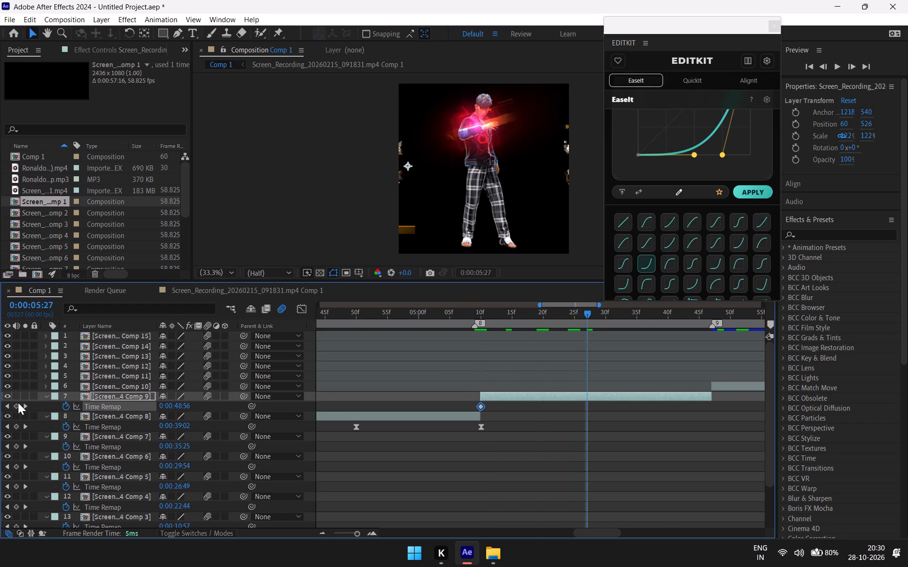
left_click(18, 403)
Copy the first Time Remap keyframe of the Comp 9 layer and paste it at the layer's end, 0:00:05:47.
left_click_drag(590, 313, 690, 316)
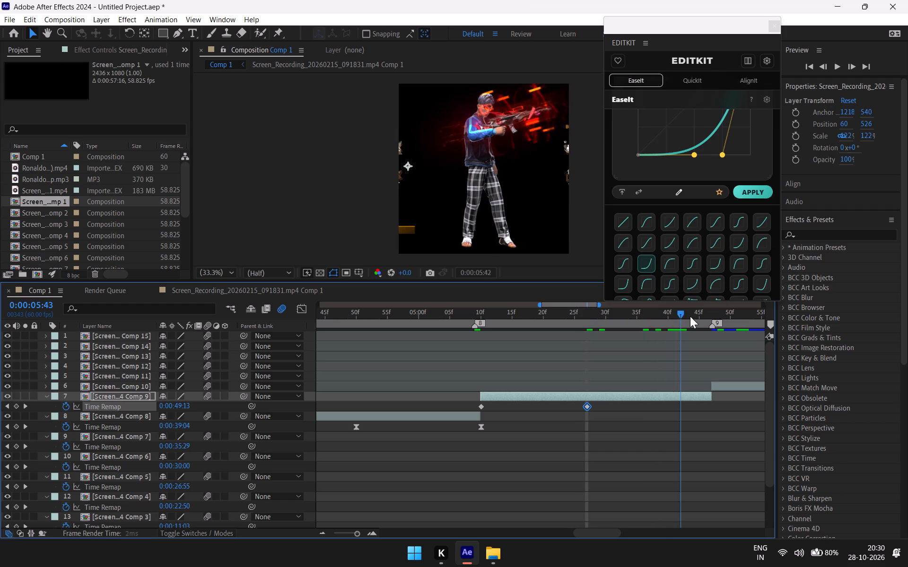
left_click_drag(690, 316, 715, 313)
left_click(483, 407)
left_click(479, 405)
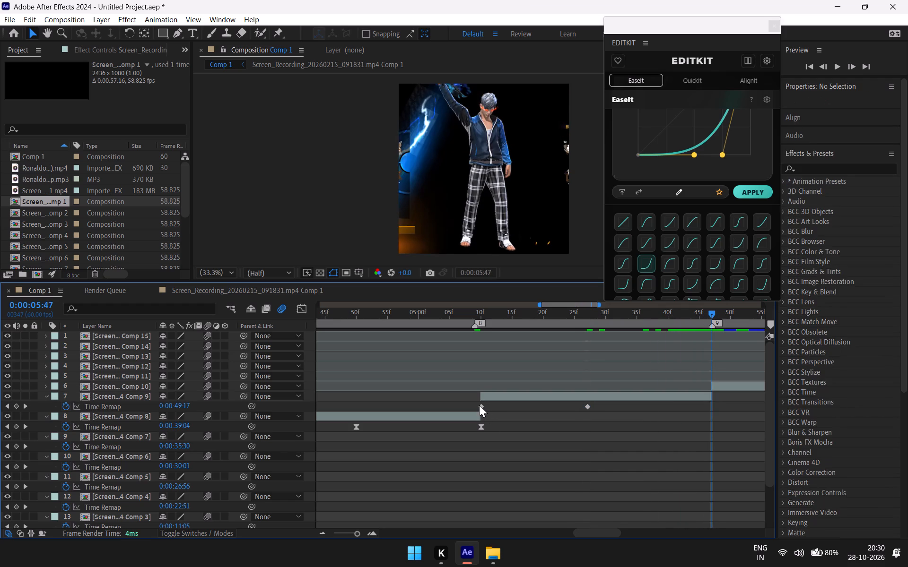
key("ctrl+c")
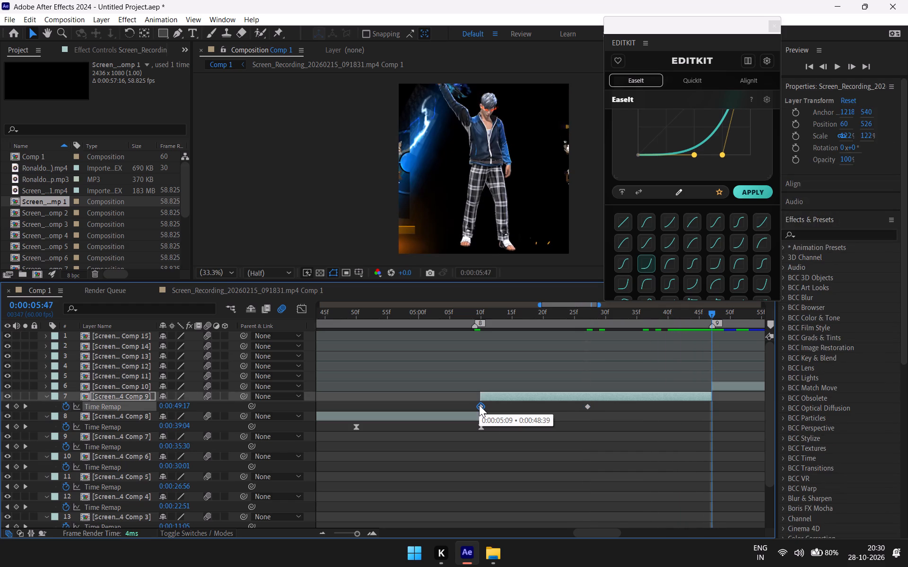
left_click(707, 395)
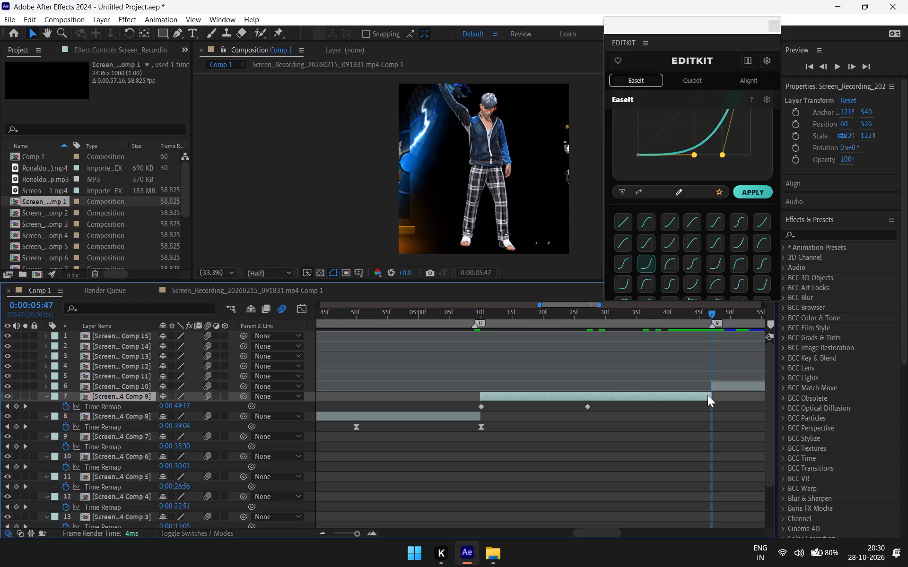
key("ctrl+v")
Nudge Comp 9's middle Time Remap keyframe one frame forward and apply Easy Ease to all three of its keyframes.
left_click(589, 406)
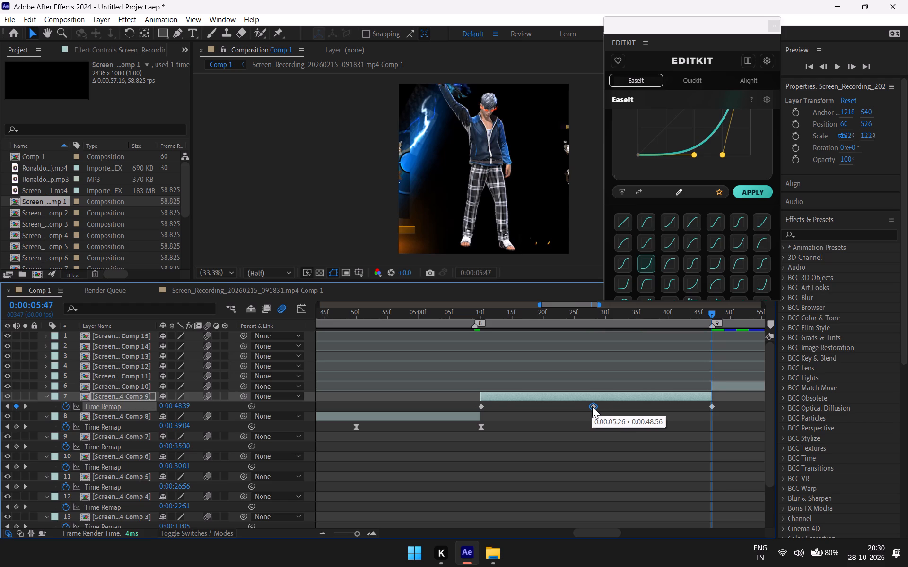
left_click_drag(726, 406, 666, 413)
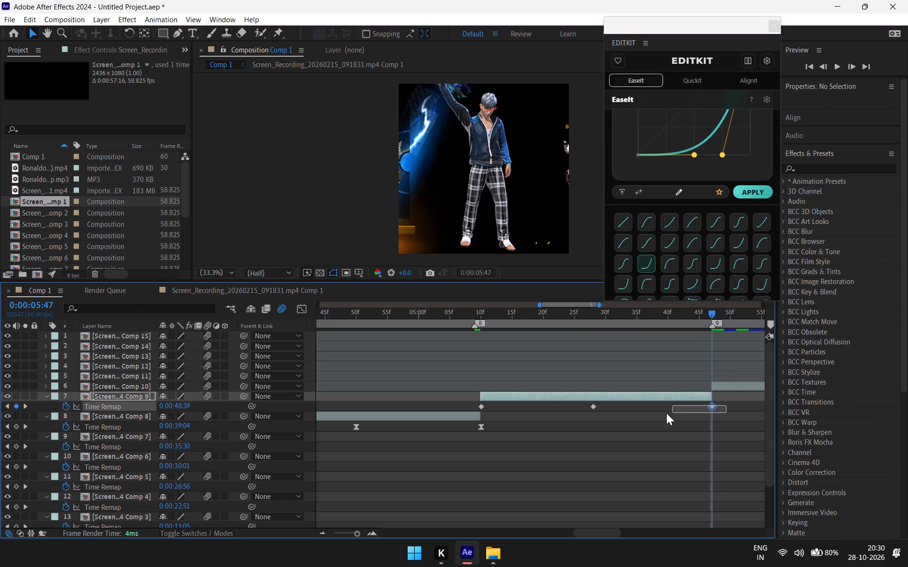
left_click_drag(666, 413, 478, 408)
right_click(482, 406)
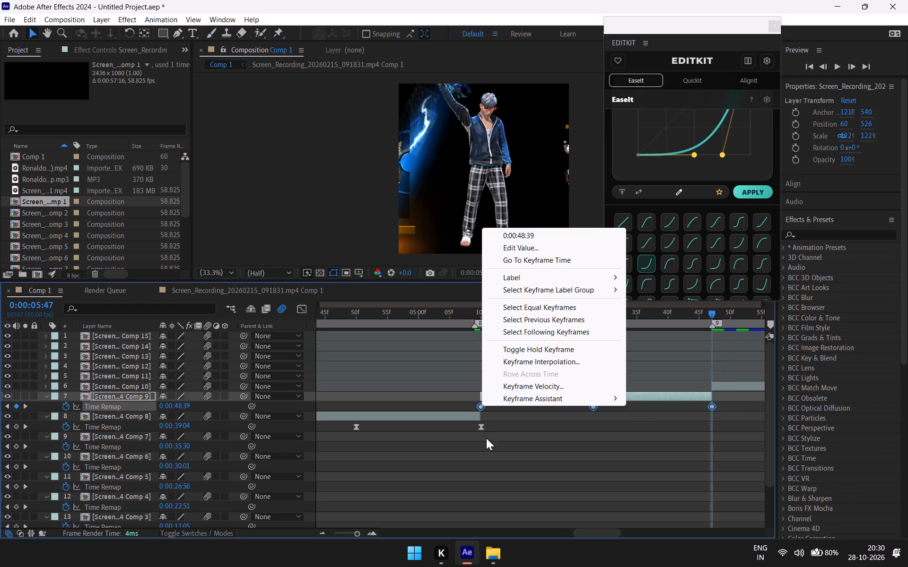
left_click(502, 398)
left_click(655, 434)
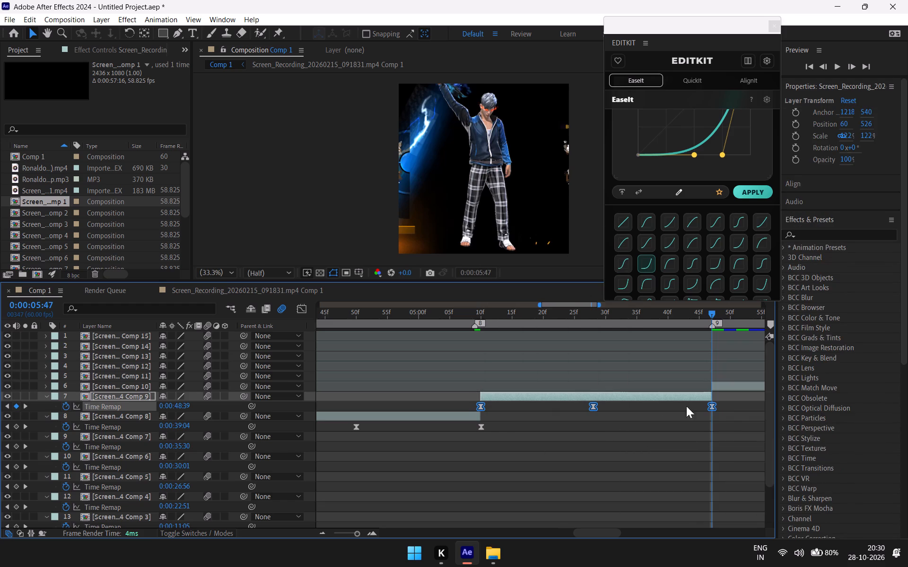
Apply the current EaseIt curve to the middle and last Time Remap keyframes of the Comp 9 layer.
left_click_drag(727, 404, 611, 404)
left_click_drag(570, 410, 668, 407)
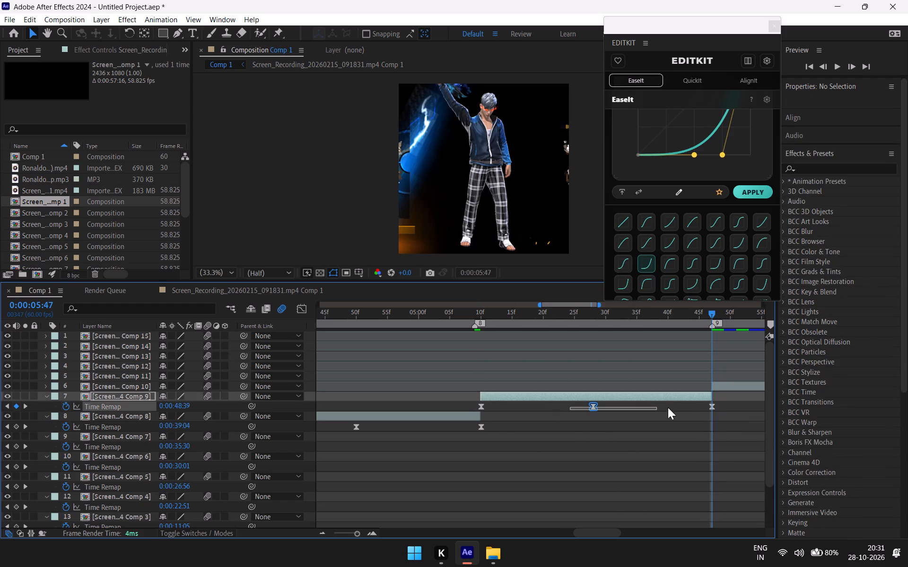
left_click_drag(668, 407, 715, 408)
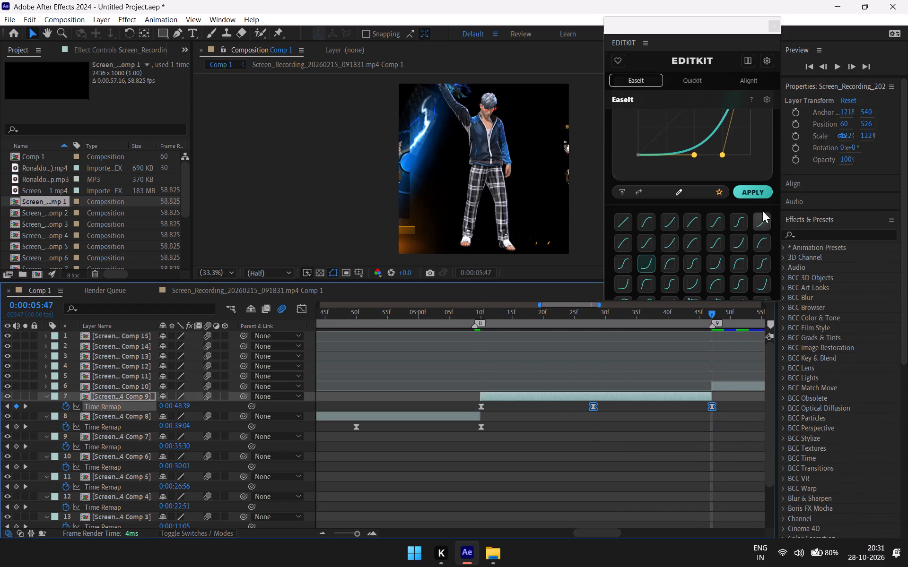
left_click(750, 192)
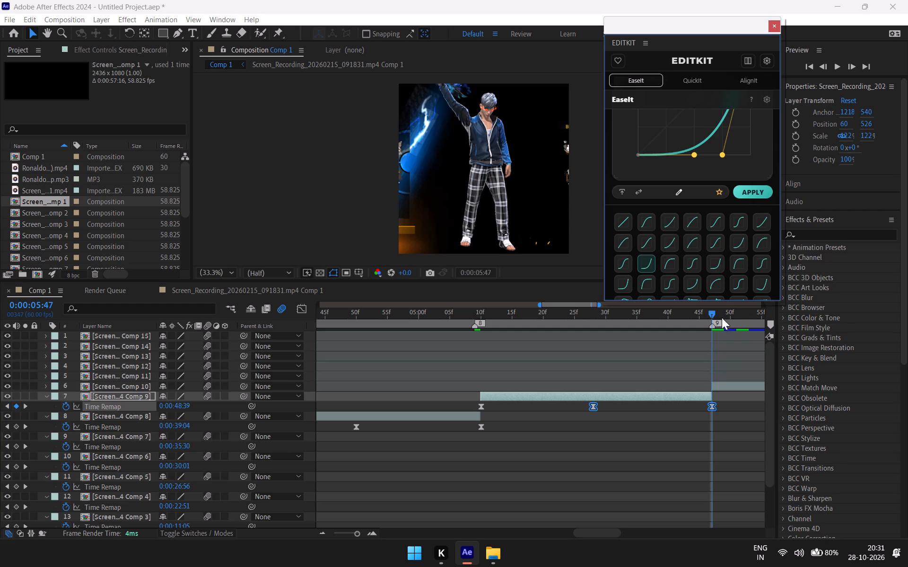
Enable time remapping on the Comp 10 layer.
left_click_drag(711, 311, 768, 318)
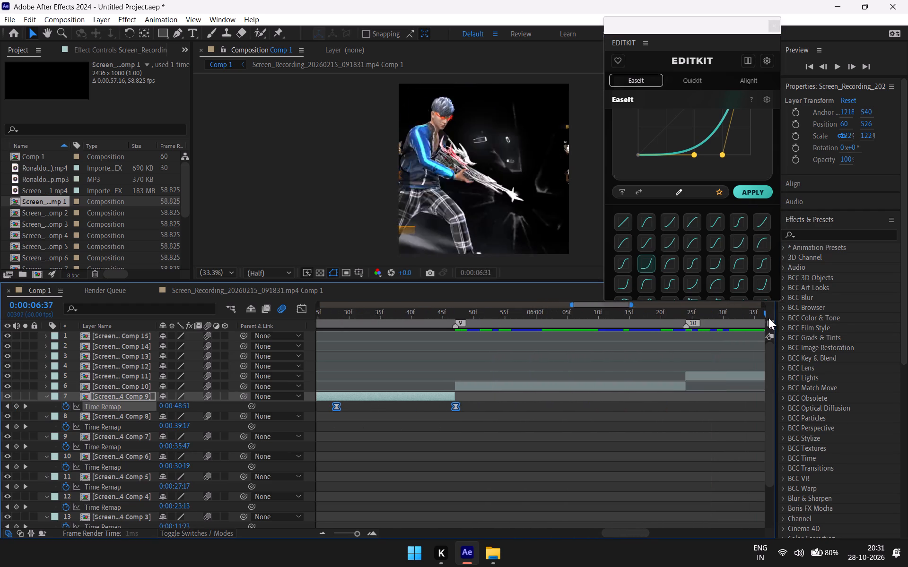
left_click_drag(768, 318, 597, 368)
left_click(578, 384)
right_click(578, 384)
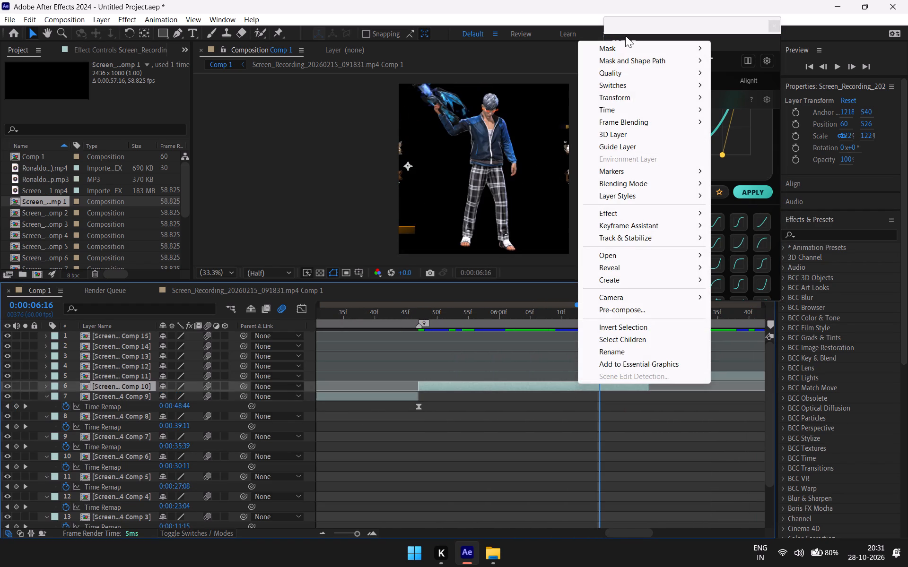
left_click(616, 108)
left_click(778, 108)
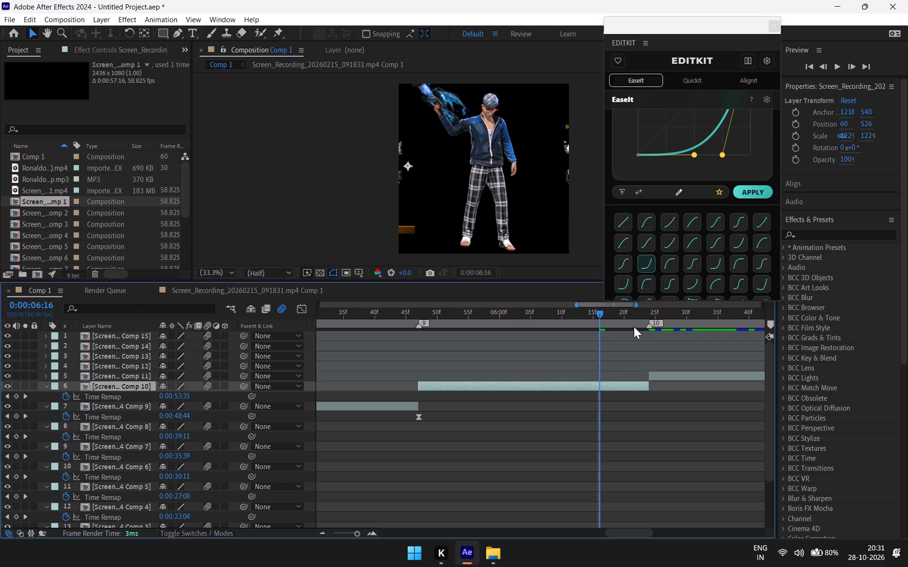
Add Time Remap keyframes to the Comp 10 layer at 0:00:05:47 and 0:00:06:05, copying the first one to the clipboard.
left_click_drag(600, 311, 472, 345)
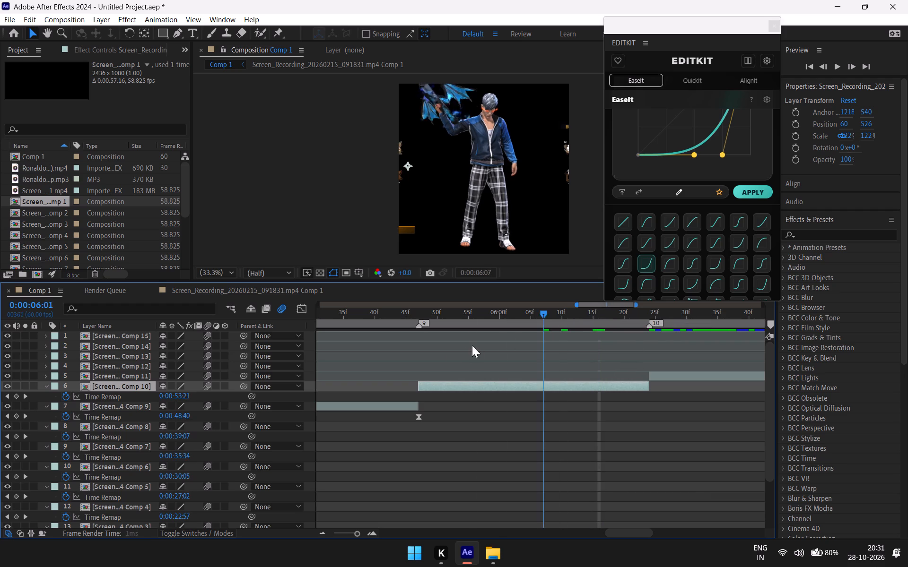
left_click_drag(472, 345, 419, 369)
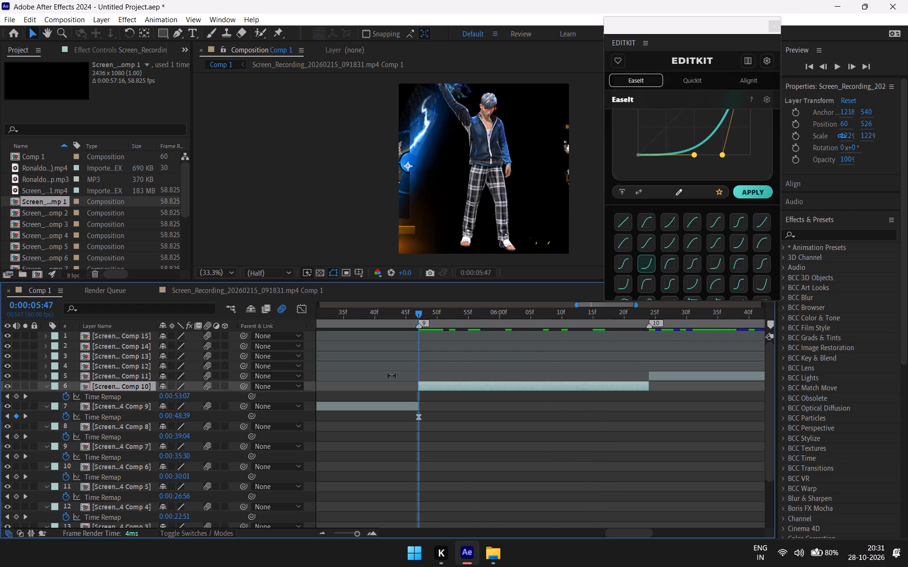
left_click(16, 397)
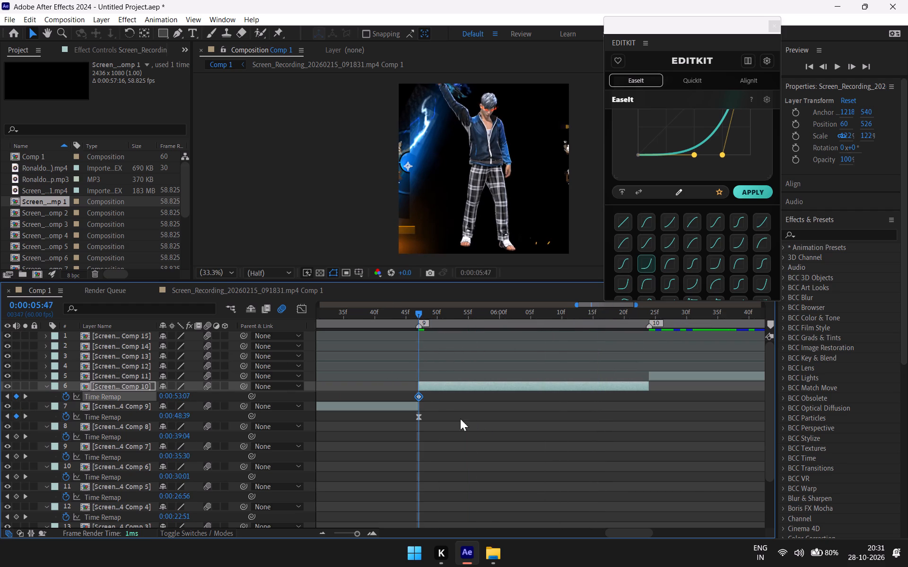
key("ctrl+c")
left_click_drag(419, 309, 519, 329)
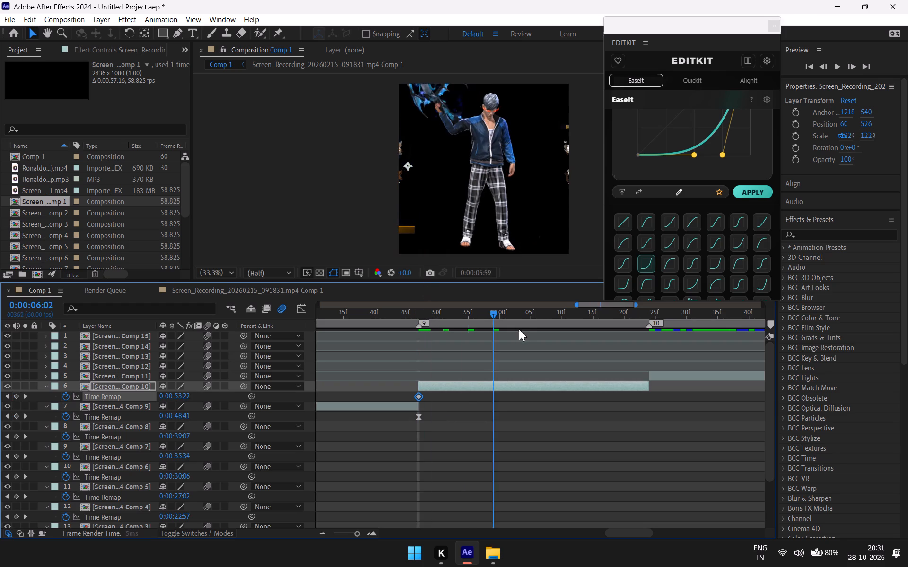
left_click_drag(519, 329, 531, 330)
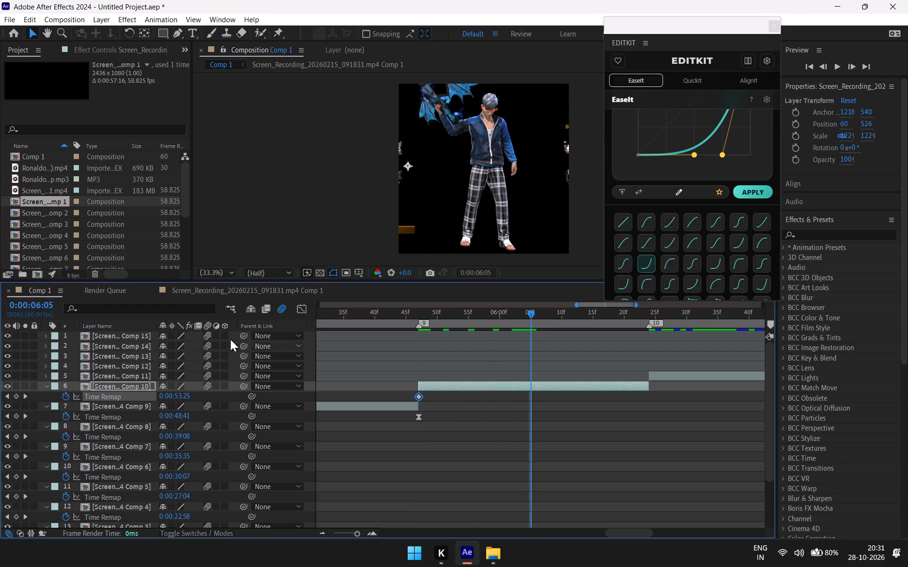
left_click(15, 394)
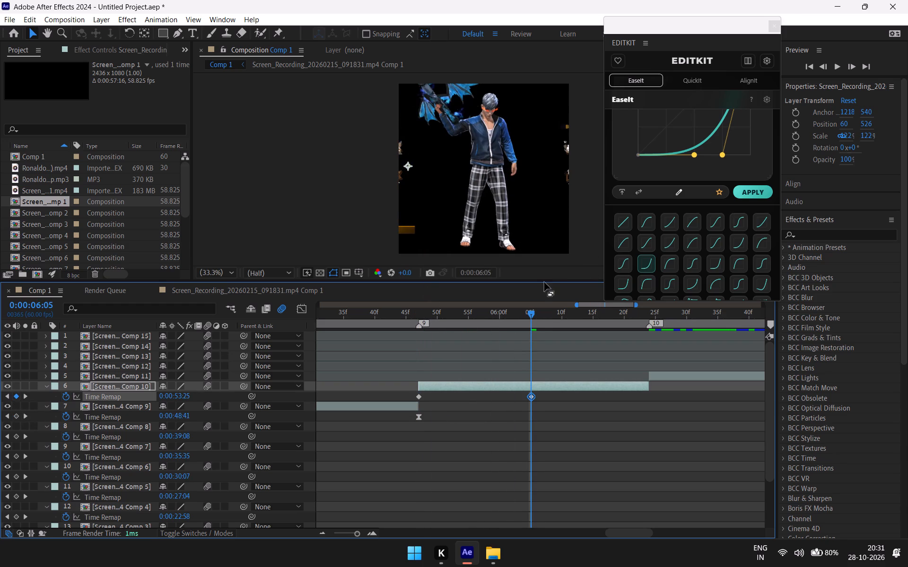
Copy the Comp 10 layer's middle Time Remap keyframe and paste it at 0:00:06:24, on marker 10.
left_click_drag(534, 311, 661, 341)
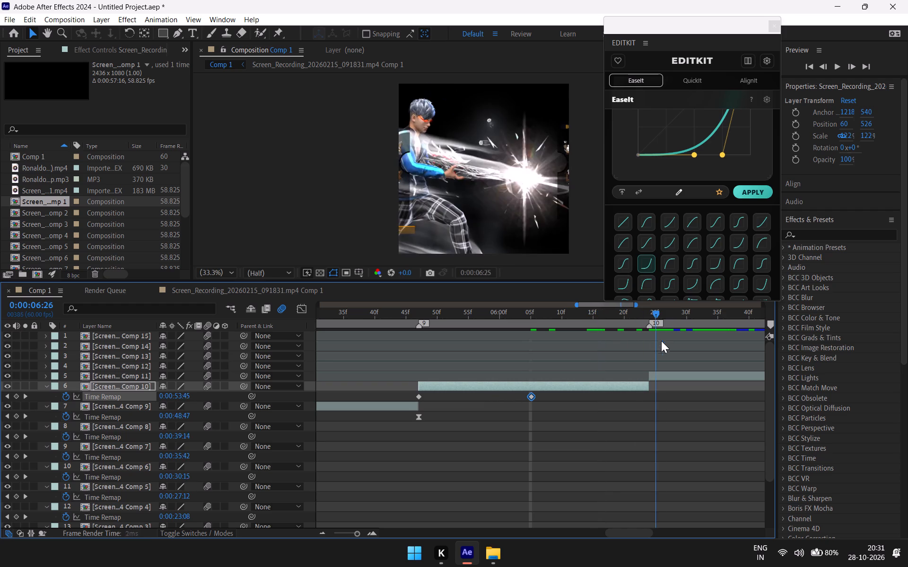
left_click_drag(661, 341, 654, 351)
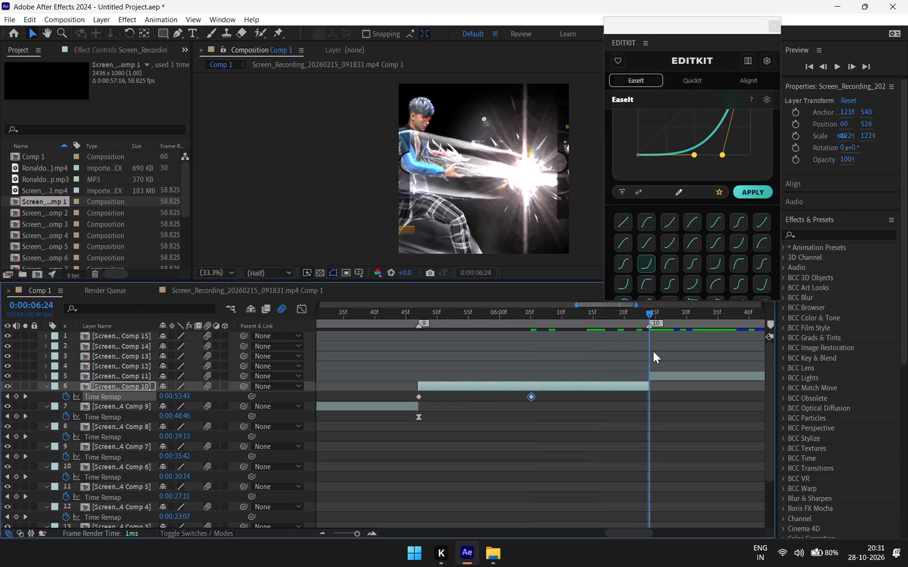
key("ctrl+c")
key("ctrl+v")
Apply Easy Ease to all three Time Remap keyframes of the Comp 10 layer.
left_click_drag(673, 398, 634, 405)
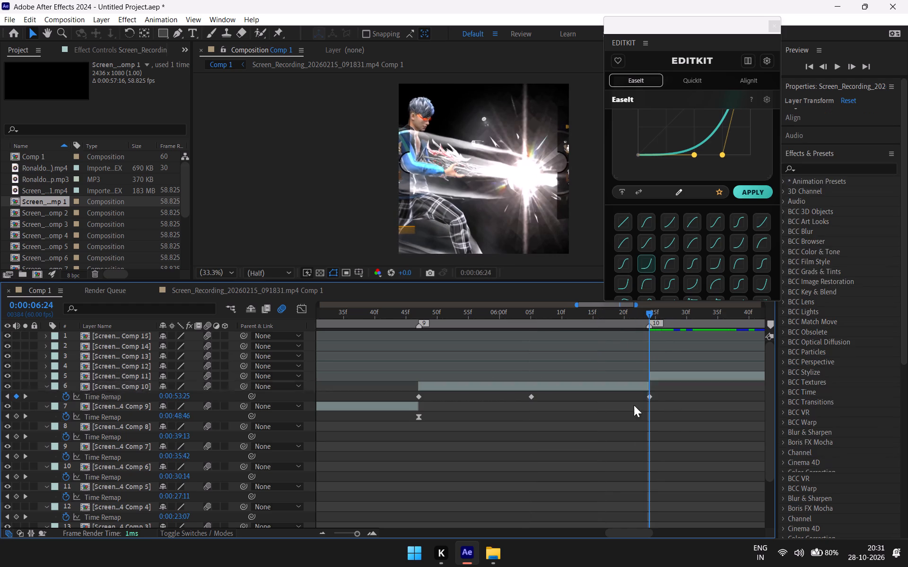
left_click_drag(634, 405, 415, 395)
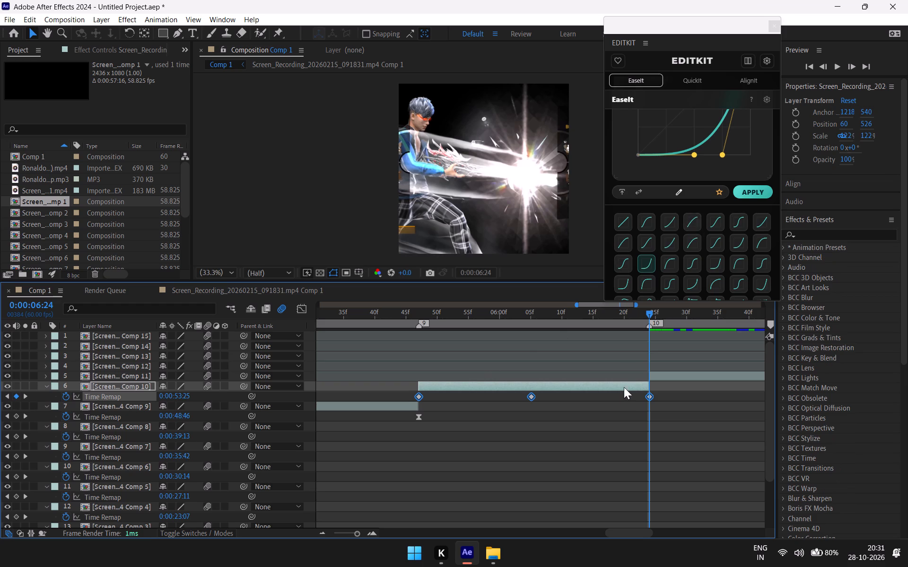
right_click(630, 391)
left_click_drag(662, 392, 539, 382)
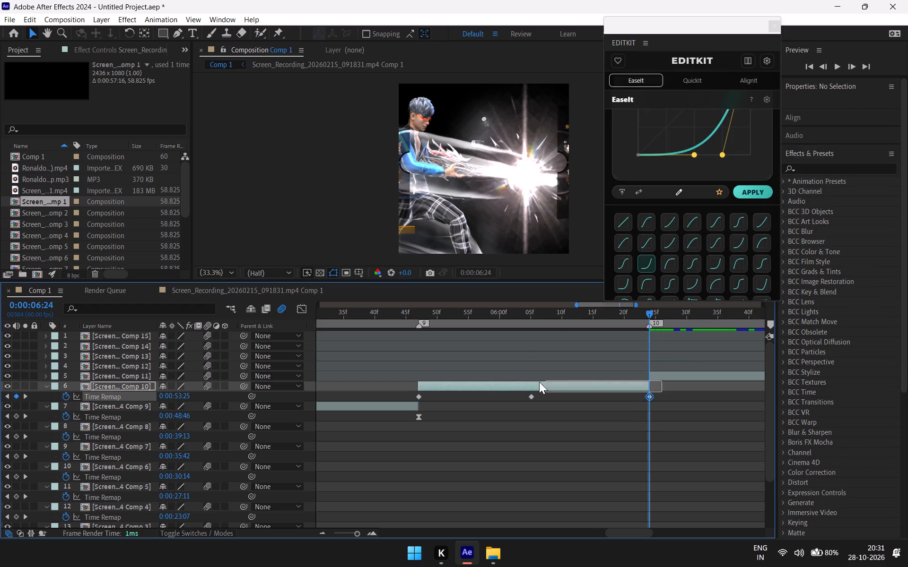
left_click_drag(539, 382, 417, 397)
right_click(417, 397)
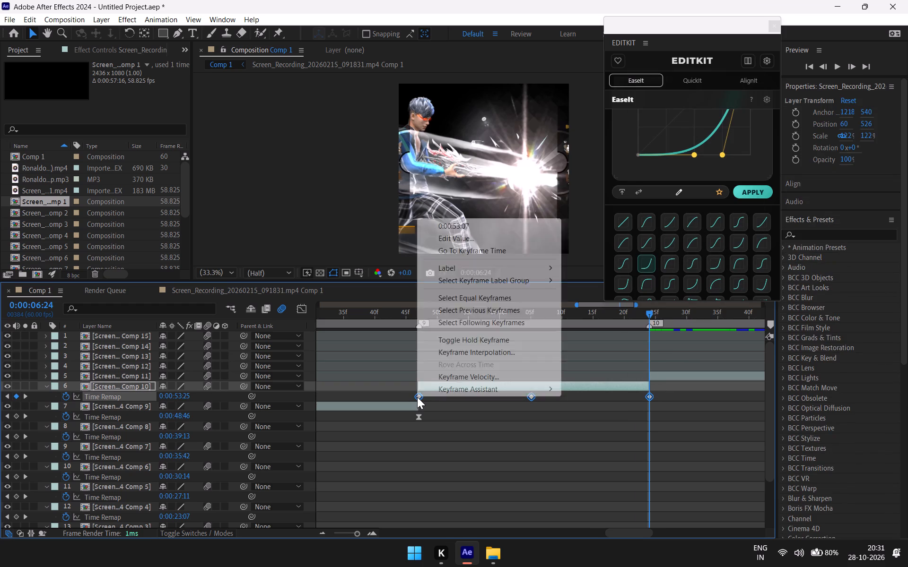
left_click(441, 388)
left_click(612, 428)
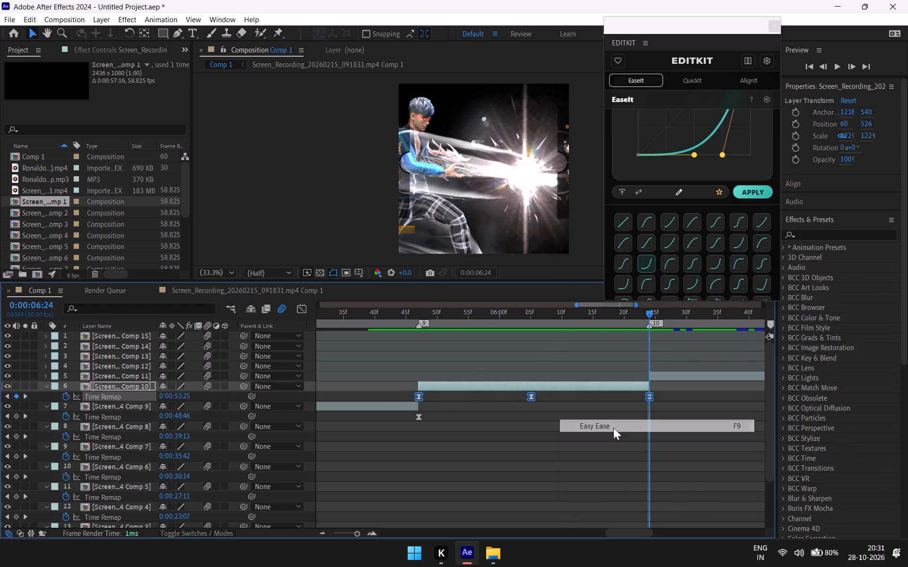
Apply the current EaseIt curve to the middle and last Time Remap keyframes of the Comp 10 layer.
left_click_drag(665, 397, 506, 397)
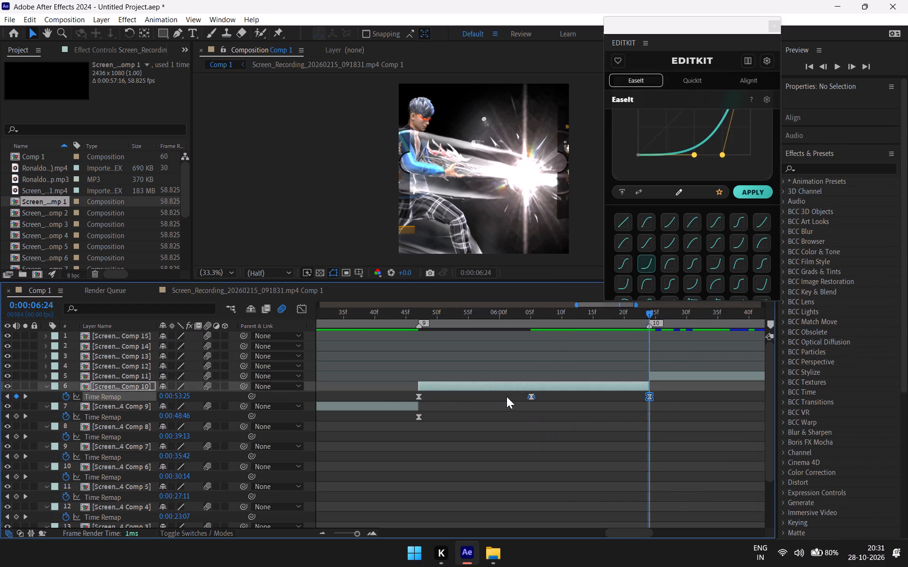
left_click(755, 188)
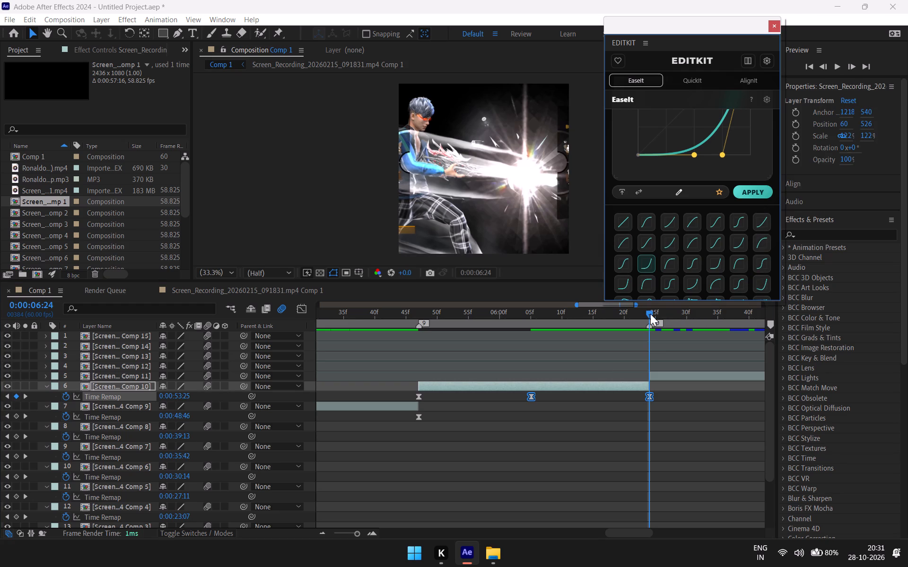
Scrub through the clips around markers 10 and 11, and enable time remapping on the Comp 11 layer.
left_click_drag(650, 314, 821, 318)
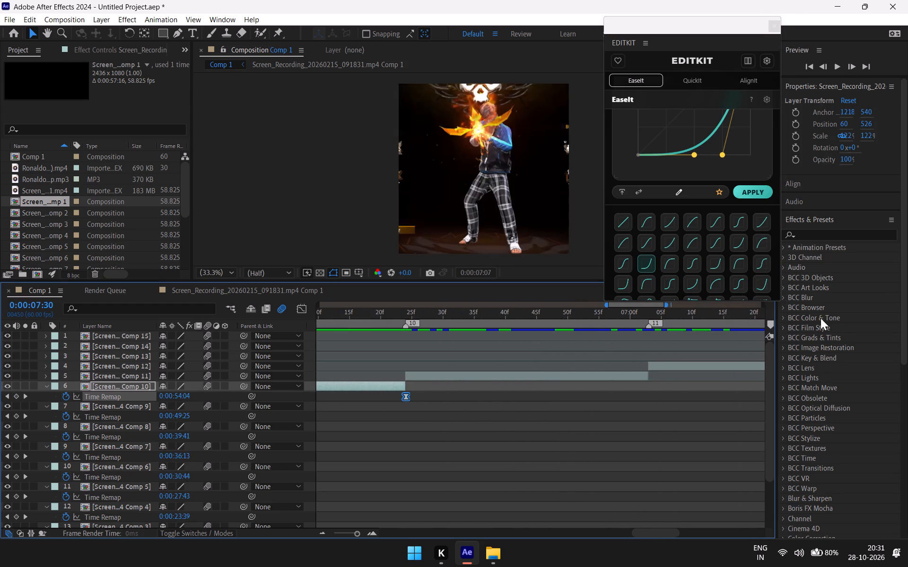
left_click_drag(821, 318, 689, 322)
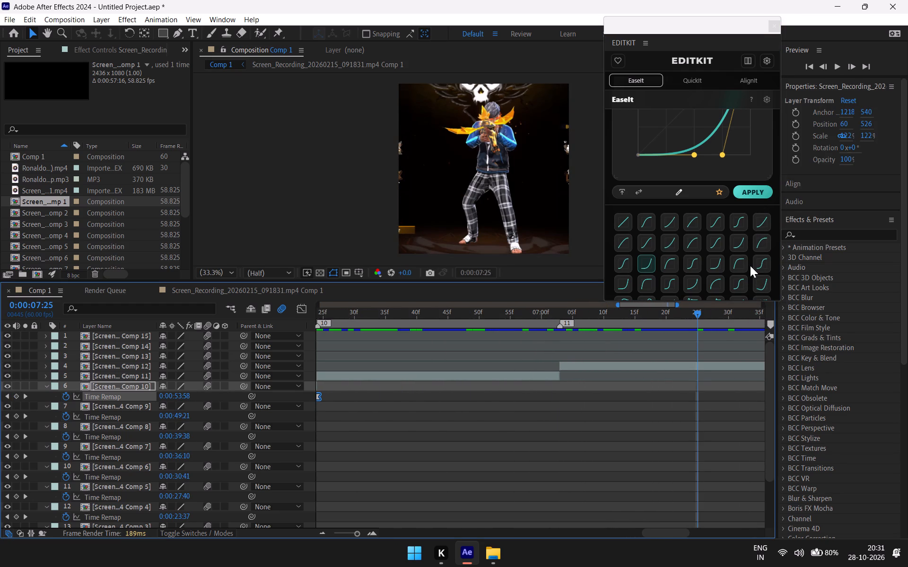
left_click_drag(697, 311, 637, 330)
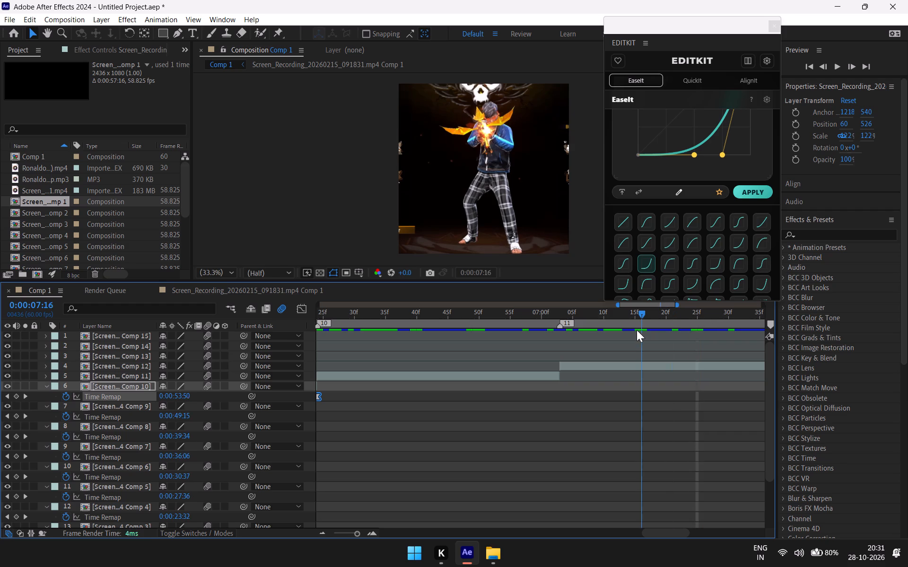
left_click_drag(637, 330, 462, 337)
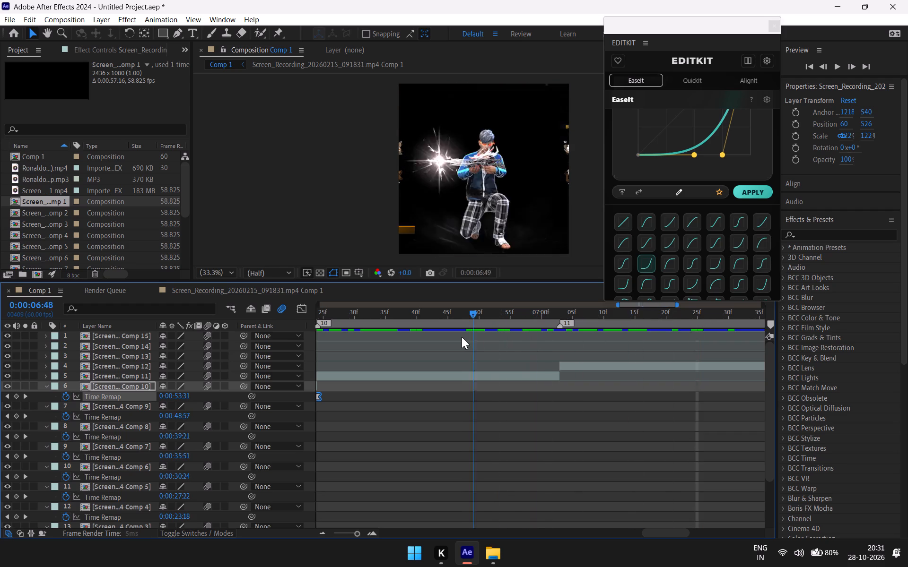
left_click_drag(462, 337, 326, 315)
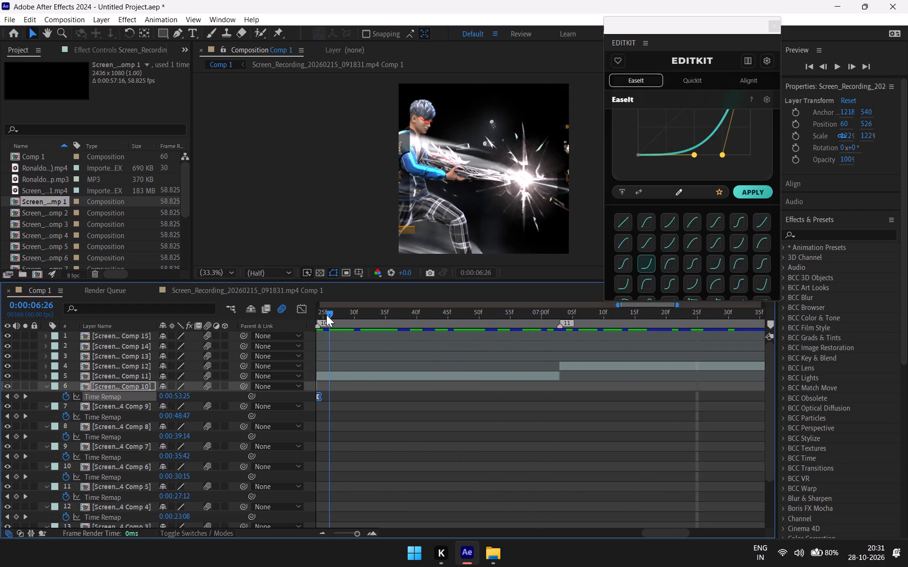
left_click_drag(326, 315, 417, 314)
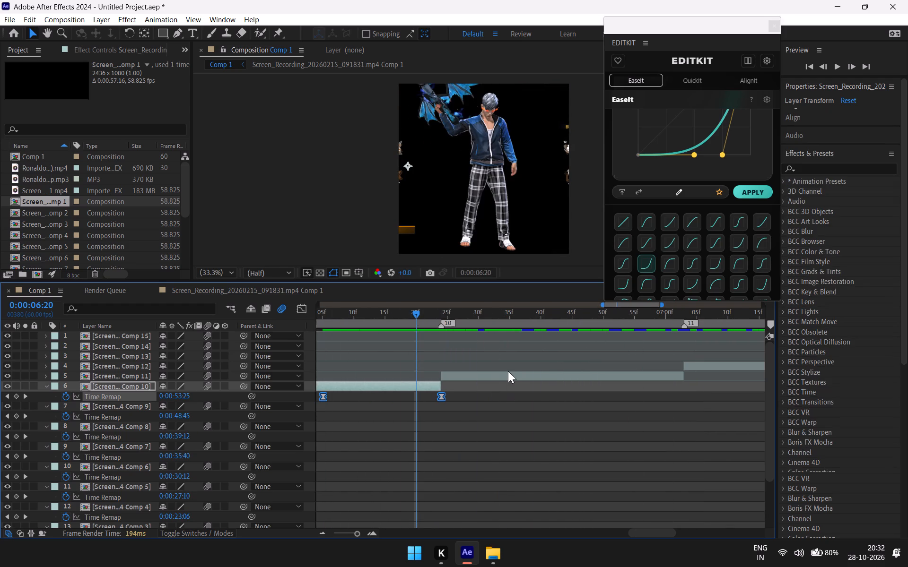
left_click(508, 371)
left_click(509, 376)
right_click(509, 376)
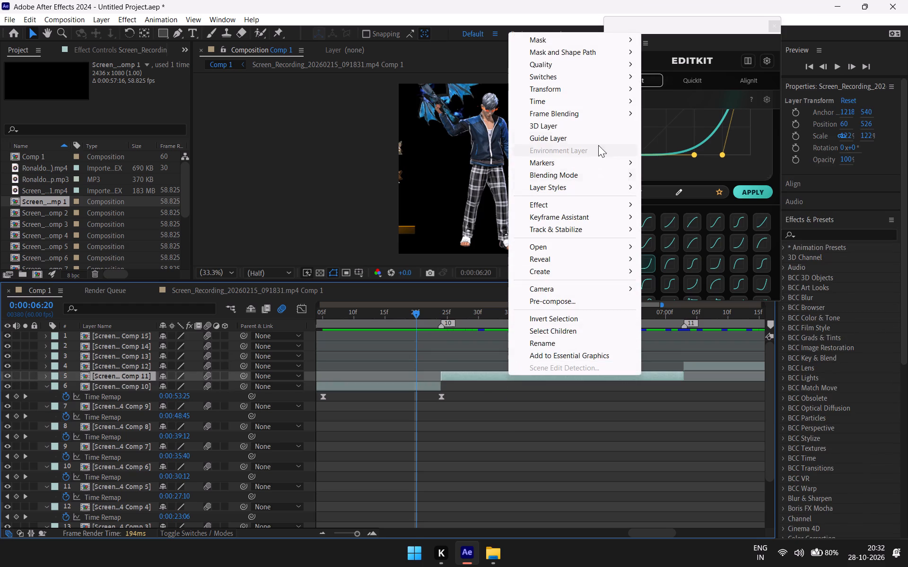
left_click(604, 106)
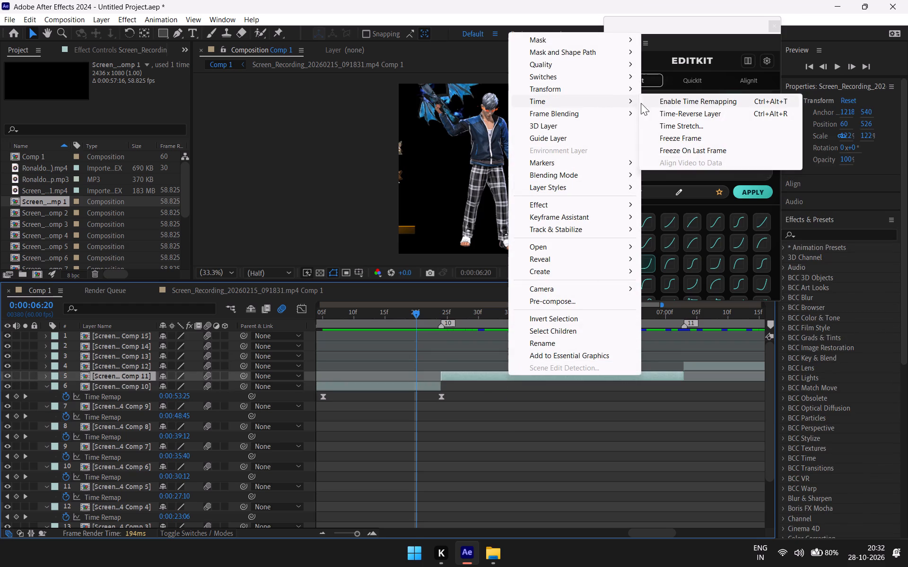
left_click(656, 98)
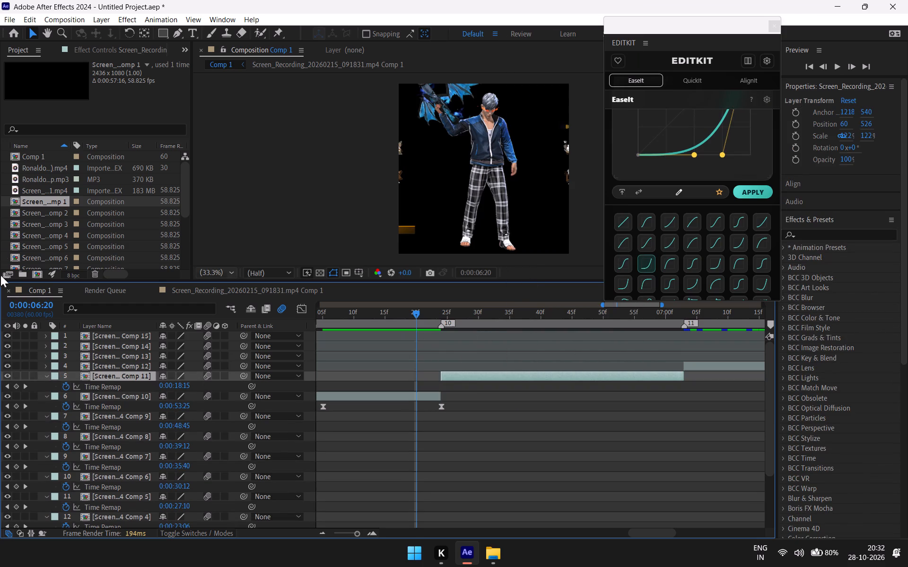
Add Time Remap keyframes to the Comp 11 layer at 0:00:06:24 and 0:00:06:43, and paste a copy of the first at 0:00:07:03.
left_click_drag(416, 310, 435, 311)
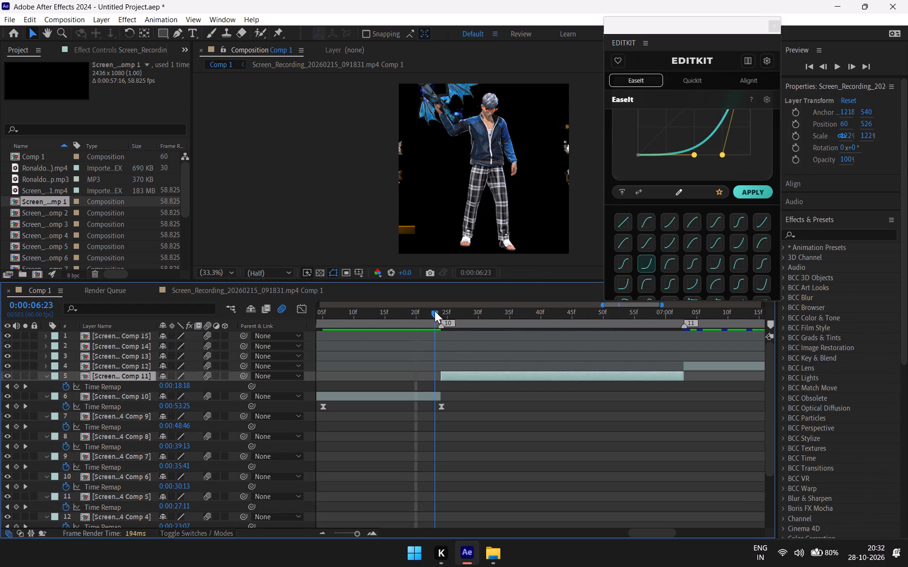
left_click_drag(435, 311, 439, 308)
left_click(16, 384)
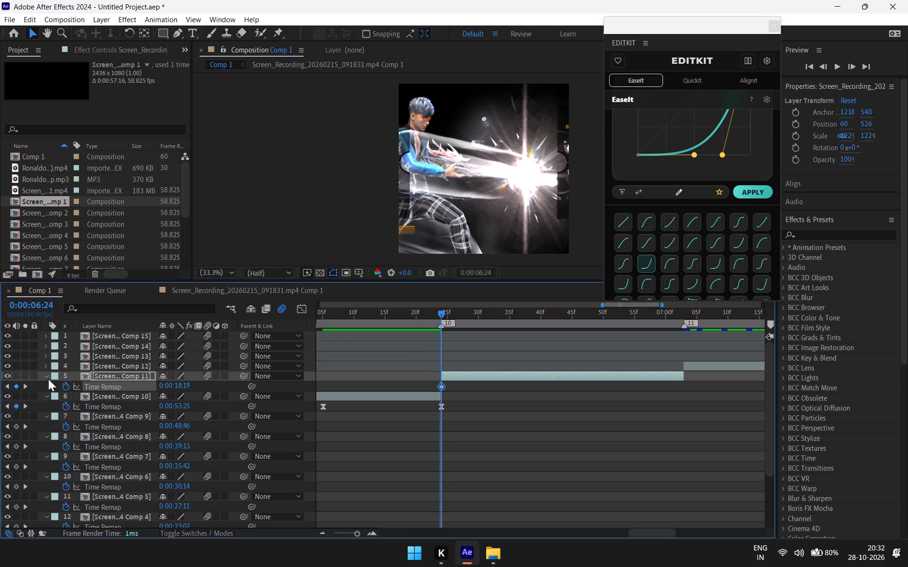
left_click_drag(441, 310, 481, 319)
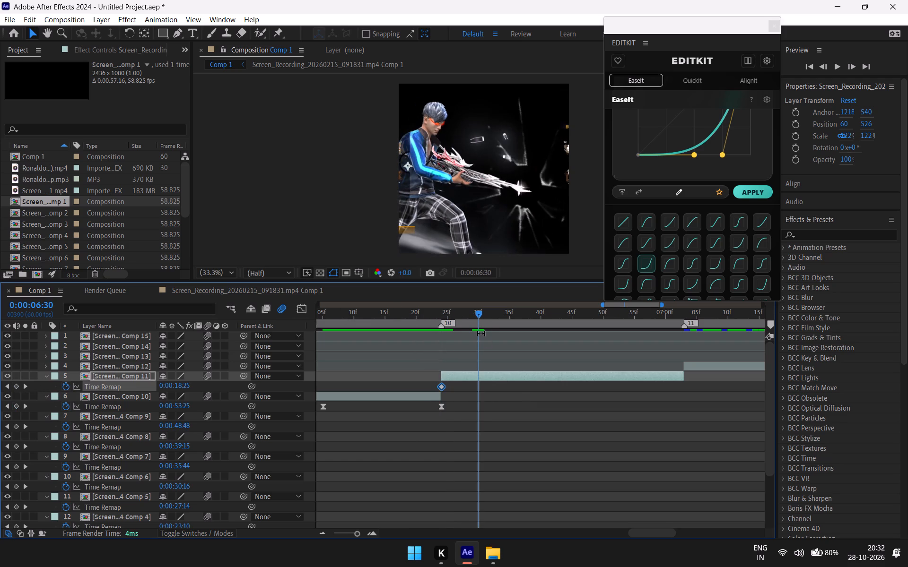
key("ctrl+c")
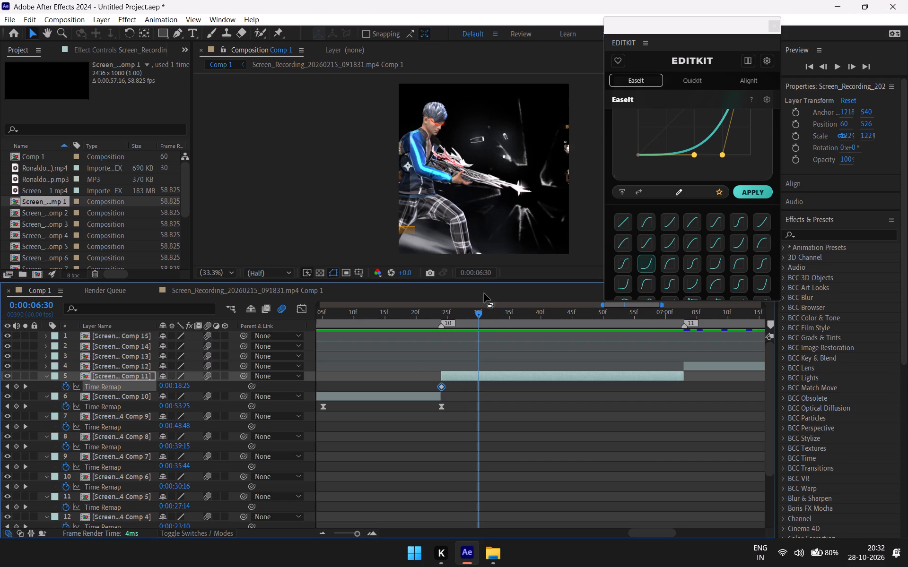
left_click_drag(477, 312, 559, 318)
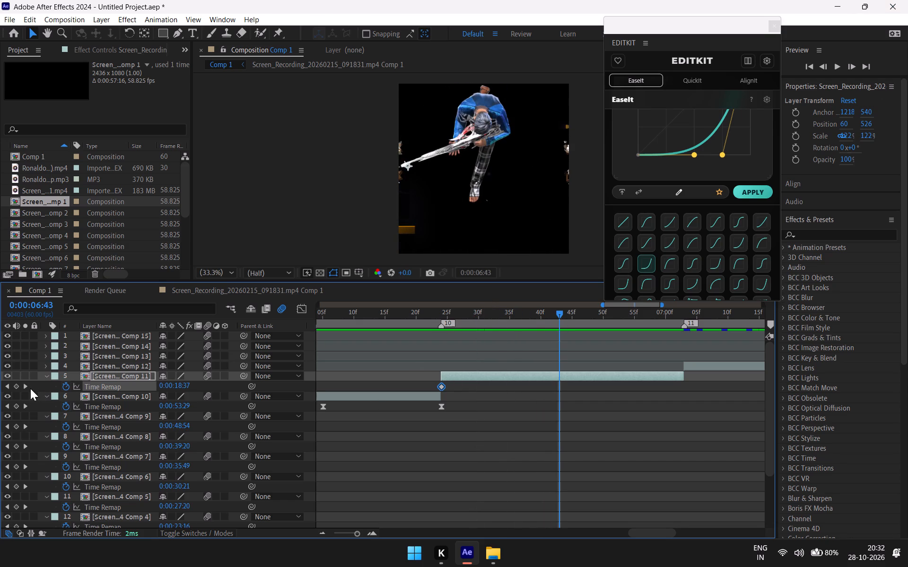
left_click(13, 381)
left_click(16, 387)
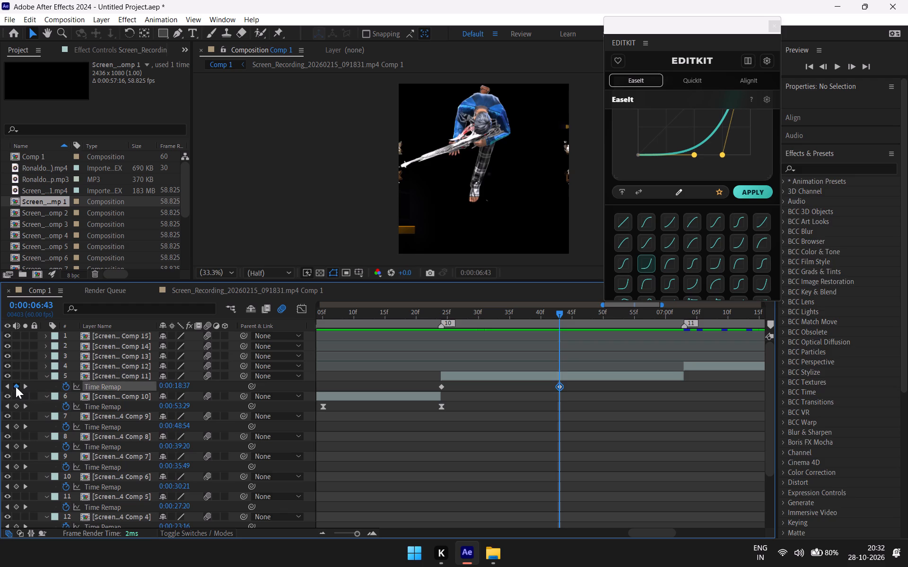
left_click_drag(561, 312, 623, 325)
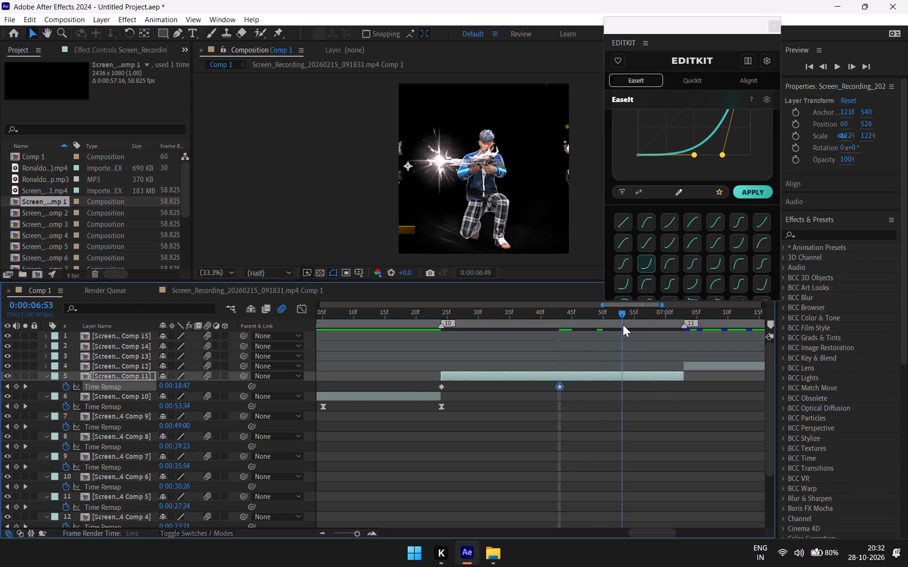
left_click_drag(623, 325, 684, 337)
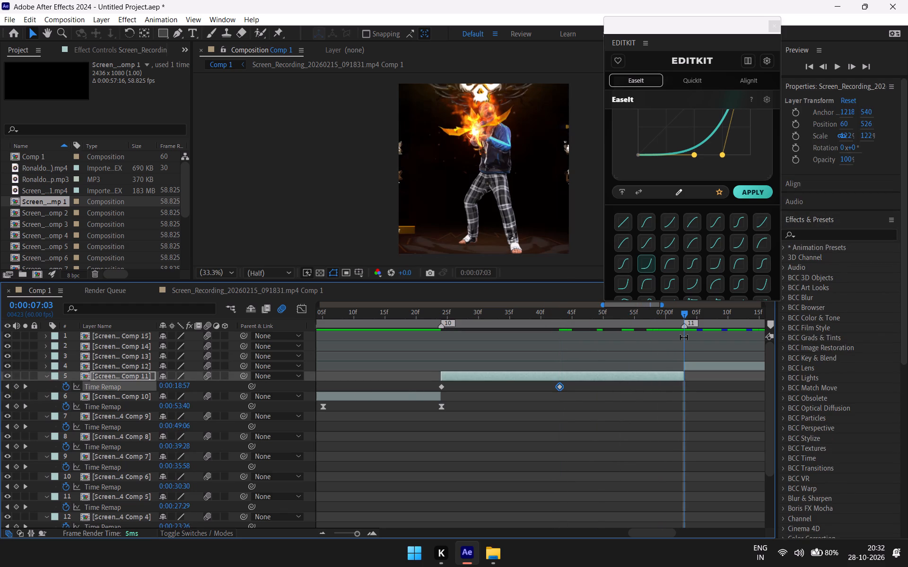
key("ctrl+v")
Nudge the Comp 11 layer's middle Time Remap keyframe one frame forward to 0:00:06:44.
left_click_drag(559, 382, 560, 384)
left_click_drag(560, 384, 563, 385)
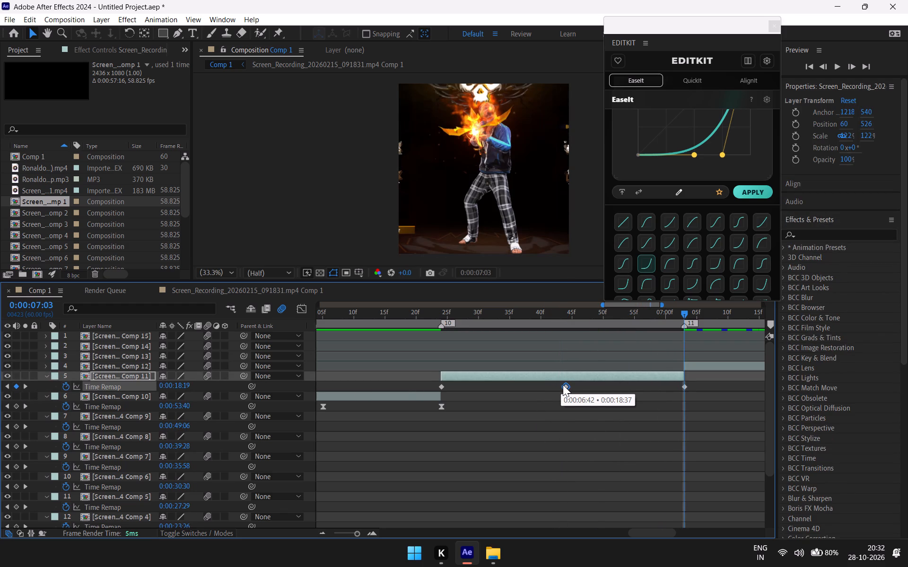
left_click_drag(563, 385, 563, 385)
Apply Easy Ease to all three Time Remap keyframes of the Comp 11 layer.
left_click_drag(688, 386, 430, 372)
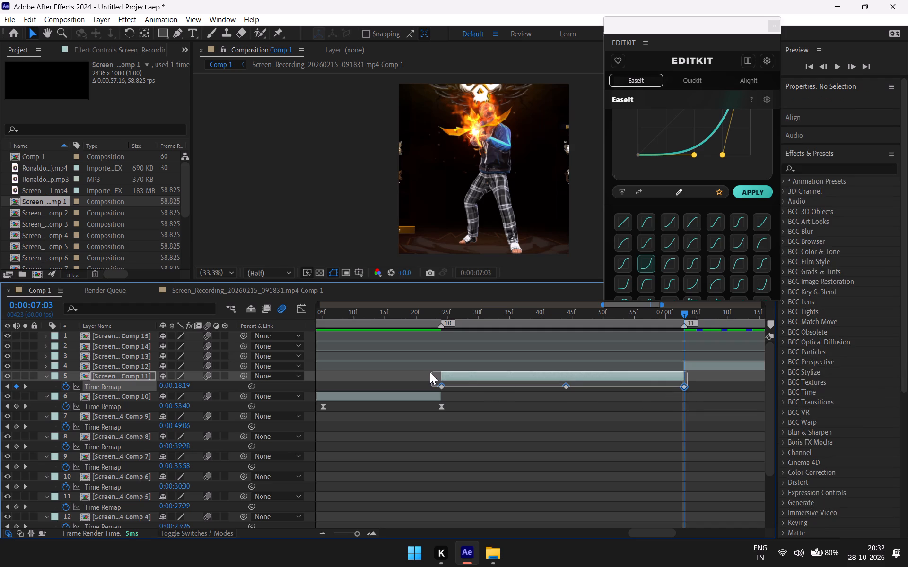
left_click_drag(430, 372, 427, 378)
key("F9")
left_click(427, 378)
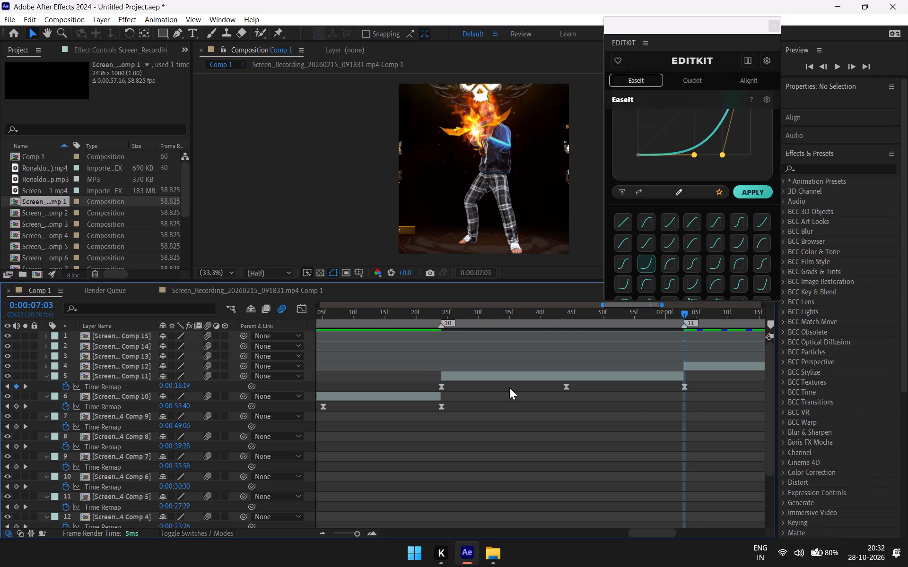
Apply the current EaseIt curve to the middle and last Time Remap keyframes of the Comp 11 layer.
left_click_drag(716, 390, 532, 380)
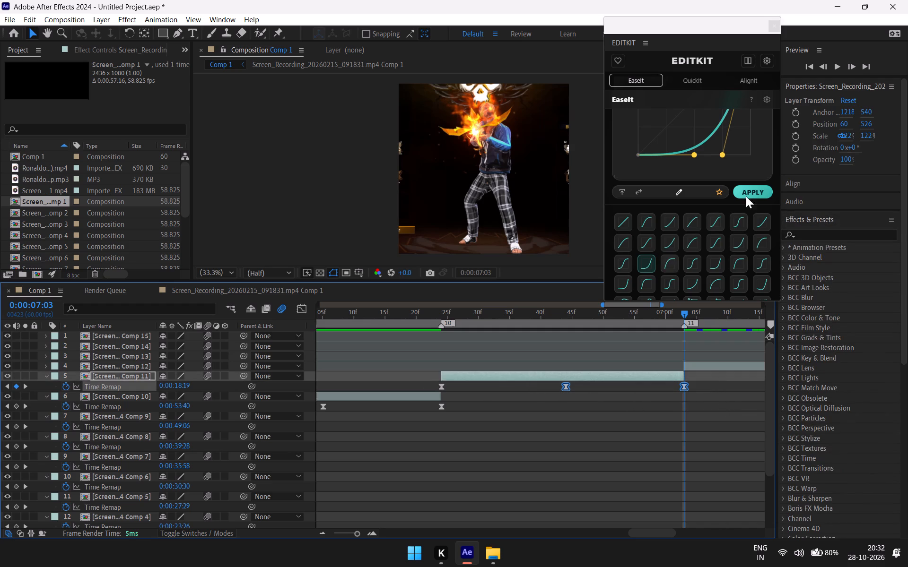
left_click(755, 184)
left_click(756, 189)
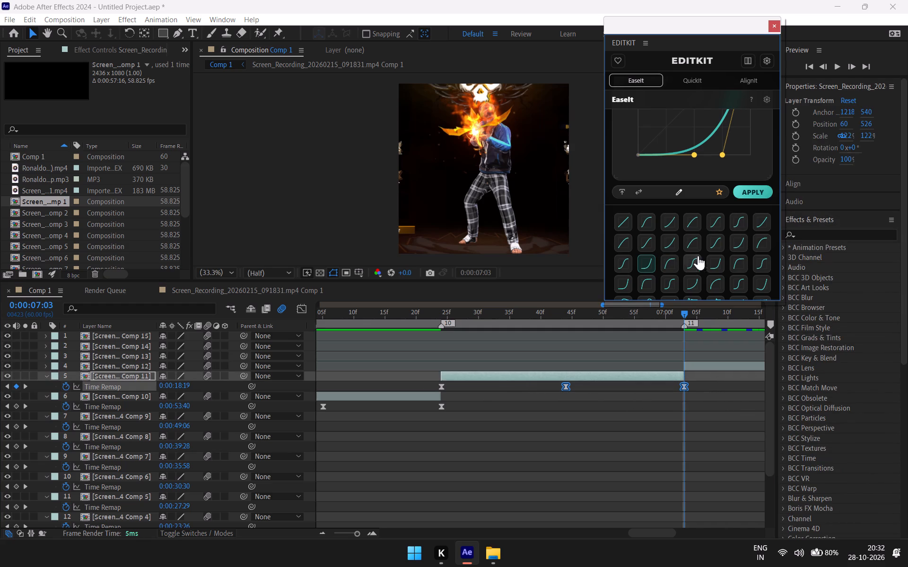
Enable time remapping on the Comp 12 layer, which starts at marker 11.
type("--")
left_click(705, 362)
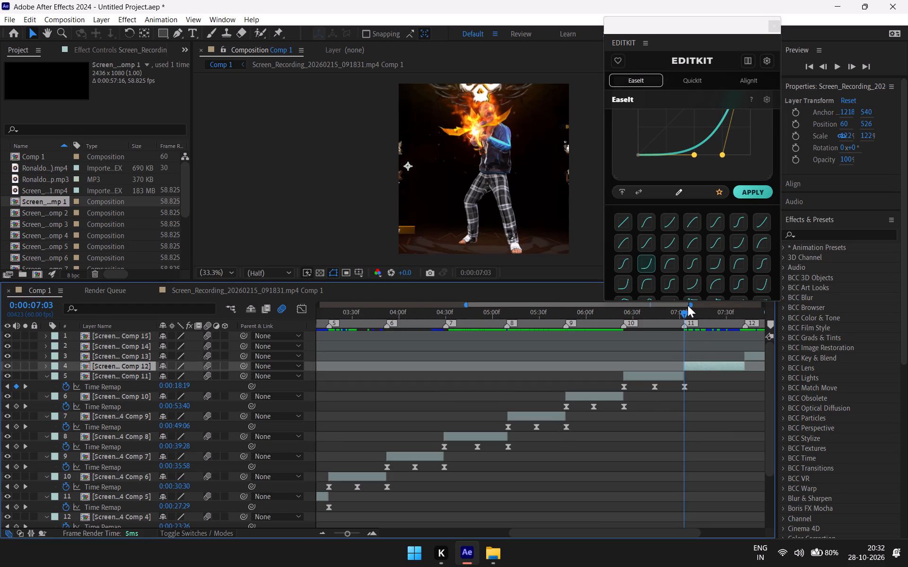
left_click_drag(685, 311, 698, 311)
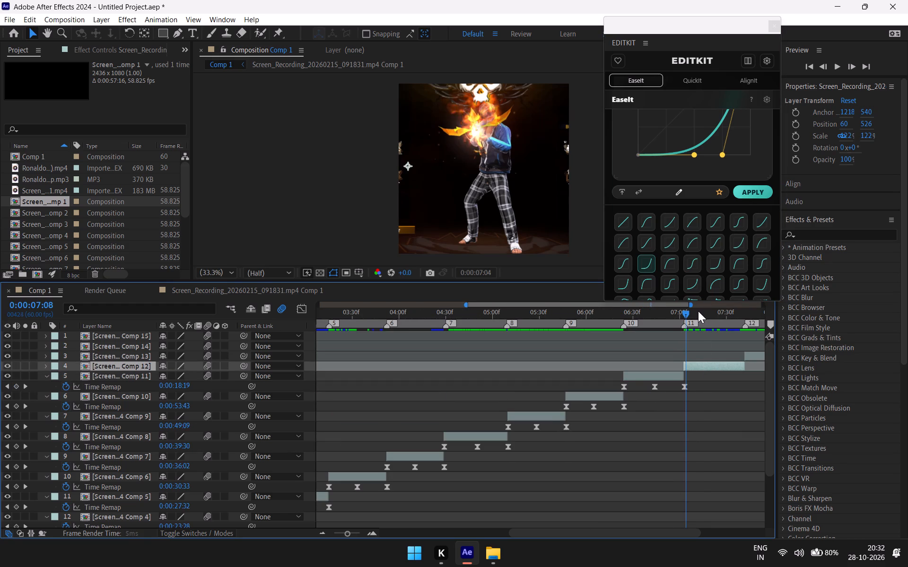
left_click_drag(698, 311, 704, 311)
type("===")
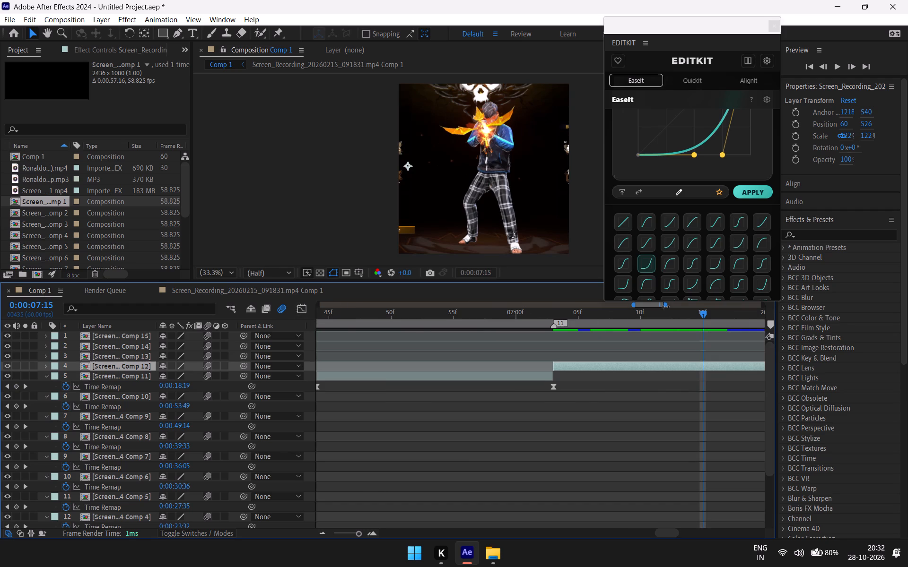
left_click(654, 304)
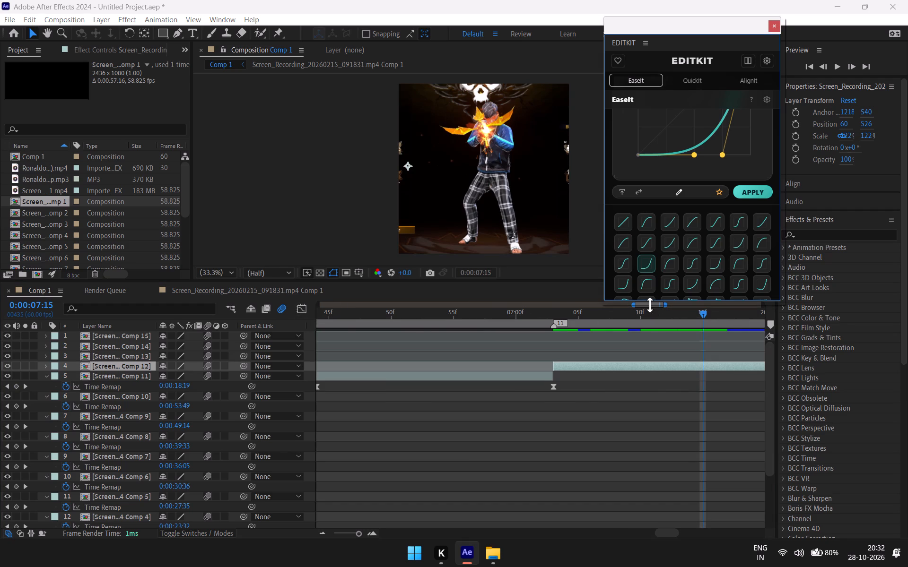
left_click_drag(650, 303, 650, 296)
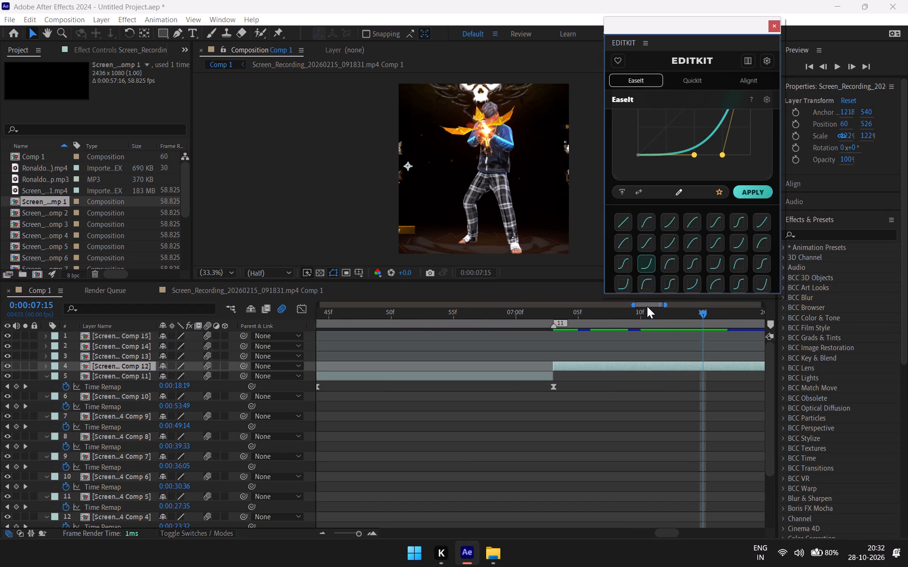
left_click_drag(647, 304, 657, 304)
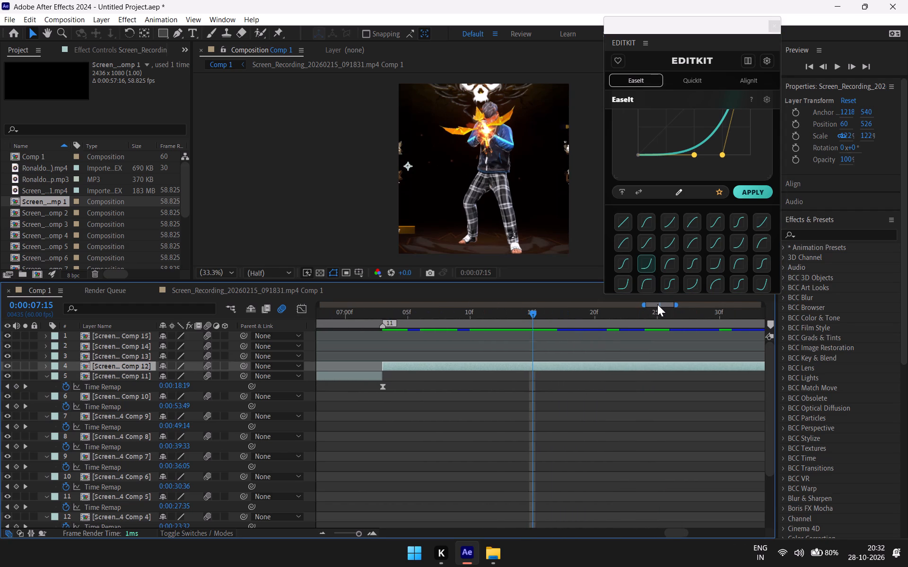
left_click_drag(657, 304, 661, 308)
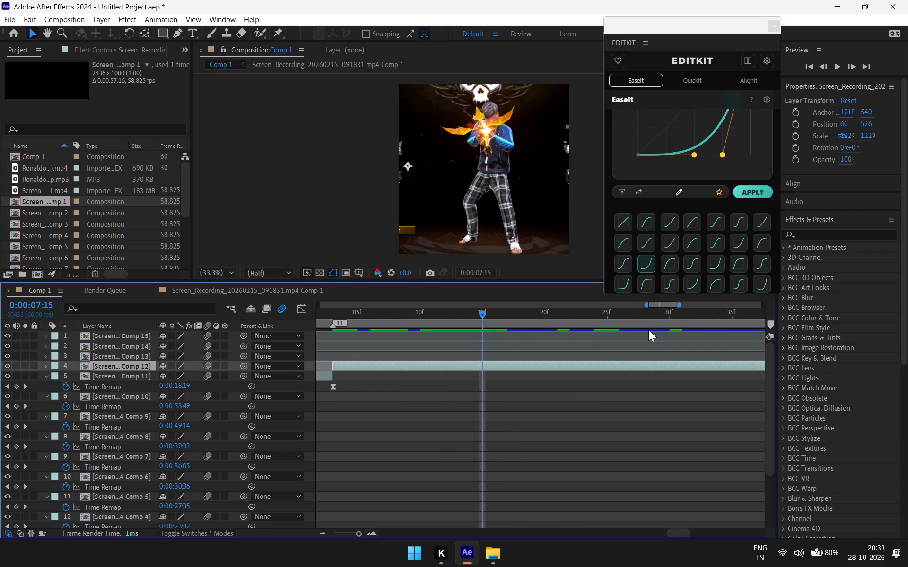
key("minus")
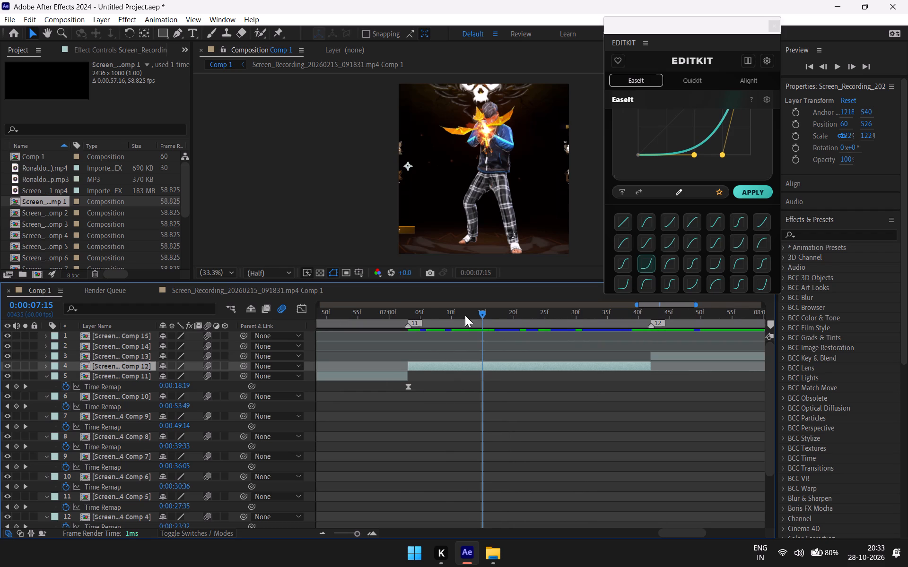
right_click(480, 365)
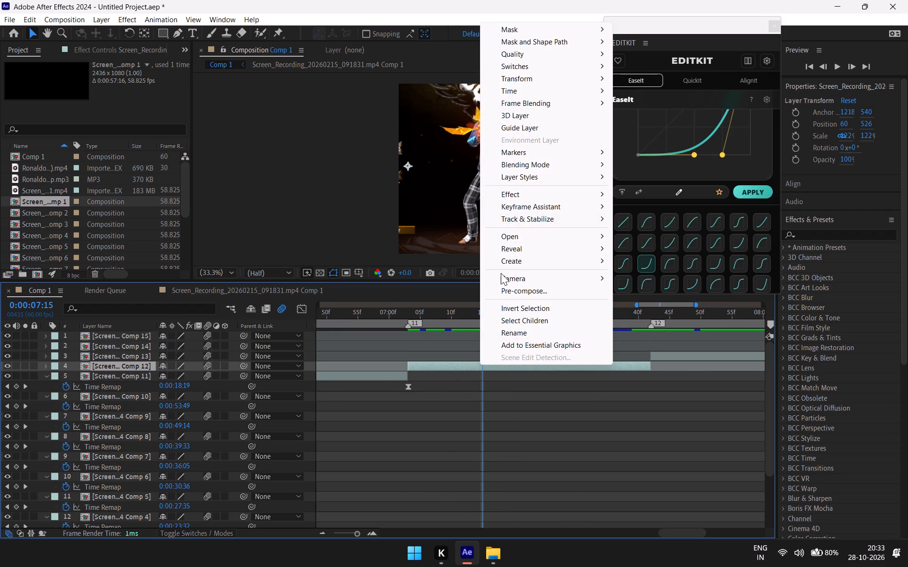
left_click(550, 96)
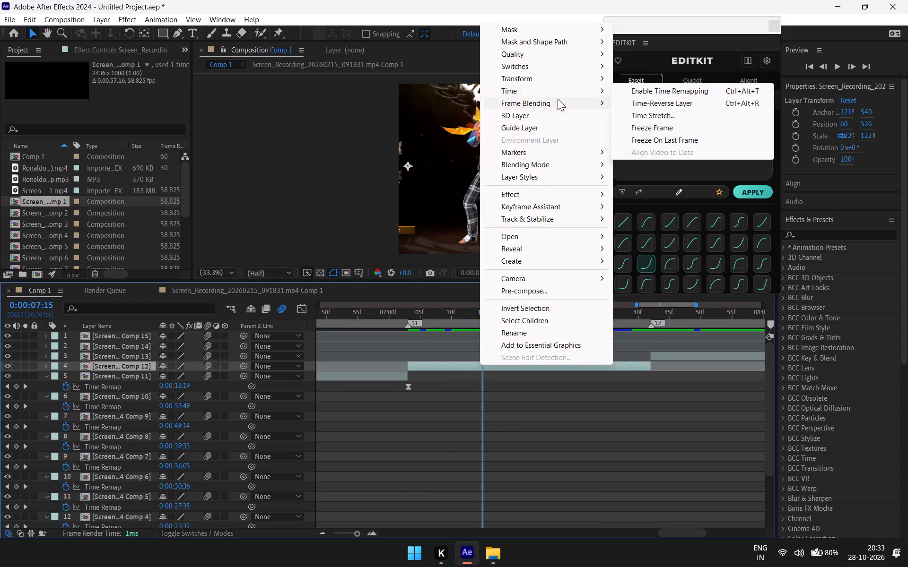
left_click(631, 89)
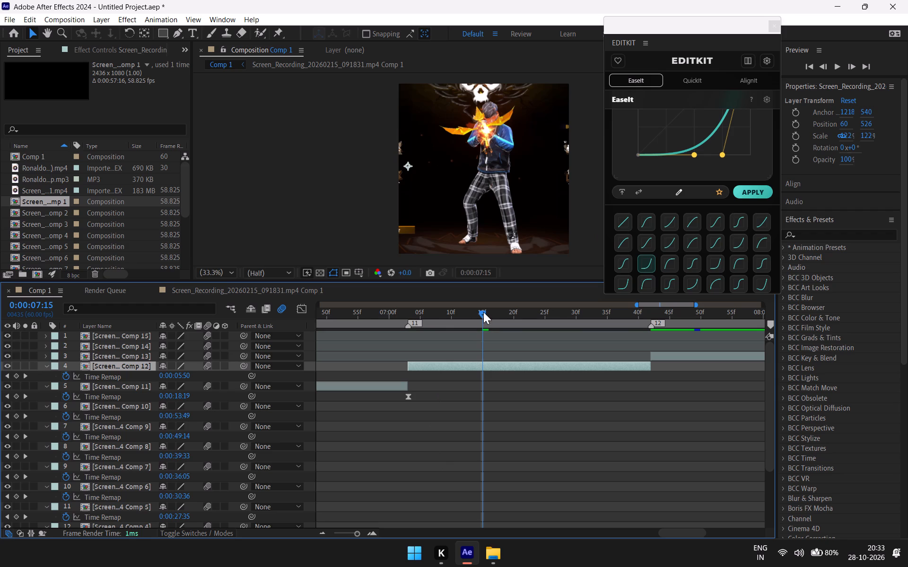
Add Time Remap keyframes to the Comp 12 layer at 0:00:07:03 and 0:00:07:22, and paste a copy of the first at 0:00:07:42.
left_click_drag(483, 312, 410, 384)
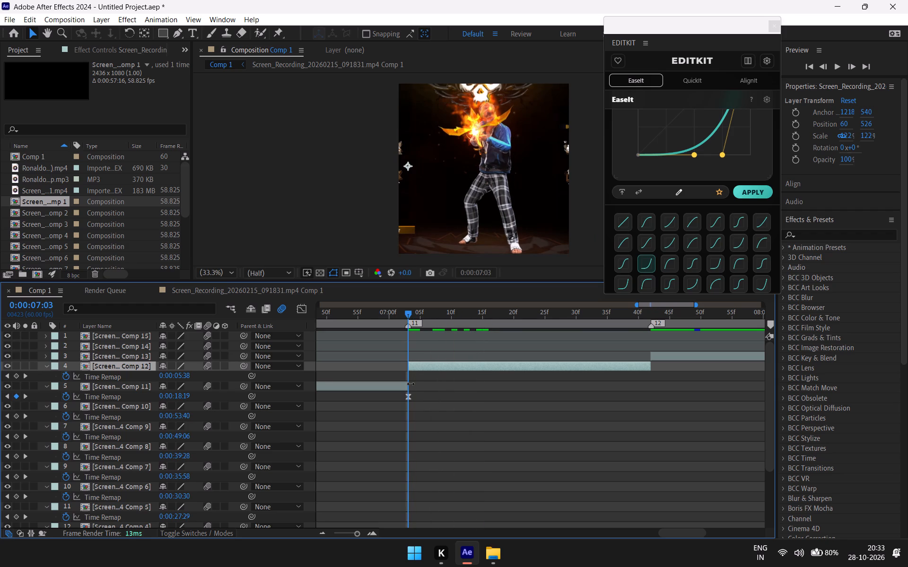
left_click(16, 377)
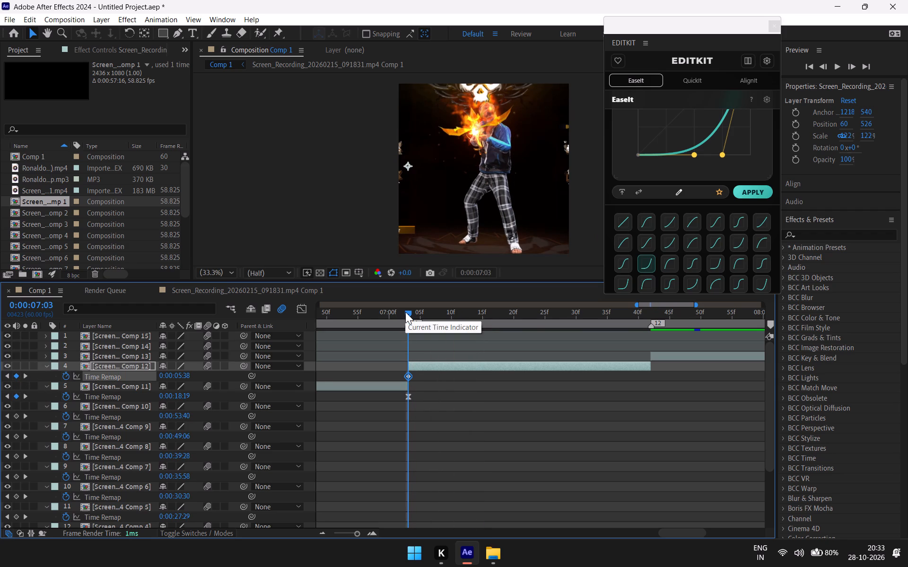
key("ctrl+c")
left_click_drag(408, 312, 507, 343)
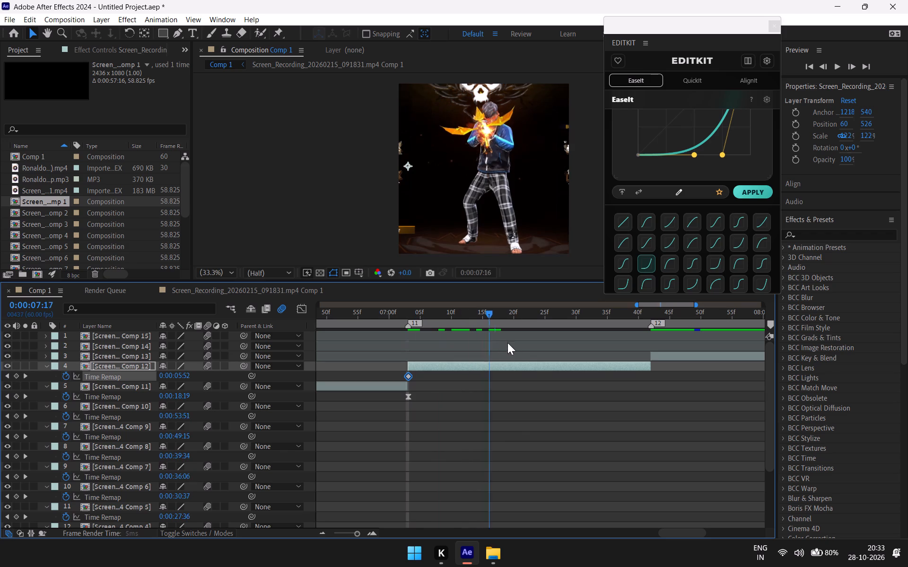
left_click_drag(507, 343, 521, 344)
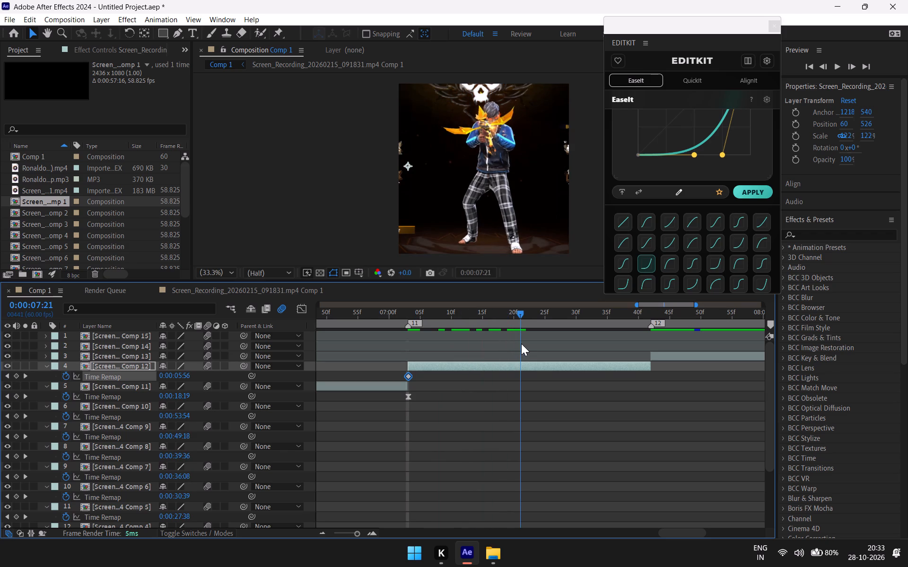
left_click_drag(521, 344, 524, 341)
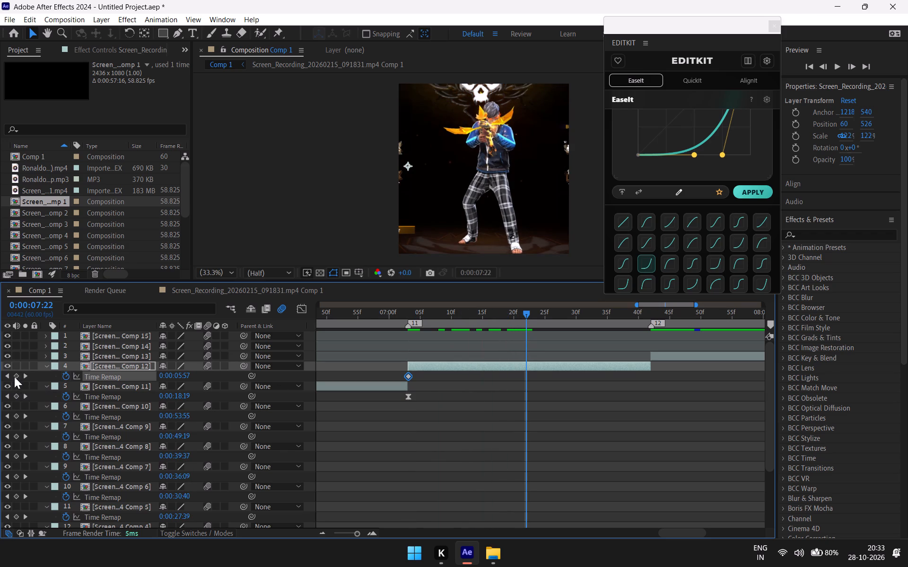
left_click(14, 376)
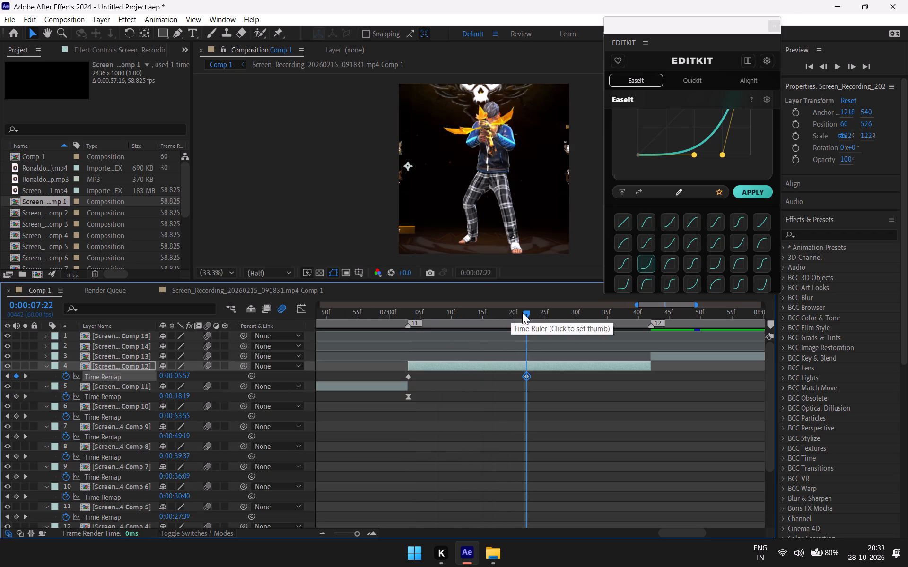
left_click_drag(524, 312, 652, 340)
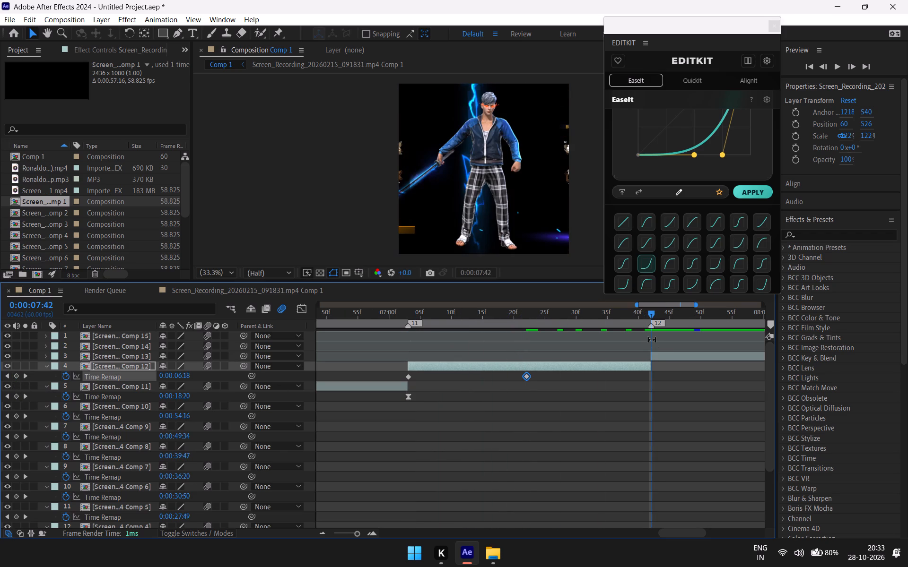
key("ctrl+v")
Apply Easy Ease to all three Time Remap keyframes of the Comp 12 layer.
left_click_drag(670, 372, 416, 380)
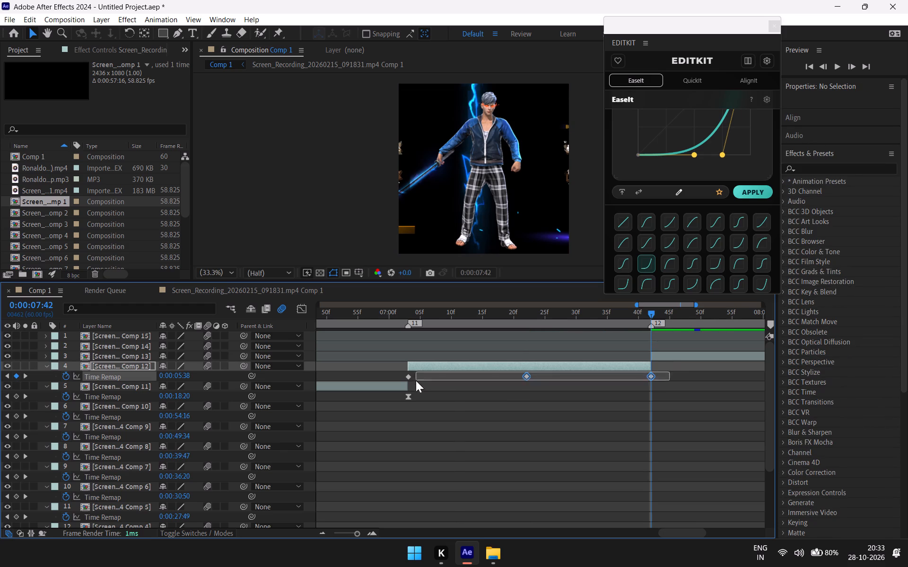
left_click_drag(416, 380, 400, 383)
key("F9")
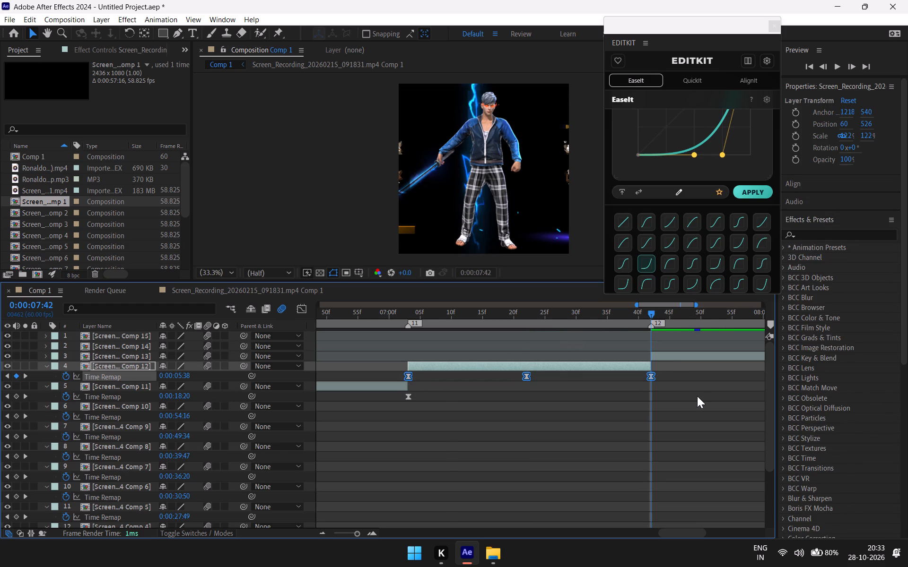
Apply the current EaseIt curve to the middle and last Time Remap keyframes of the Comp 12 layer.
left_click(666, 367)
left_click_drag(672, 378, 504, 378)
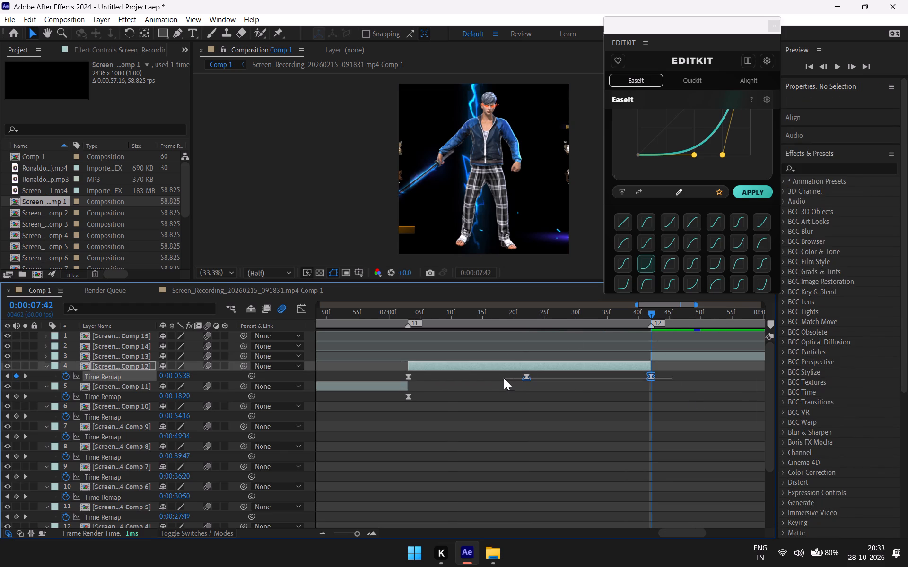
left_click_drag(504, 378, 504, 377)
left_click(738, 191)
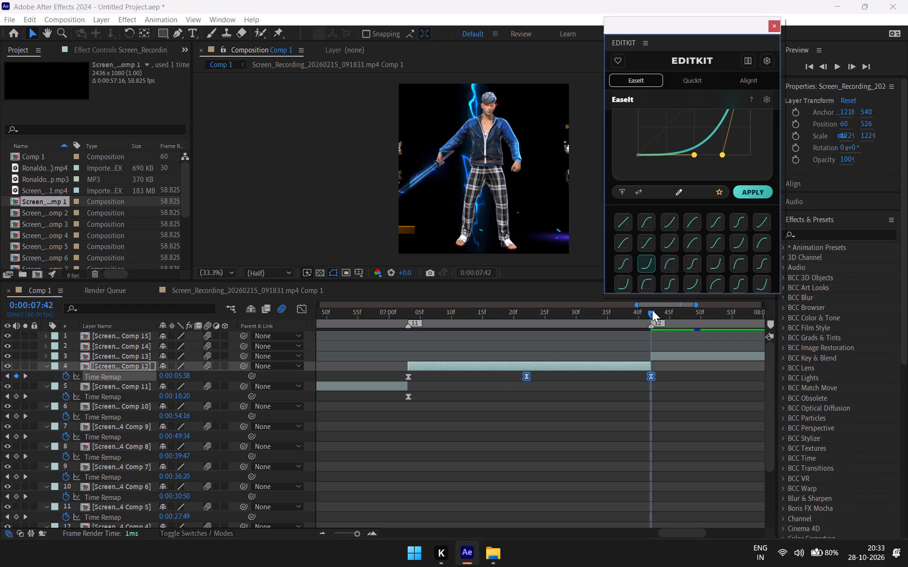
Enable time remapping on the Comp 13 layer, which starts at marker 12.
left_click_drag(649, 310, 544, 338)
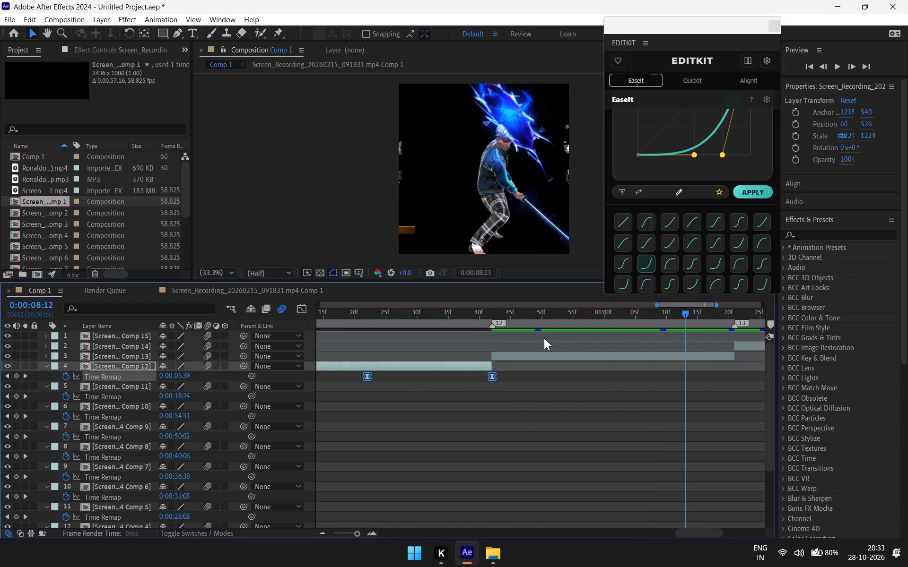
left_click_drag(544, 338, 497, 346)
left_click(504, 358)
right_click(505, 358)
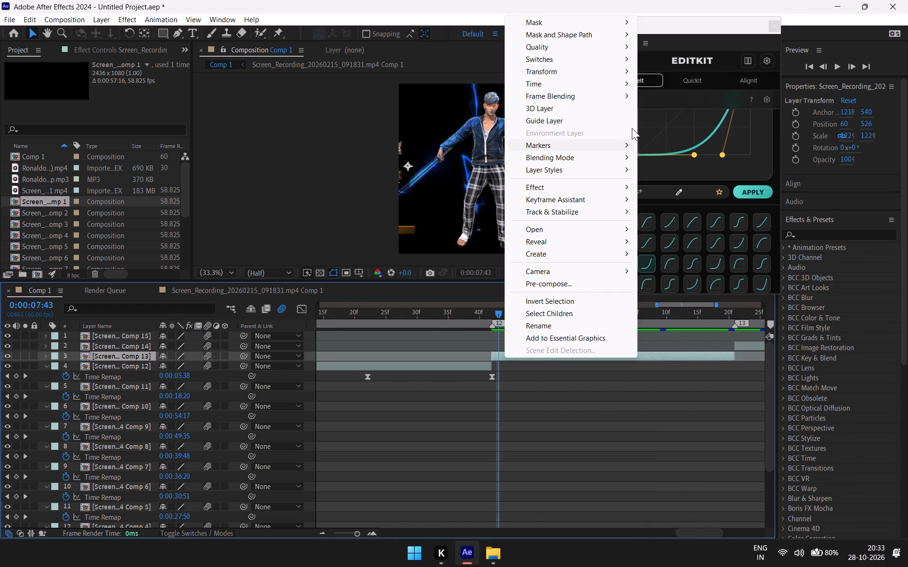
left_click(610, 79)
left_click(661, 84)
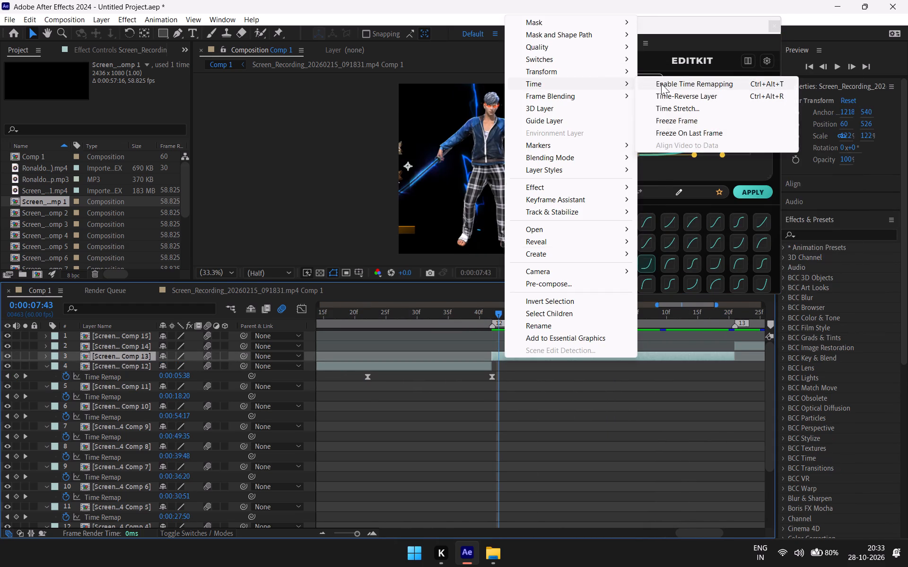
Add Time Remap keyframes to the Comp 13 layer at 0:00:07:42 and 0:00:08:01, and paste a copy of the first at 0:00:08:21.
left_click_drag(498, 314, 494, 327)
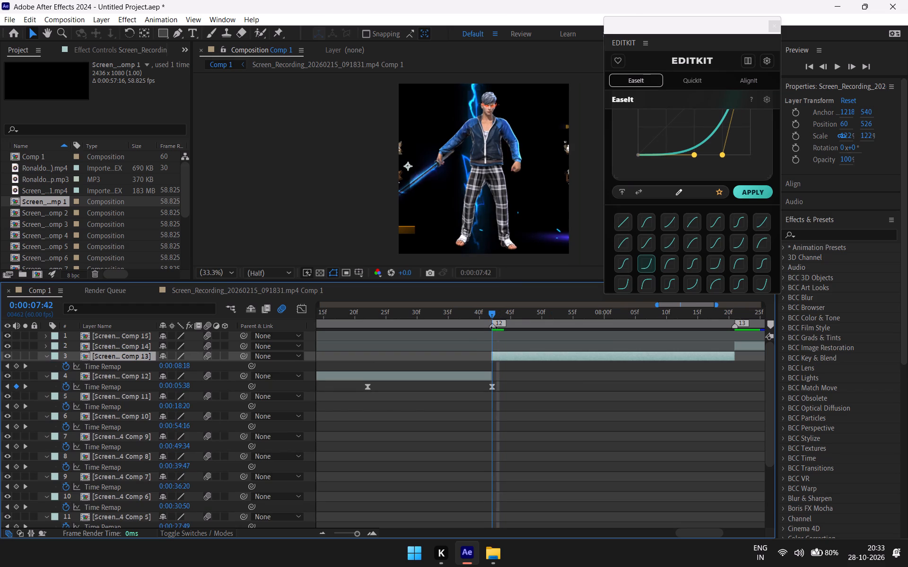
left_click(17, 365)
key("ctrl+c")
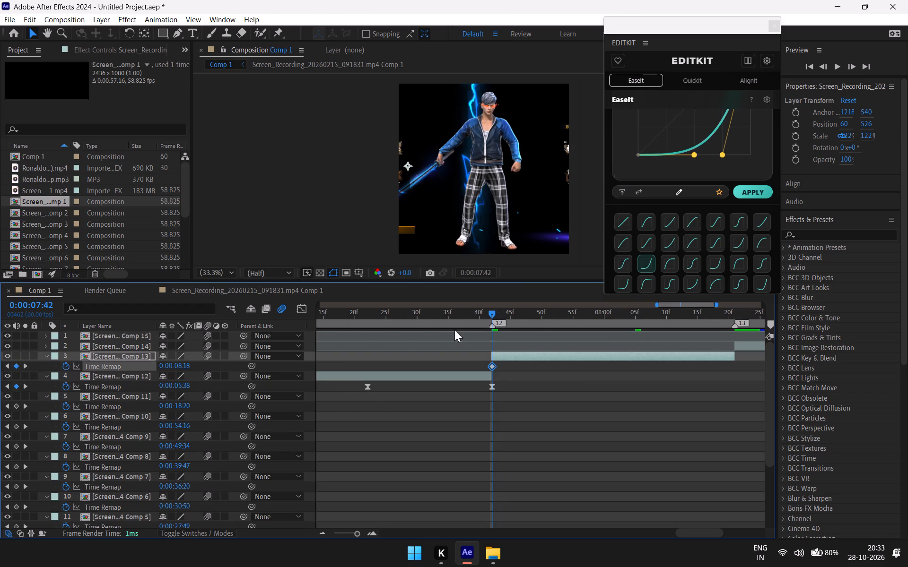
left_click_drag(486, 310, 599, 337)
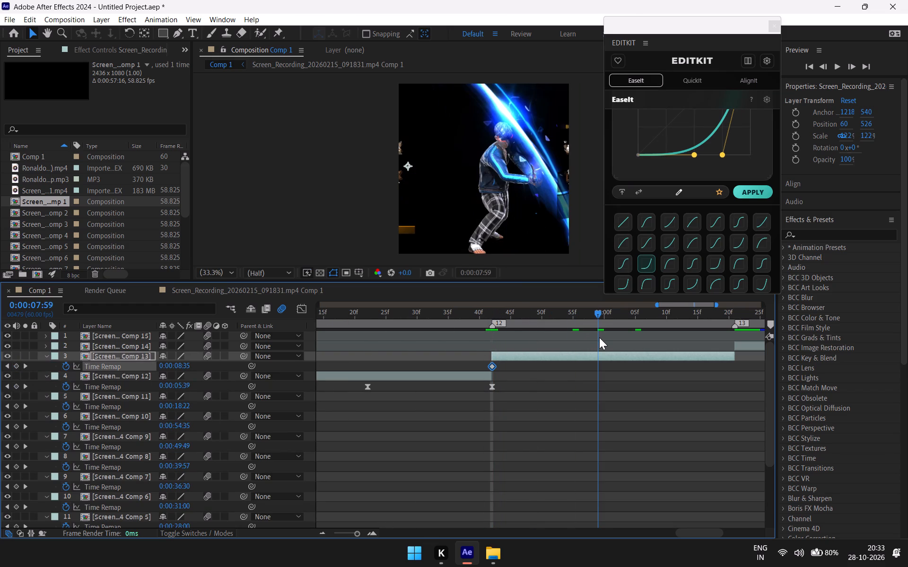
left_click_drag(599, 337, 610, 335)
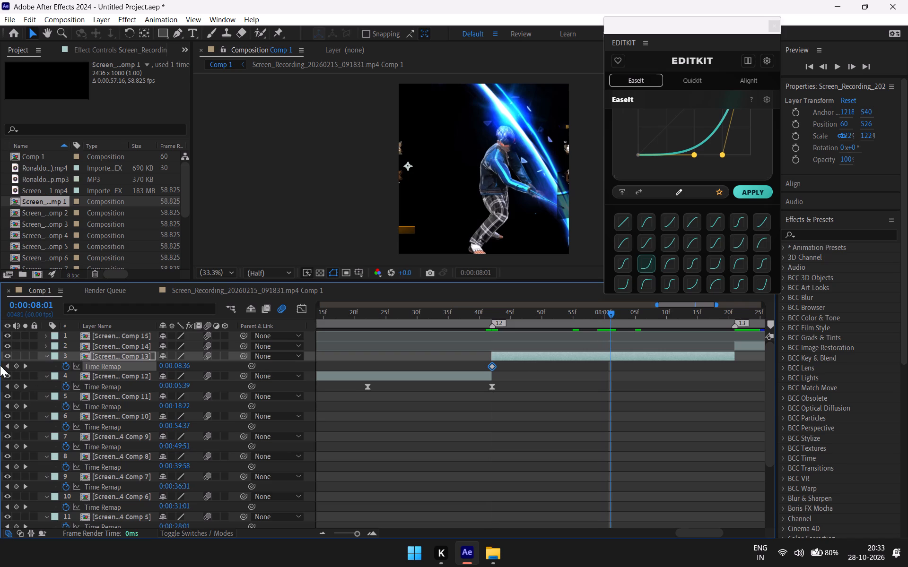
left_click(18, 366)
left_click_drag(608, 309, 733, 344)
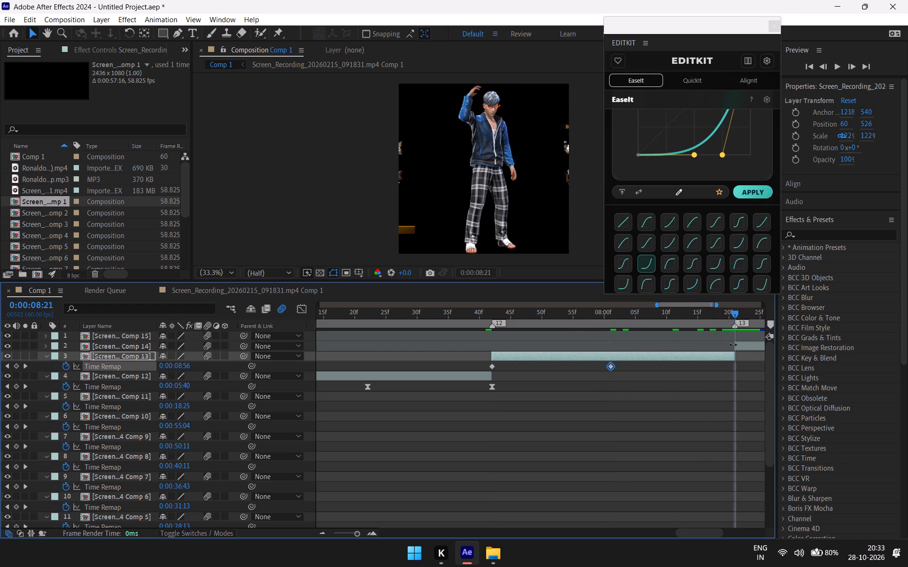
key("ctrl+v")
Apply Easy Ease to all three Time Remap keyframes of the Comp 13 layer.
left_click_drag(744, 368, 520, 369)
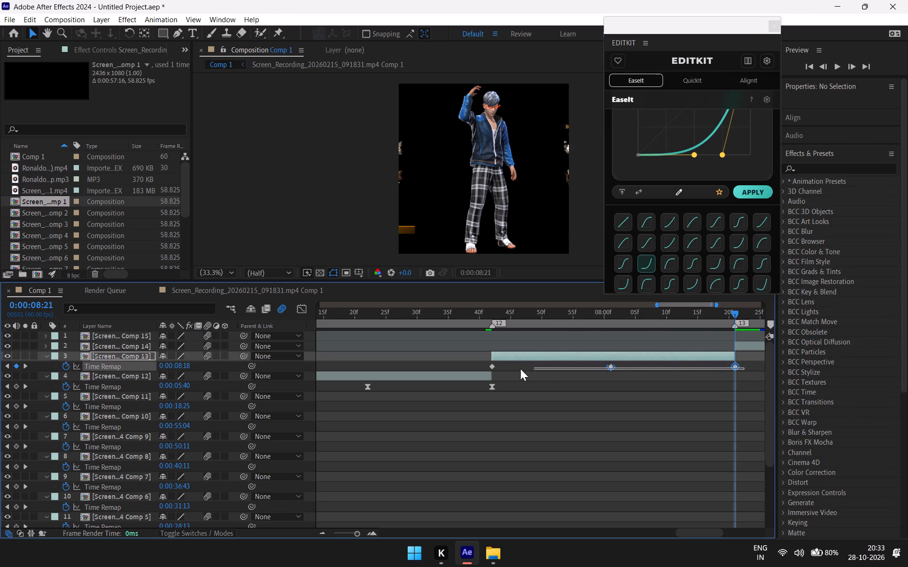
left_click_drag(520, 369, 470, 361)
right_click(493, 366)
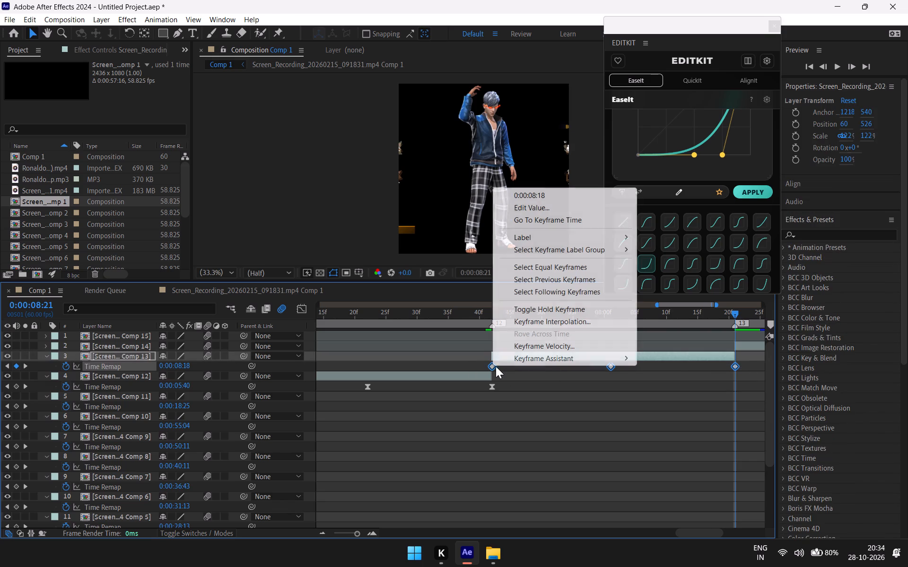
left_click(537, 359)
left_click(666, 392)
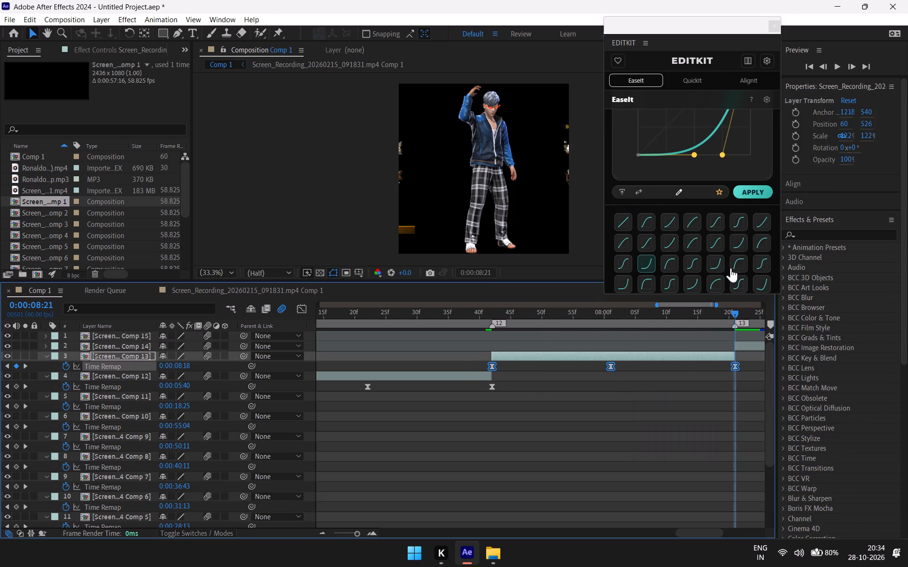
Apply the current EaseIt curve to the middle and last Time Remap keyframes of the Comp 13 layer.
left_click_drag(750, 363, 609, 369)
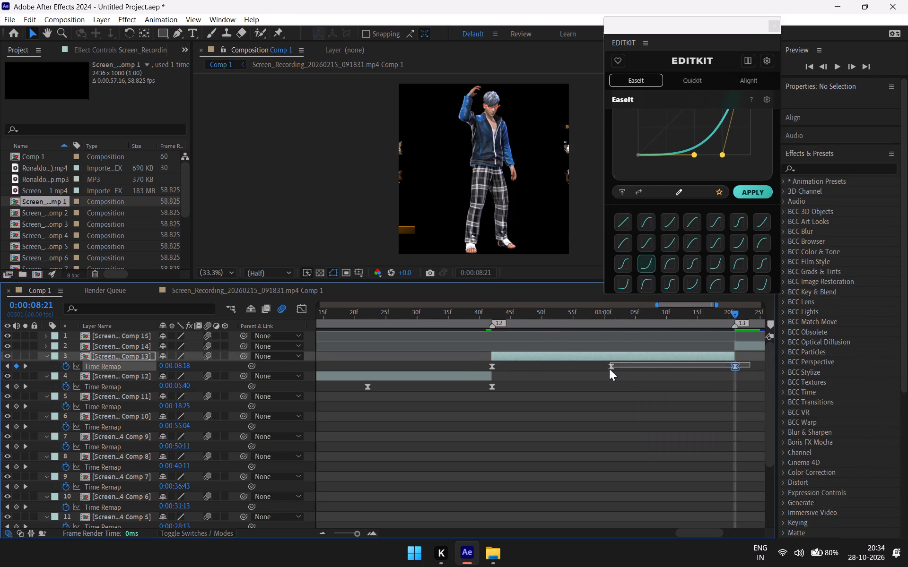
left_click_drag(609, 369, 605, 369)
left_click(760, 192)
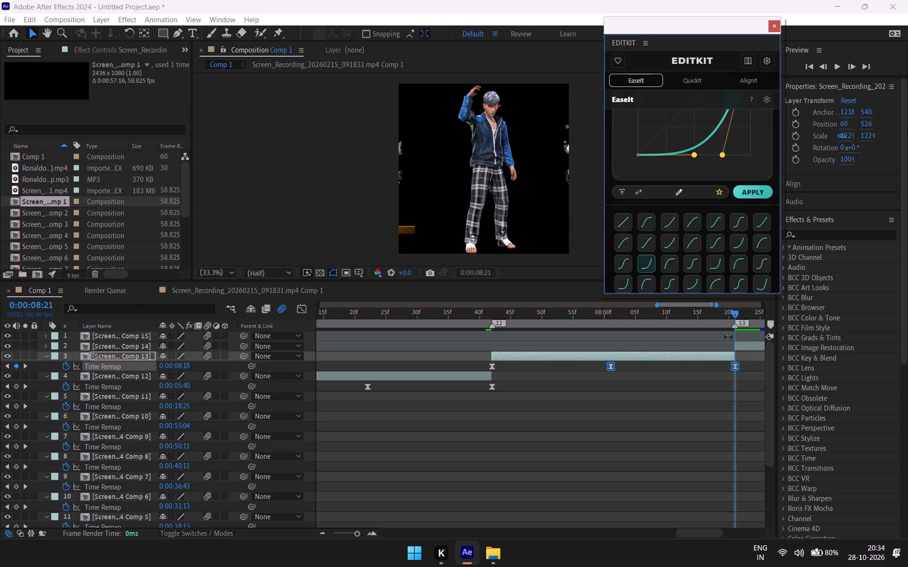
Enable time remapping on the Comp 14 layer, which starts at marker 13.
left_click_drag(735, 309, 741, 322)
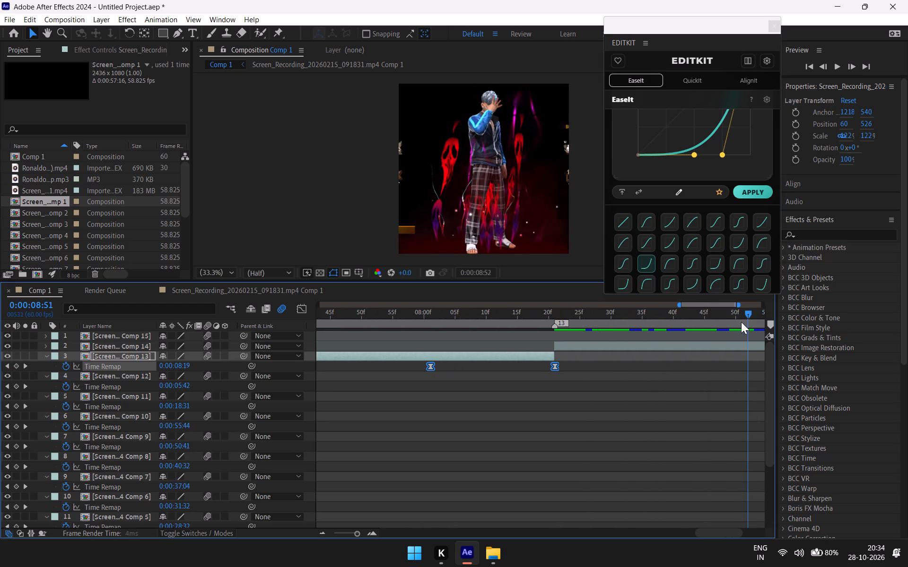
left_click_drag(741, 322, 717, 333)
left_click(691, 347)
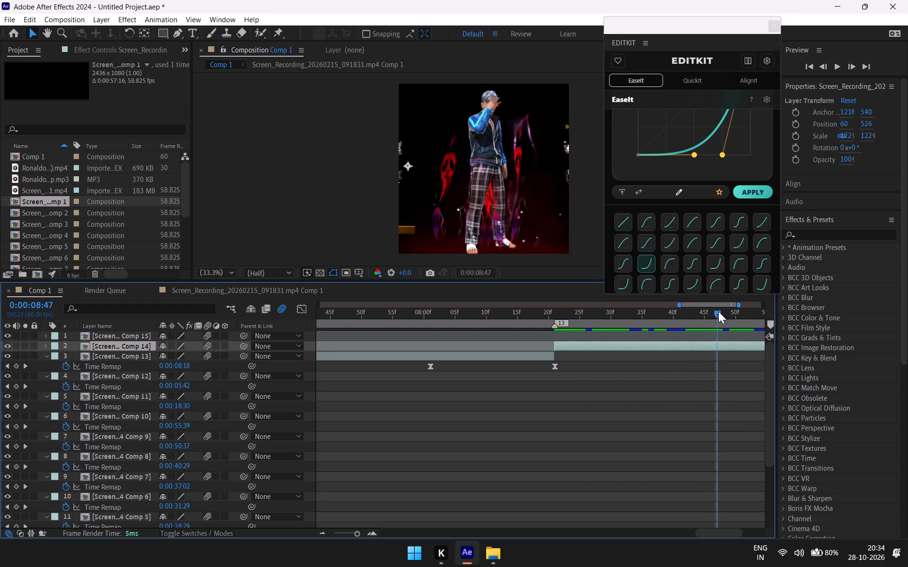
left_click_drag(718, 311, 721, 340)
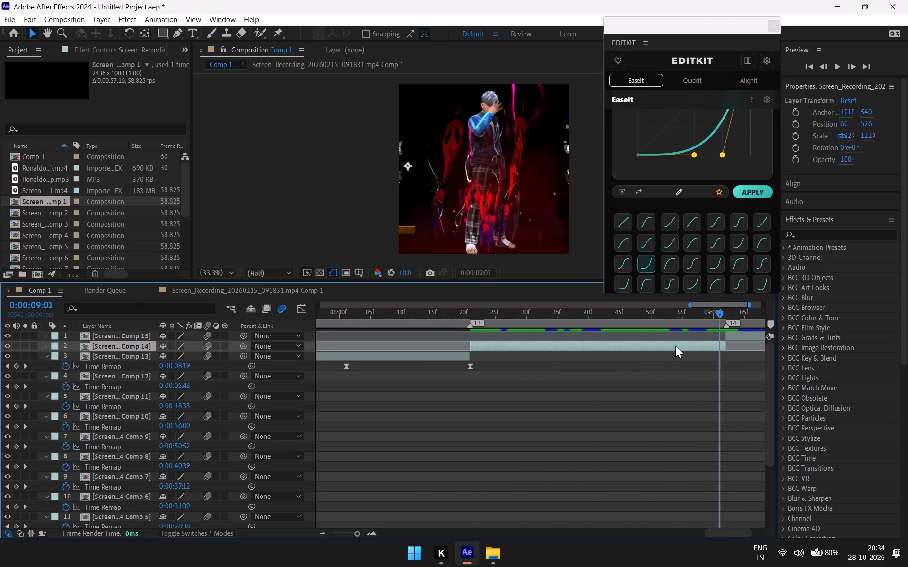
right_click(675, 344)
left_click(706, 66)
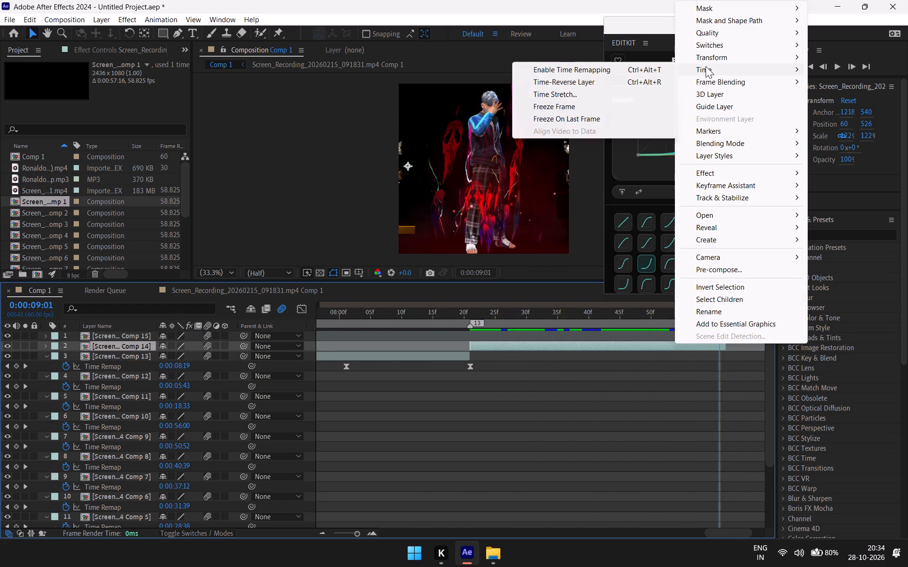
left_click(654, 66)
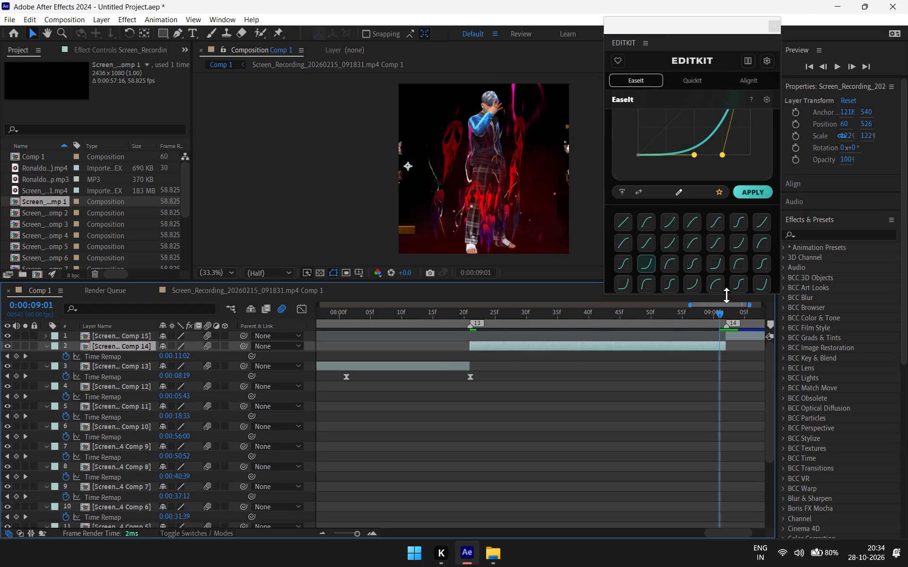
Add Time Remap keyframes to the Comp 14 layer at 0:00:08:21 and 0:00:08:41, and paste a copy of the first at 0:00:09:02.
left_click_drag(719, 313, 457, 342)
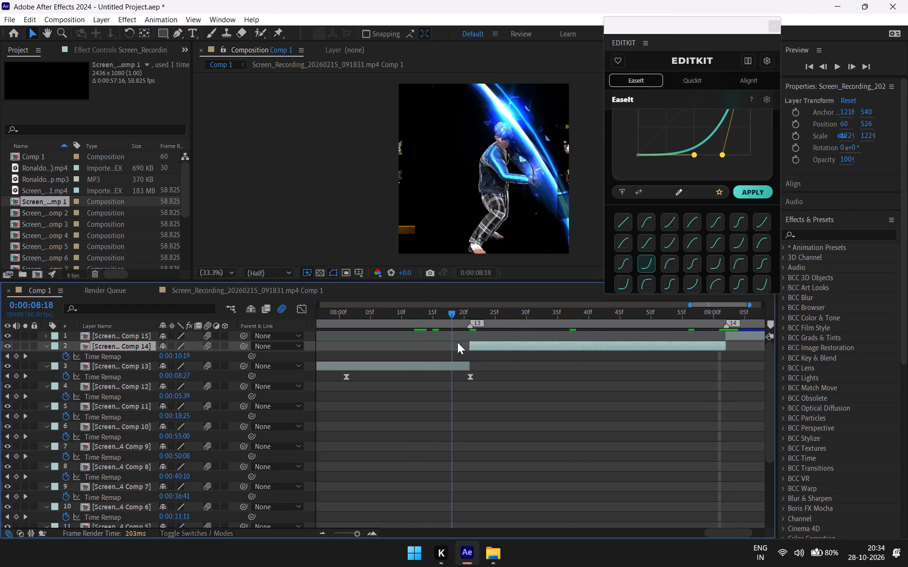
left_click_drag(457, 342, 467, 356)
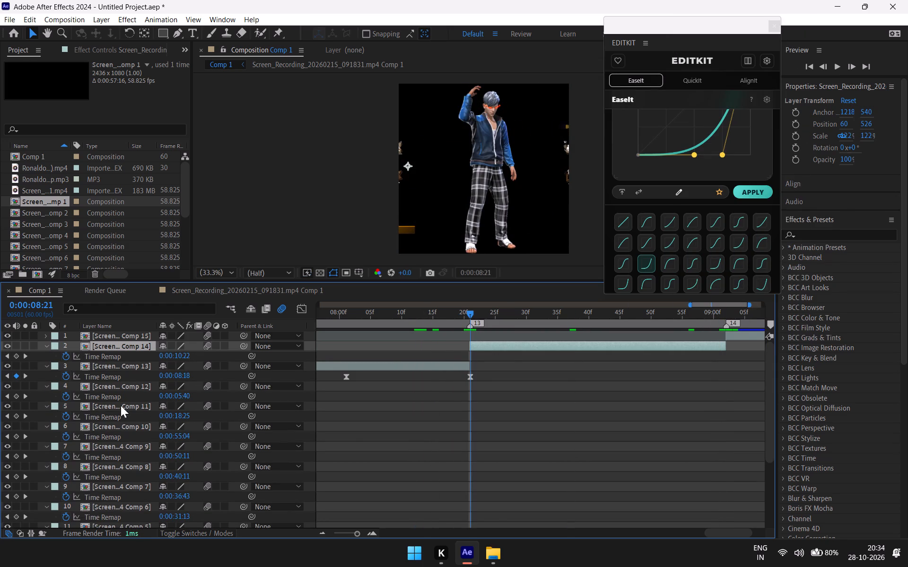
left_click(16, 356)
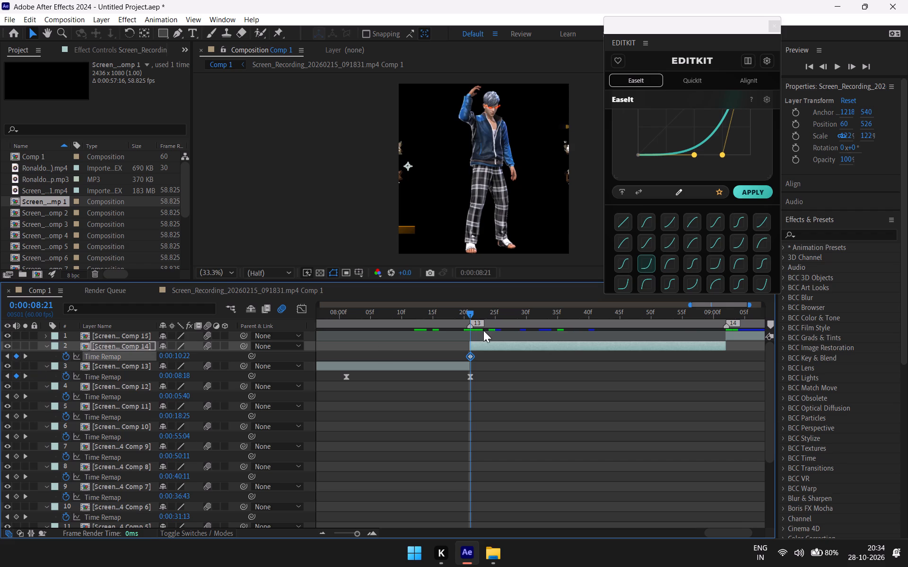
left_click_drag(476, 314, 600, 358)
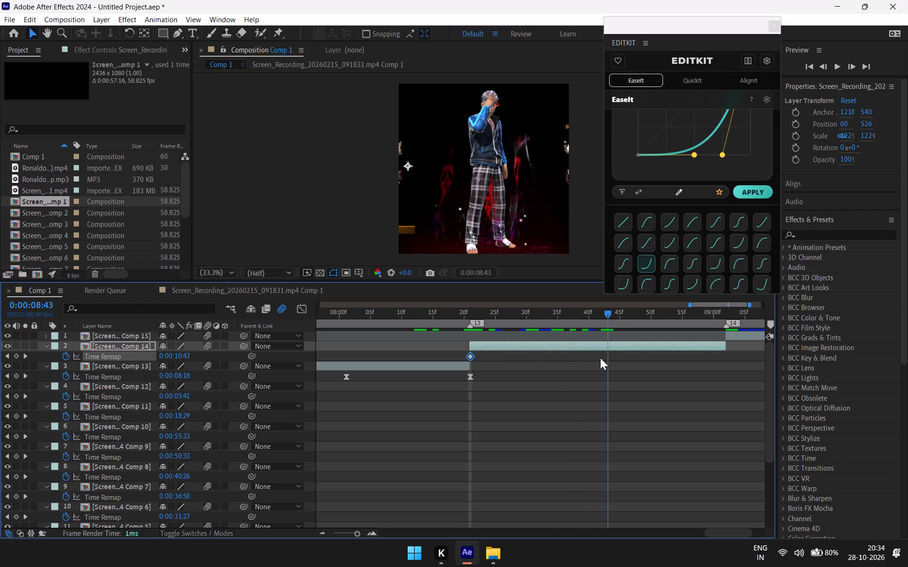
left_click_drag(600, 358, 593, 361)
left_click(14, 354)
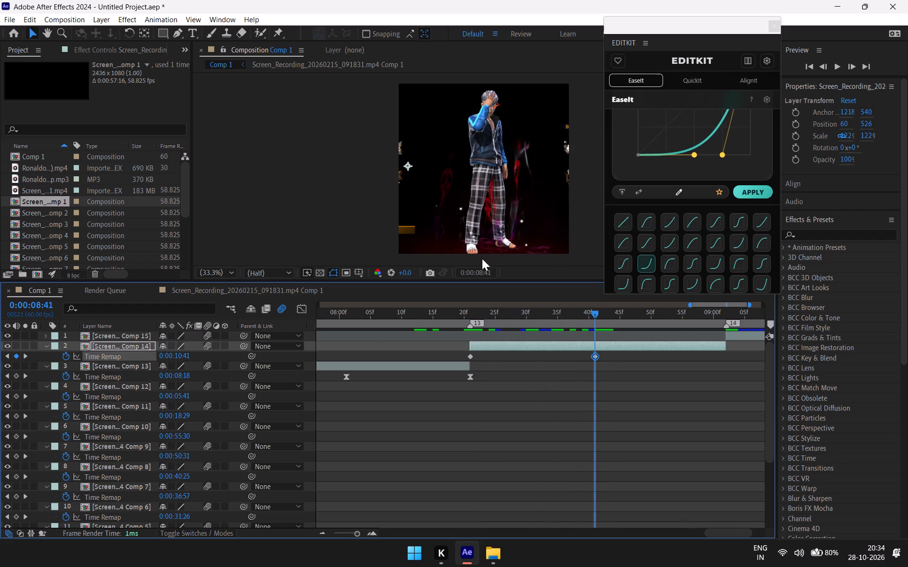
left_click_drag(595, 313, 719, 329)
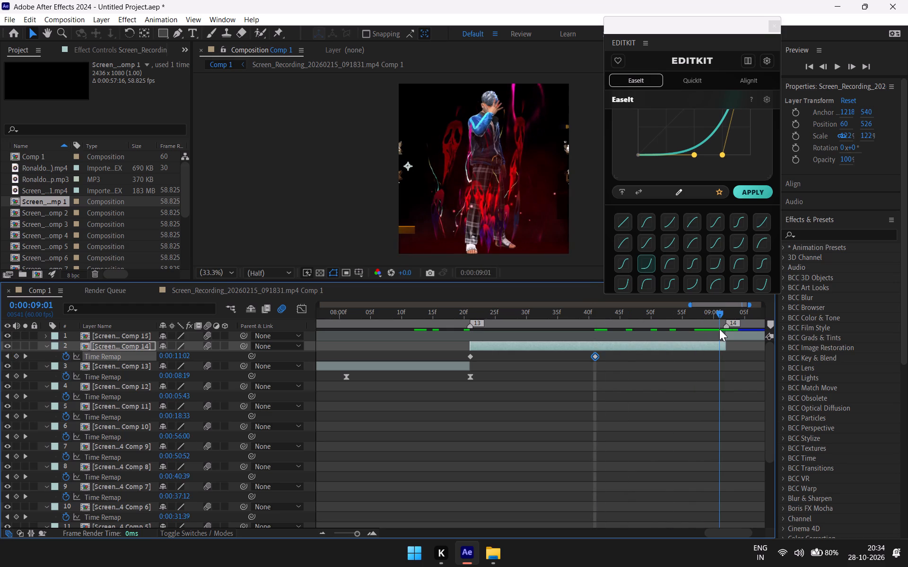
left_click_drag(719, 329, 721, 329)
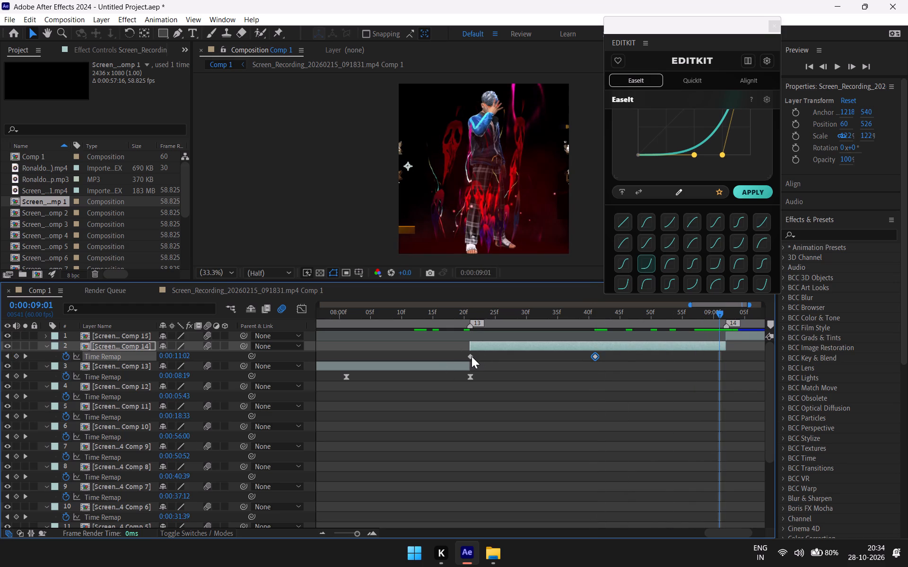
left_click(471, 356)
key("ctrl+c")
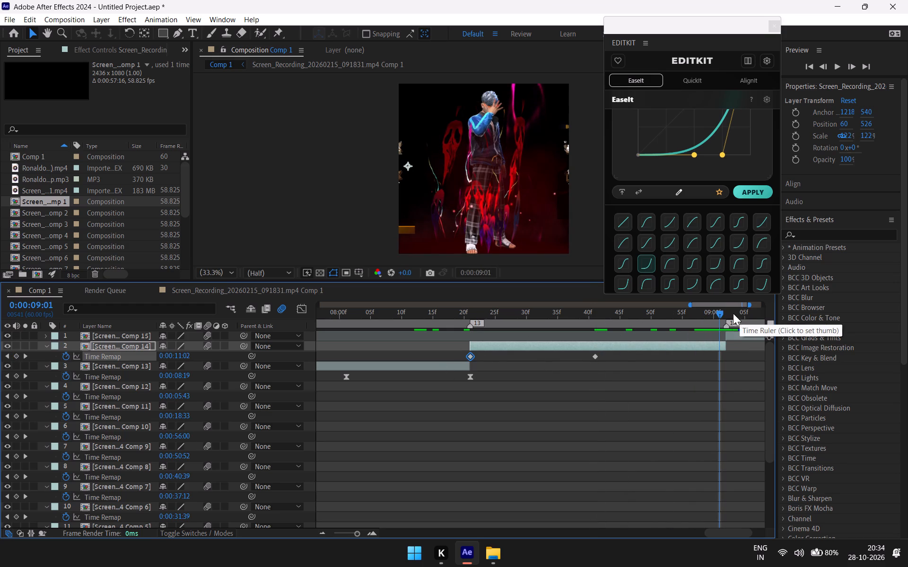
left_click_drag(722, 311, 725, 317)
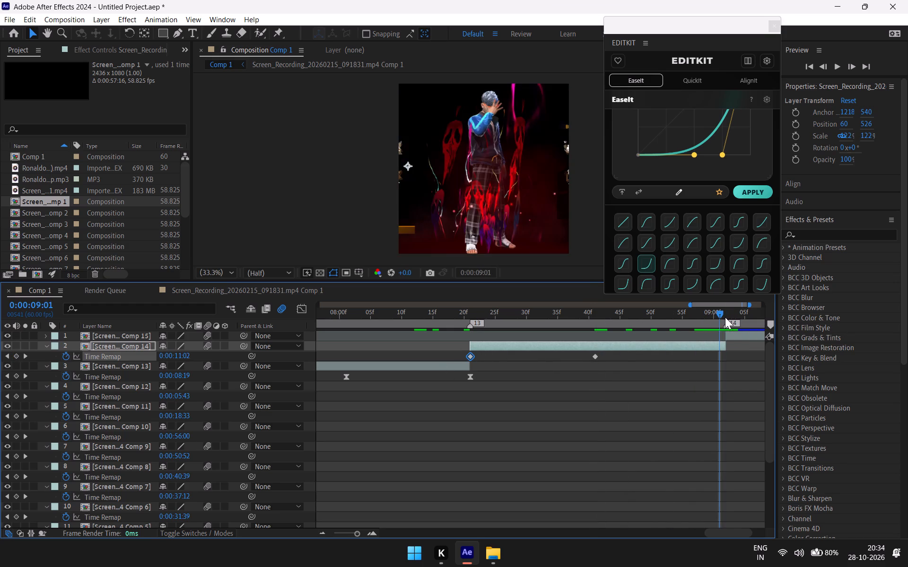
left_click_drag(725, 317, 729, 316)
key("ctrl+v")
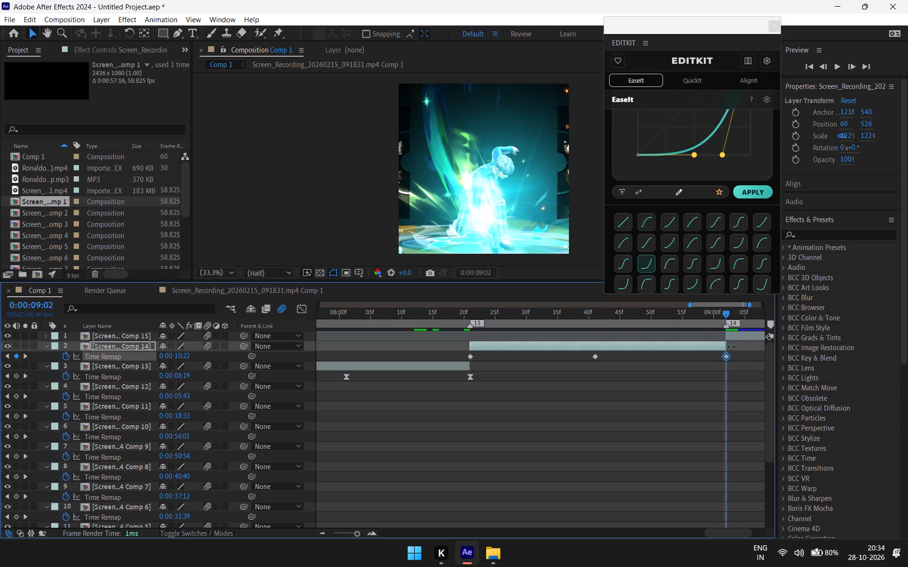
Apply Easy Ease to all three Time Remap keyframes of the Comp 14 layer.
left_click_drag(734, 354, 455, 357)
key("F9")
Apply the current EaseIt curve to the middle and last Time Remap keyframes of the Comp 14 layer.
left_click_drag(738, 357, 731, 357)
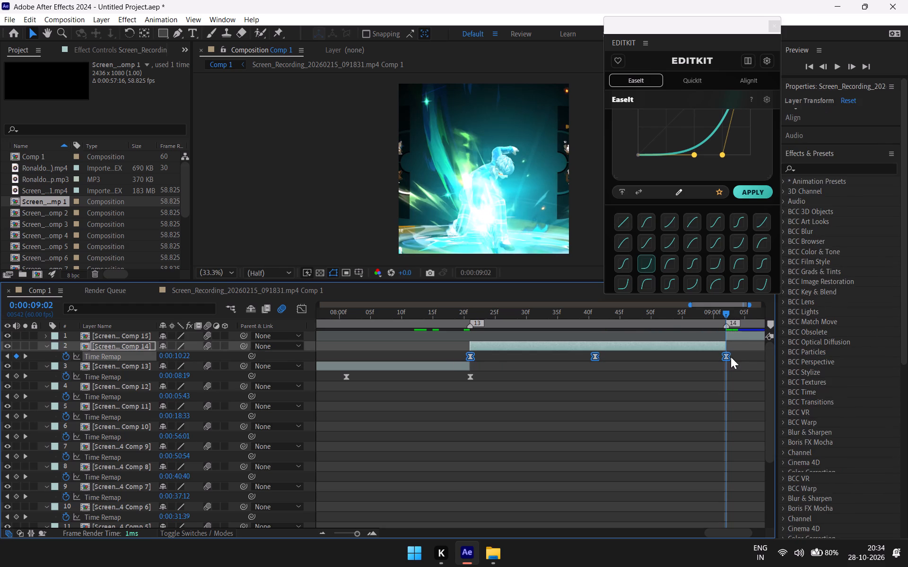
left_click_drag(731, 357, 585, 360)
left_click(741, 190)
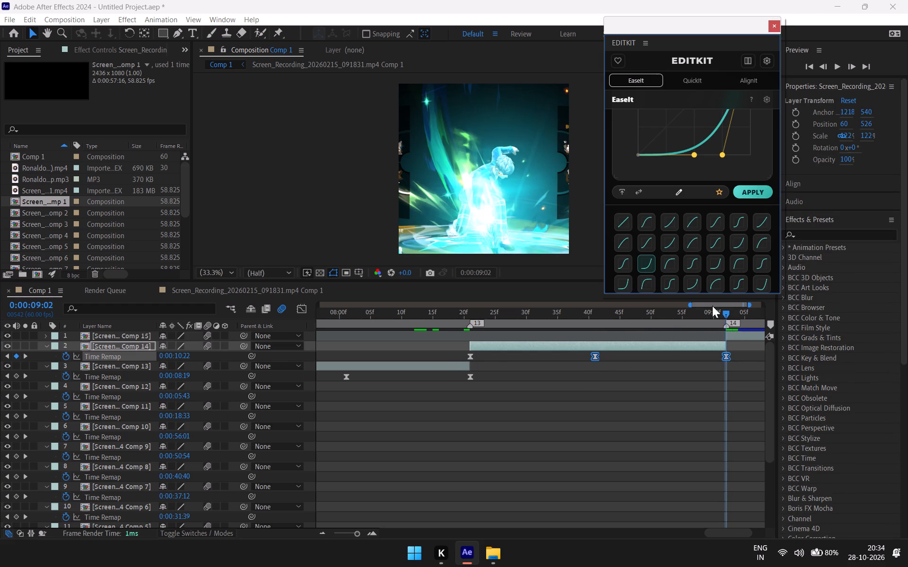
Enable time remapping on the Comp 15 layer, which starts at marker 14.
left_click_drag(728, 312, 781, 311)
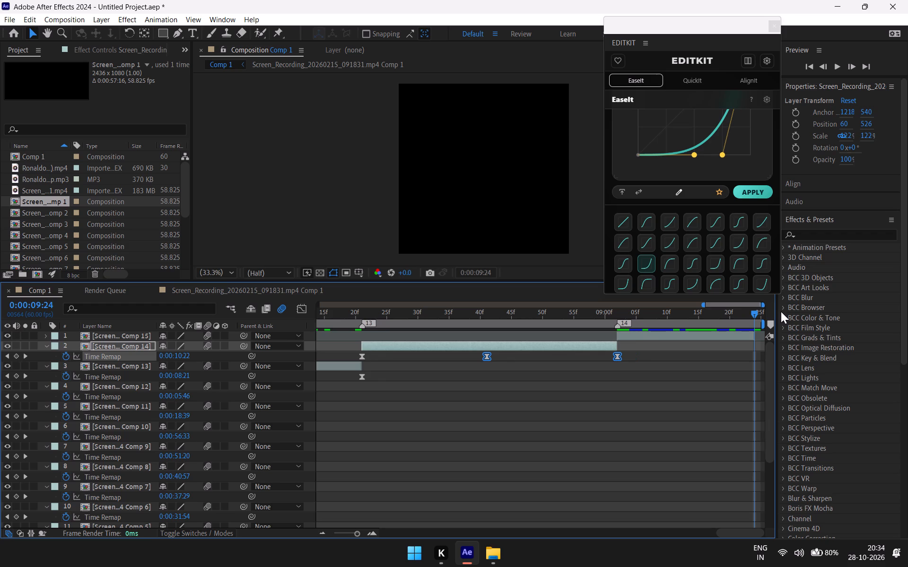
left_click_drag(781, 311, 784, 312)
left_click(681, 336)
right_click(681, 336)
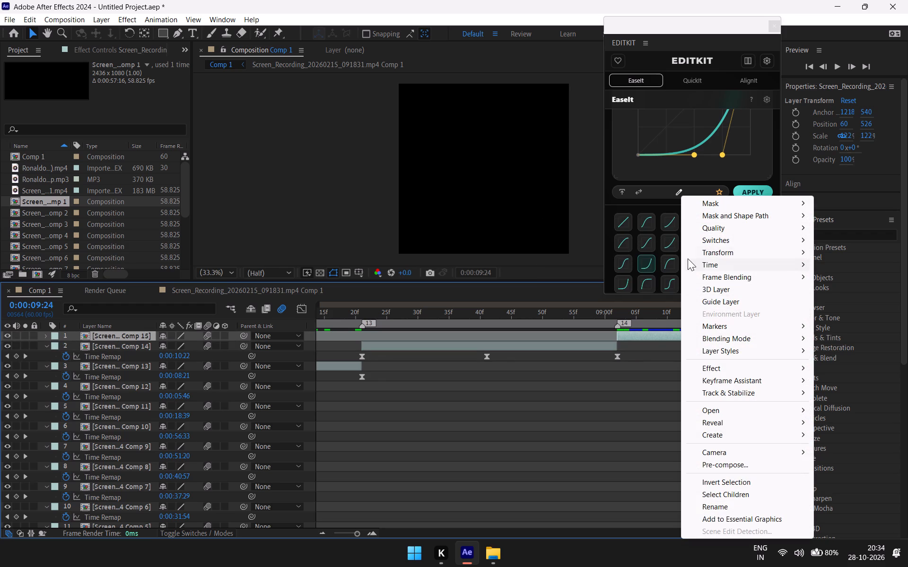
left_click(724, 261)
left_click(659, 266)
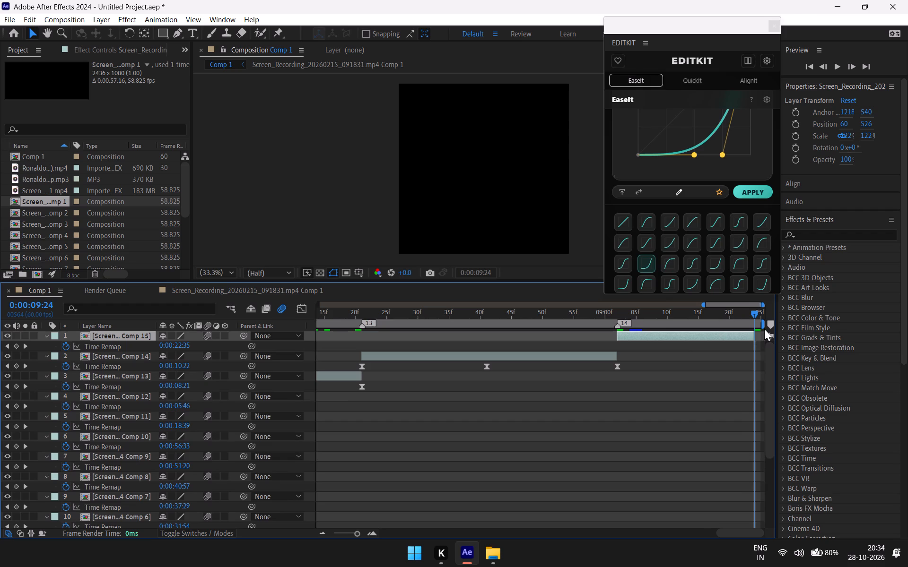
Add Time Remap keyframes to the Comp 15 layer at 0:00:09:02 and 0:00:09:13, and paste a copy of the first at 0:00:09:24.
left_click_drag(752, 310, 616, 365)
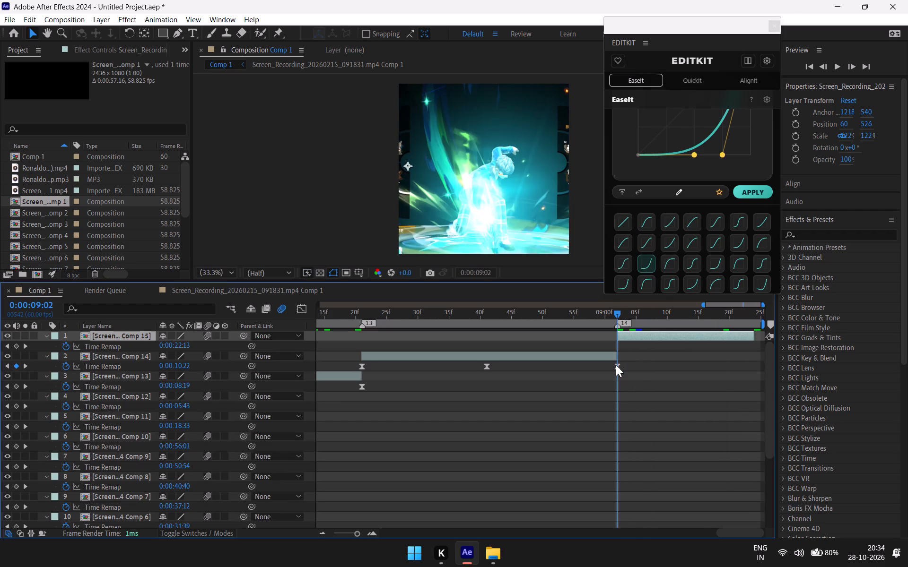
left_click(13, 343)
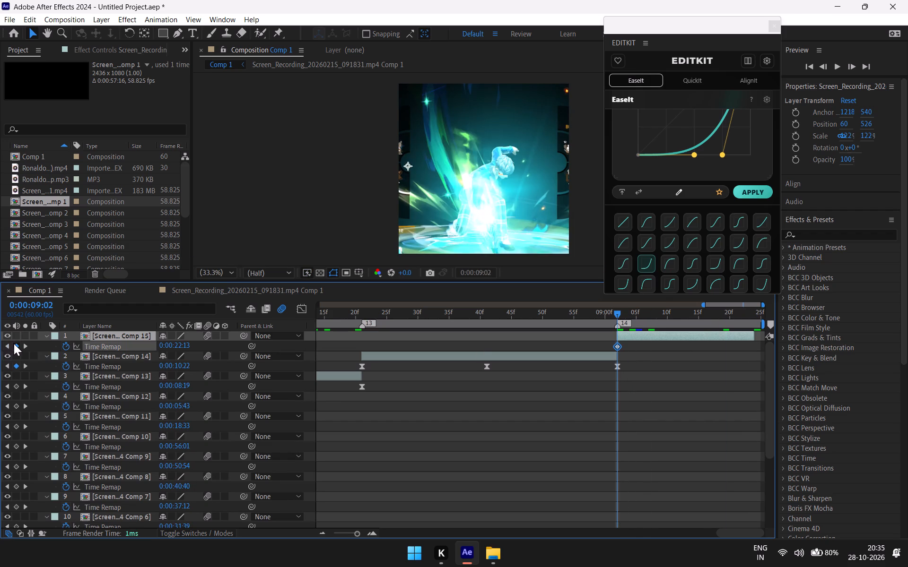
key("ctrl+c")
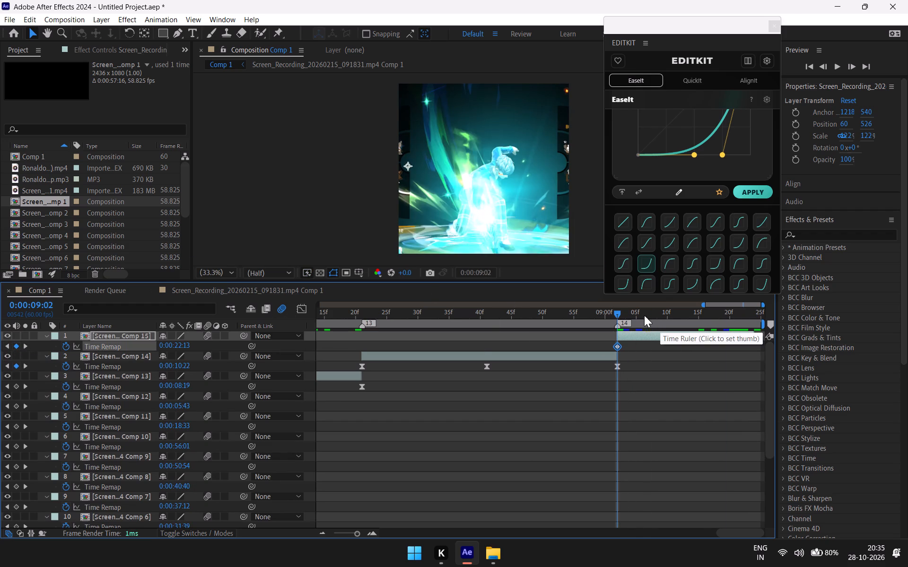
left_click_drag(609, 309, 681, 346)
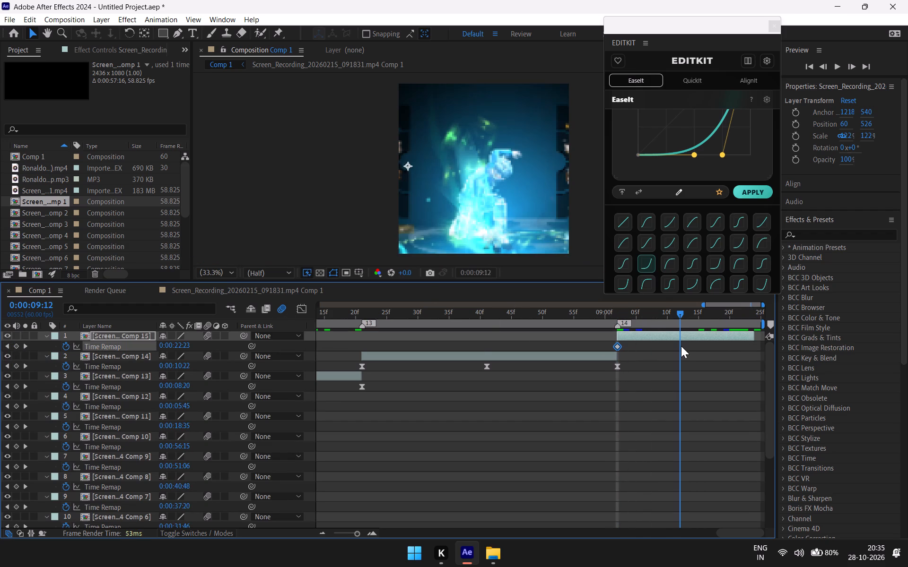
left_click_drag(681, 346, 684, 346)
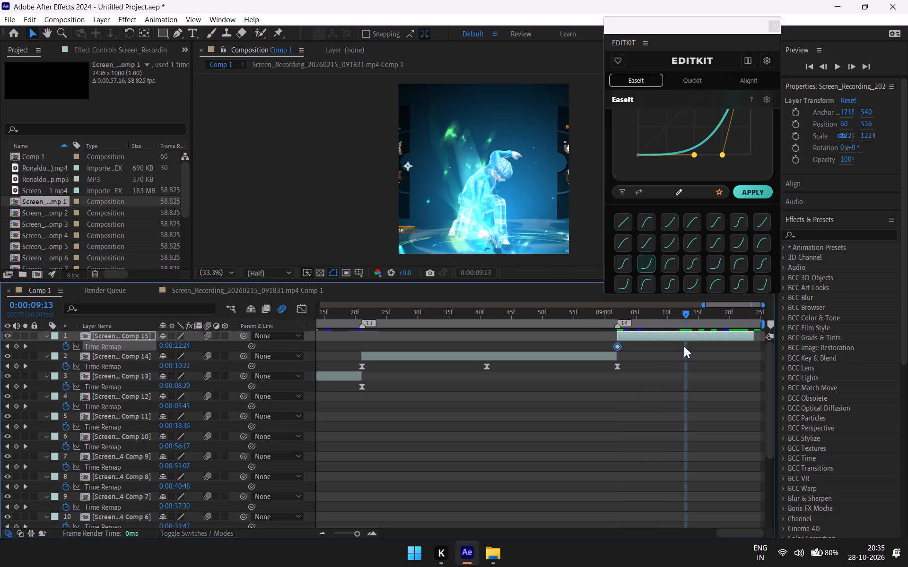
left_click(14, 344)
left_click_drag(679, 308, 767, 327)
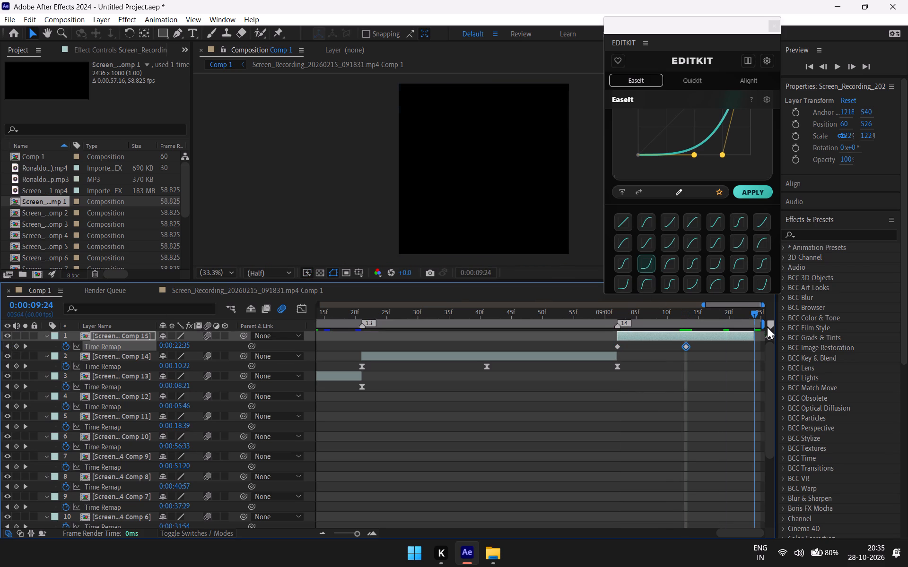
left_click_drag(767, 327, 768, 328)
key("ctrl+v")
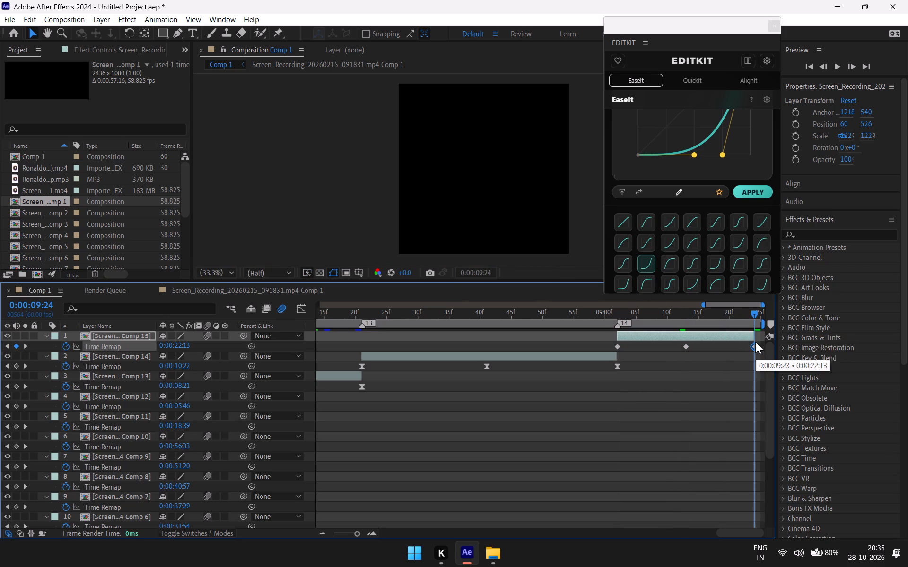
Apply Easy Ease to all three Time Remap keyframes of the Comp 15 layer.
left_click_drag(755, 342, 641, 342)
key("ctrl+z")
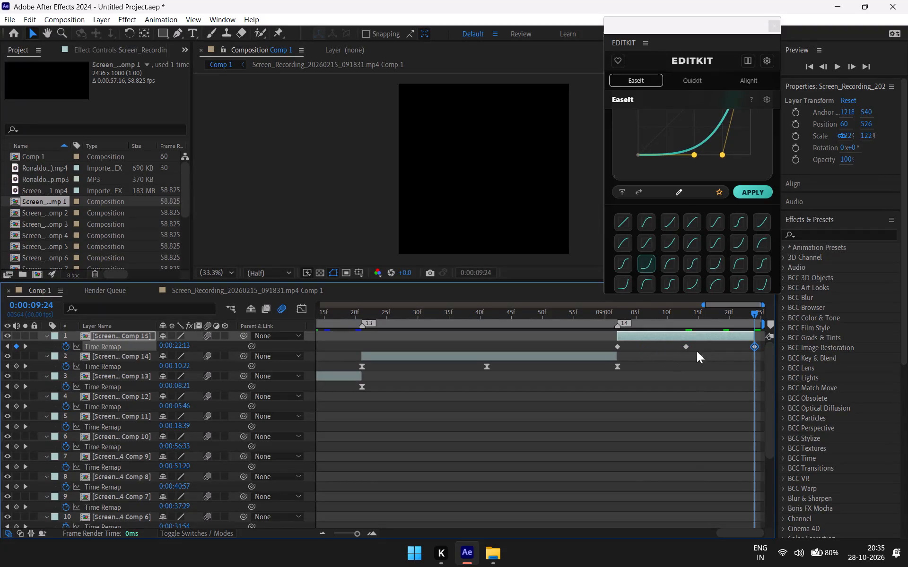
left_click_drag(603, 339, 762, 348)
key("F9")
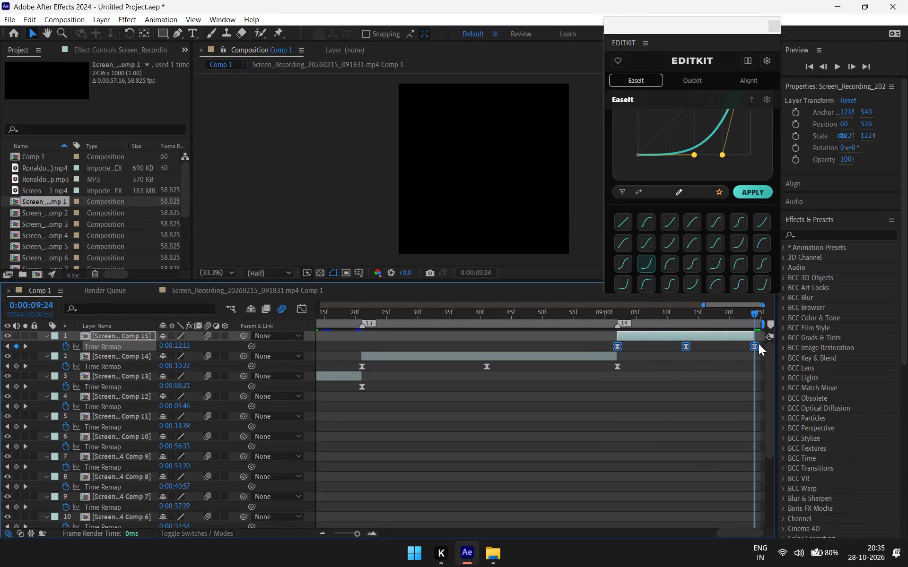
Apply the current EaseIt curve to the middle and last Time Remap keyframes of the Comp 15 layer.
left_click_drag(674, 359, 777, 345)
left_click(756, 193)
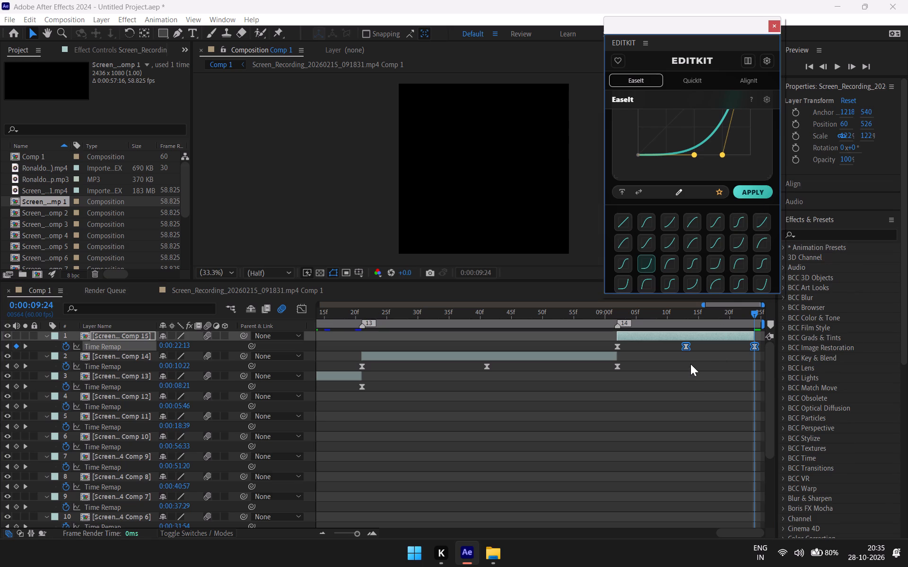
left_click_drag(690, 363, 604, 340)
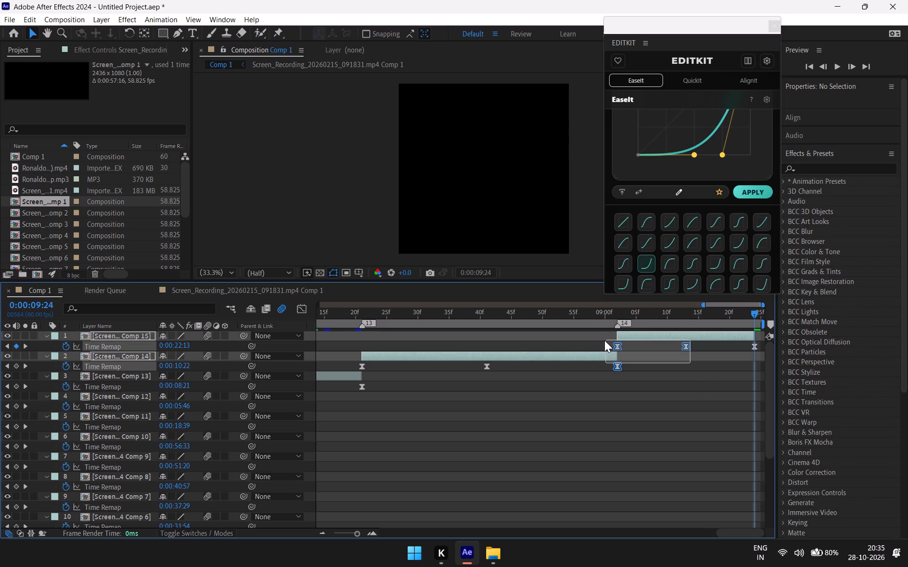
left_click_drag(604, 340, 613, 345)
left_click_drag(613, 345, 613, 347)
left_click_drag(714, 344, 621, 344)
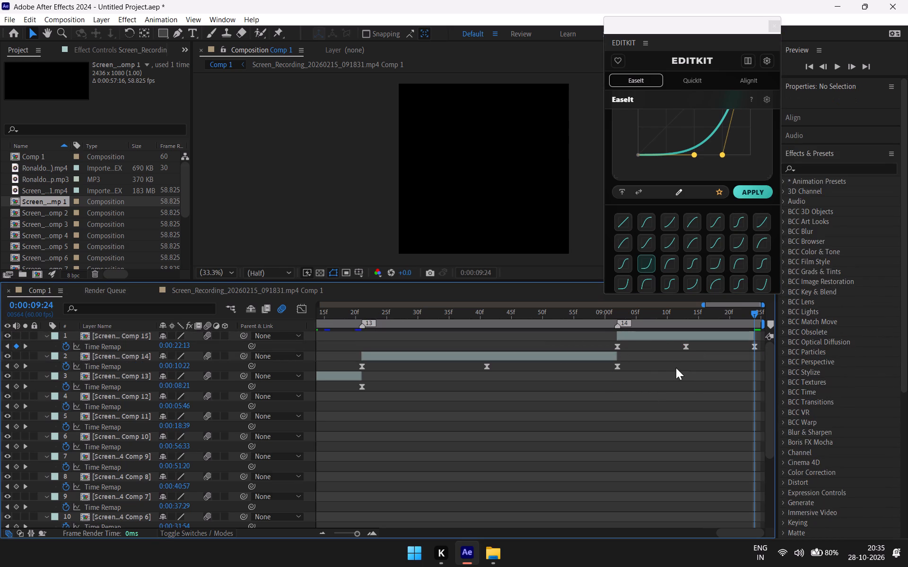
Preview Comp 1 from 0:00:00:00 to check how the time-remapped clips play against the beat markers.
left_click_drag(753, 309, 721, 322)
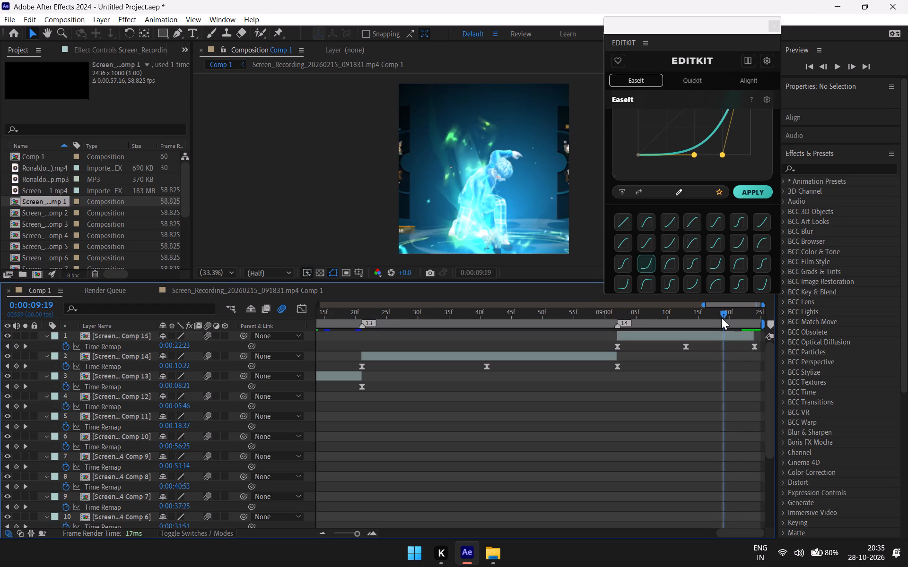
type("---")
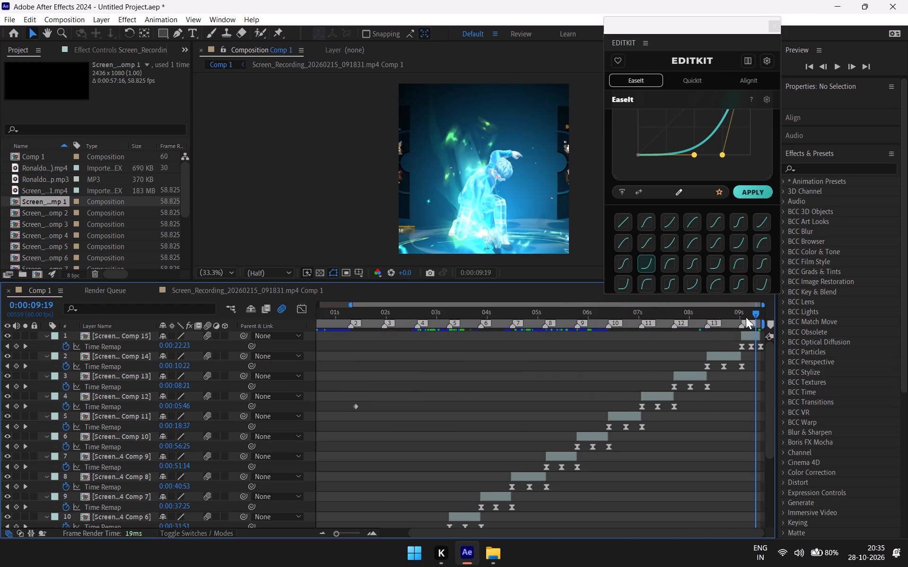
key("minus")
key("minus")
left_click_drag(755, 315, 306, 352)
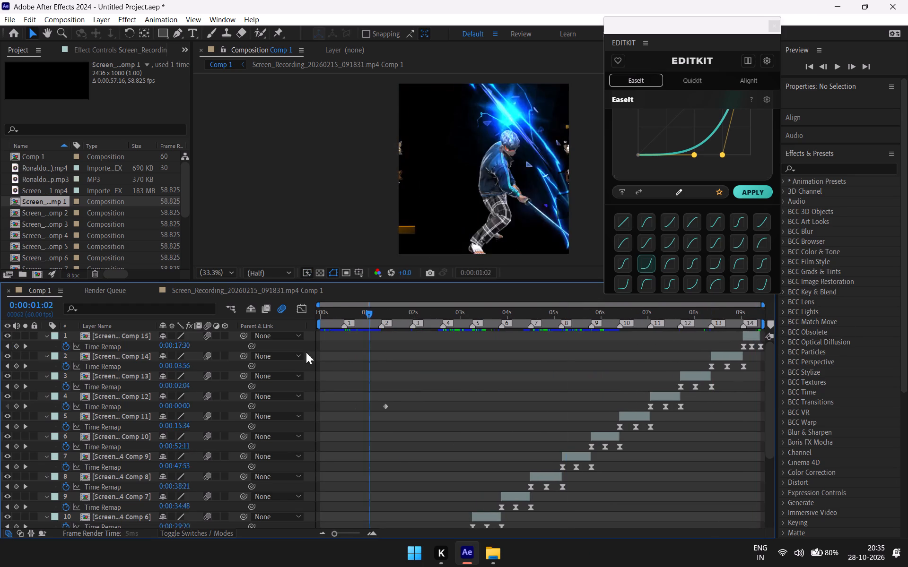
left_click_drag(306, 352, 242, 361)
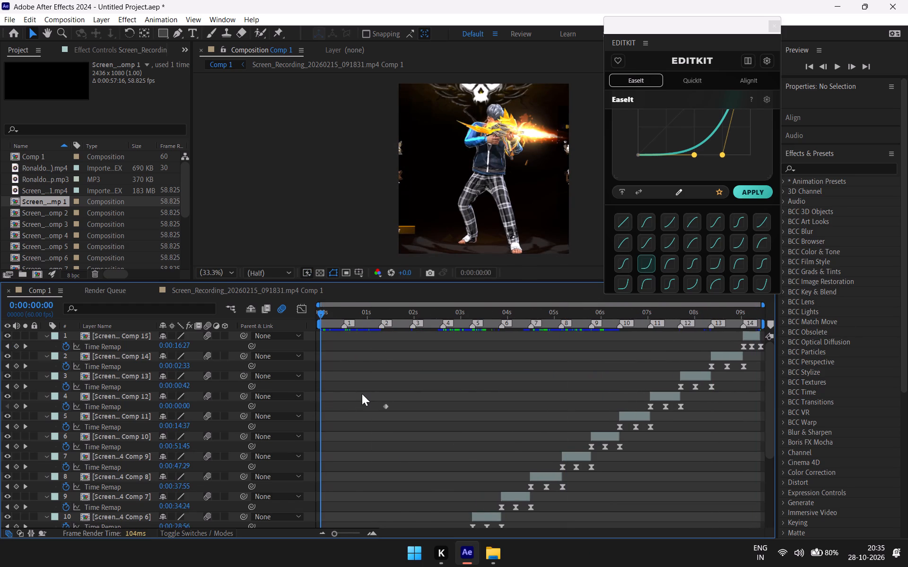
scroll(362, 394, "down", 1)
scroll(362, 394, "up", 2)
key("space")
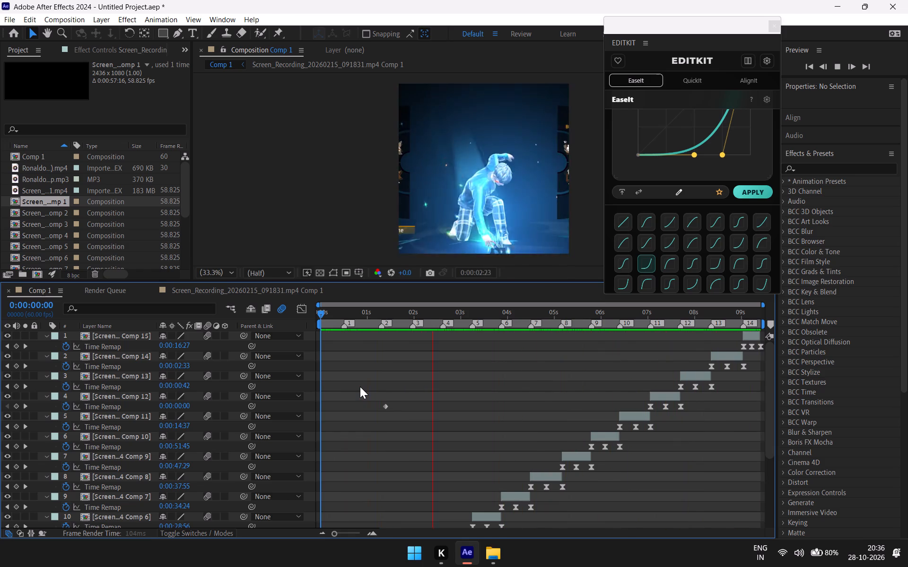
key("space")
Apply EaseIt's fast-start, slow-end curve preset to the first and middle Time Remap keyframes of the Comp 1 clip layer.
scroll(388, 387, "down", 8)
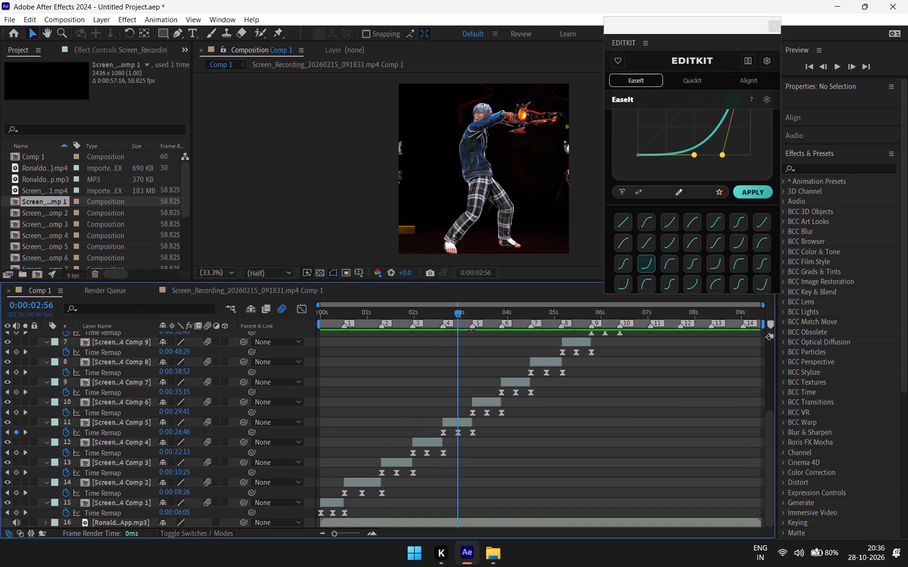
left_click_drag(450, 313, 250, 421)
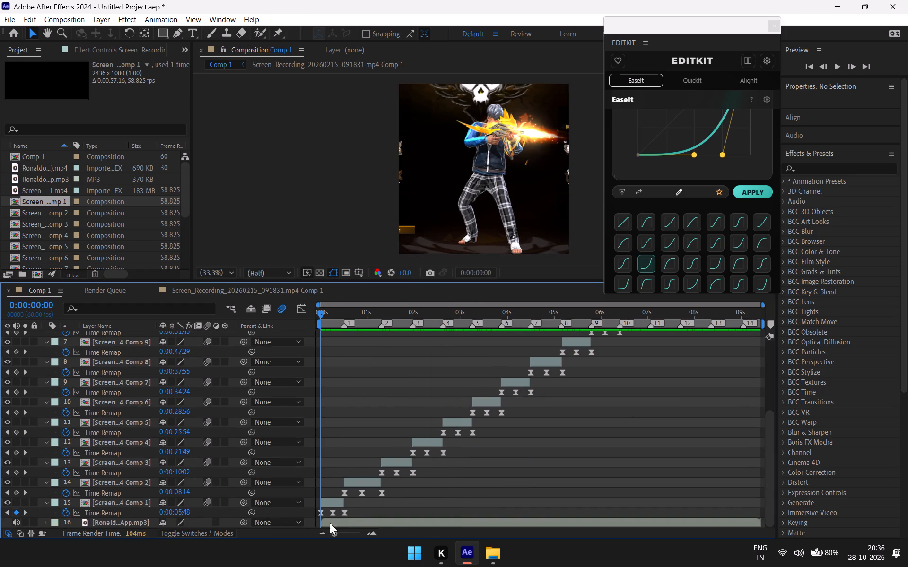
key("minus")
type("==")
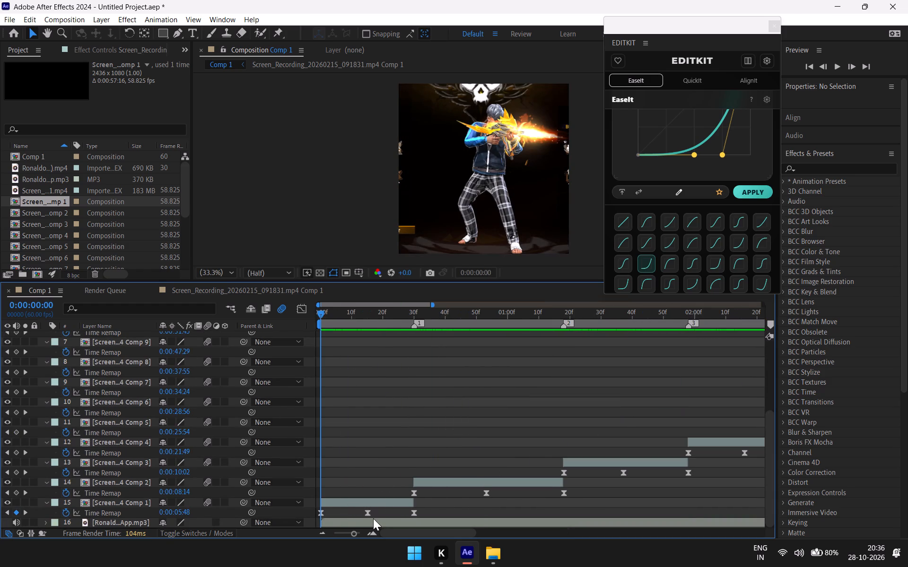
left_click_drag(374, 514, 305, 515)
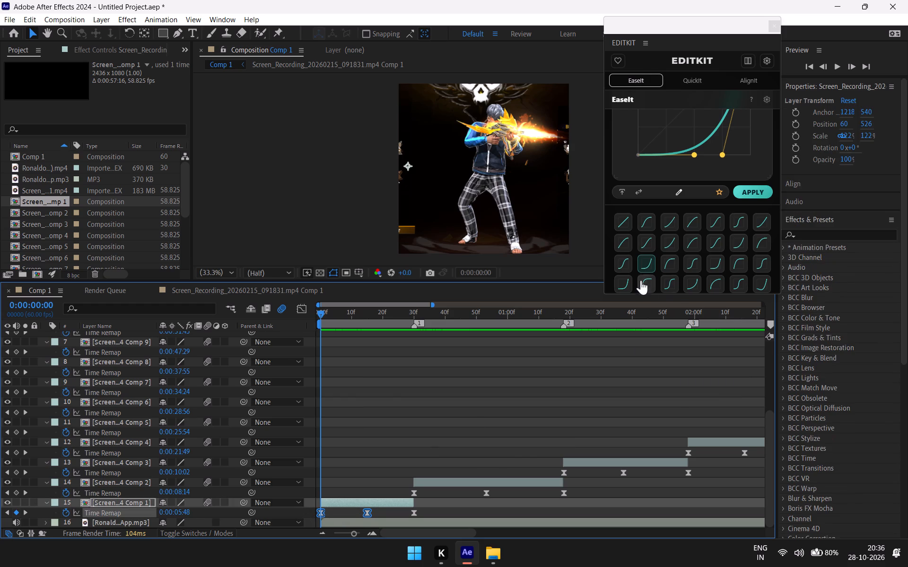
left_click(665, 261)
left_click(757, 193)
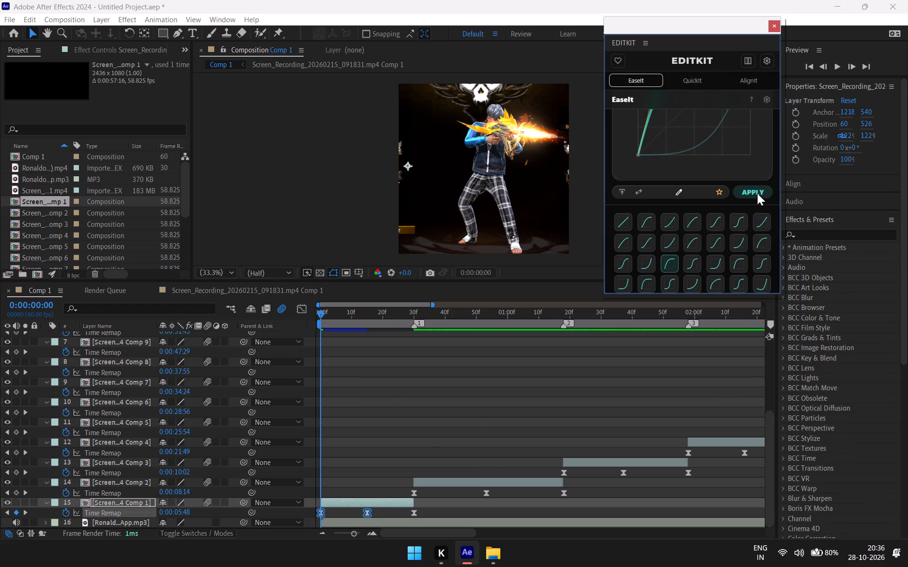
Apply the same EaseIt curve to the first and middle Time Remap keyframes of the Comp 2 and Comp 3 layers.
left_click_drag(498, 493, 406, 493)
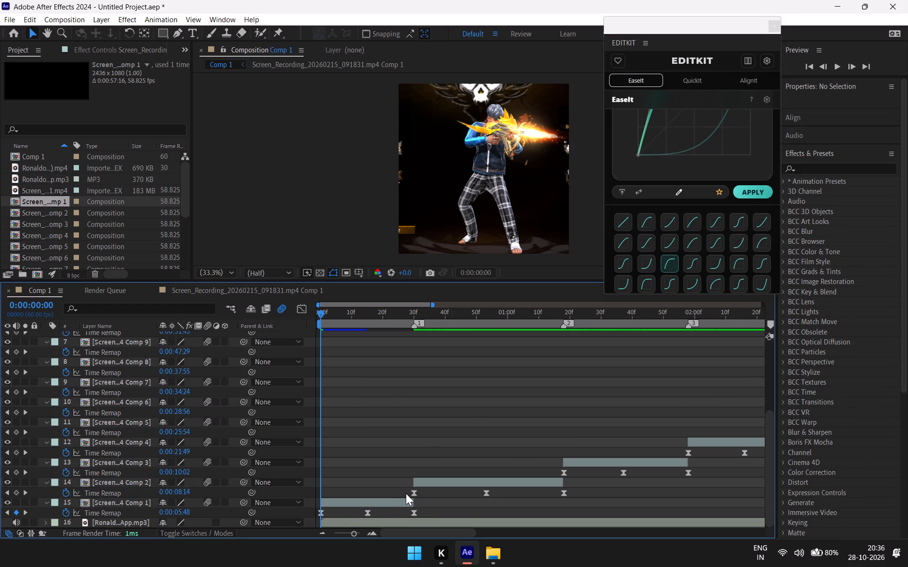
left_click_drag(406, 493, 401, 493)
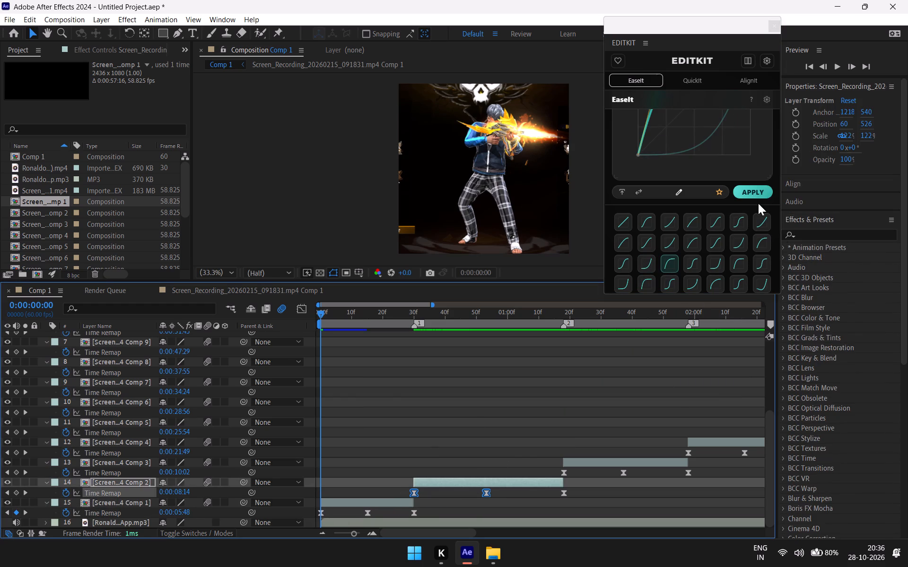
left_click(757, 192)
left_click_drag(631, 471, 592, 471)
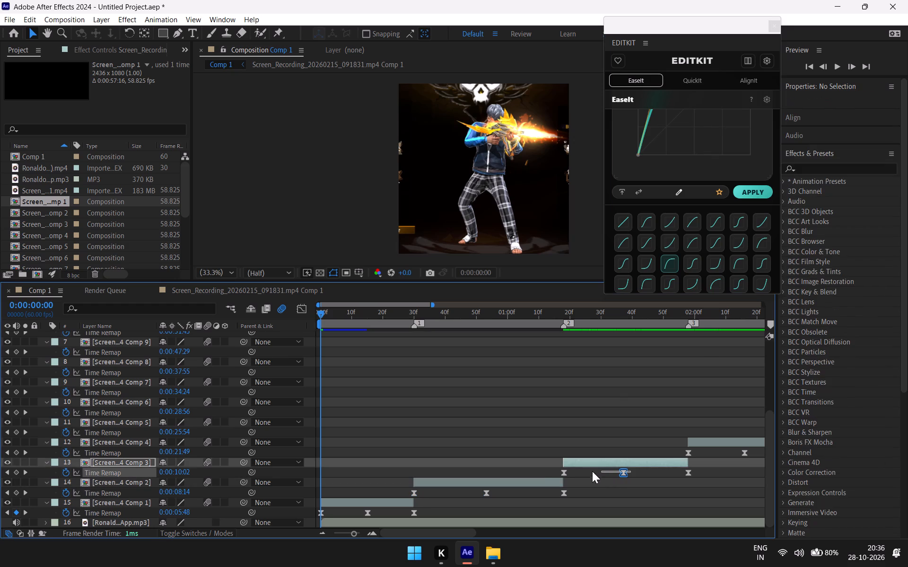
left_click_drag(592, 471, 550, 471)
left_click(749, 183)
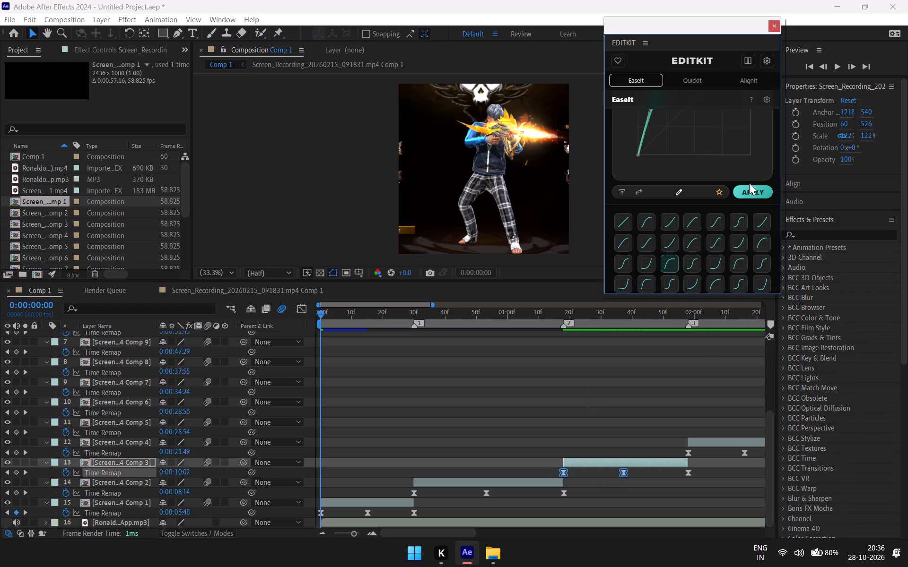
left_click(749, 189)
Apply the same EaseIt curve to the first and middle Time Remap keyframes of the Comp 4 layer, which starts at marker 3.
left_click_drag(317, 307, 366, 335)
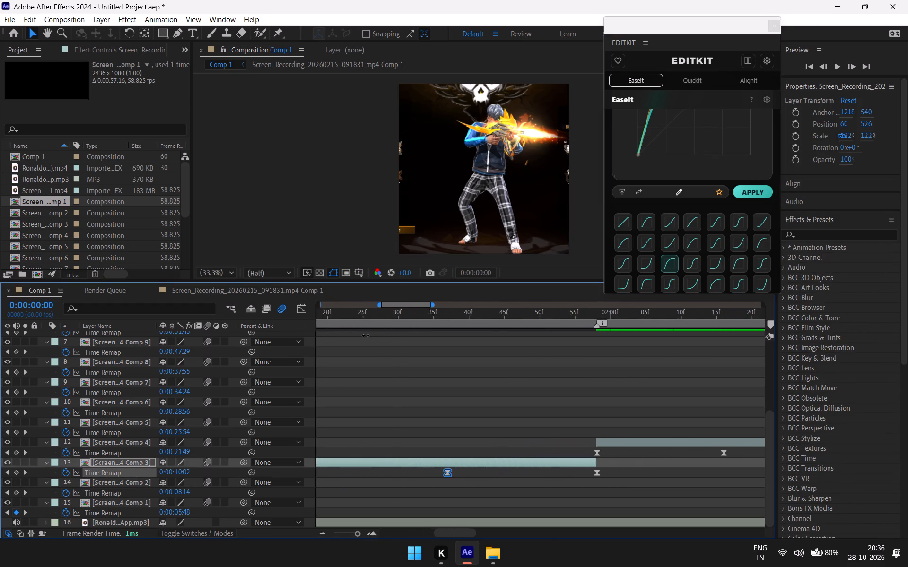
left_click_drag(366, 335, 343, 344)
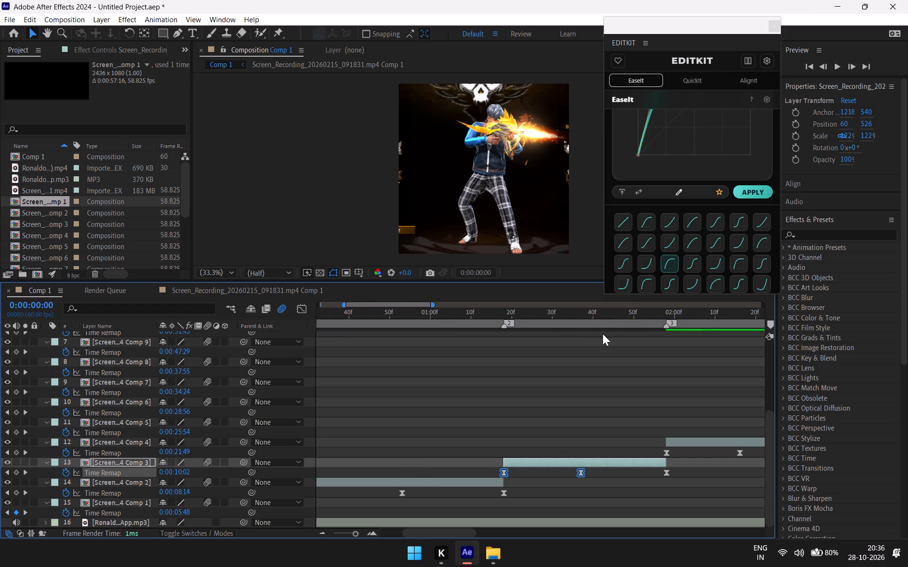
left_click(553, 313)
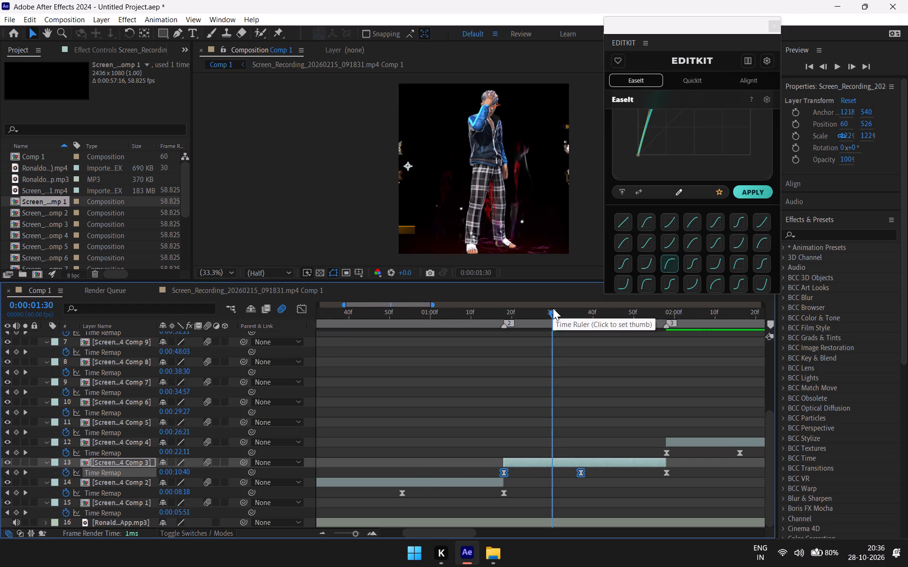
left_click_drag(553, 308, 701, 321)
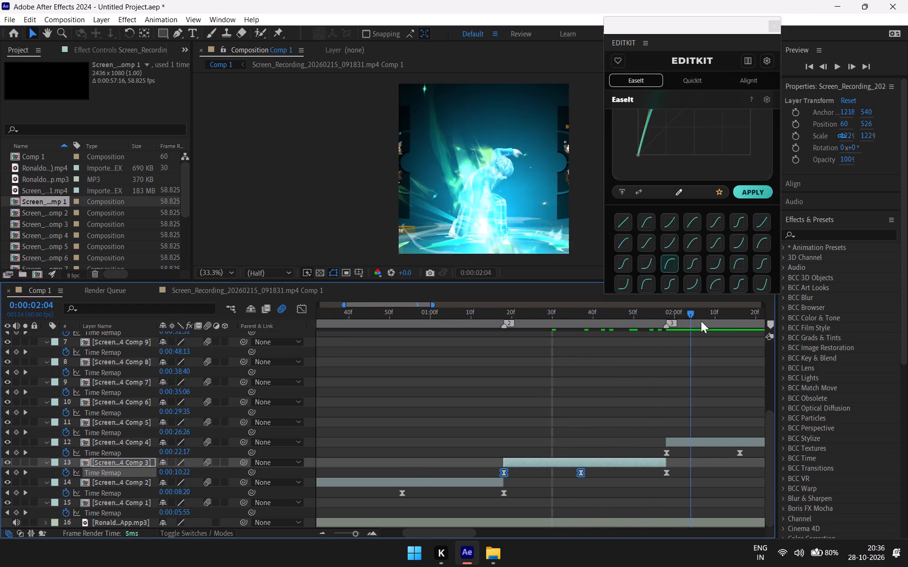
left_click_drag(701, 321, 720, 324)
left_click(742, 190)
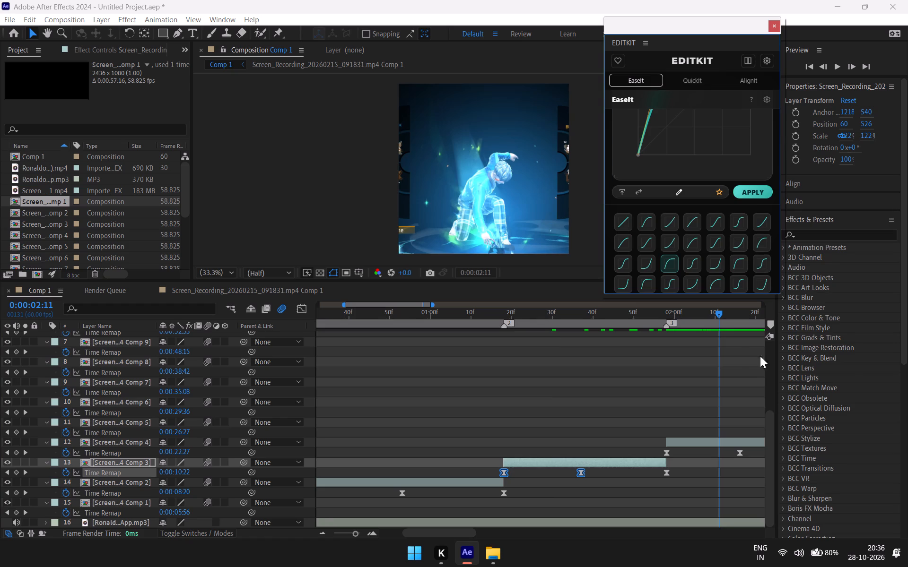
left_click_drag(750, 449, 660, 455)
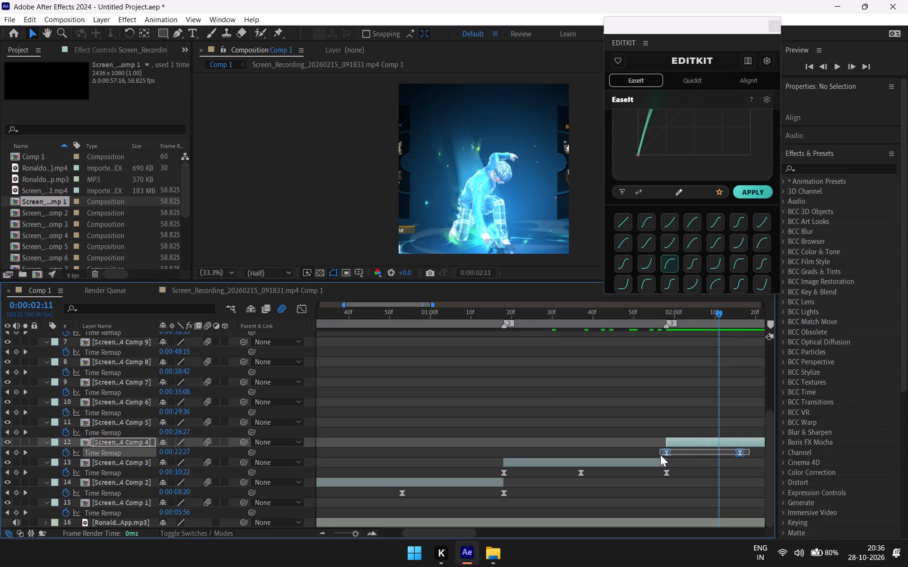
left_click_drag(660, 455, 660, 455)
left_click(757, 188)
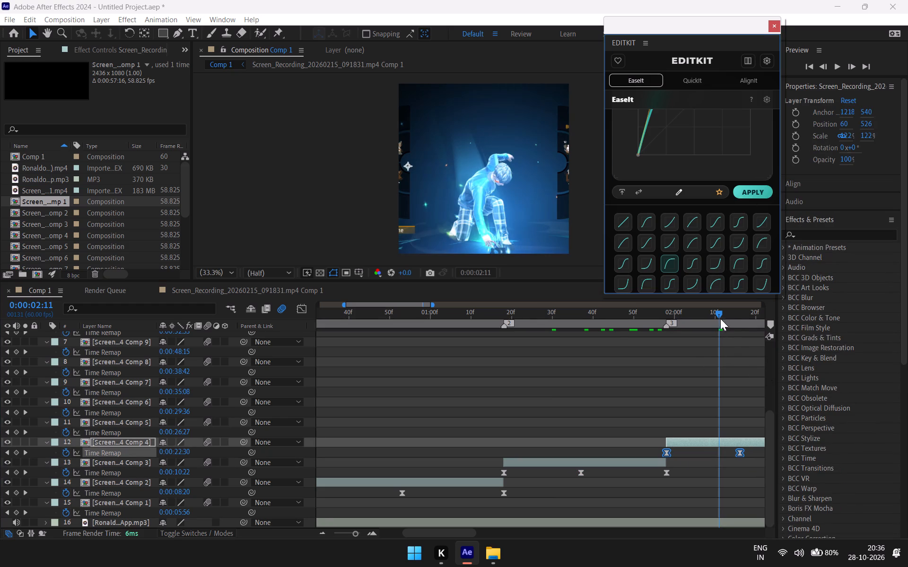
Apply the same EaseIt curve to the first and middle Time Remap keyframes of the Comp 5 and Comp 6 layers.
left_click_drag(717, 310, 776, 313)
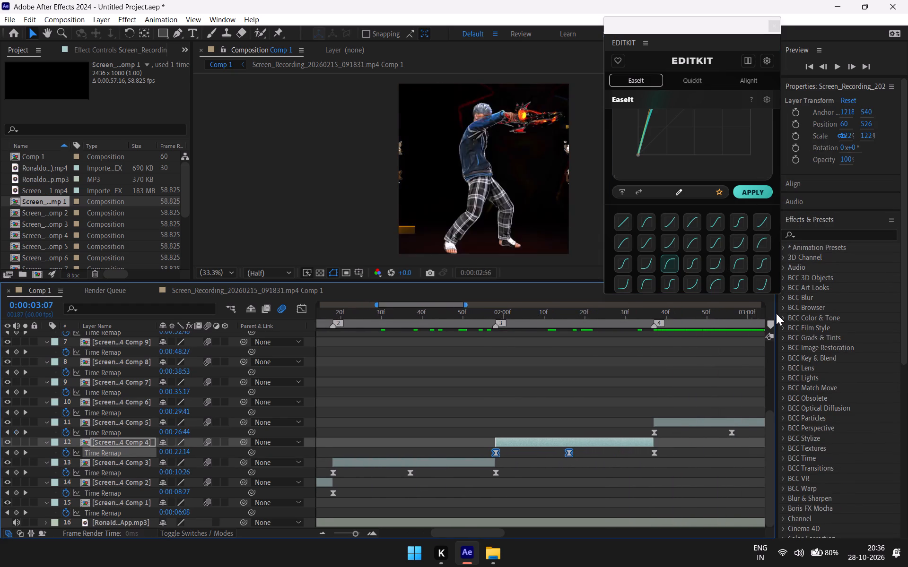
left_click_drag(776, 313, 688, 346)
left_click_drag(694, 430, 593, 436)
left_click(741, 196)
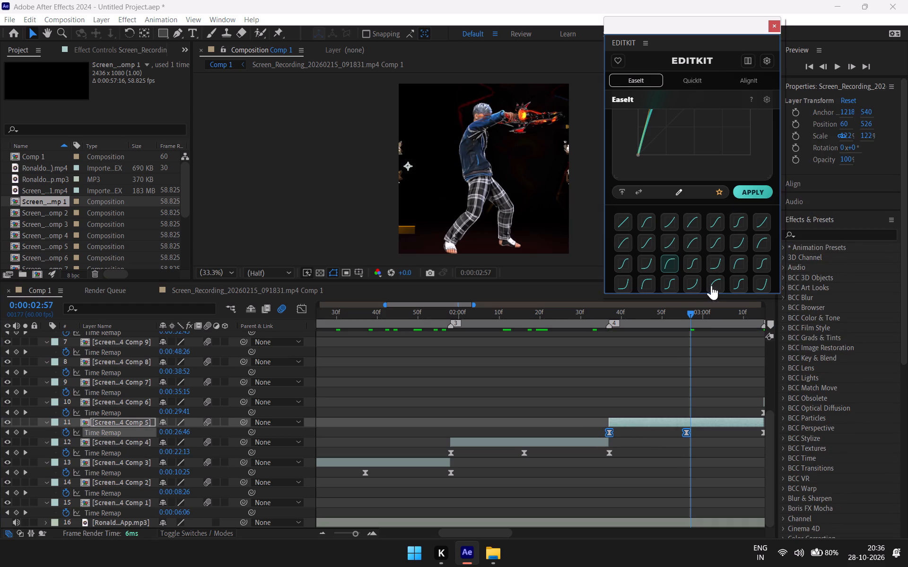
left_click_drag(688, 313, 767, 320)
left_click_drag(677, 414, 583, 413)
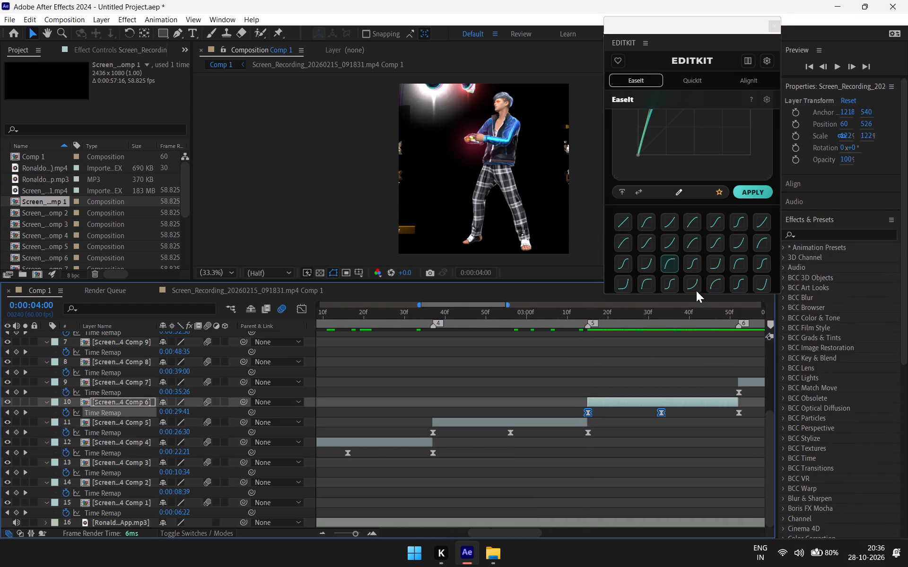
left_click(763, 193)
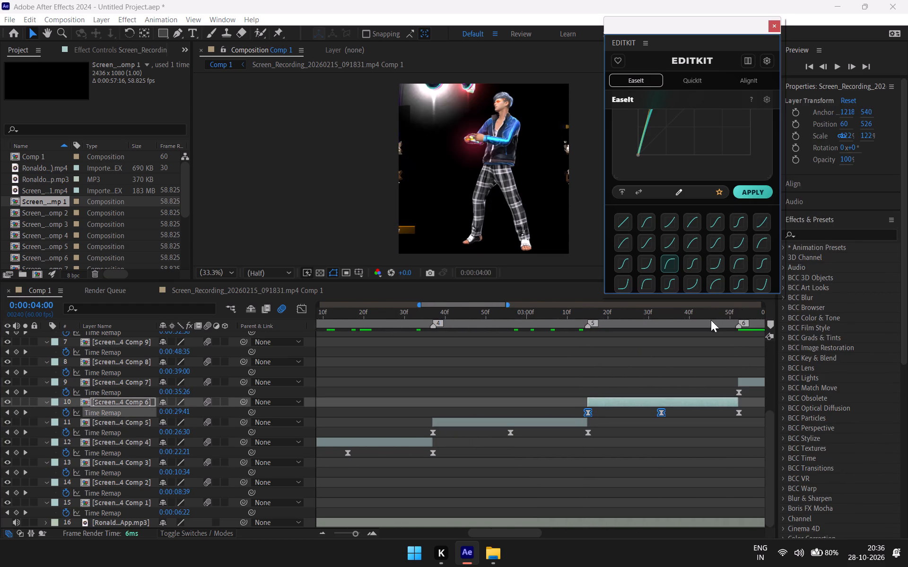
Apply the same EaseIt curve to the first and middle Time Remap keyframes of the Comp 7 layer, which starts at marker 6.
left_click(703, 314)
left_click_drag(701, 315, 765, 313)
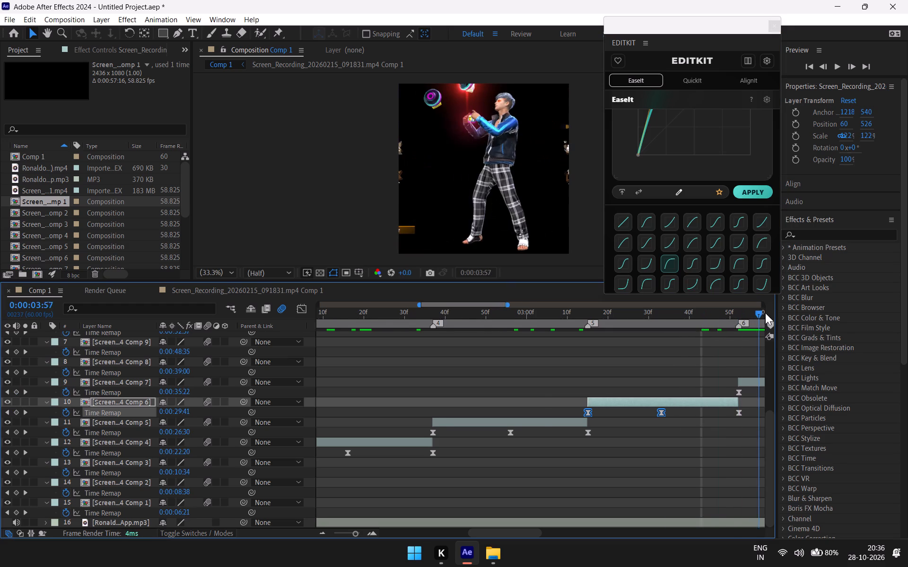
left_click_drag(765, 313, 768, 312)
left_click_drag(650, 390, 566, 397)
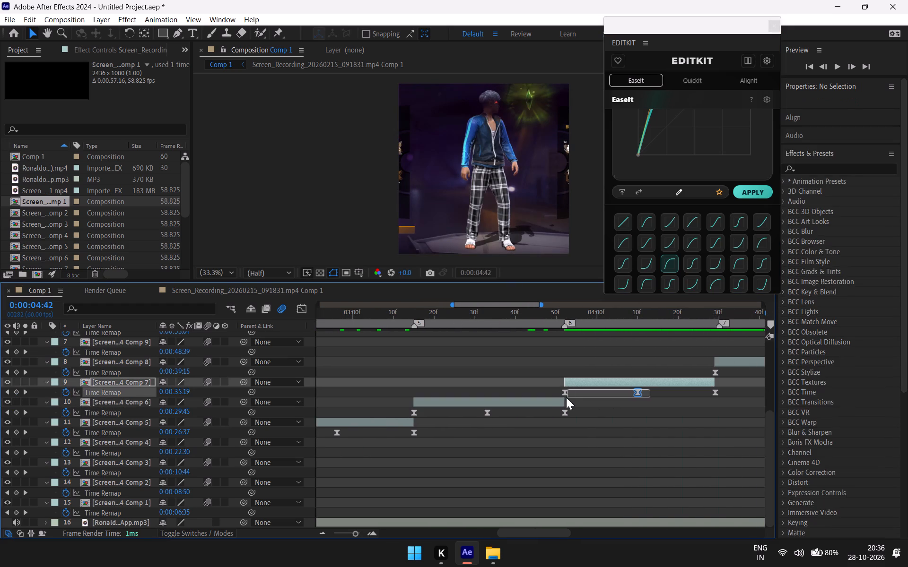
left_click_drag(566, 397, 555, 396)
left_click(760, 194)
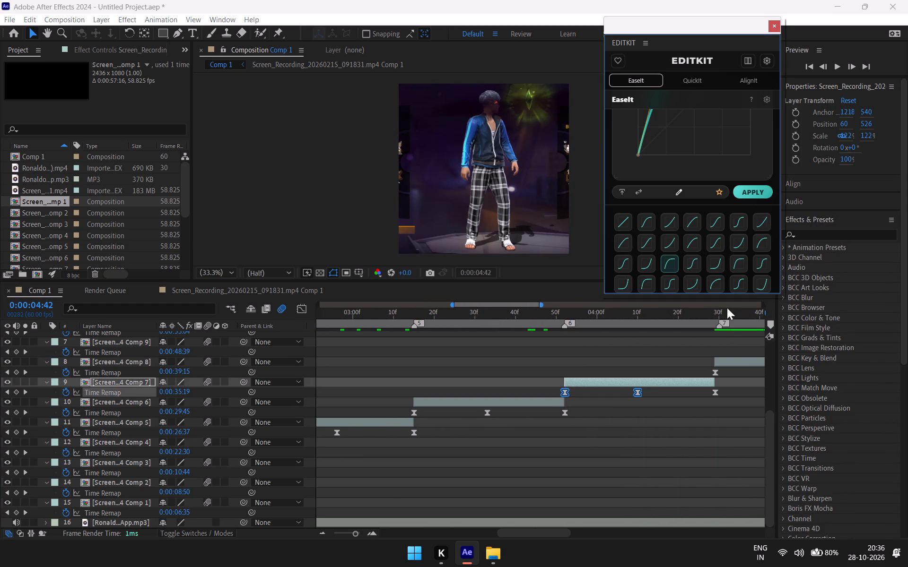
Apply the same EaseIt curve to the first and middle Time Remap keyframes of the Comp 8 and Comp 9 layers.
left_click(690, 318)
left_click_drag(691, 312, 735, 308)
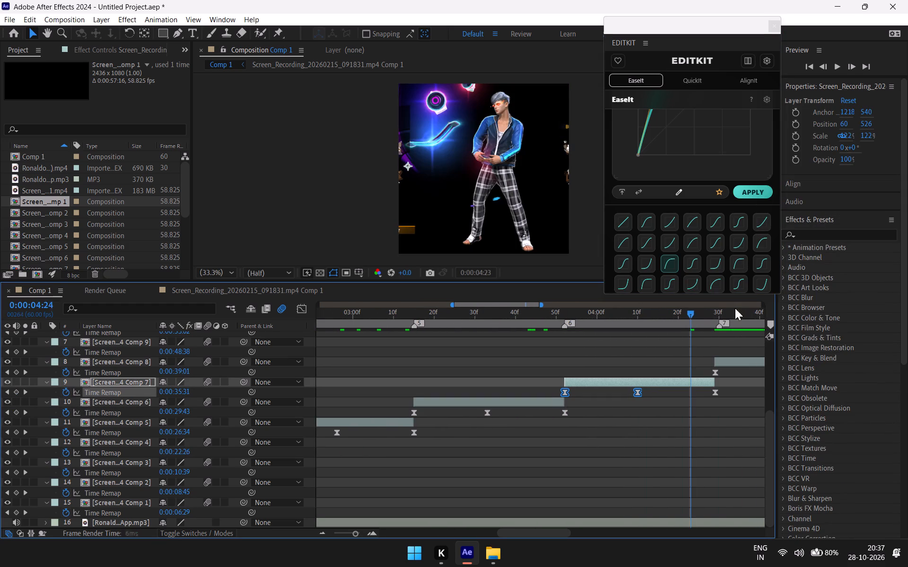
left_click_drag(735, 308, 782, 298)
left_click_drag(629, 370, 613, 374)
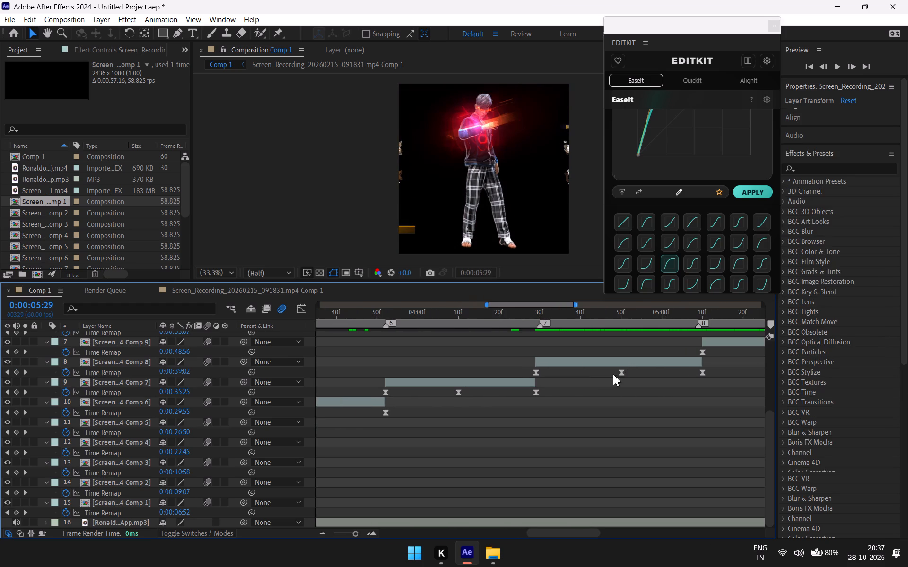
left_click_drag(613, 374, 518, 375)
left_click(767, 194)
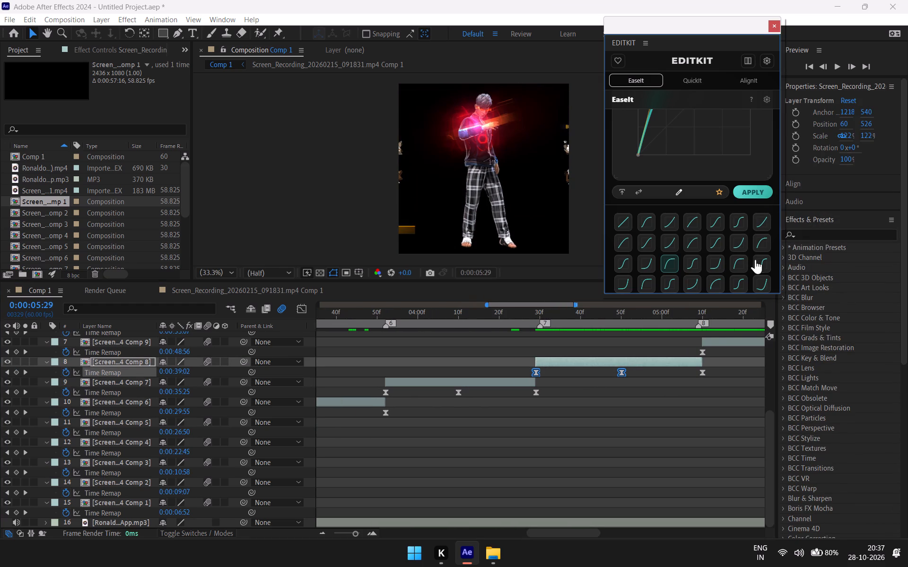
left_click(740, 188)
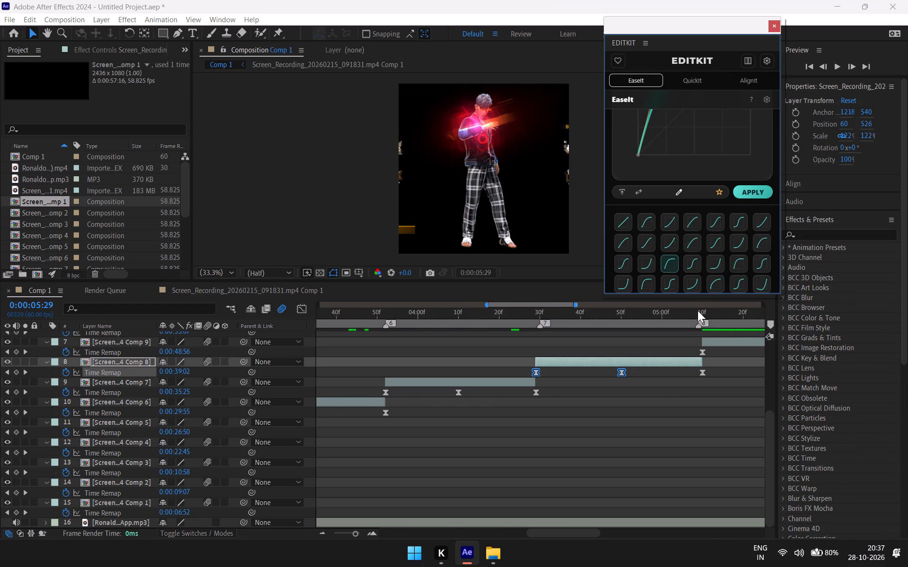
left_click(682, 317)
left_click_drag(681, 310, 775, 298)
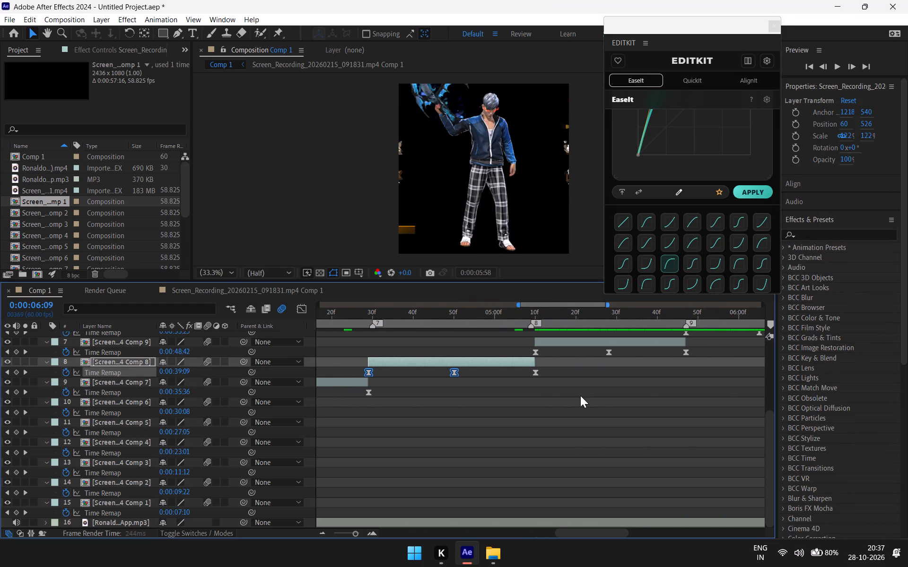
left_click_drag(622, 357, 523, 354)
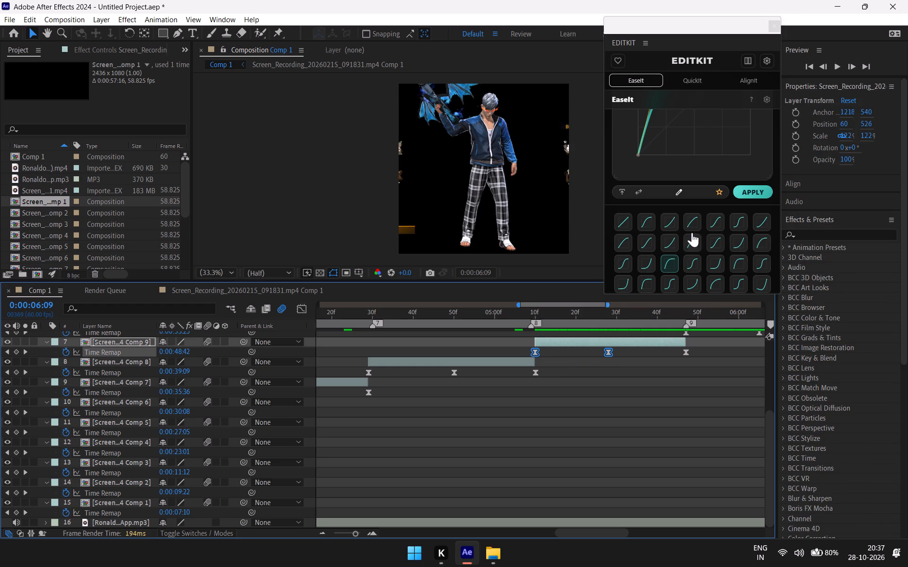
left_click(742, 185)
left_click(742, 190)
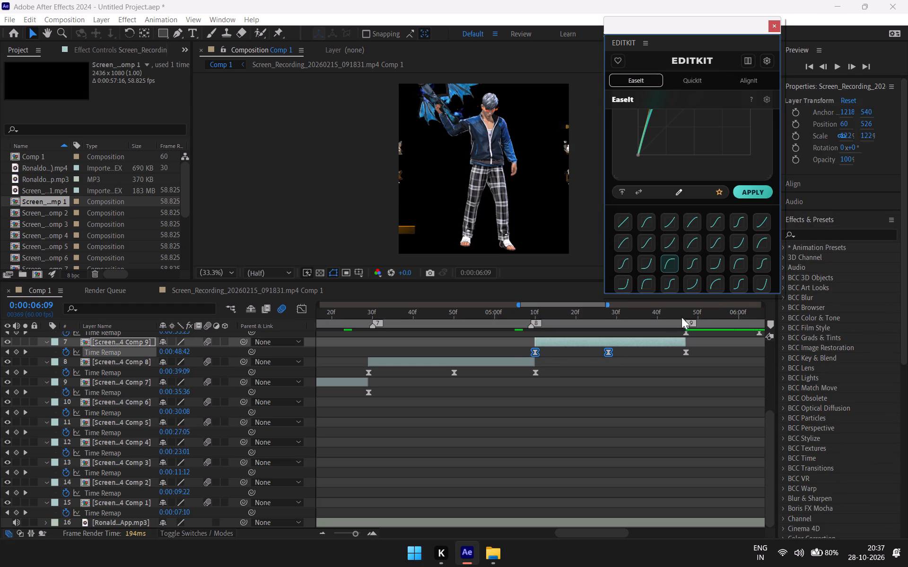
Apply the same EaseIt curve to the first and middle Time Remap keyframes of the Comp 10 and Comp 11 layers.
left_click(672, 319)
left_click_drag(672, 313, 773, 301)
scroll(621, 379, "up", 1)
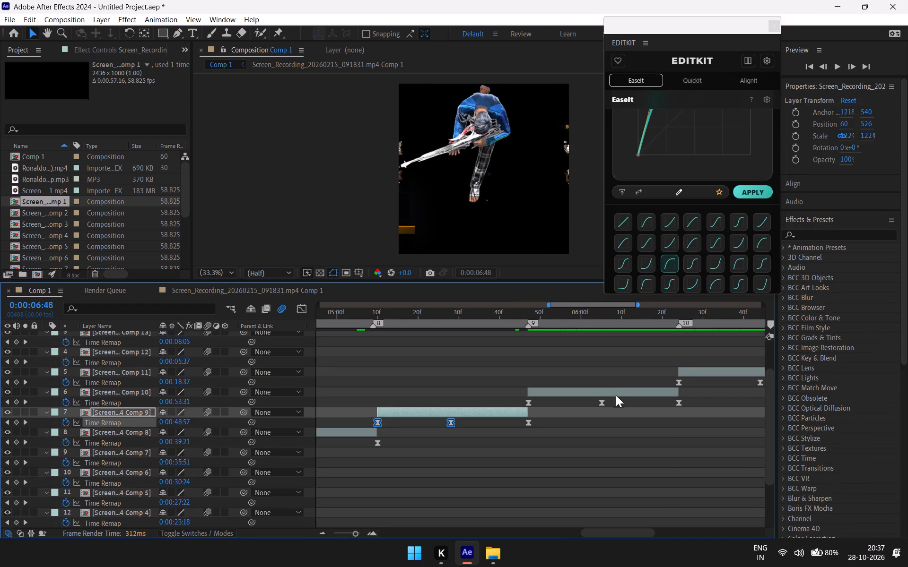
left_click_drag(616, 398, 512, 405)
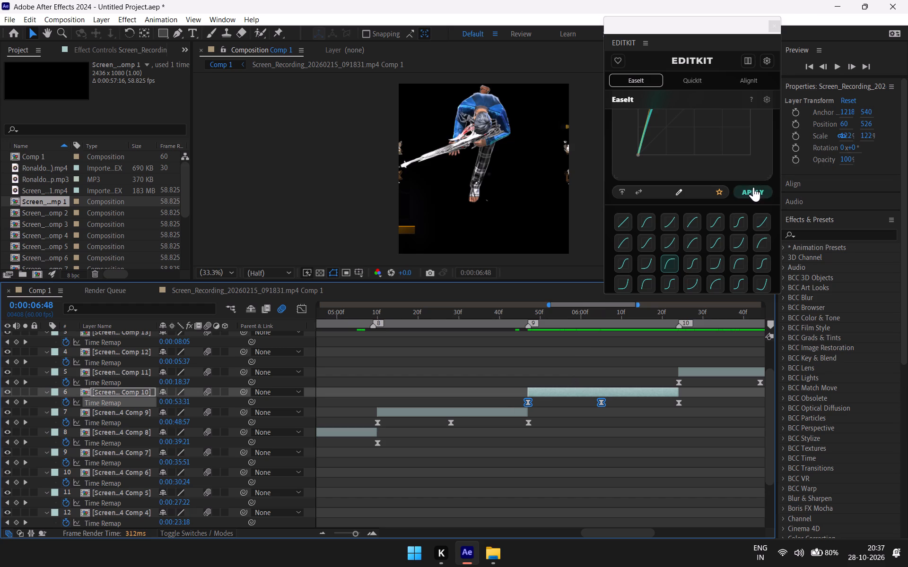
left_click(753, 187)
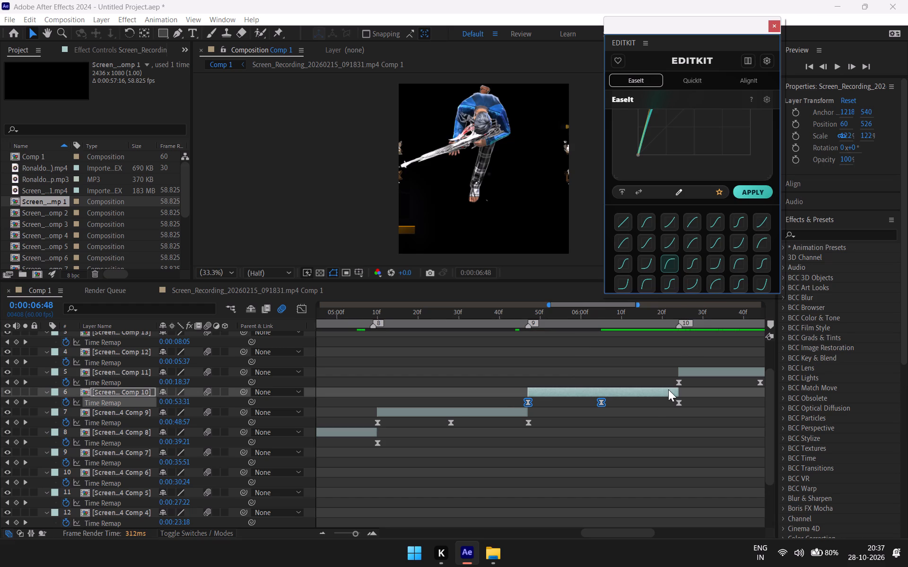
left_click(672, 314)
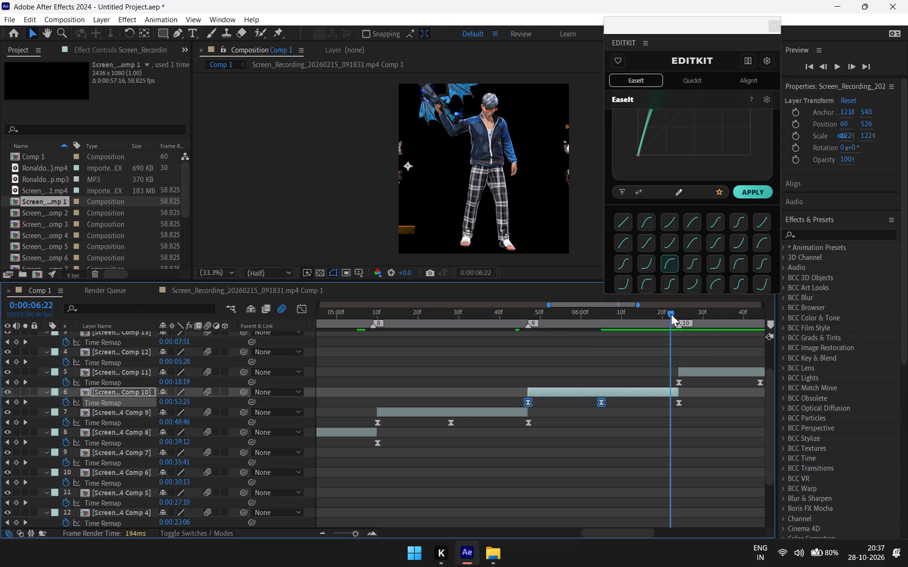
left_click_drag(671, 311, 789, 317)
left_click_drag(629, 380, 515, 390)
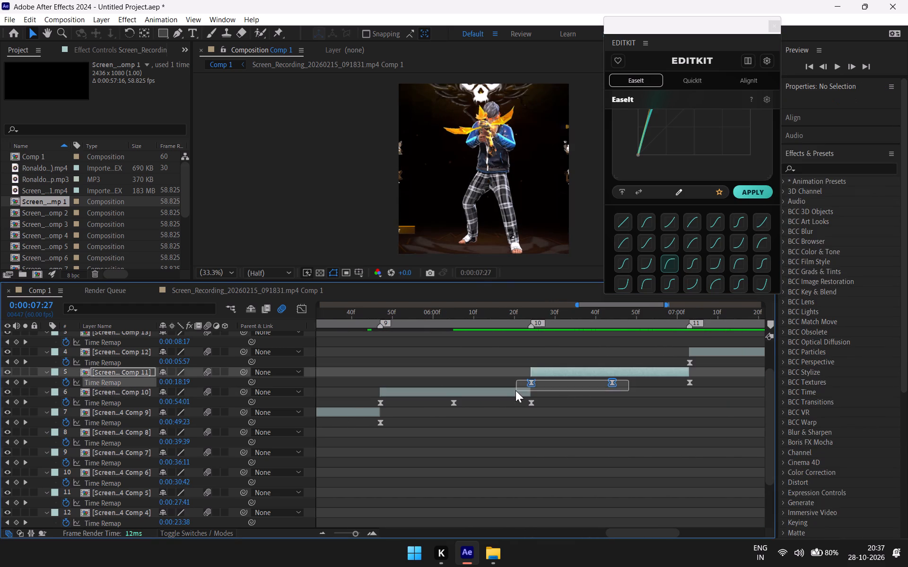
left_click_drag(515, 390, 515, 389)
left_click(761, 190)
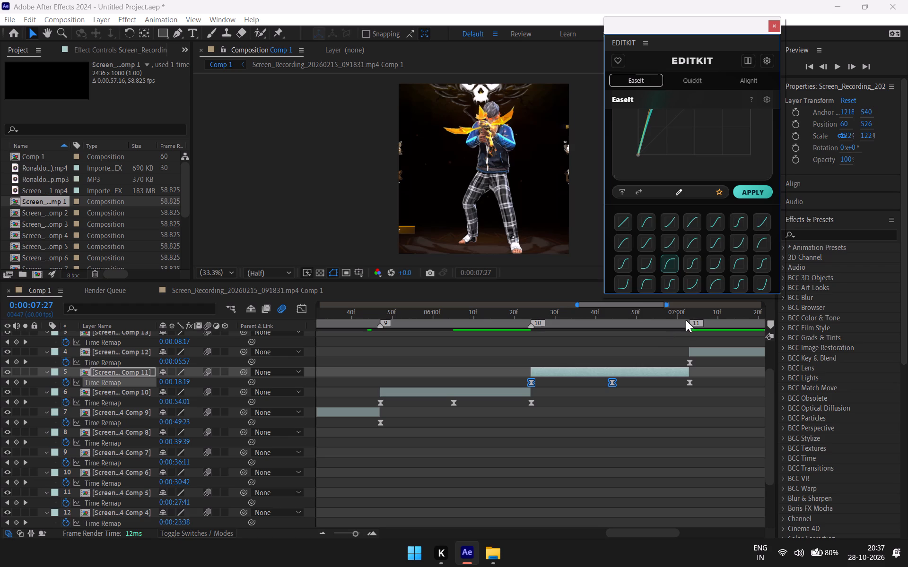
Apply the same EaseIt curve to the first and middle Time Remap keyframes of the Comp 12 and Comp 13 layers.
left_click(654, 344)
left_click(655, 326)
left_click_drag(653, 312, 758, 316)
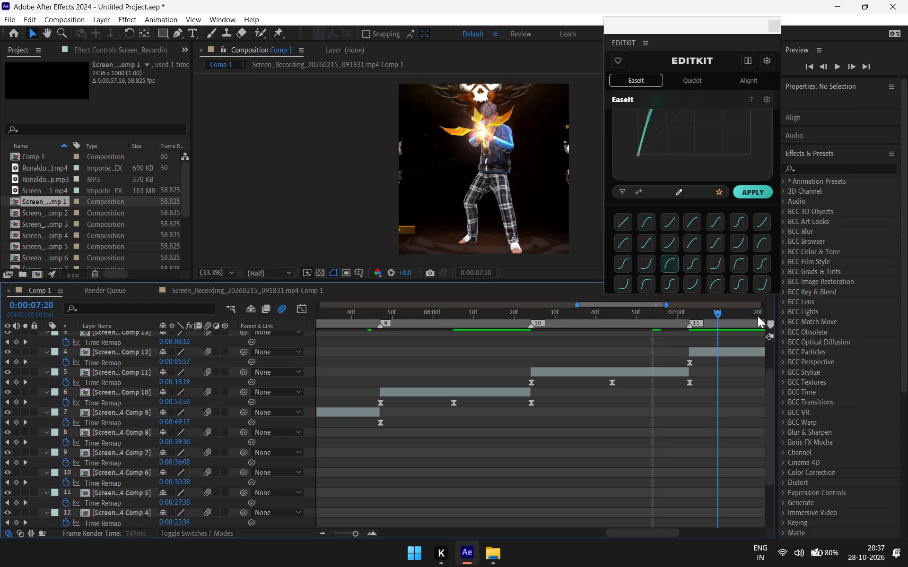
left_click_drag(758, 316, 768, 310)
left_click_drag(680, 361, 534, 362)
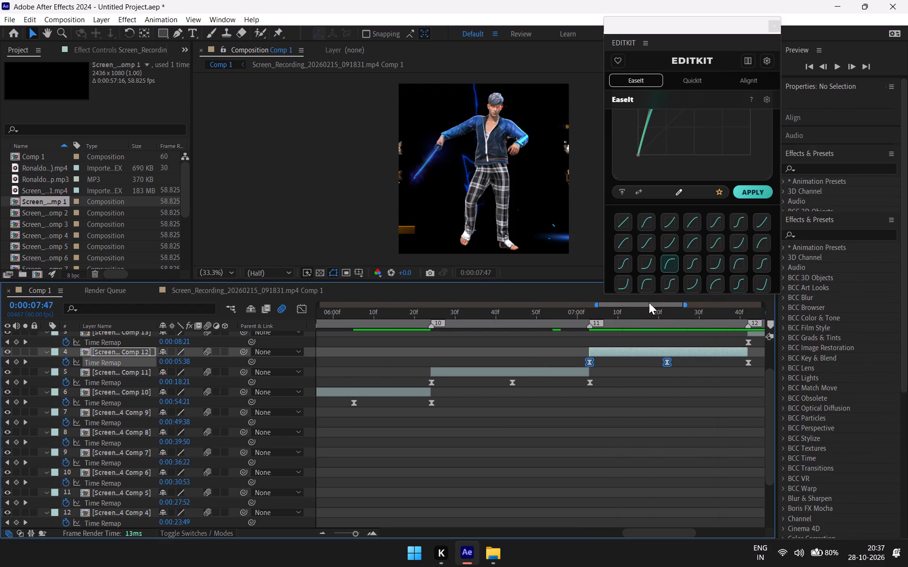
left_click(760, 196)
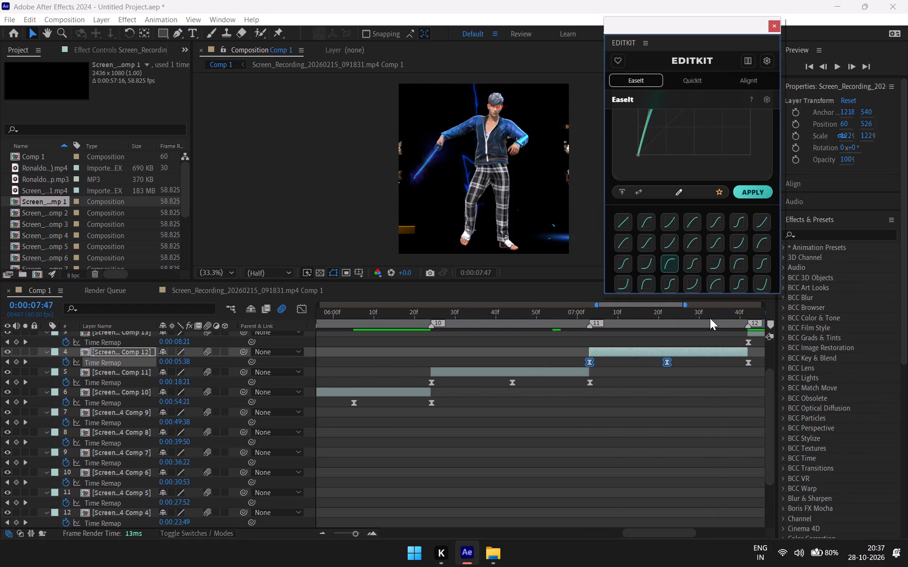
left_click(710, 318)
left_click_drag(708, 310, 810, 296)
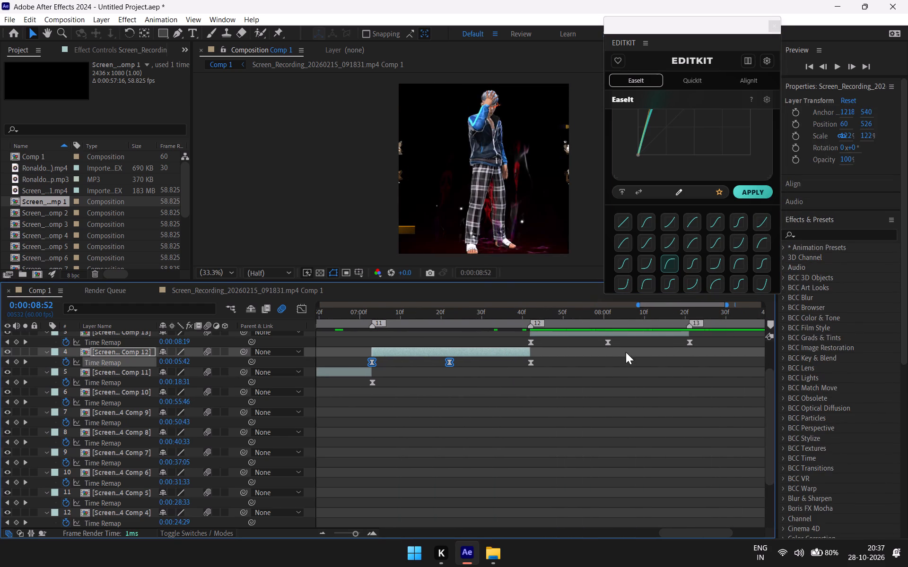
left_click_drag(626, 346, 524, 342)
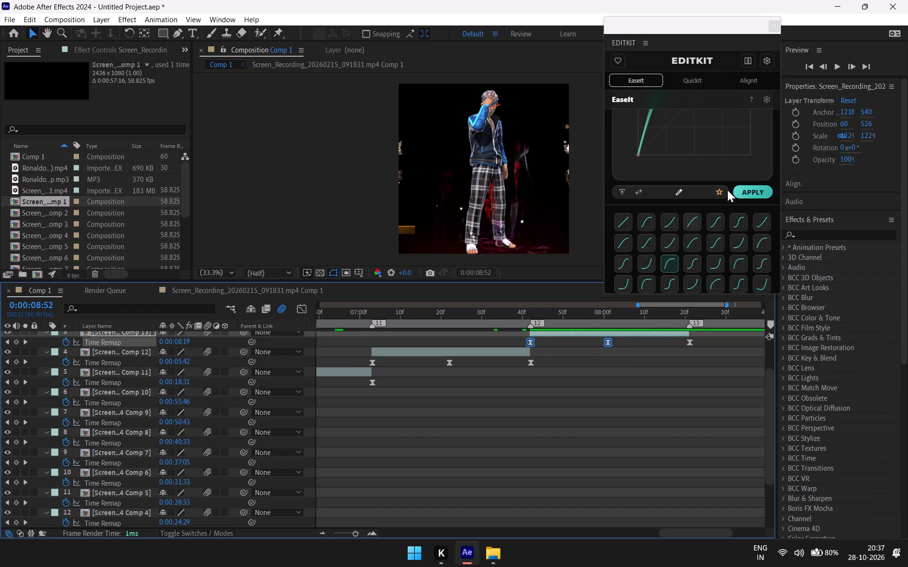
left_click(742, 190)
Apply the same EaseIt curve to the first and middle Time Remap keyframes of the Comp 14 and Comp 15 layers.
left_click(665, 316)
left_click_drag(665, 312, 671, 312)
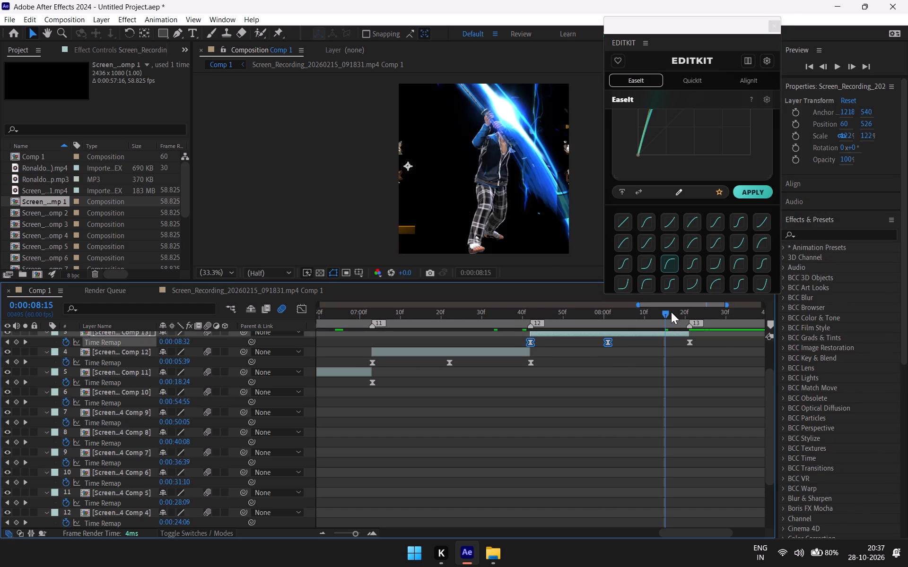
left_click_drag(671, 312, 787, 300)
scroll(701, 373, "up", 2)
left_click_drag(637, 364, 567, 365)
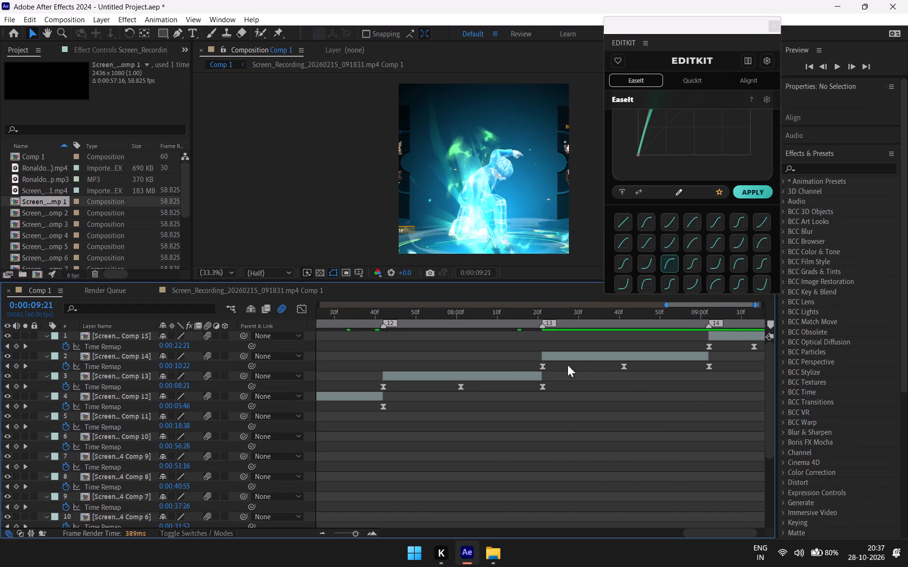
left_click_drag(567, 365, 509, 365)
left_click(768, 189)
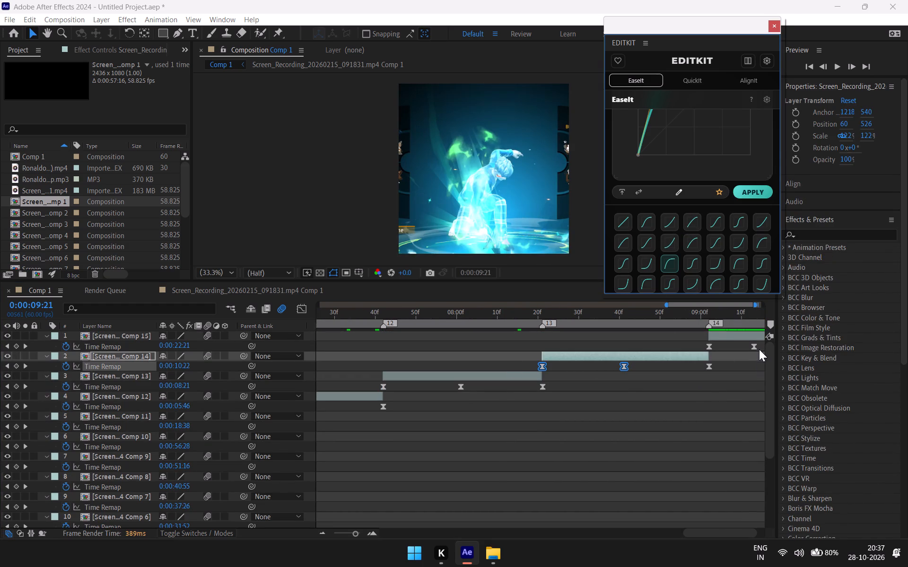
left_click_drag(759, 349, 703, 348)
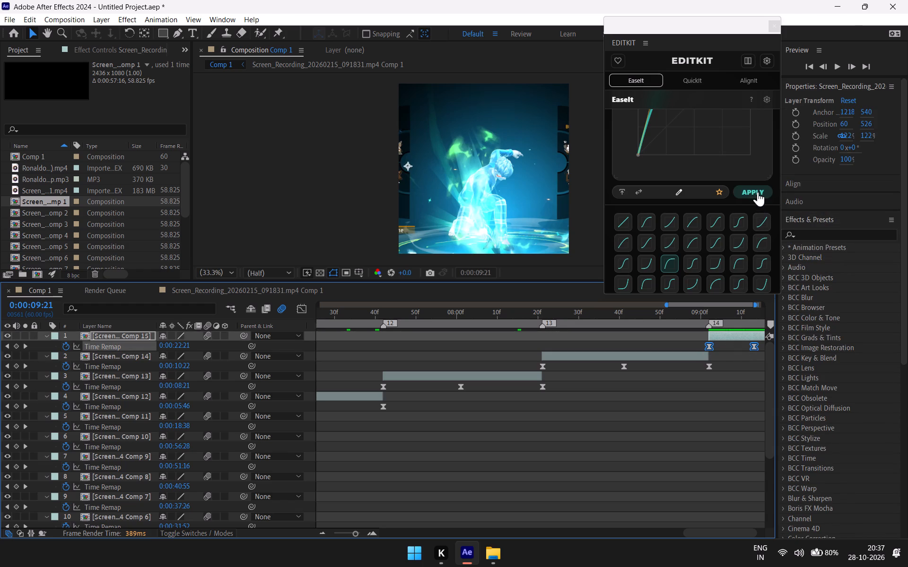
left_click(758, 192)
Play back Comp 1 from 0:00:00:00 with the whole timeline in view to check the eased clips against the beat markers.
scroll(728, 457, "up", 2)
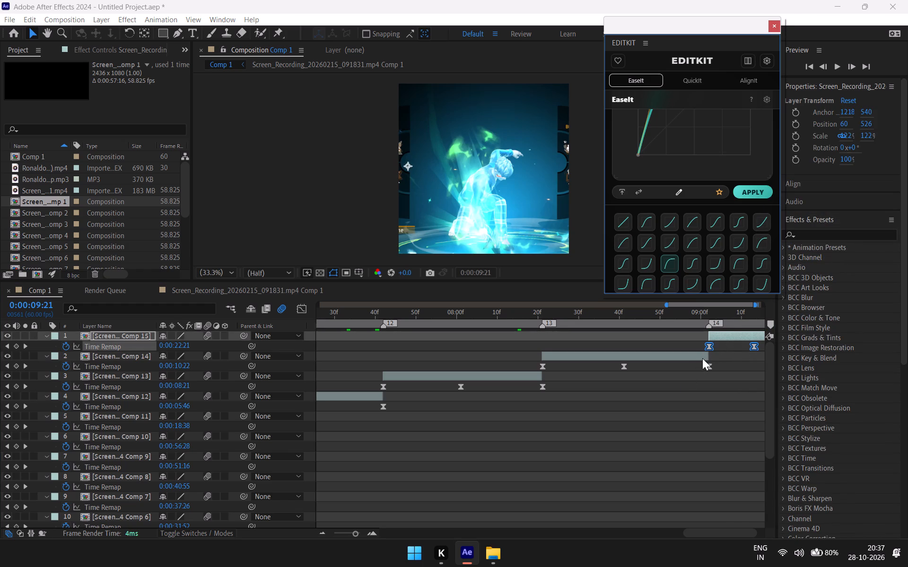
type("---")
key("minus")
key("minus")
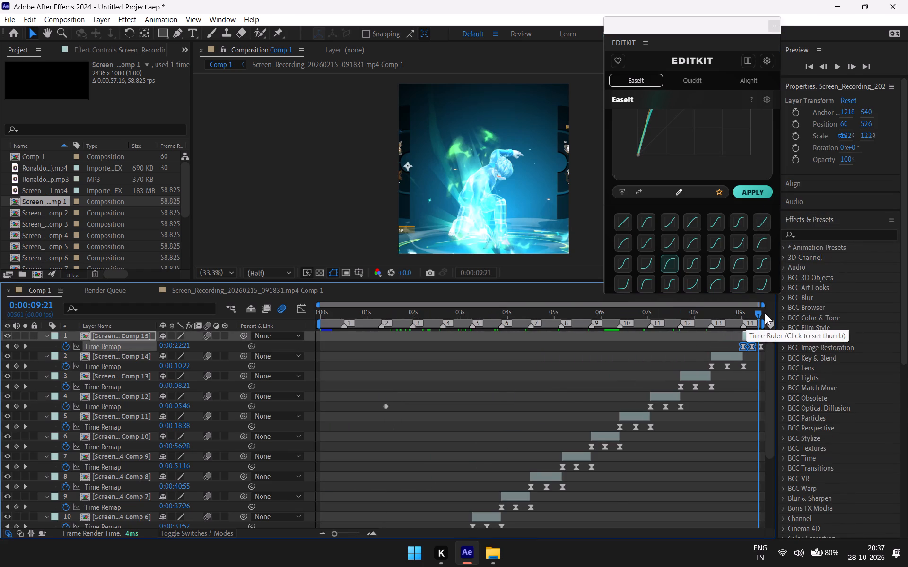
left_click_drag(760, 313, 203, 504)
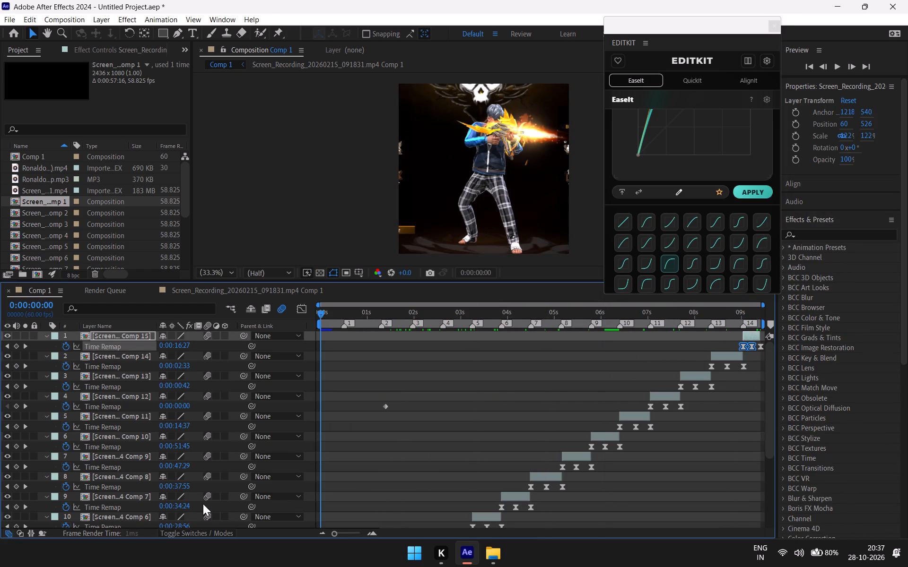
key("space")
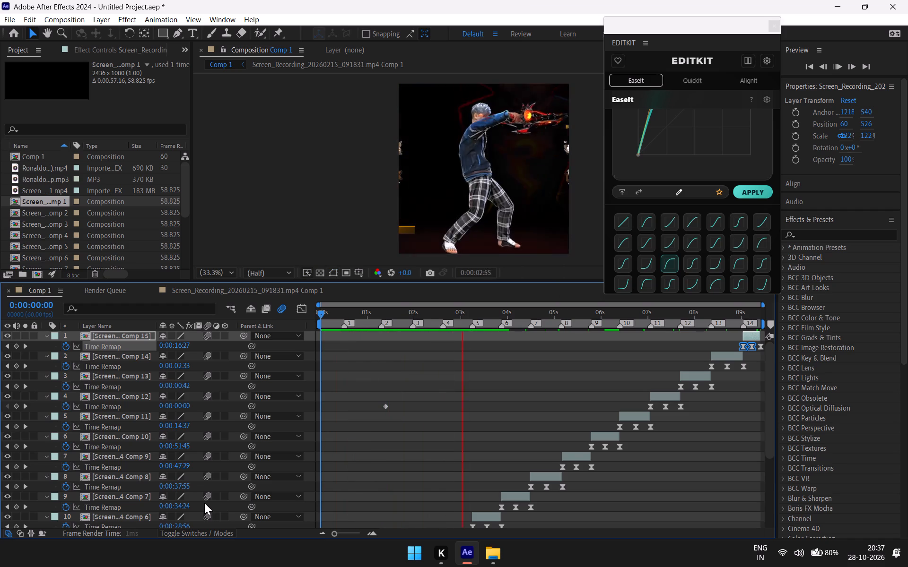
scroll(430, 395, "down", 1)
scroll(430, 395, "up", 2)
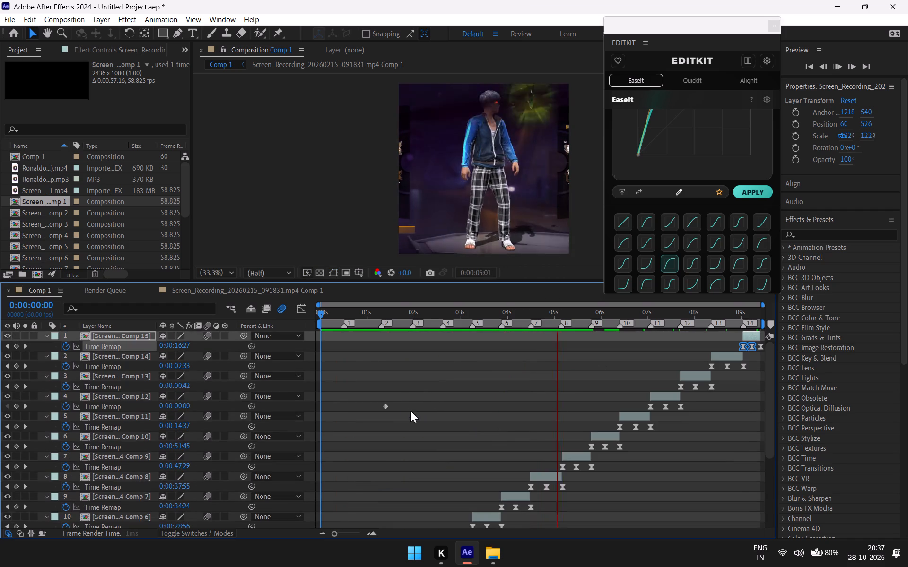
Delete the stray Time Remap keyframe of the Comp 12 layer at 0:00:01:23, well before the clip starts.
left_click(387, 405)
key("BackSpace")
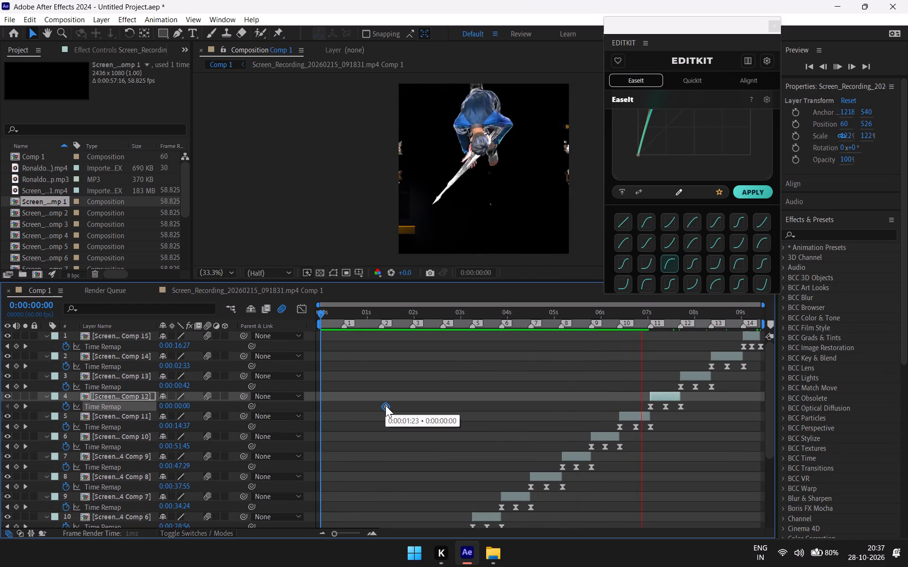
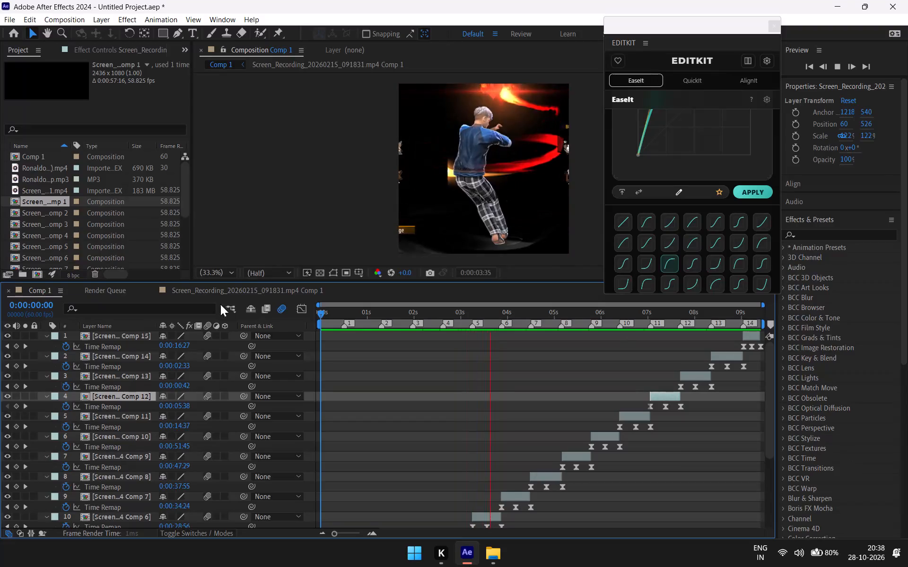
Play back Comp 1 from 0:00:00:00 to check the eased clips against the beat markers.
left_click(332, 314)
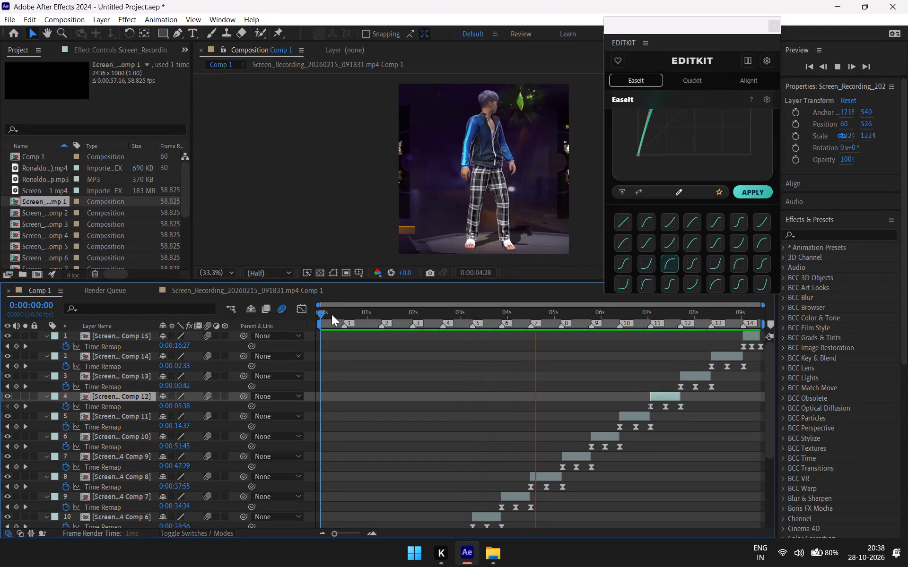
left_click_drag(329, 314, 288, 338)
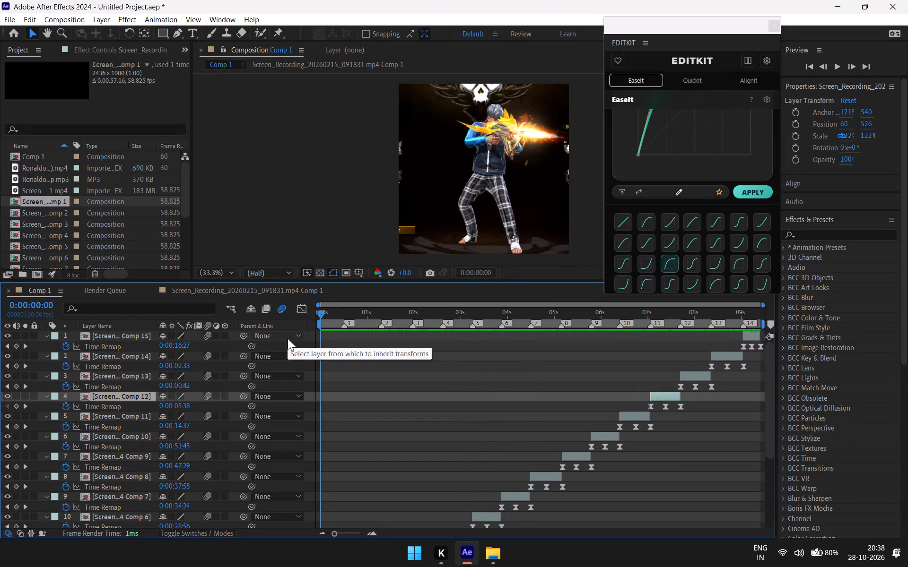
key("space")
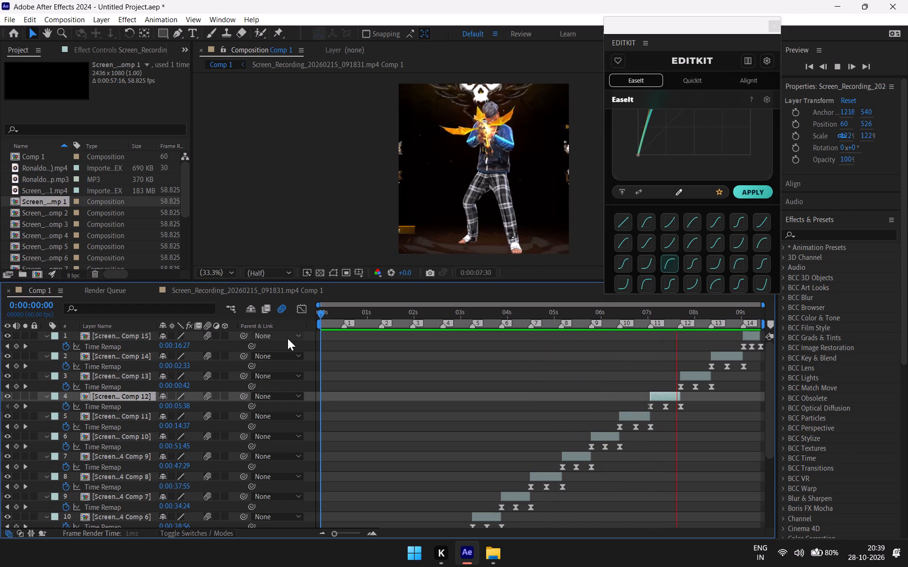
key("space")
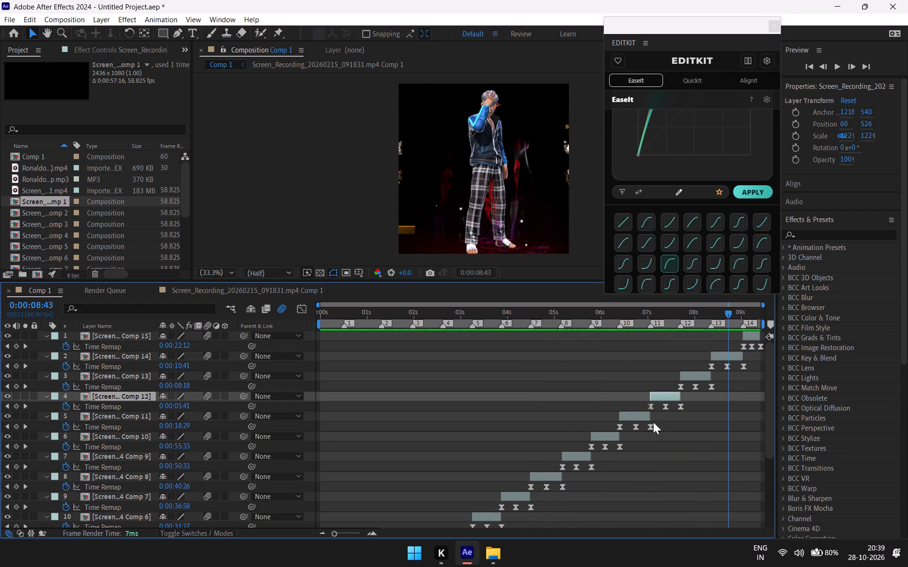
Inspect the first Time Remap keyframes of the Comp 12, Comp 11 and Comp 9 layers without editing them.
left_click(664, 405)
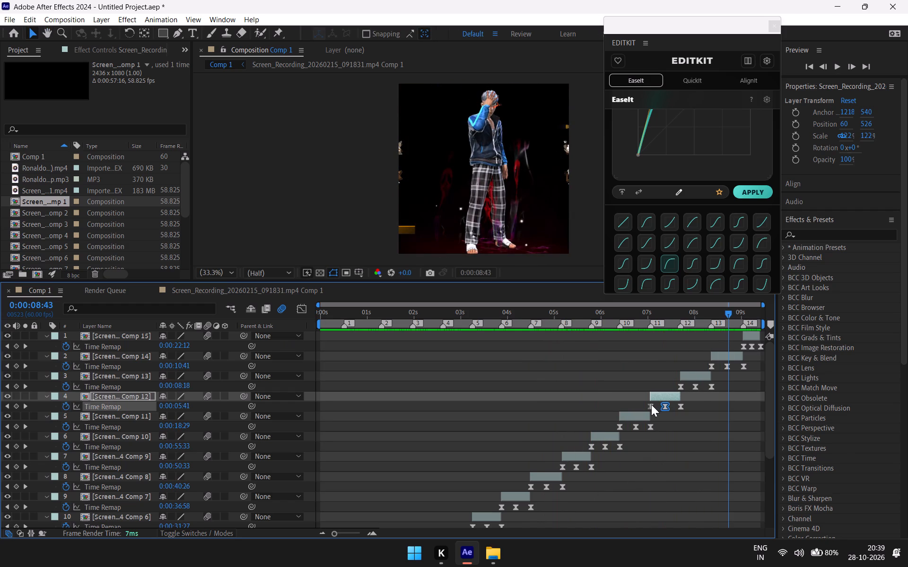
left_click(651, 404)
right_click(652, 405)
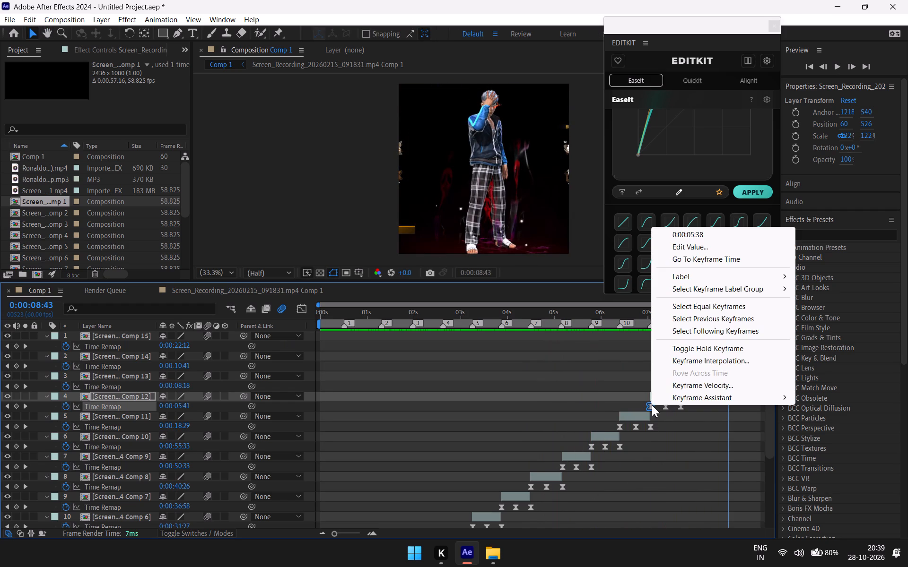
left_click(668, 444)
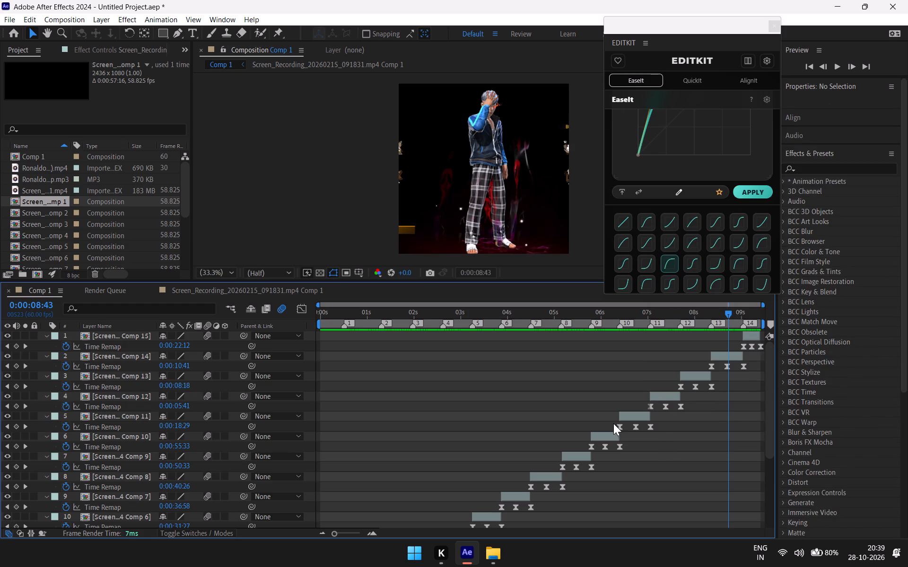
left_click(617, 426)
right_click(618, 426)
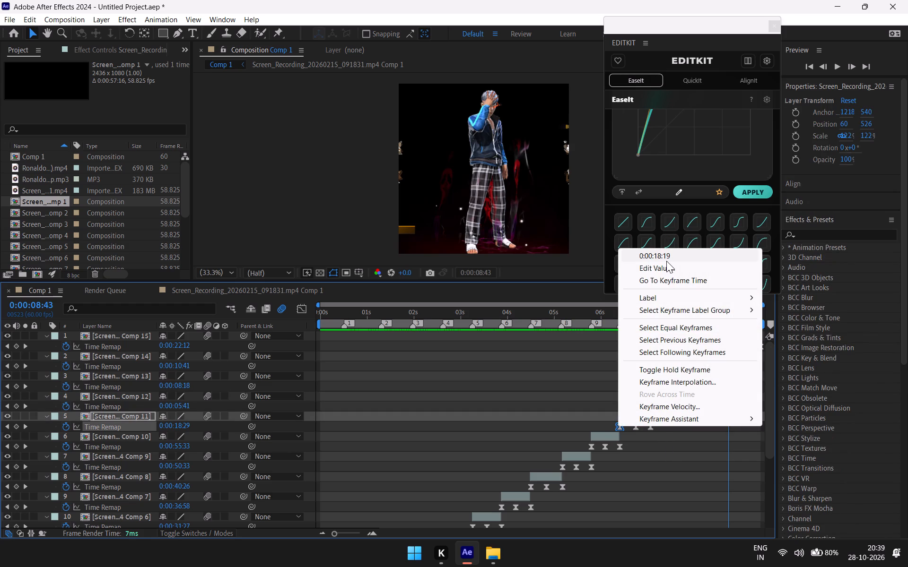
left_click(565, 467)
left_click(565, 467)
right_click(564, 468)
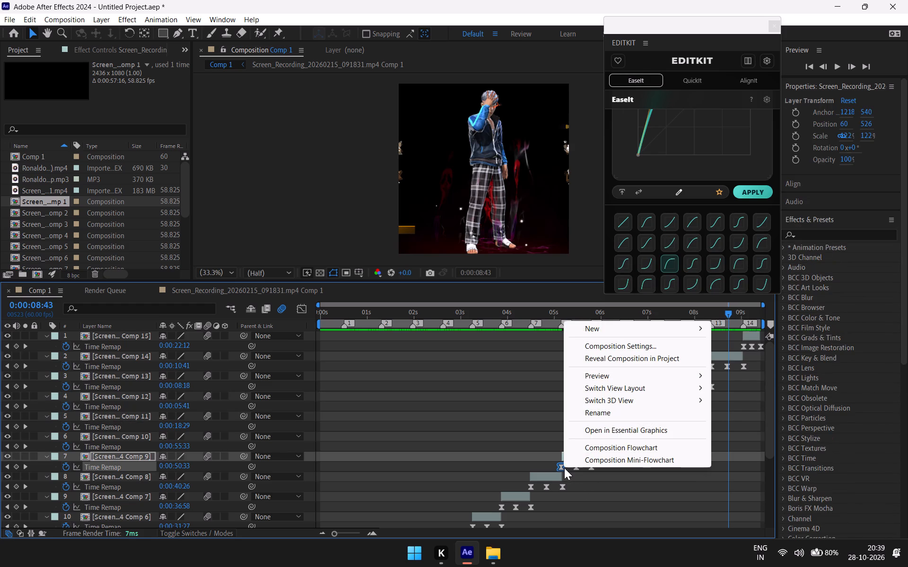
key("ctrl+z")
left_click(576, 487)
key("ctrl+z")
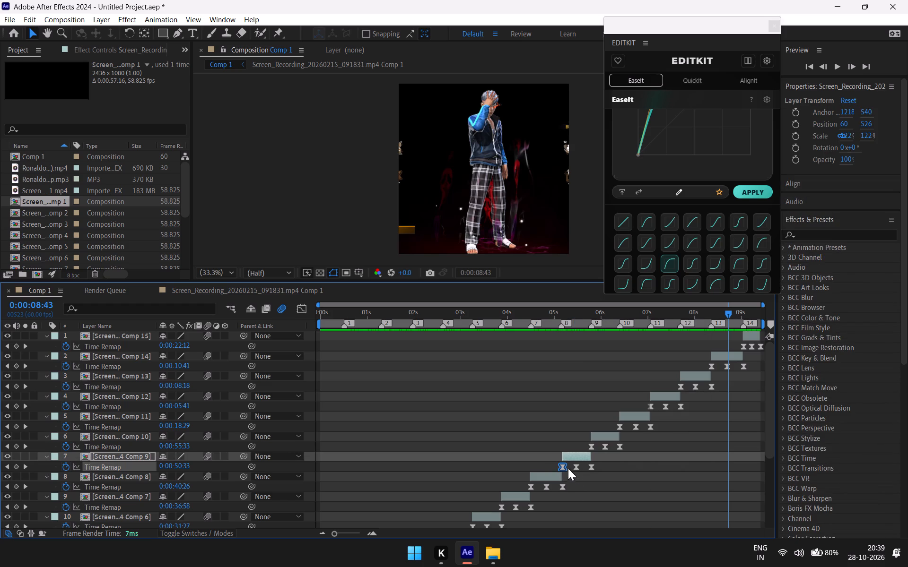
right_click(560, 465)
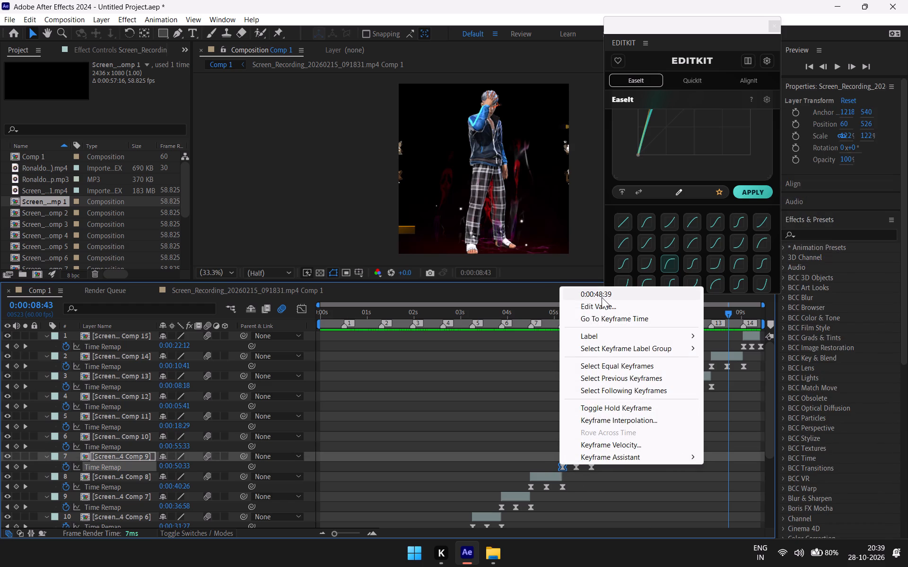
left_click(610, 494)
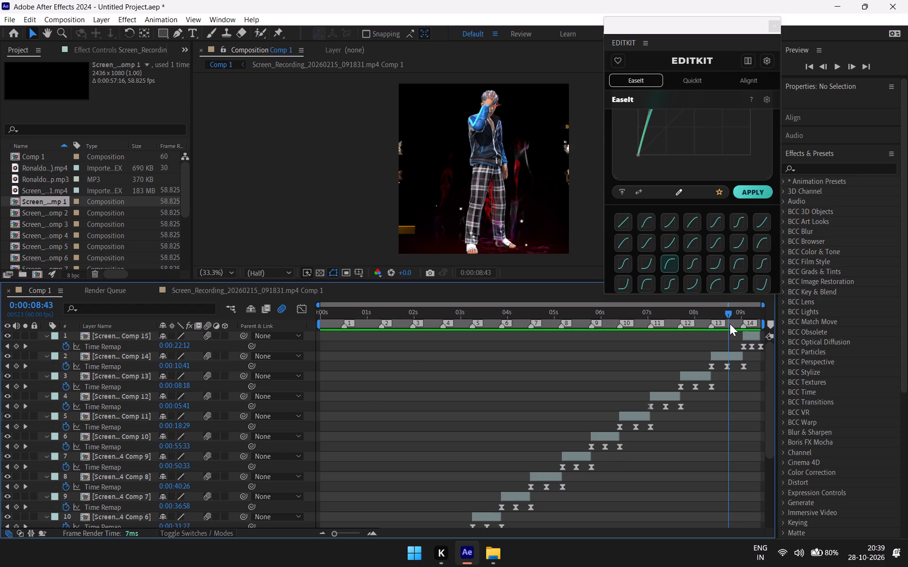
Replay Comp 1 from 0:00:00:00 to review the Comp 1 to Comp 3 clips, and return to the start.
left_click_drag(726, 309, 252, 521)
scroll(391, 459, "down", 7)
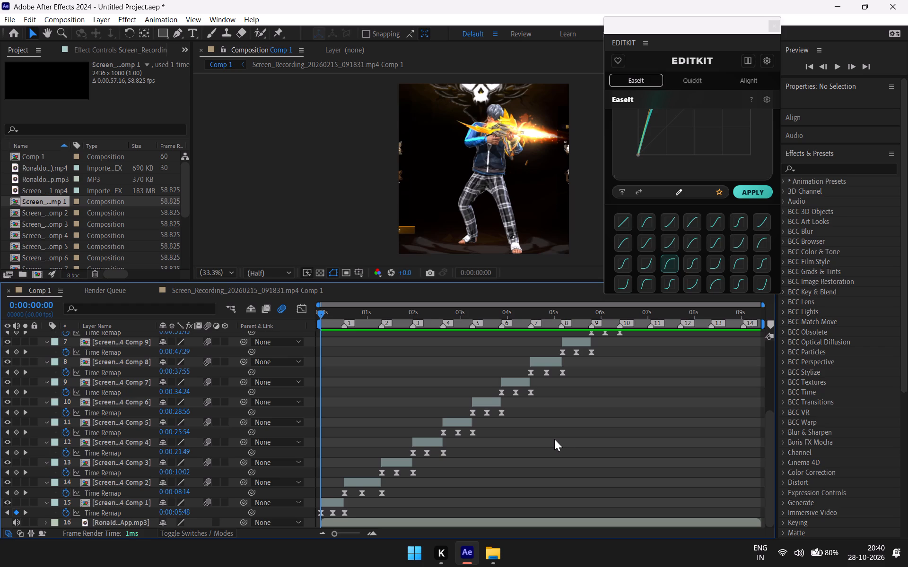
key("space")
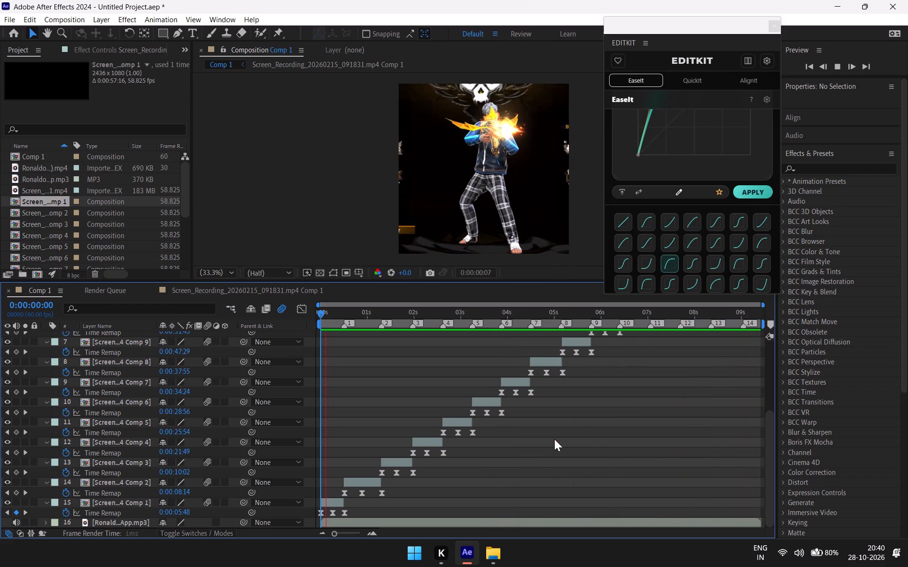
key("space")
key("space")
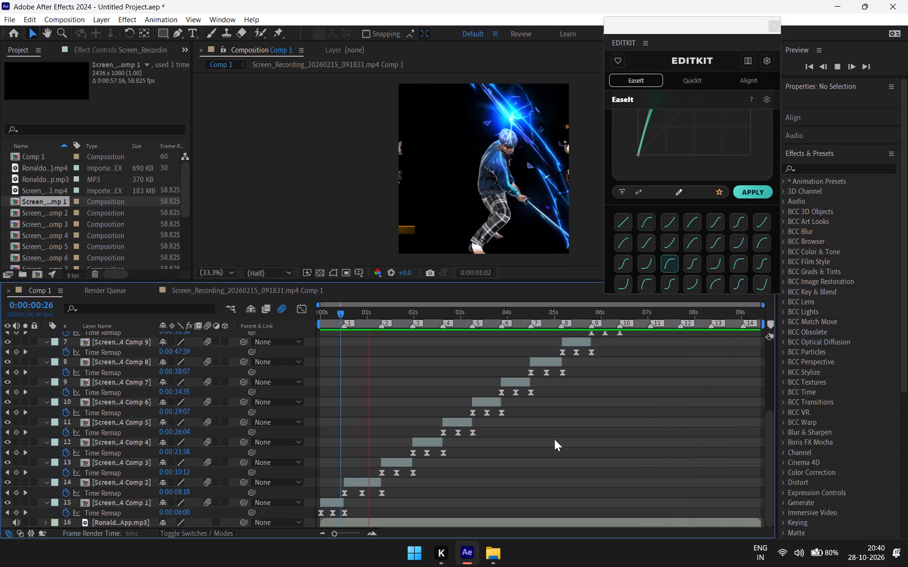
key("space")
scroll(410, 424, "up", 2)
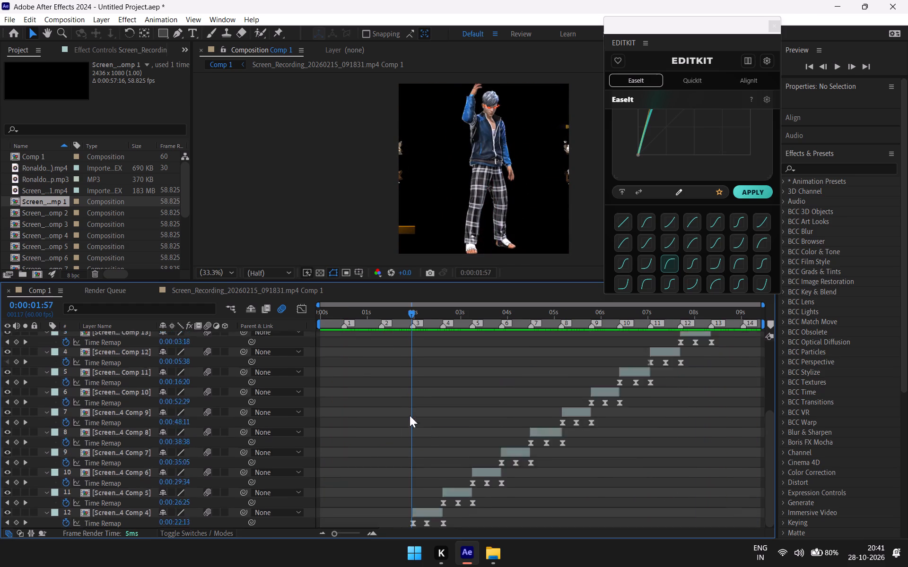
scroll(414, 343, "up", 1)
left_click_drag(409, 310, 264, 362)
scroll(503, 367, "down", 9)
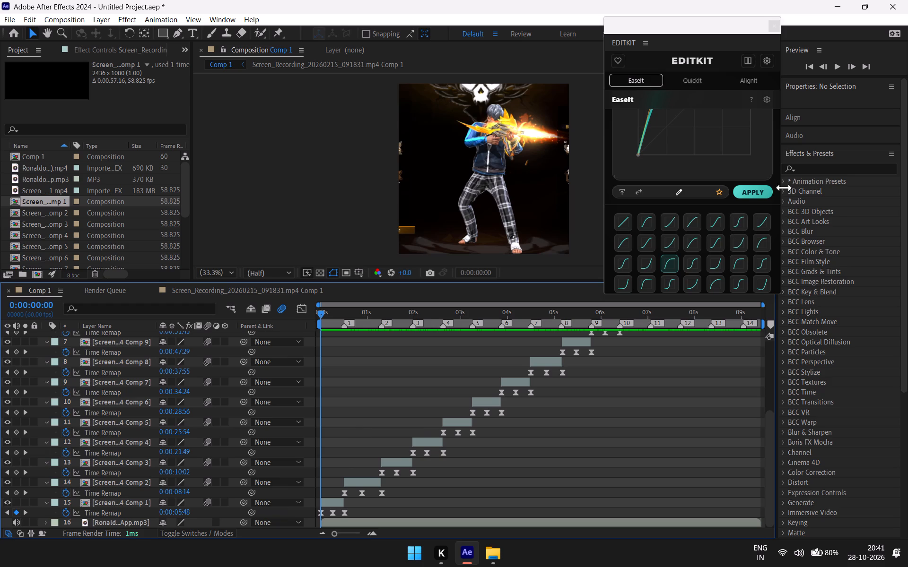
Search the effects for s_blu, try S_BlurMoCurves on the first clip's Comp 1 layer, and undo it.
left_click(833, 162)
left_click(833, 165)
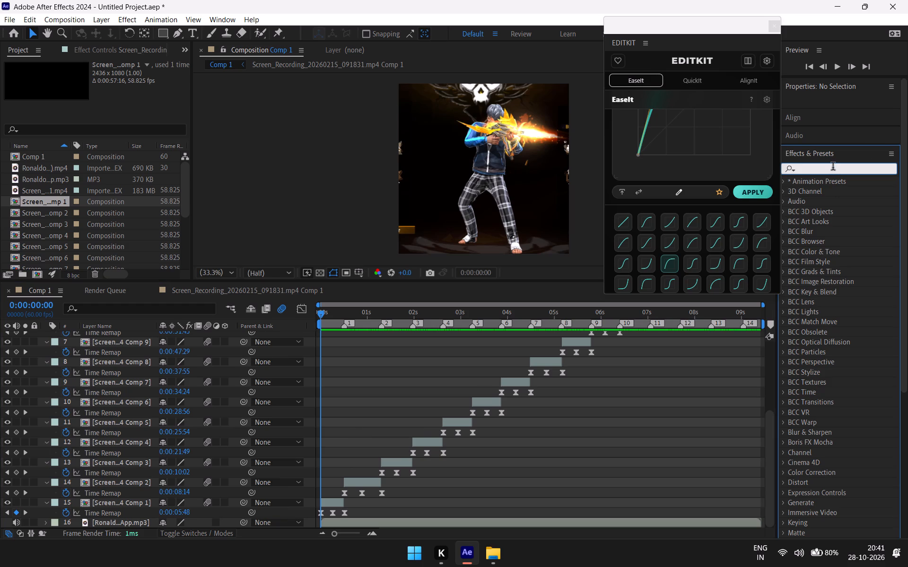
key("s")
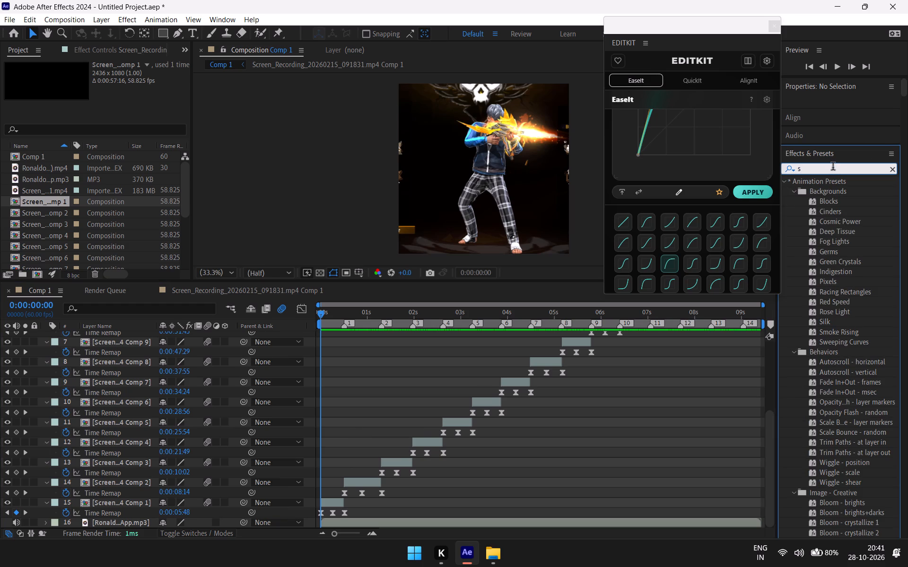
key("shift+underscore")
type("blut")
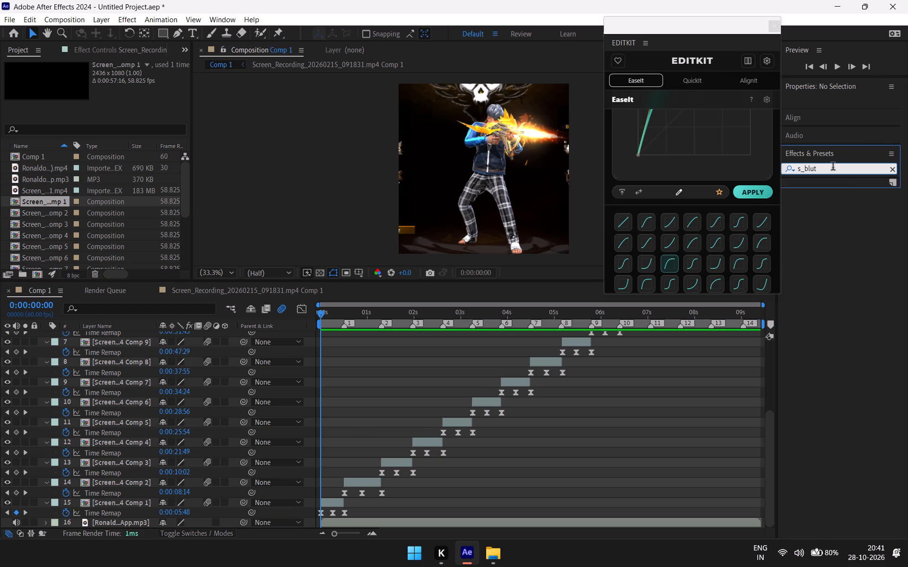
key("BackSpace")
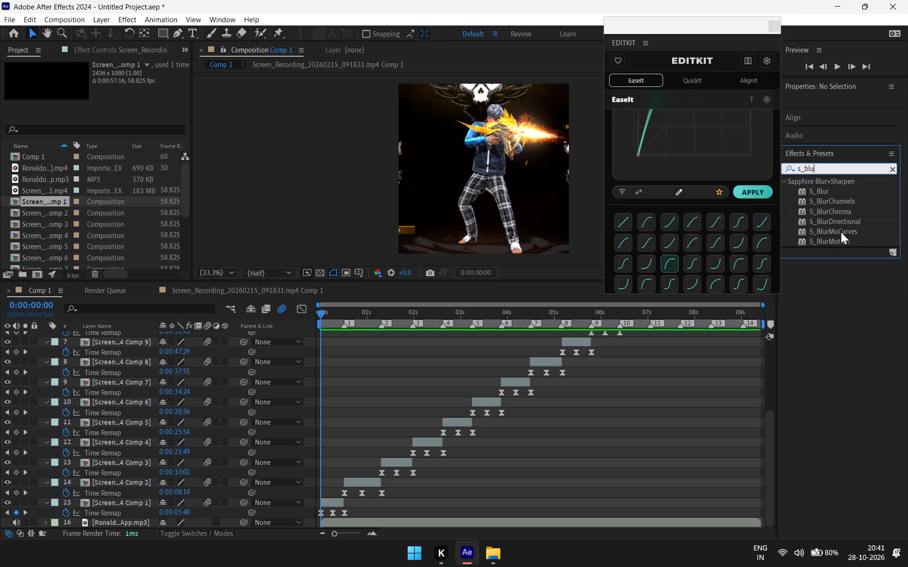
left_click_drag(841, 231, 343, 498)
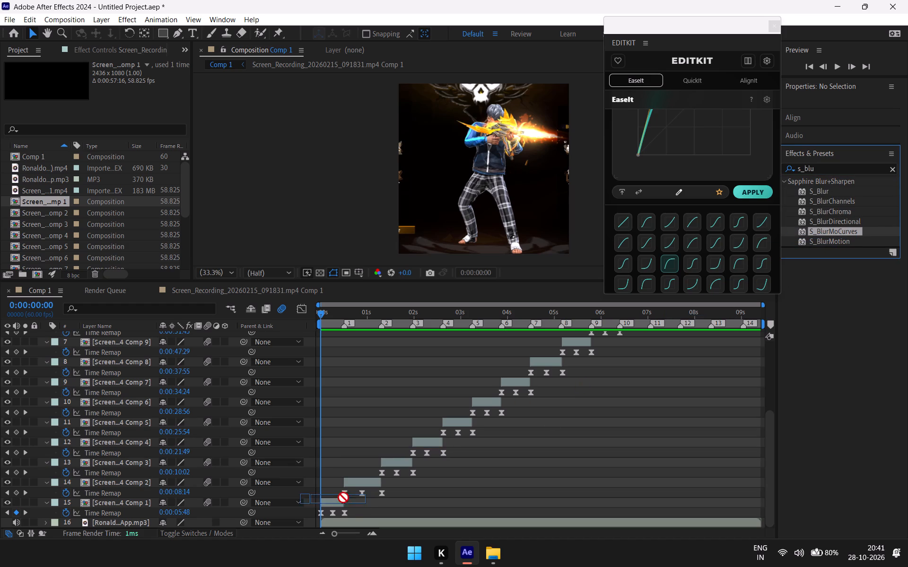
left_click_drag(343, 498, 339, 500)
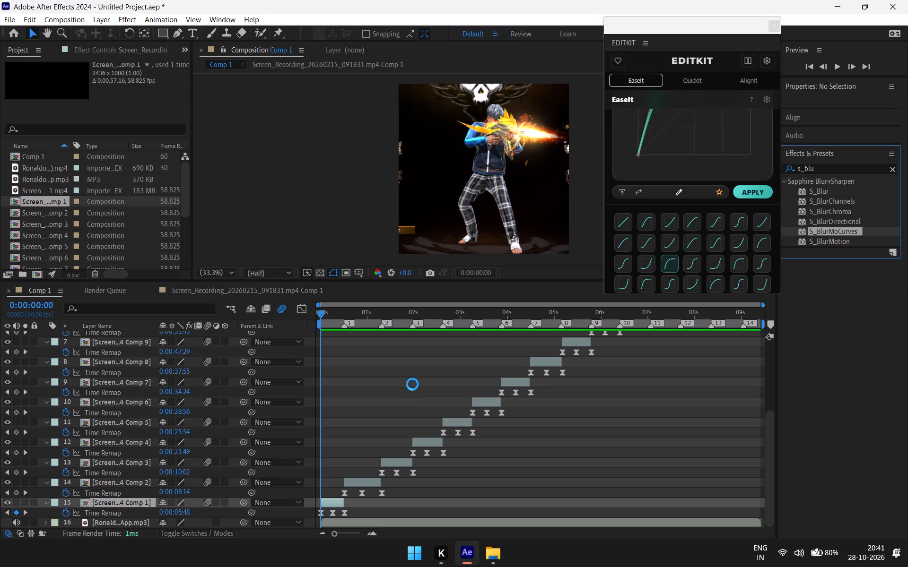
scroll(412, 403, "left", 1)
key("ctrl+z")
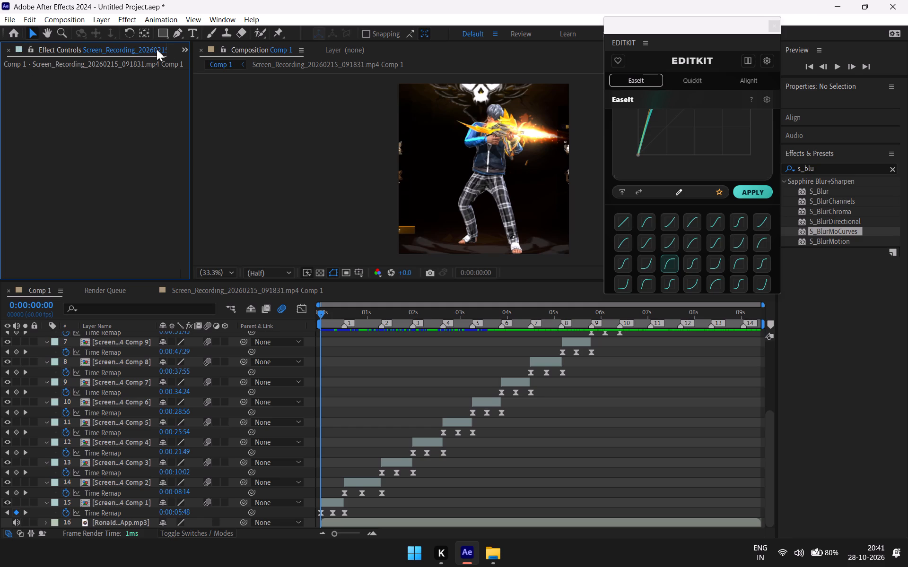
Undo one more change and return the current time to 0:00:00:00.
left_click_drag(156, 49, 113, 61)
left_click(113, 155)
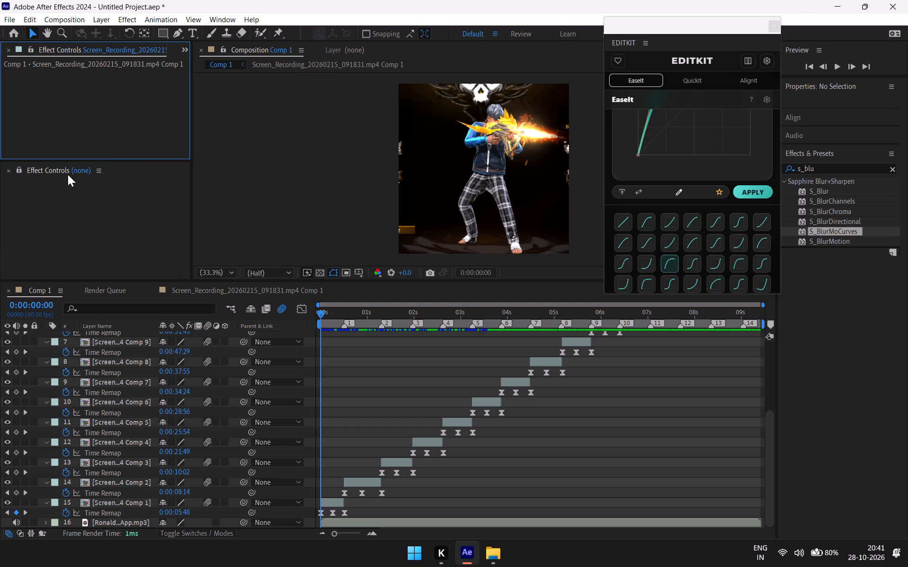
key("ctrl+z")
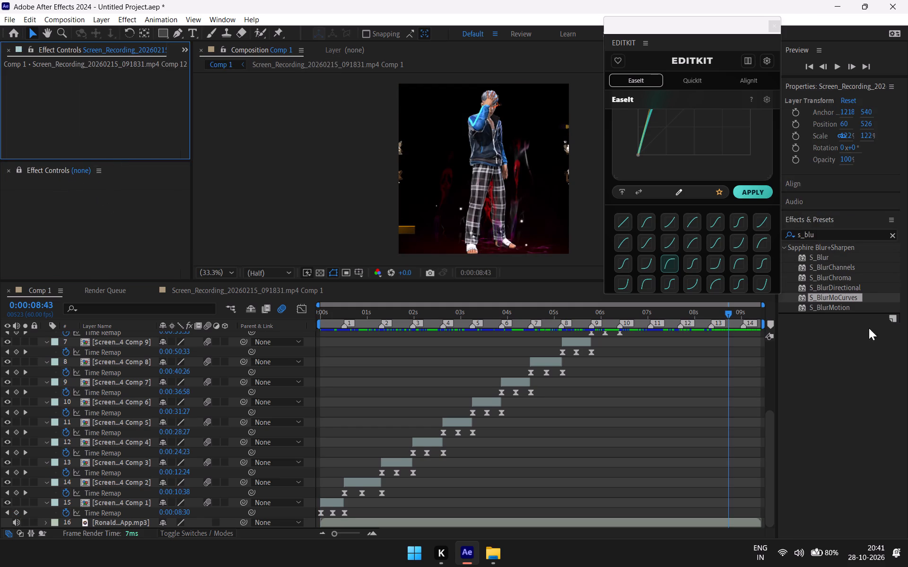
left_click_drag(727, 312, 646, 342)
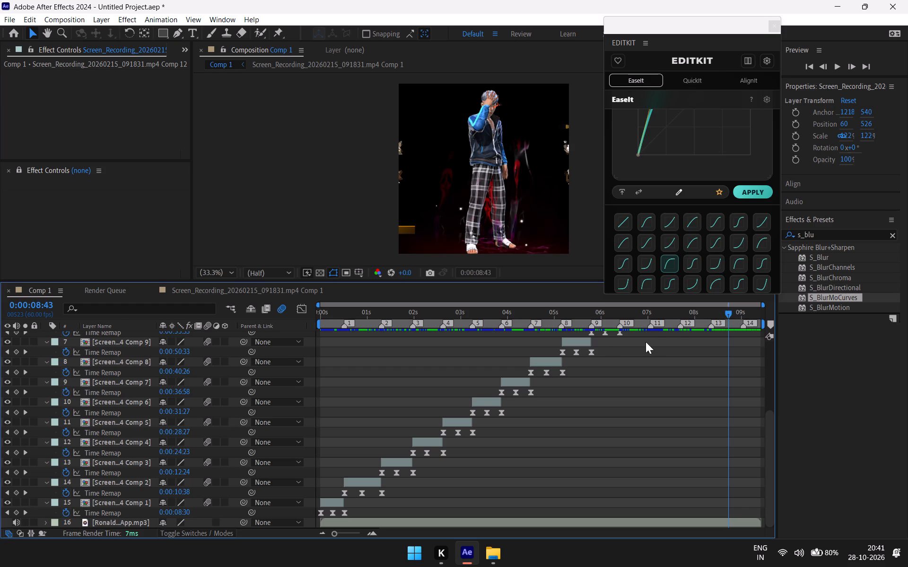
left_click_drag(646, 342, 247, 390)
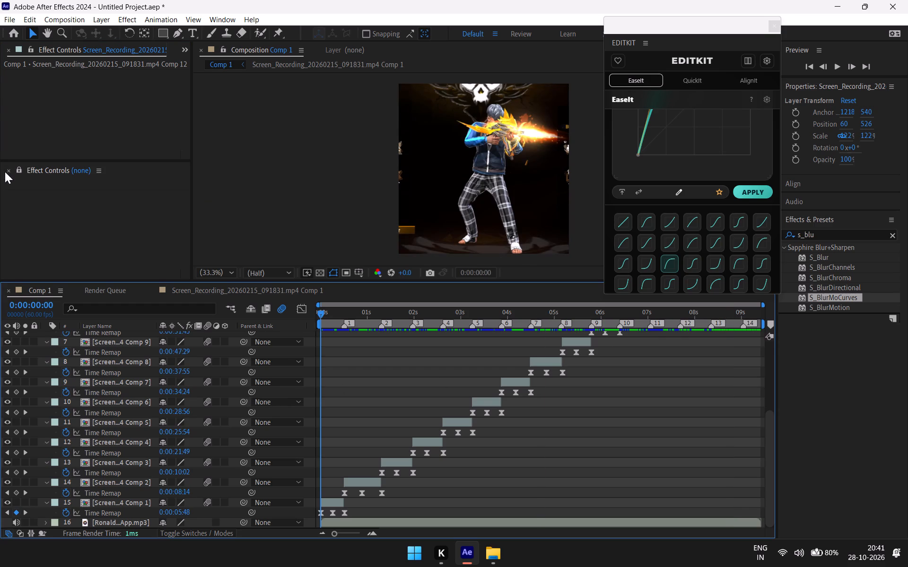
Close both Effect Controls panels so that only the Project panel remains in that area.
left_click(19, 61)
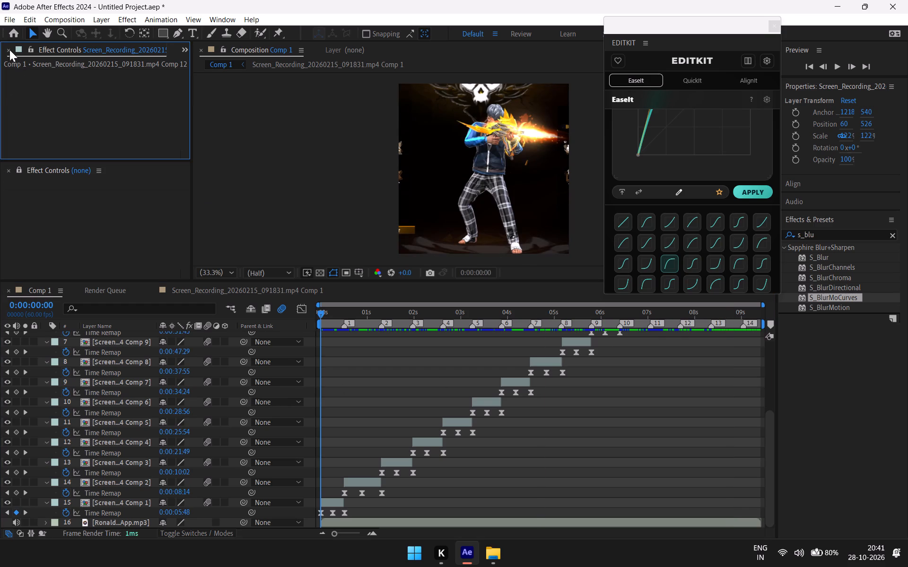
left_click(9, 47)
left_click_drag(48, 162, 56, 146)
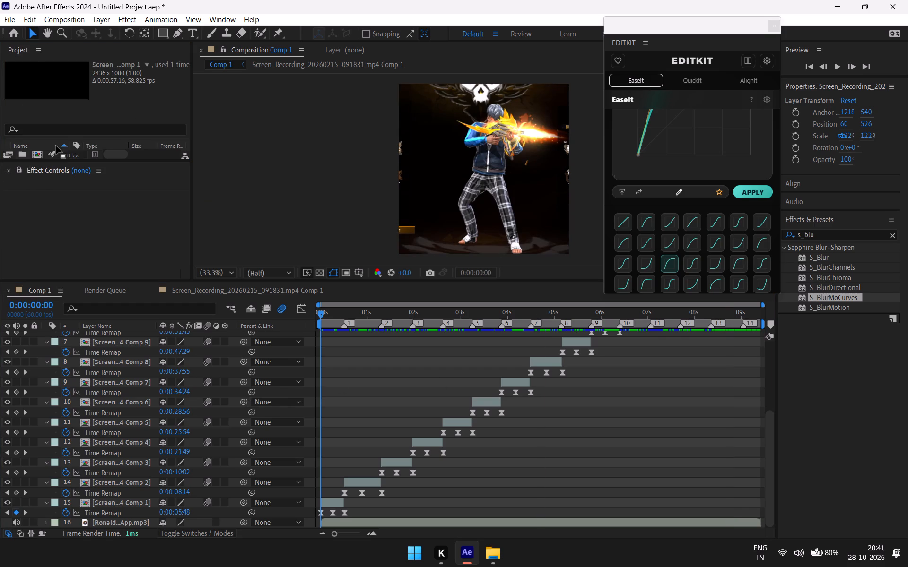
left_click_drag(56, 146, 56, 145)
left_click_drag(78, 200, 95, 128)
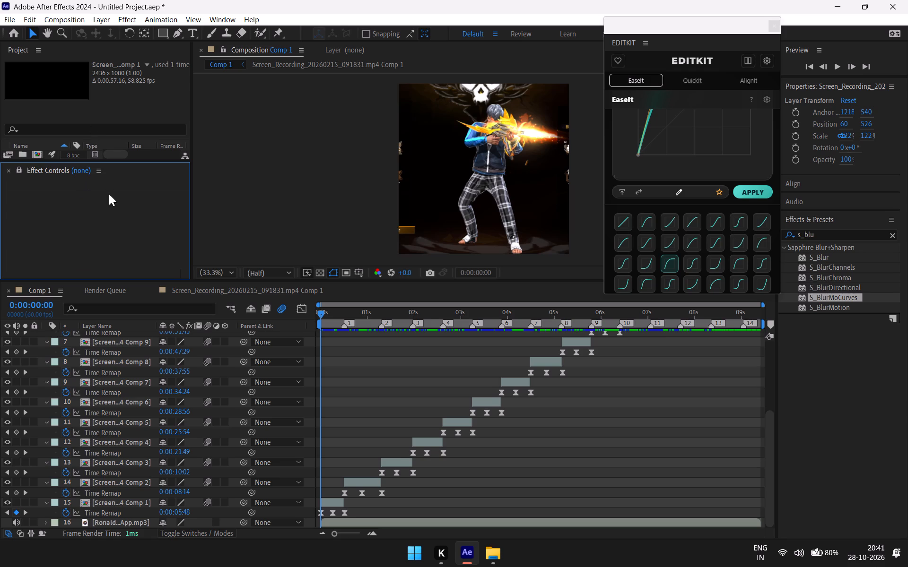
left_click(6, 173)
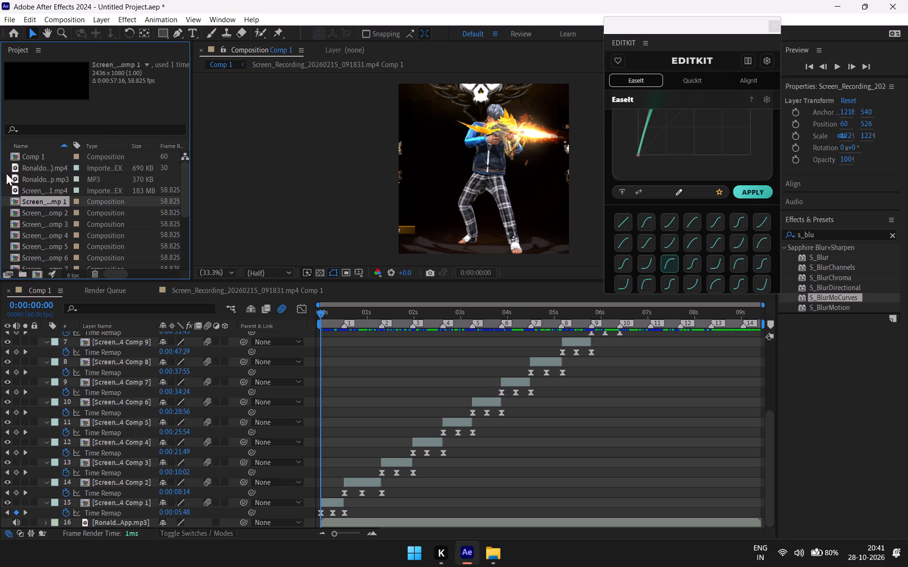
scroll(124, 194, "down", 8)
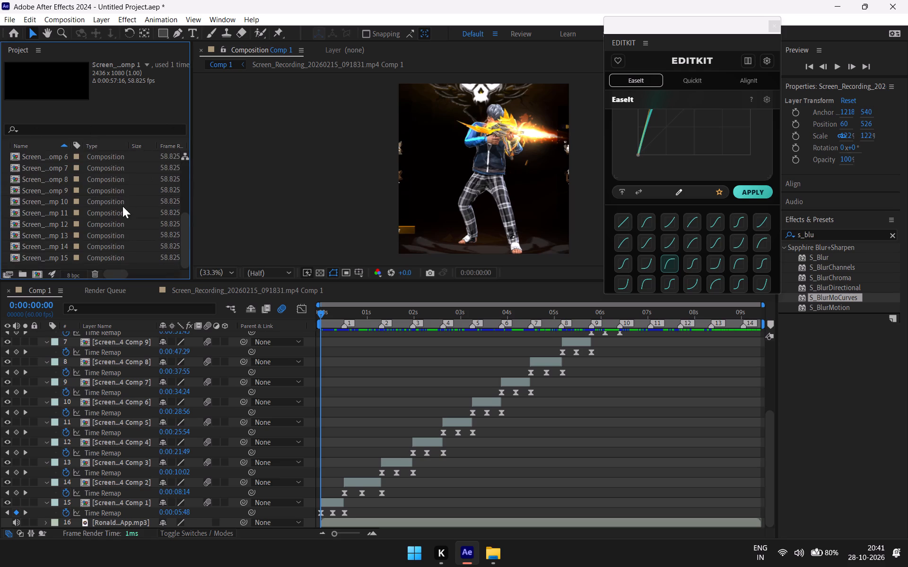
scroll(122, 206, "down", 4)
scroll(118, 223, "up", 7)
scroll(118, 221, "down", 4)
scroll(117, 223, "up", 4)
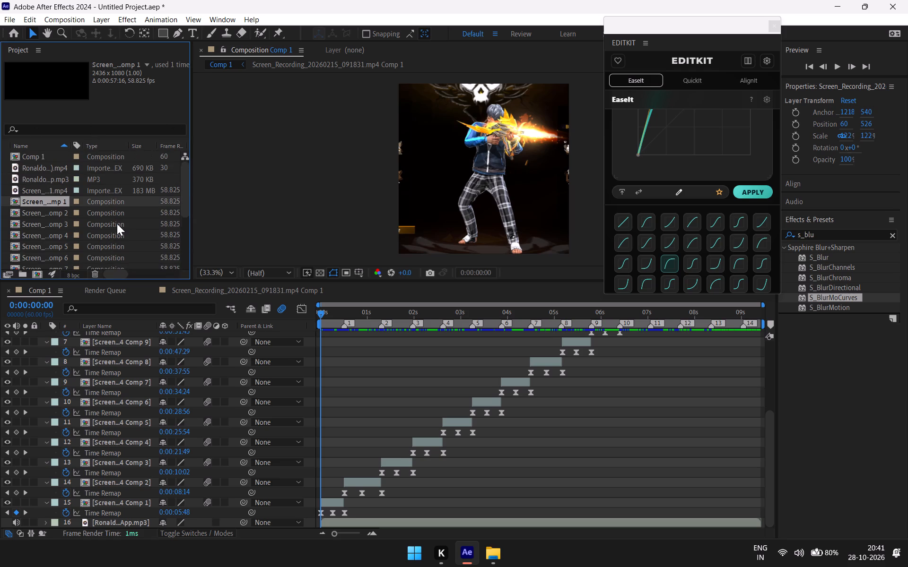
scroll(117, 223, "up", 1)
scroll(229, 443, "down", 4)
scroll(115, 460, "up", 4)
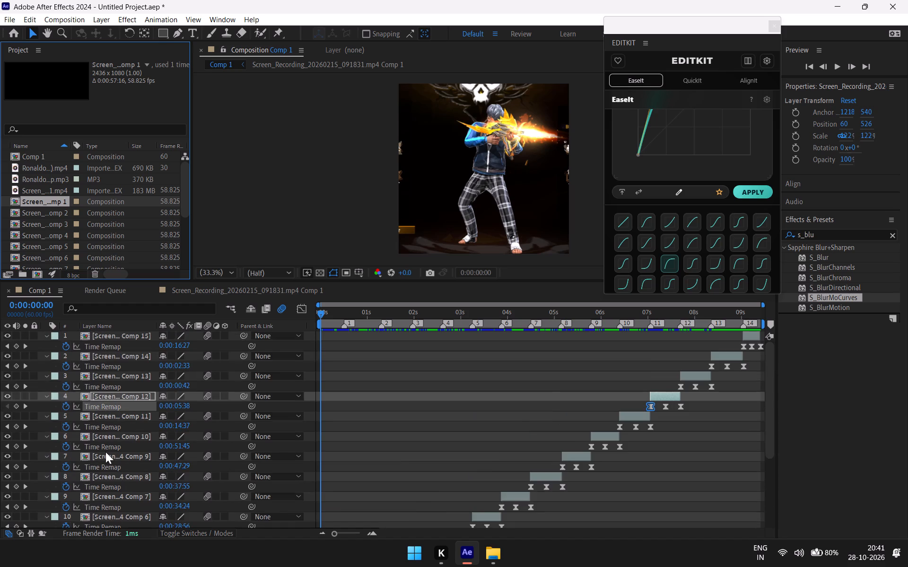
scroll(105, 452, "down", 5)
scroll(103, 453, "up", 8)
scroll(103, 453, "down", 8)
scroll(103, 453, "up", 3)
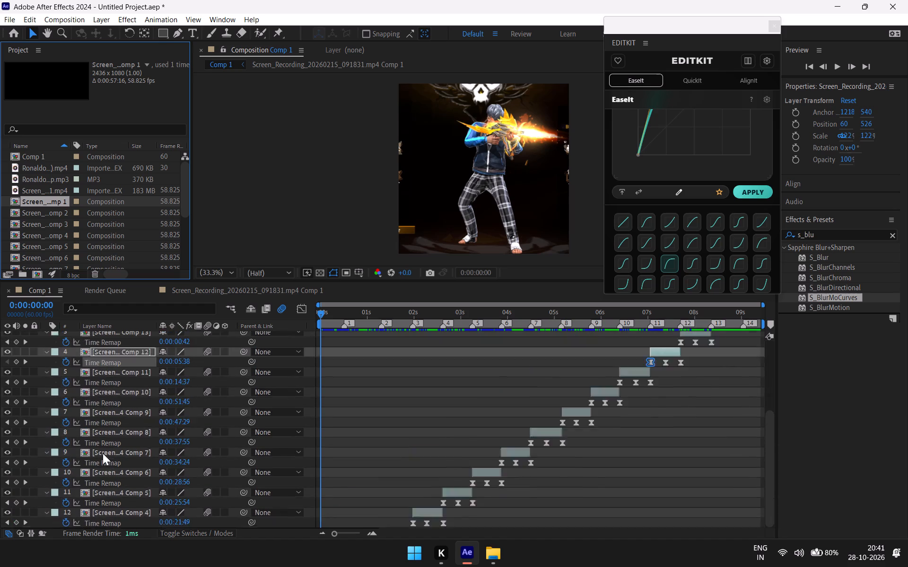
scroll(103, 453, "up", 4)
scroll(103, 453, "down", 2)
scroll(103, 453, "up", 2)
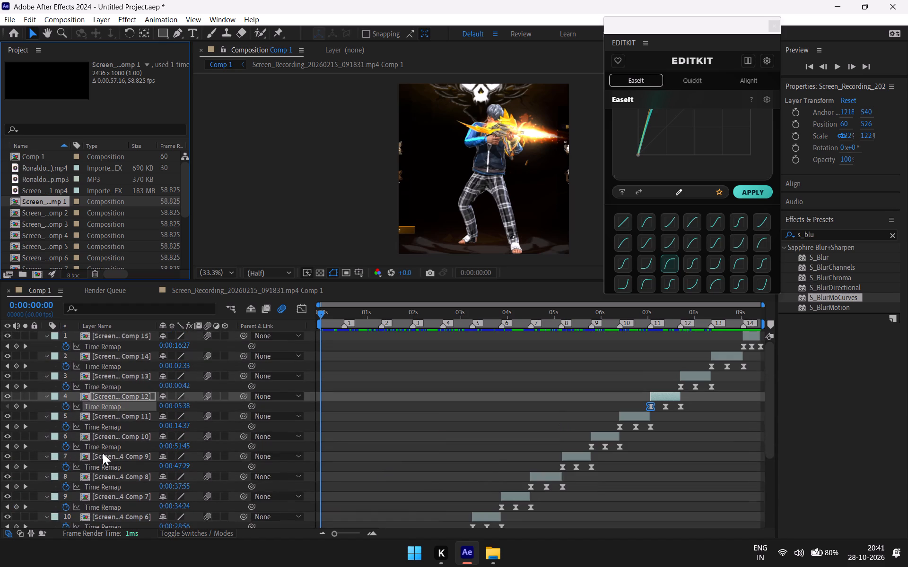
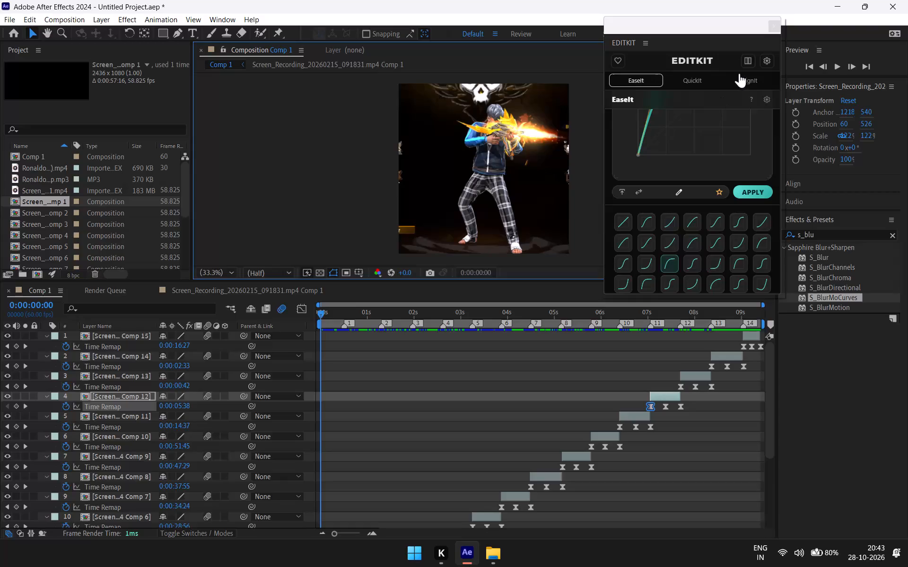
Move the floating EDITKIT panel slightly higher so it sits clear of the timeline.
left_click_drag(678, 18, 678, 7)
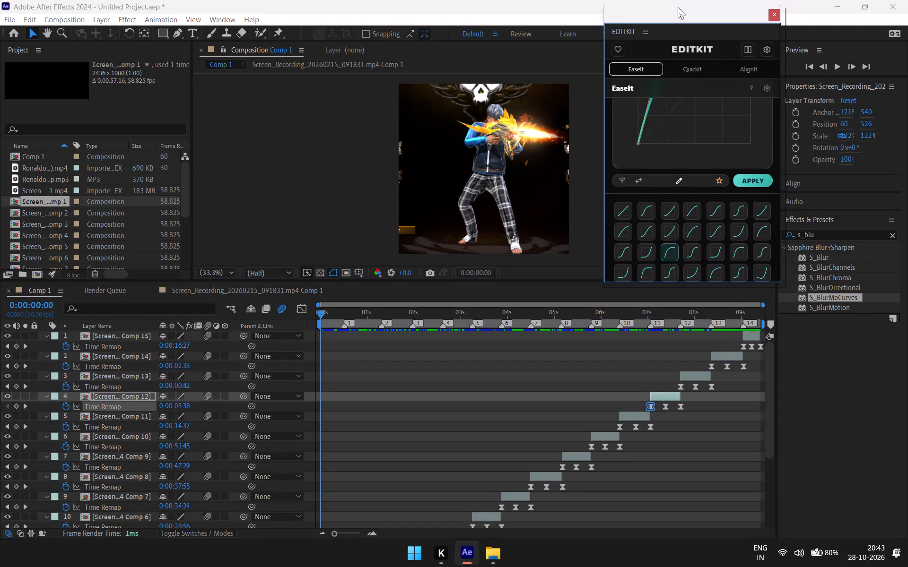
left_click_drag(678, 7, 678, 9)
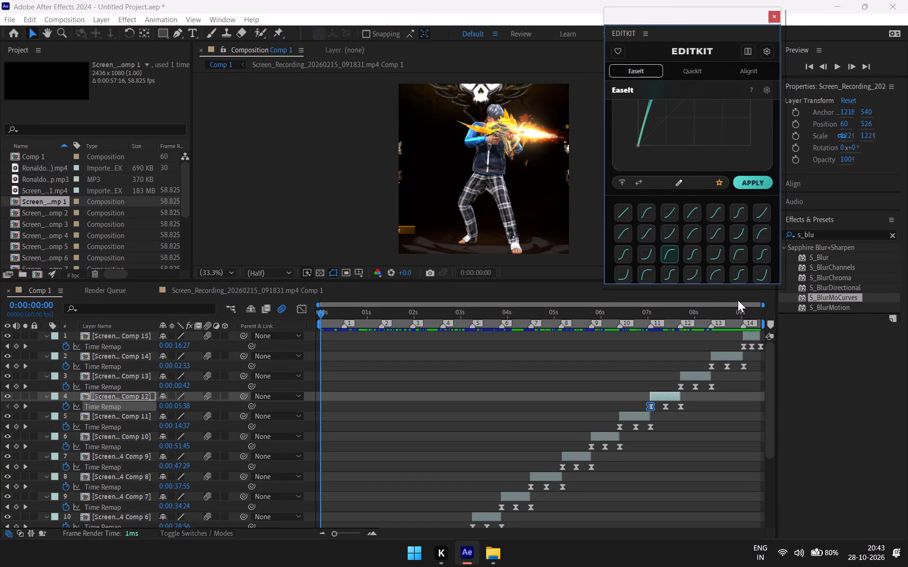
scroll(512, 419, "down", 3)
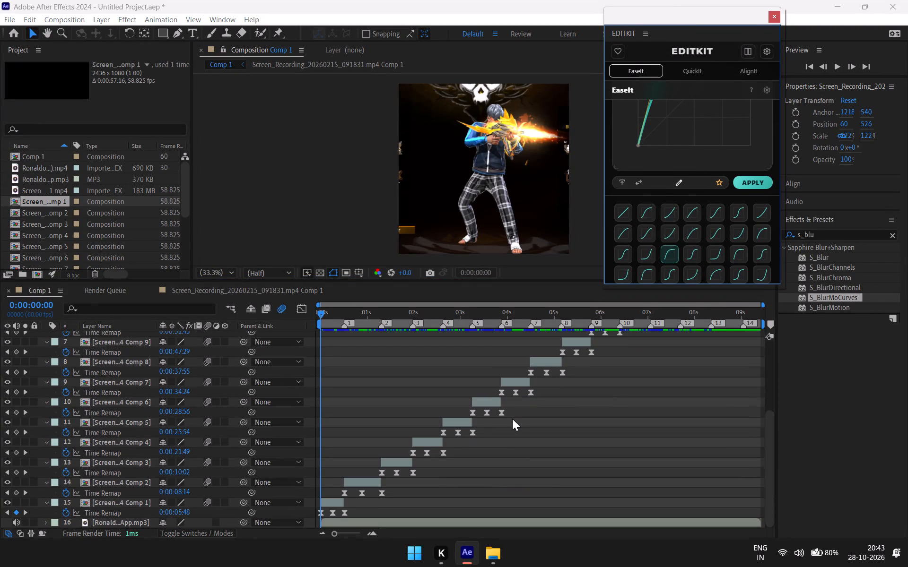
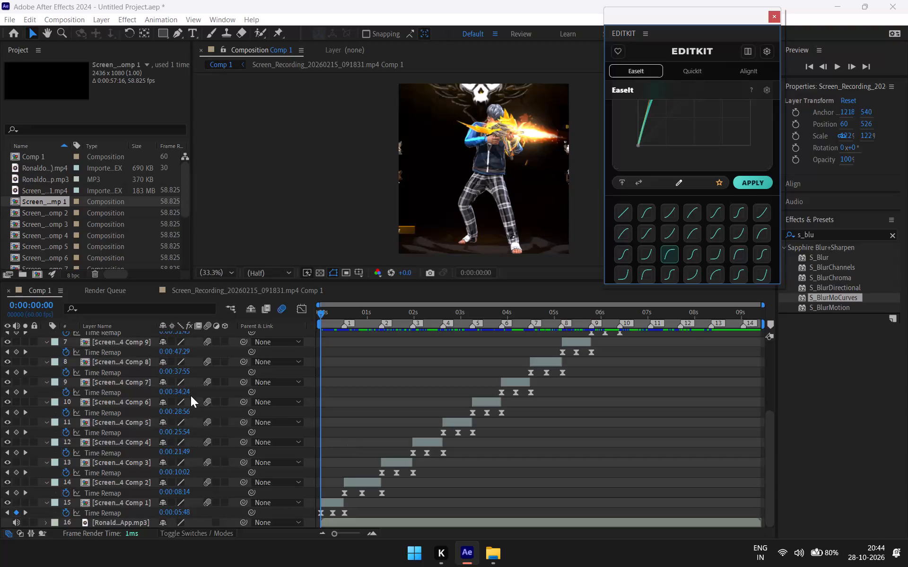
Collapse the revealed Time Remap and Transform properties of every layer in the Comp 1 timeline.
scroll(191, 395, "down", 8)
scroll(118, 333, "down", 4)
scroll(113, 507, "down", 4)
scroll(151, 491, "up", 5)
scroll(148, 443, "down", 9)
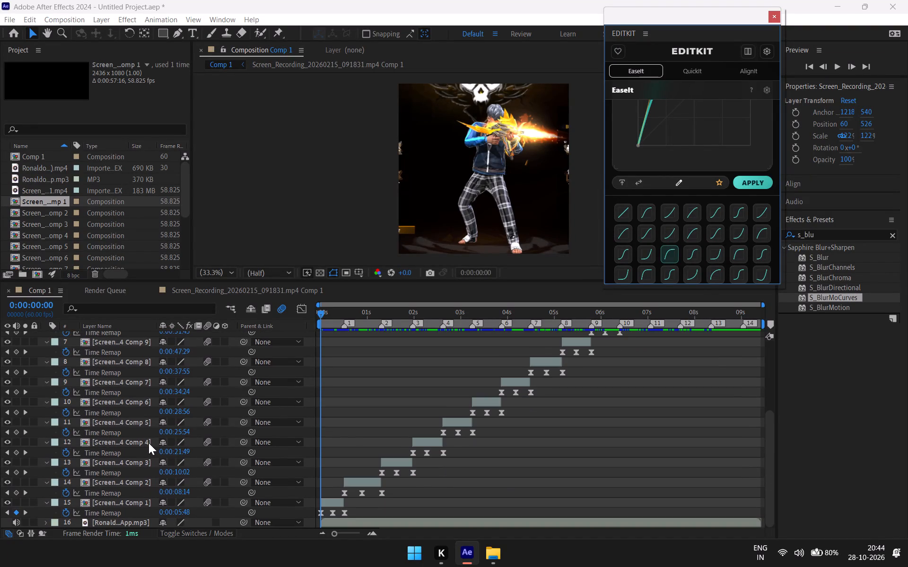
type("uuu")
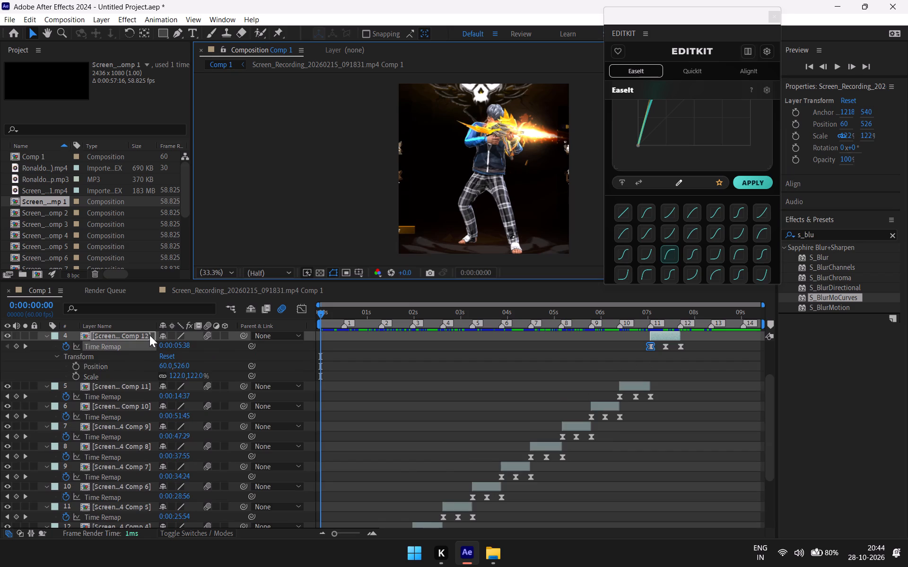
key("u")
left_click(145, 334)
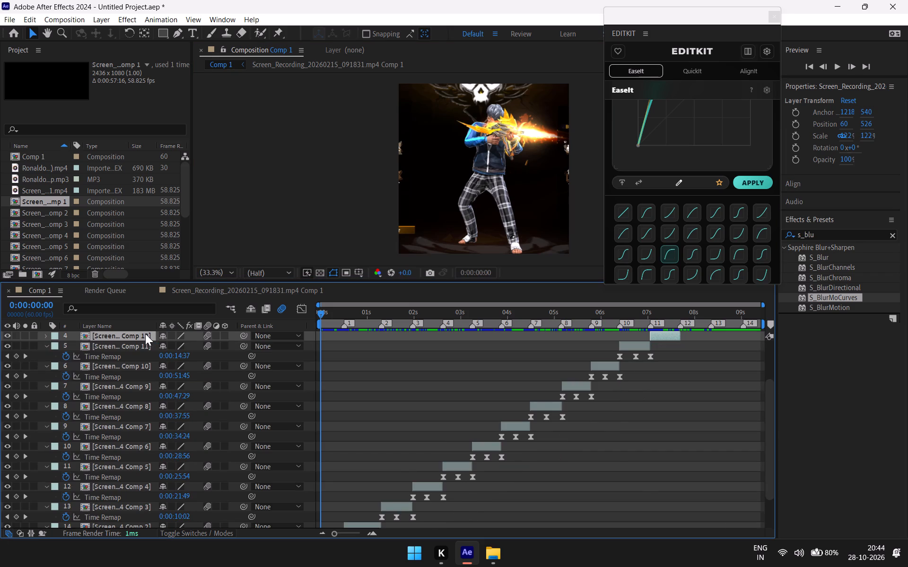
scroll(122, 478, "down", 4, "shift")
scroll(125, 491, "down", 9)
left_click(116, 522, "shift")
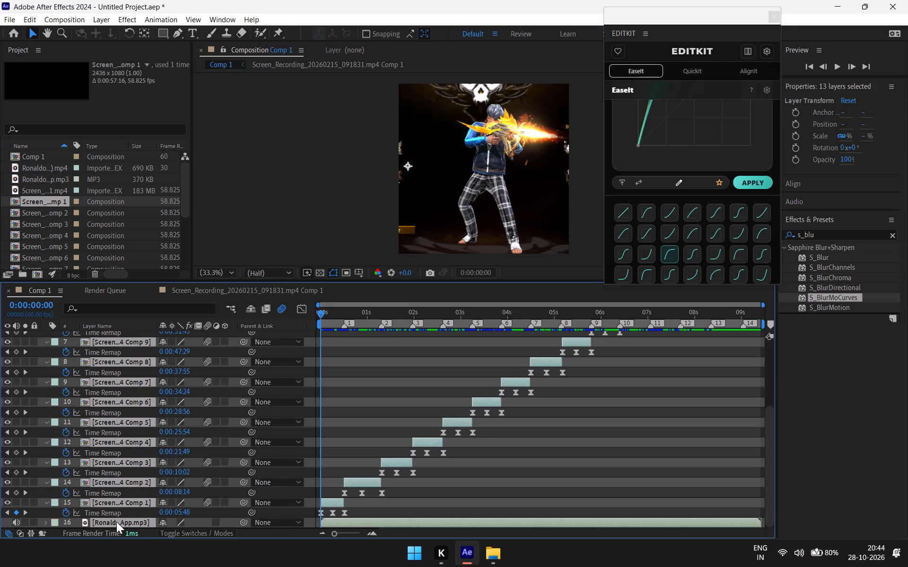
key("u")
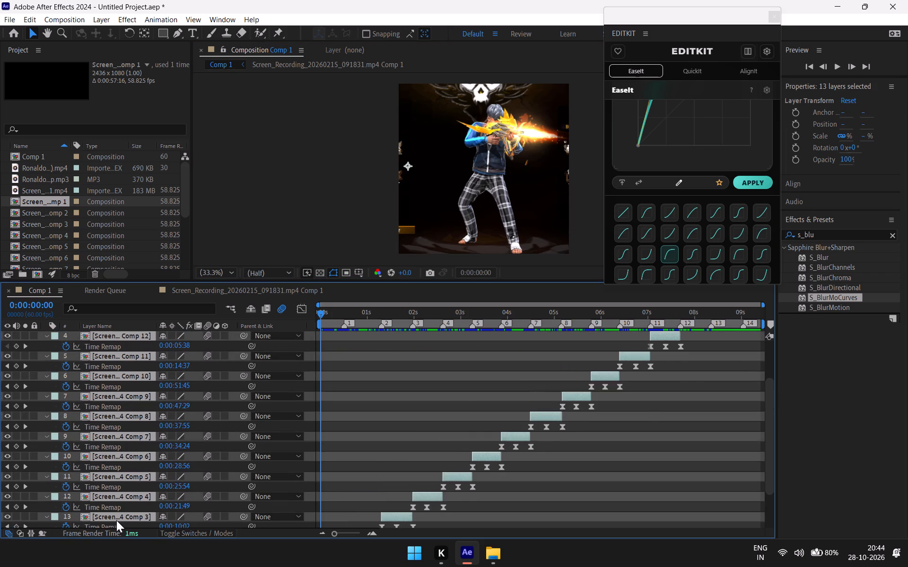
key("u")
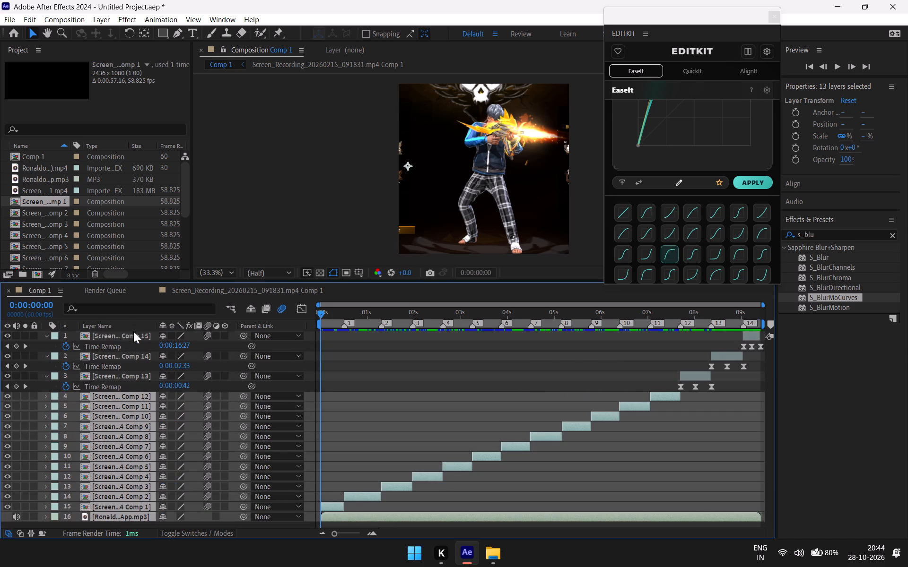
left_click(132, 323)
left_click(125, 330)
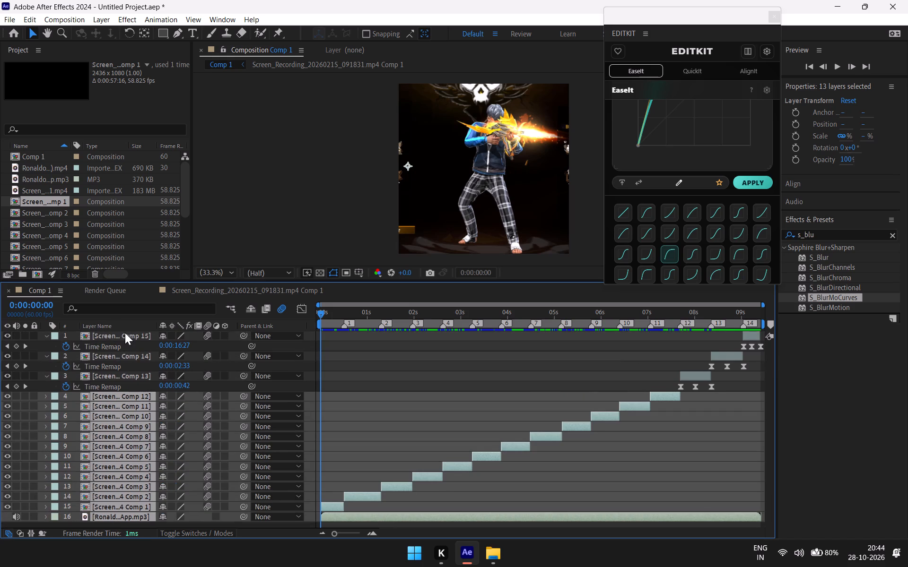
left_click(125, 329, "shift")
left_click(125, 333, "shift")
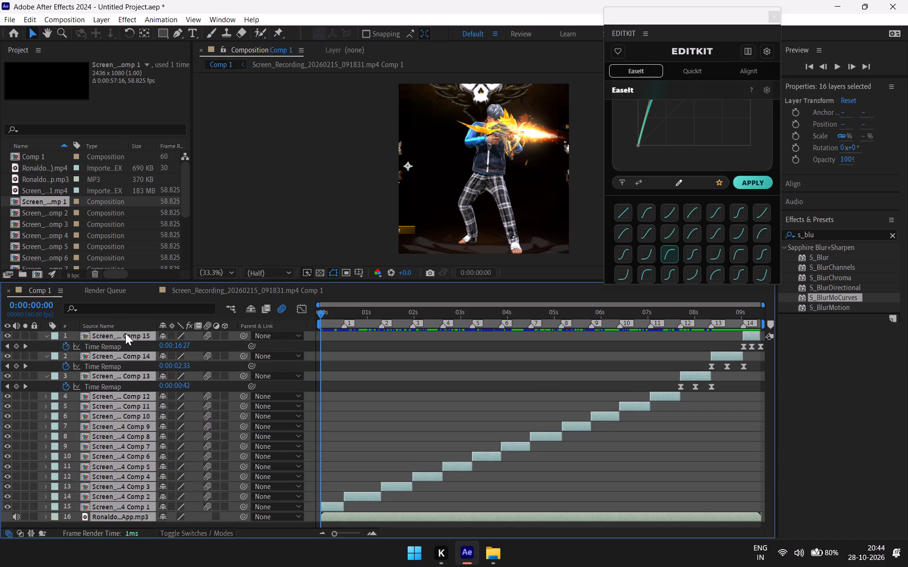
type("uu")
Create a new adjustment layer above all the clips in Comp 1.
left_click(139, 508)
right_click(139, 508)
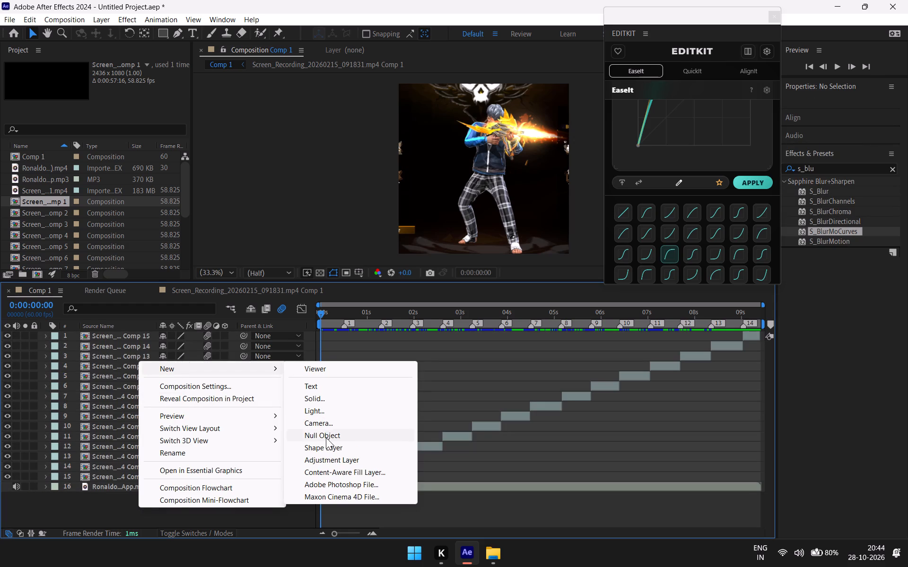
left_click(324, 457)
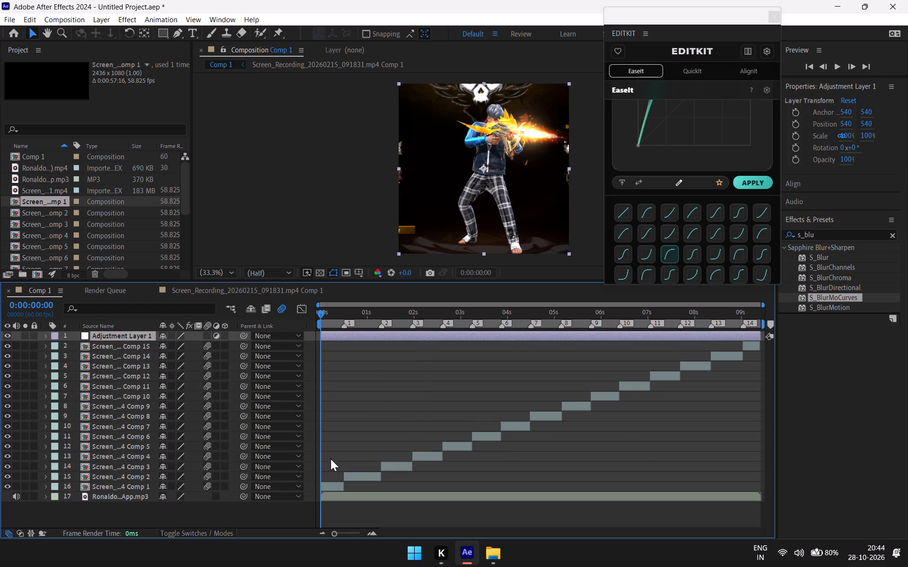
Split the adjustment layer at beat marker 1 (0:00:00:30) and delete the part after it, leaving only the section over the first clip.
left_click_drag(323, 310, 337, 329)
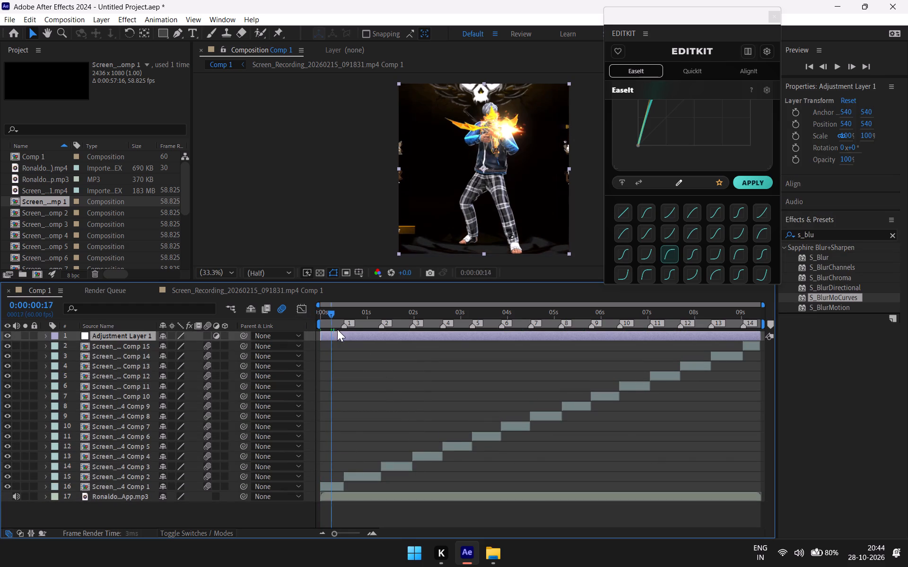
left_click_drag(337, 329, 346, 340)
left_click(349, 336)
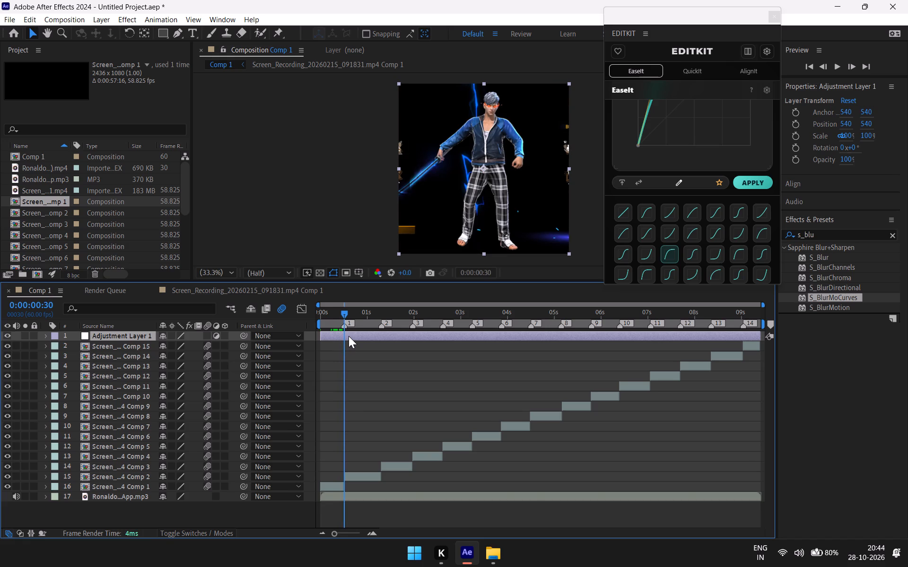
key("ctrl+shift+d")
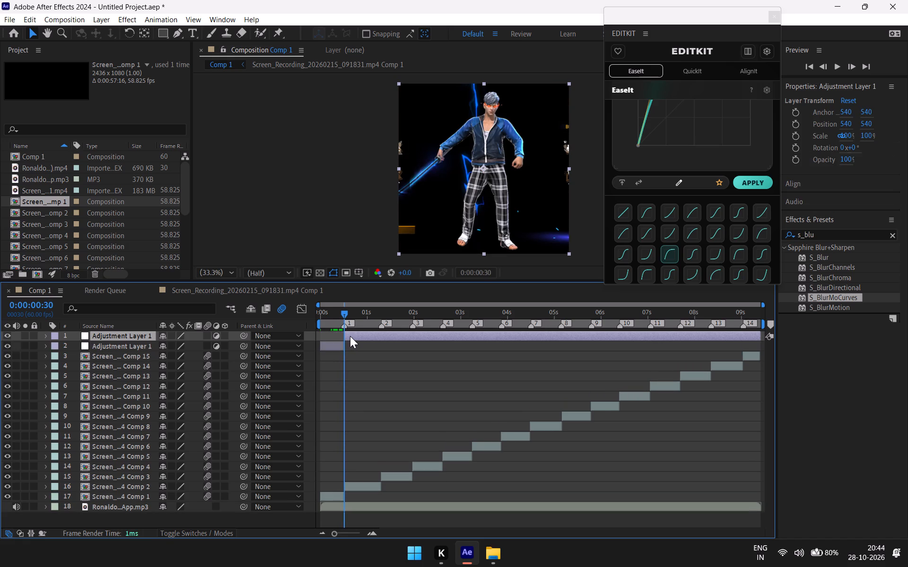
key("BackSpace")
Apply the S_BlurMoCurves effect to the trimmed adjustment layer.
left_click(340, 337)
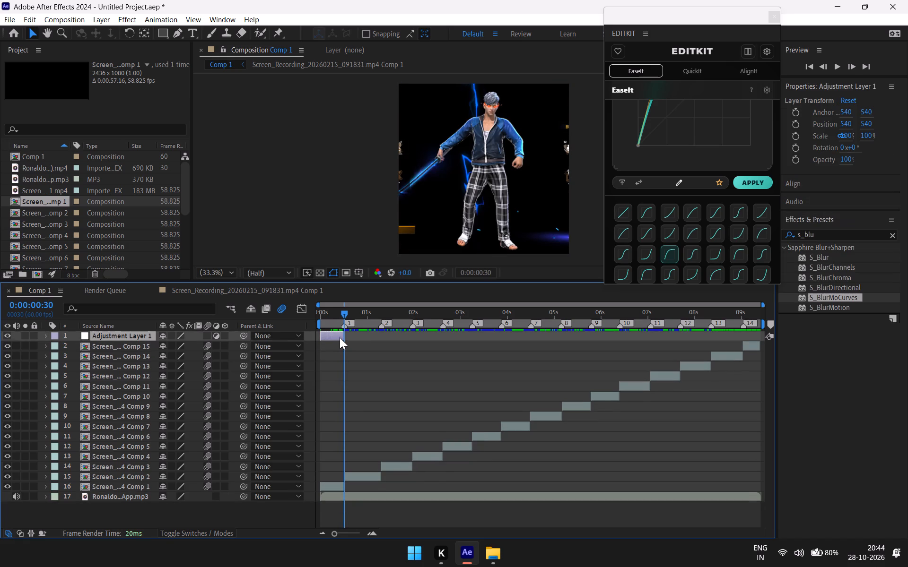
left_click_drag(824, 297, 316, 331)
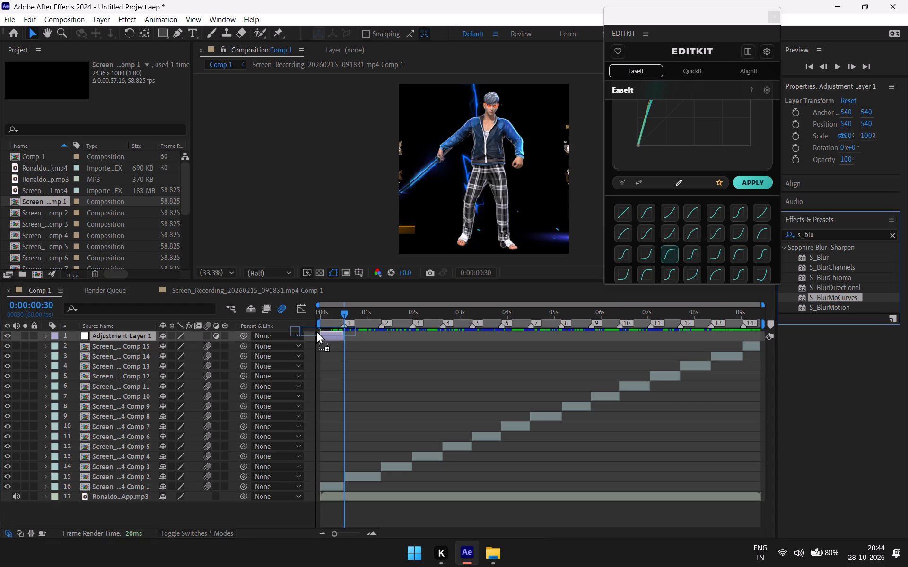
left_click_drag(316, 331, 320, 337)
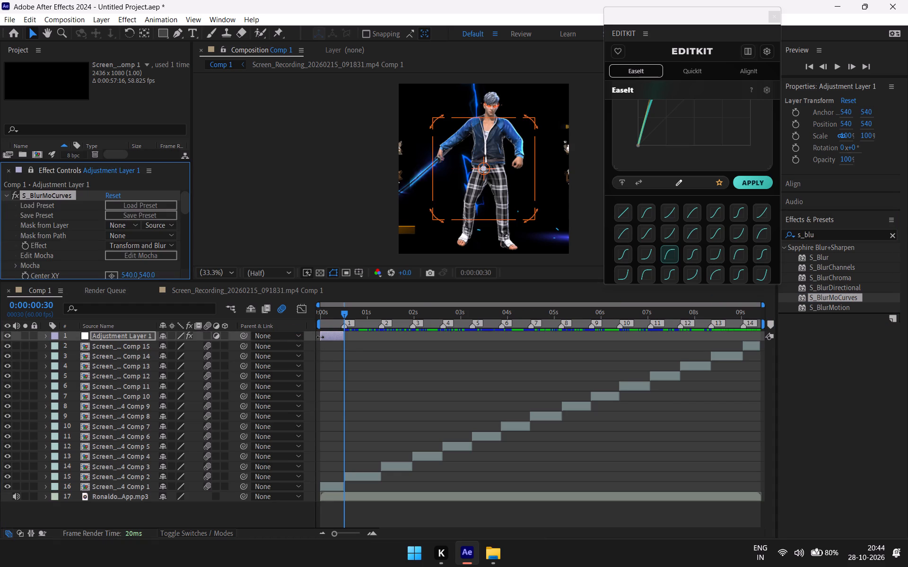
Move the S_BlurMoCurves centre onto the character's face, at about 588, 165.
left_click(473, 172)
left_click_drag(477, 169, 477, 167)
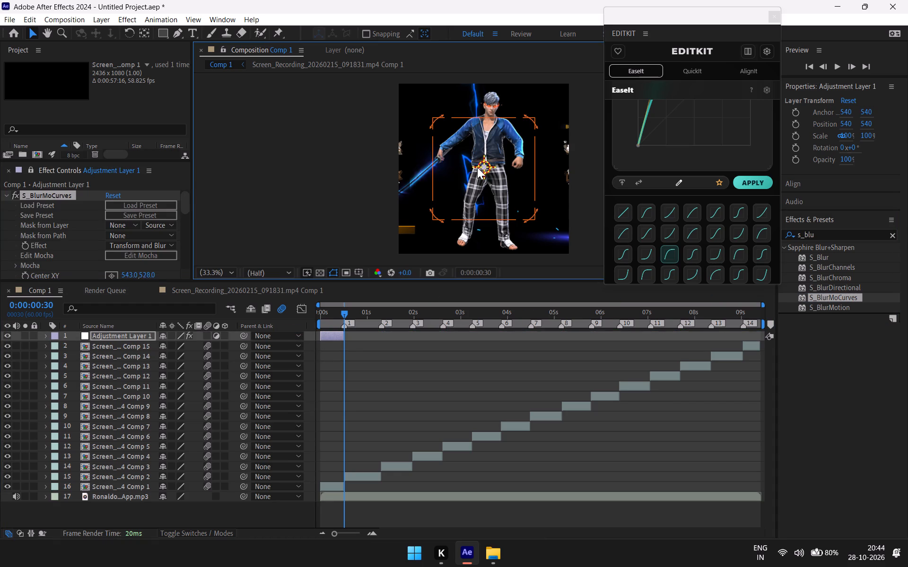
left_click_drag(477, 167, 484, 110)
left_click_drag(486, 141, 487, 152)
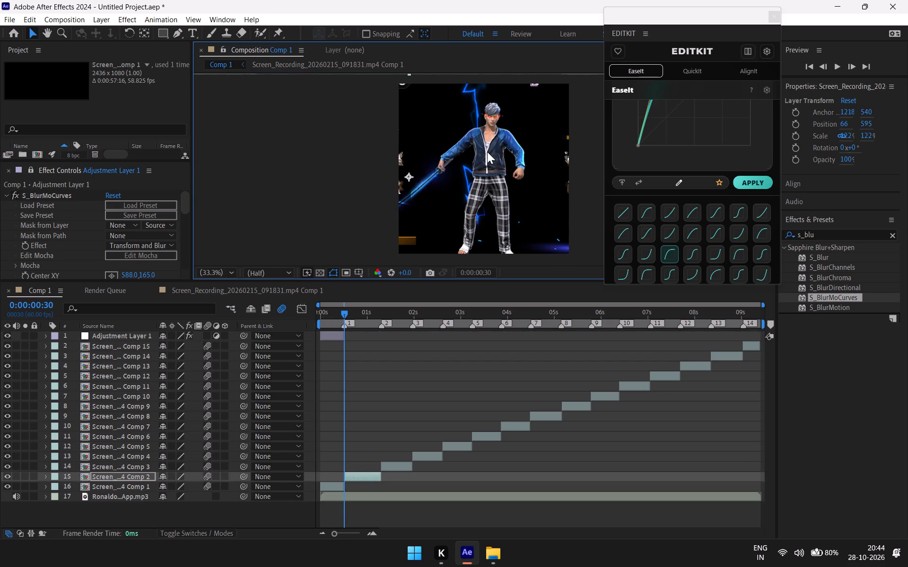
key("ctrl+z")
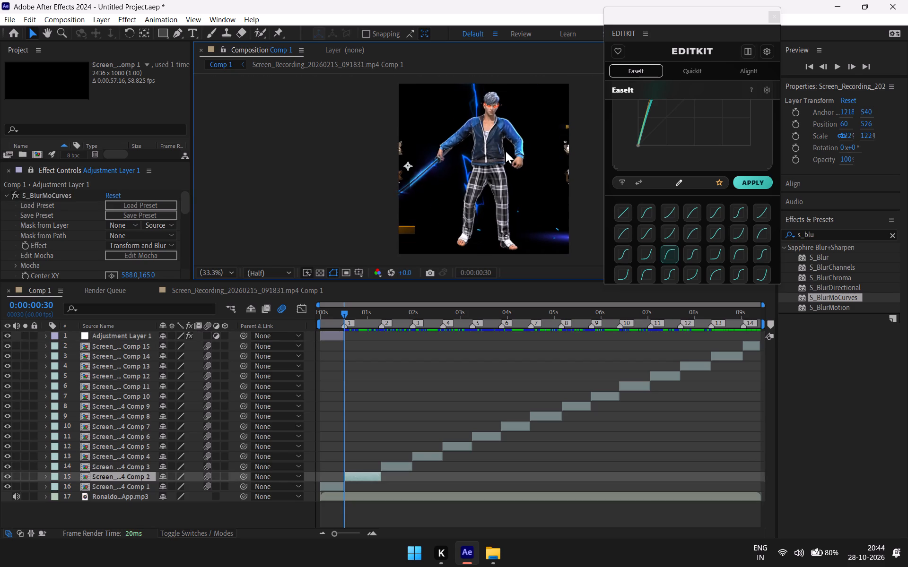
Select Adjustment Layer 1 and close the Project panel so its Effect Controls fill the full column.
left_click_drag(345, 312, 323, 323)
left_click(327, 335)
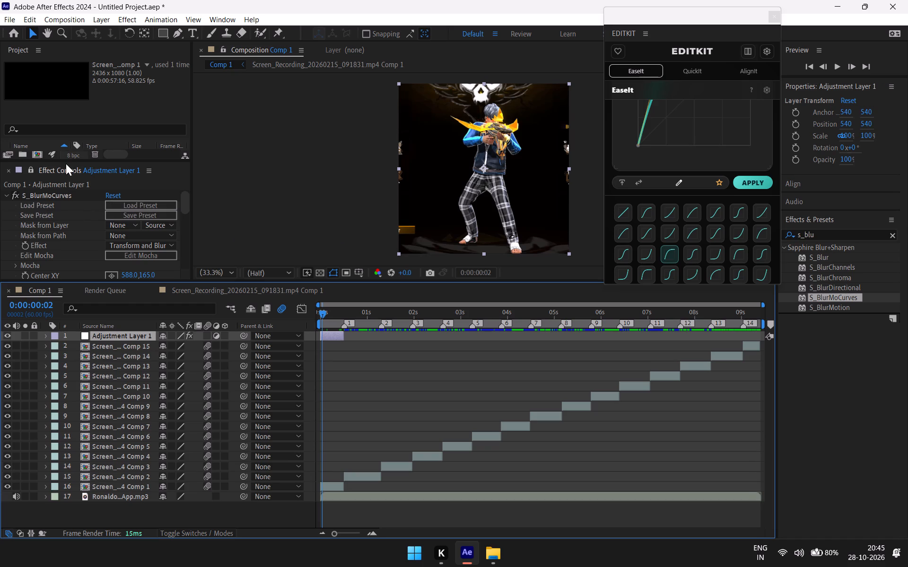
left_click_drag(67, 161, 70, 146)
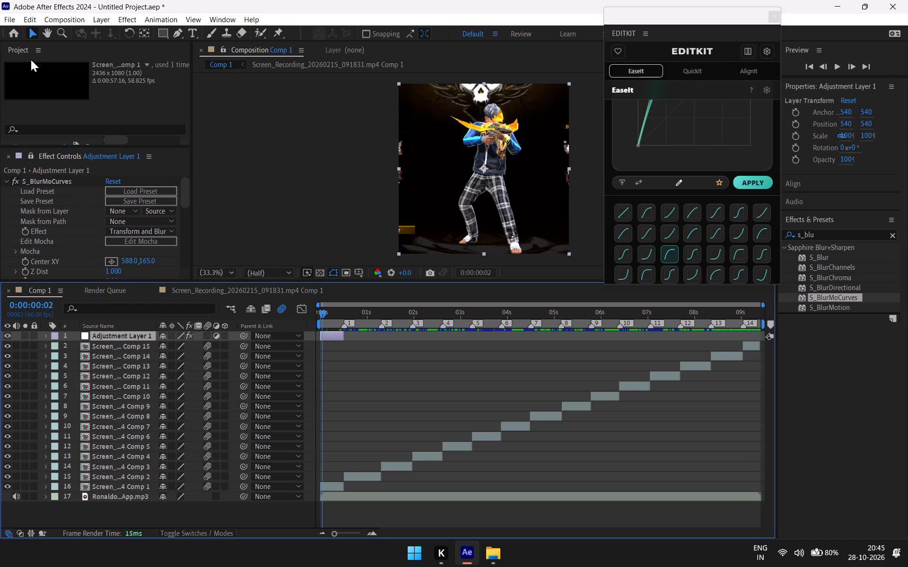
left_click(37, 50)
left_click(71, 49)
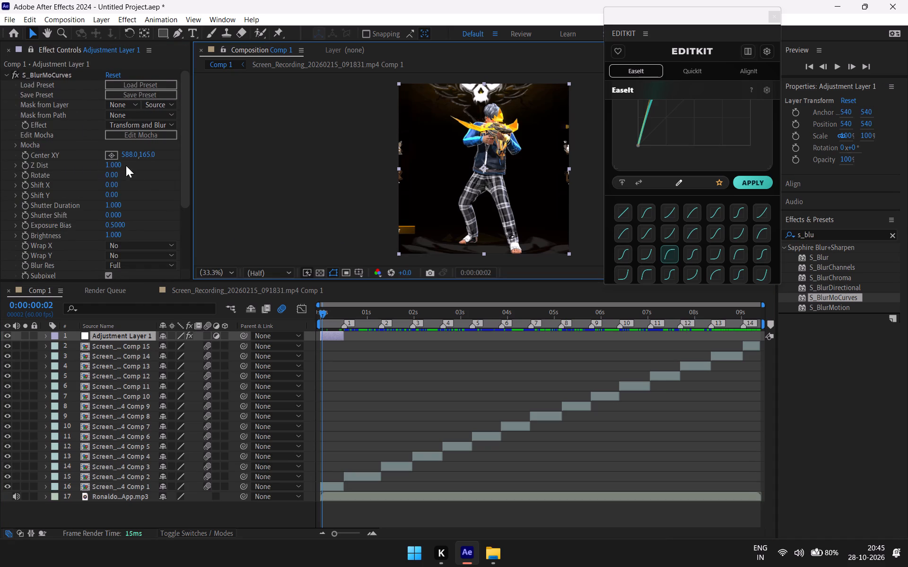
Enable keyframing for the Z Dist of S_BlurMoCurves at 0:00:00:00.
left_click_drag(323, 313, 319, 323)
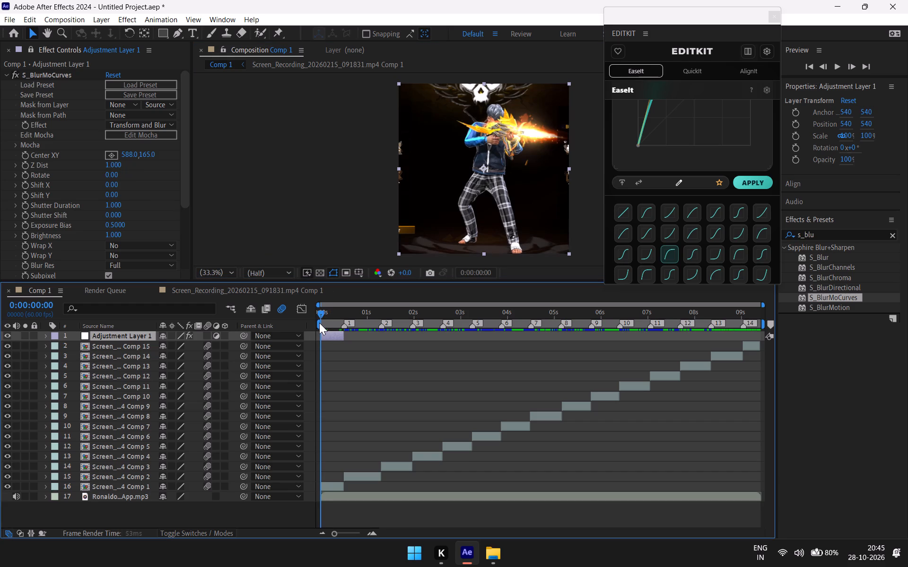
left_click_drag(319, 323, 318, 324)
left_click(22, 164)
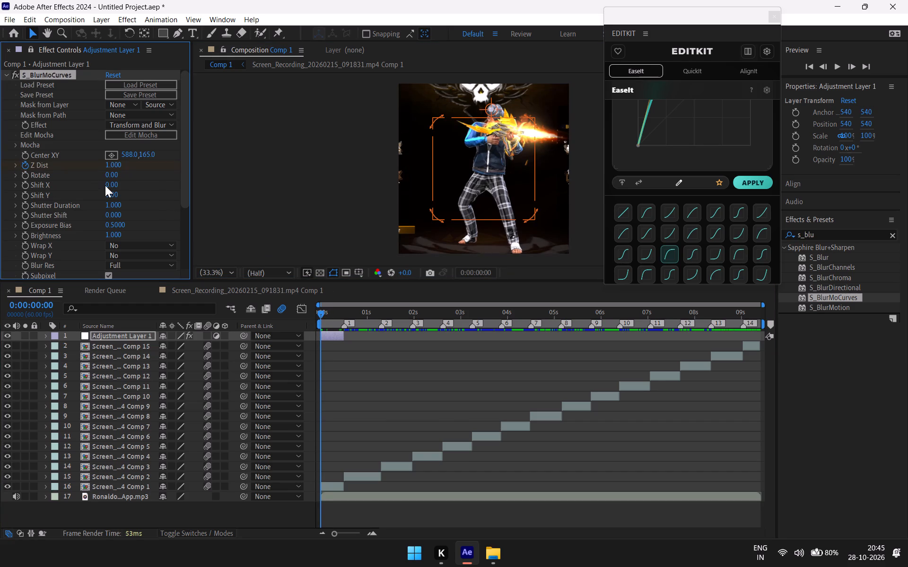
Move the S_BlurMoCurves centre onto the character in the first clip, at about 615, 234.
left_click_drag(490, 107, 491, 110)
left_click_drag(491, 110, 495, 118)
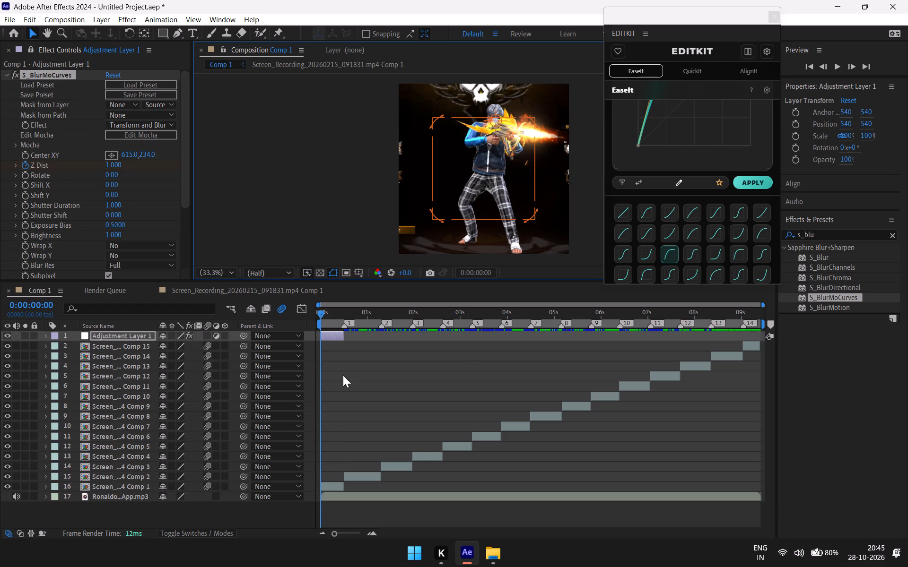
Reveal Adjustment Layer 1's keyframes and set the S_BlurMoCurves Z Dist to 0.750 at 0:00:00:12.
key("u")
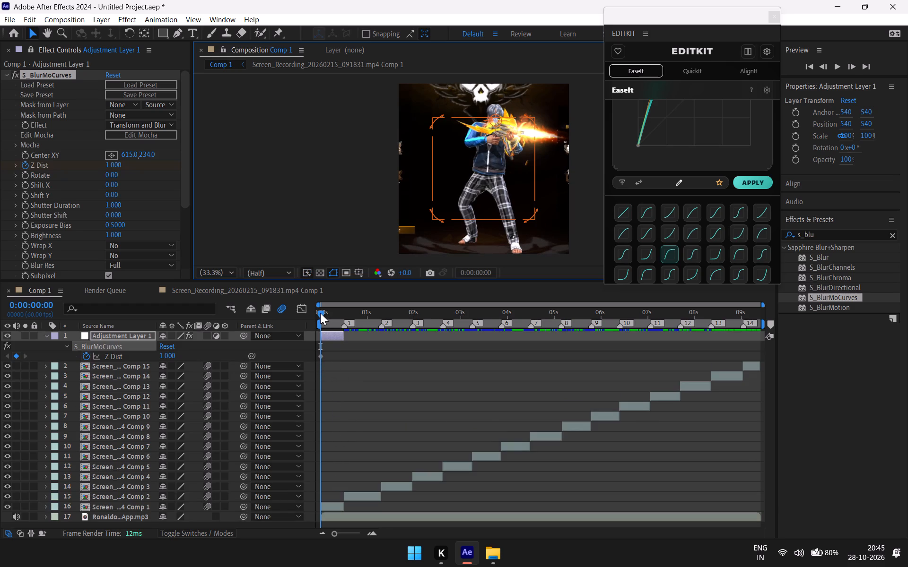
left_click_drag(320, 313, 325, 313)
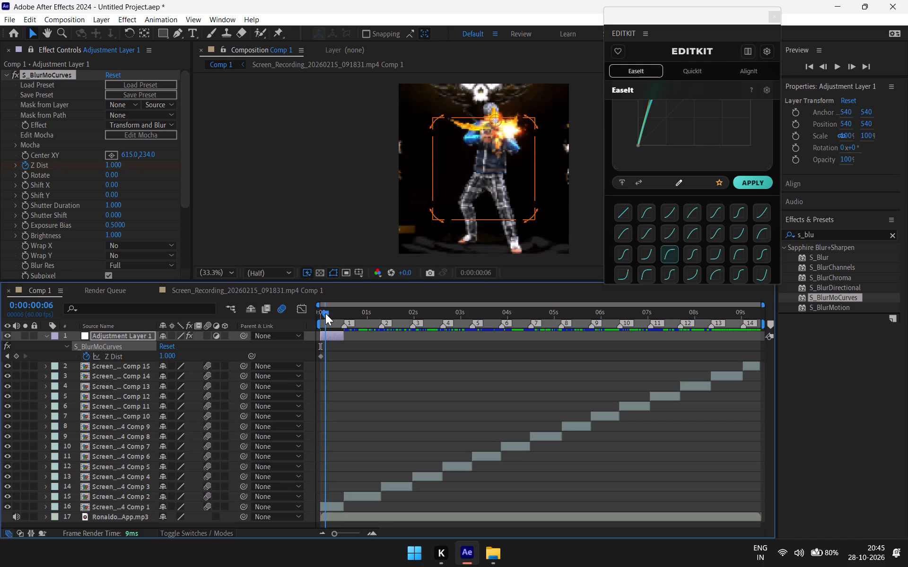
left_click_drag(325, 313, 331, 311)
type("==")
left_click_drag(330, 310, 312, 321)
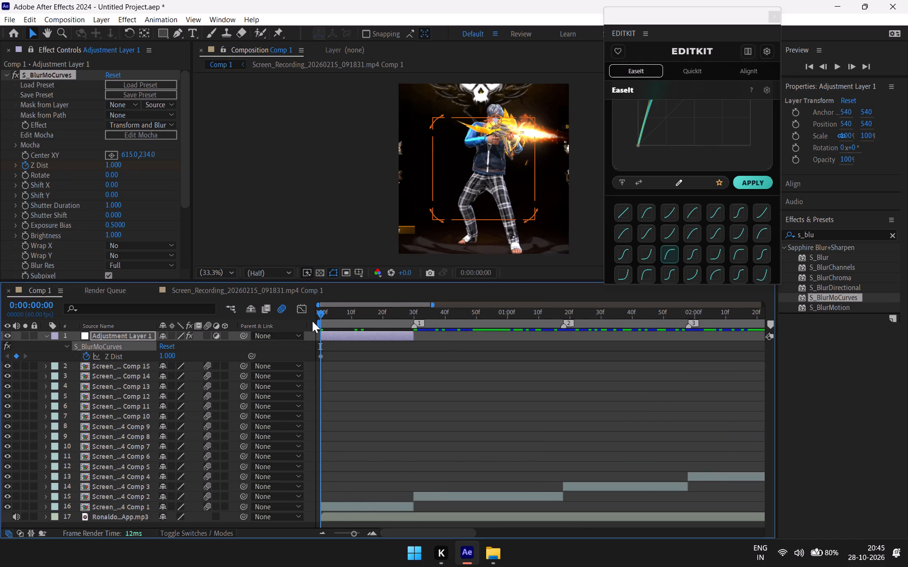
left_click_drag(312, 321, 356, 335)
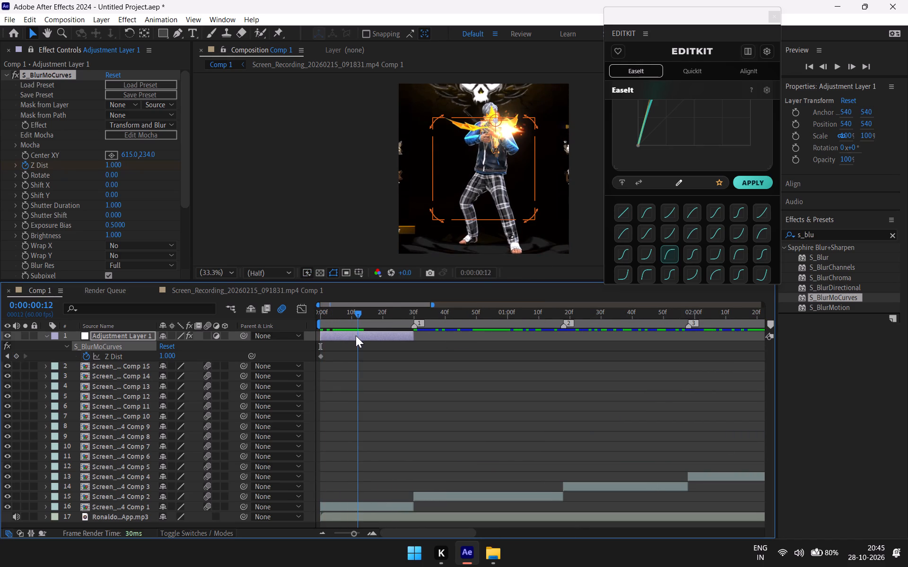
left_click_drag(356, 335, 358, 340)
left_click_drag(358, 340, 358, 340)
left_click_drag(109, 168, 110, 178)
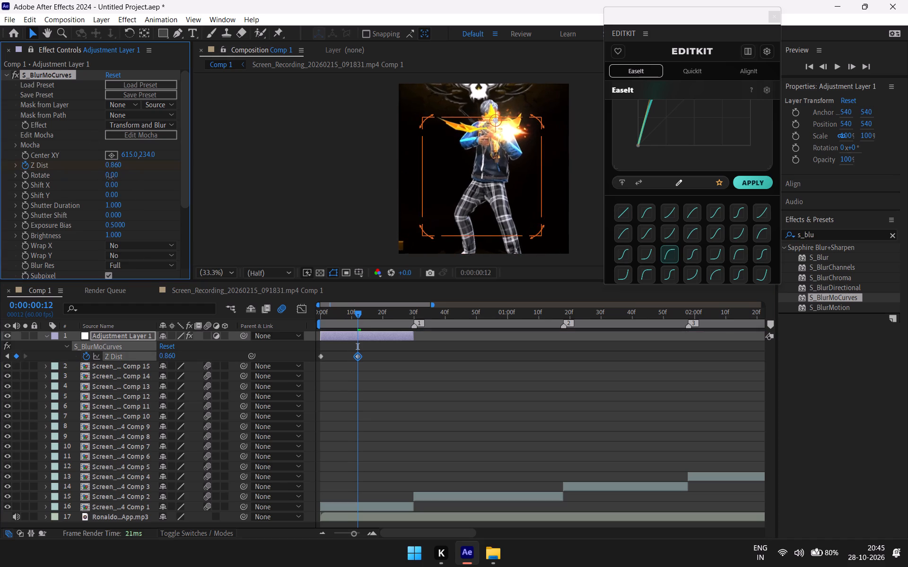
left_click_drag(110, 178, 111, 184)
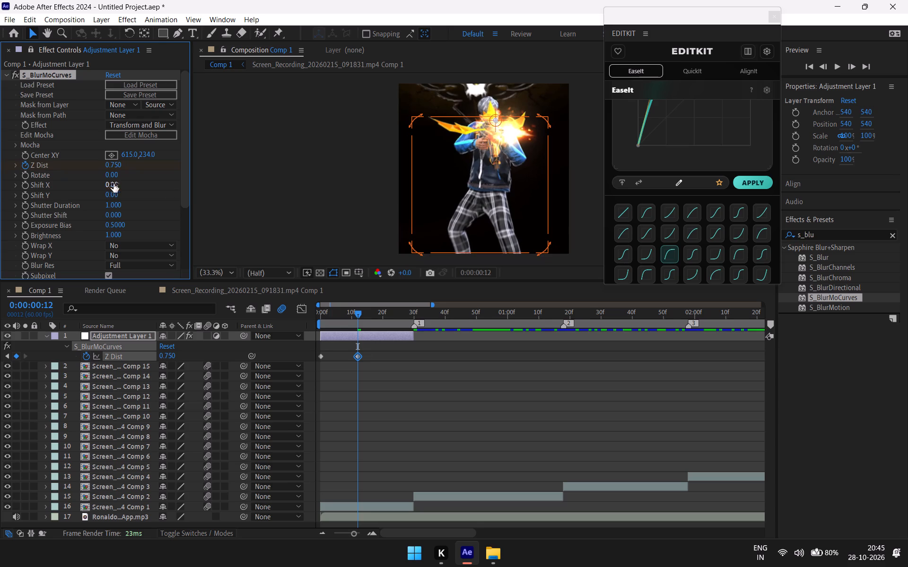
Set the S_BlurMoCurves Z Dist to 1 at 0:00:00:29, the end of Adjustment Layer 1.
left_click_drag(356, 311, 405, 345)
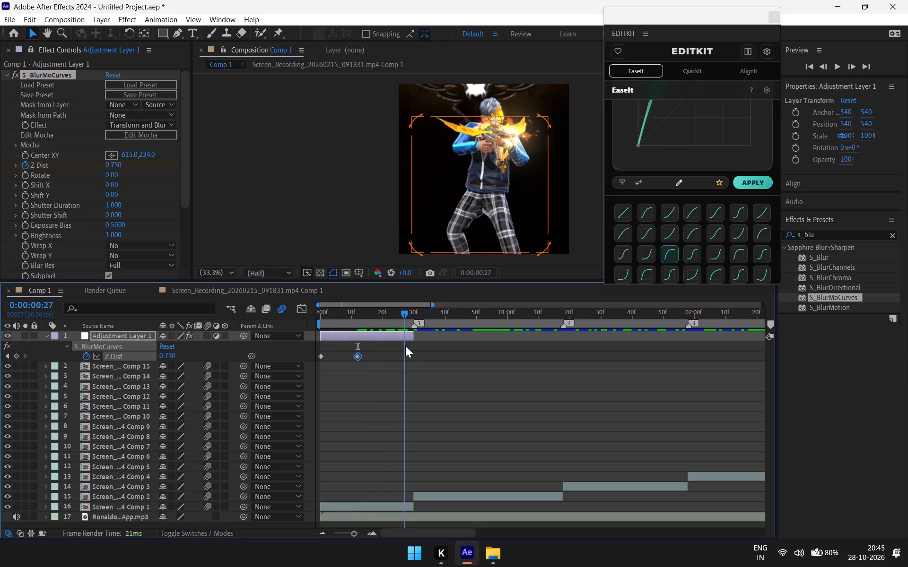
left_click_drag(405, 345, 411, 352)
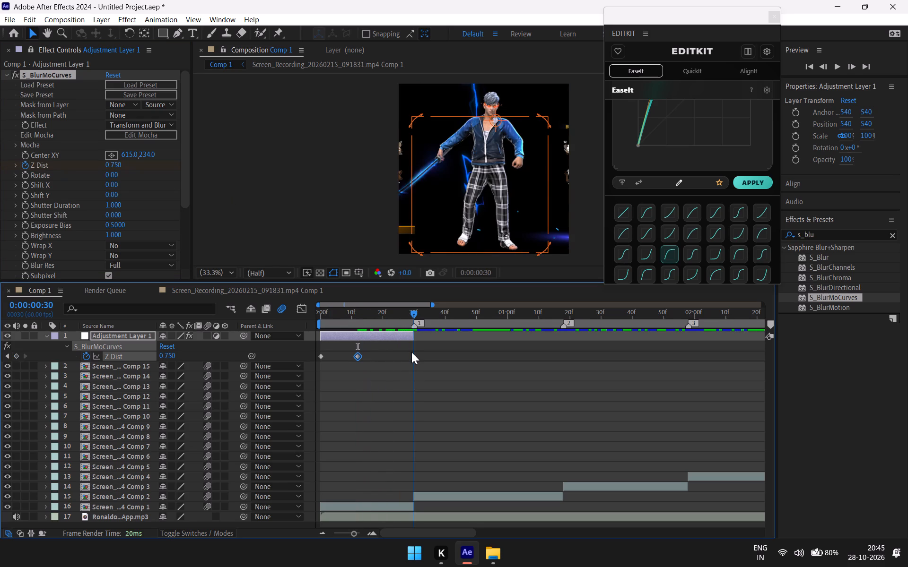
left_click_drag(411, 352, 411, 355)
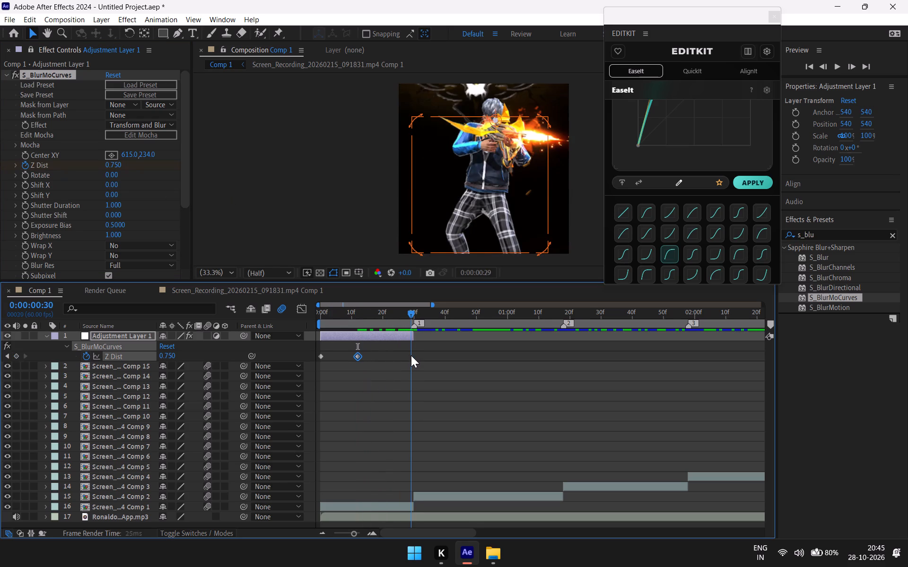
left_click_drag(411, 355, 410, 359)
left_click(113, 165)
key("1")
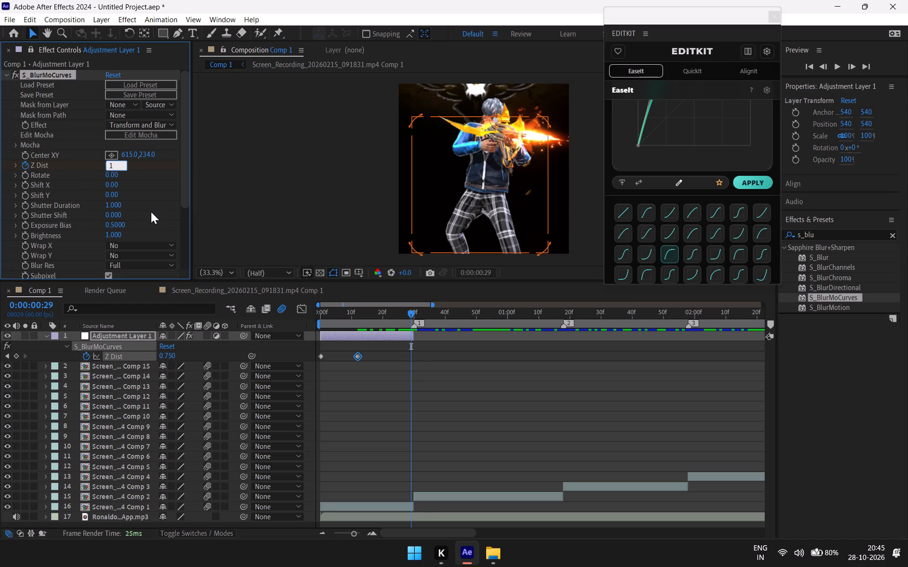
left_click(143, 199)
Shift the middle Z Dist keyframe slightly later, to about 0:00:00:13, and scrub through the zoom.
left_click(356, 354)
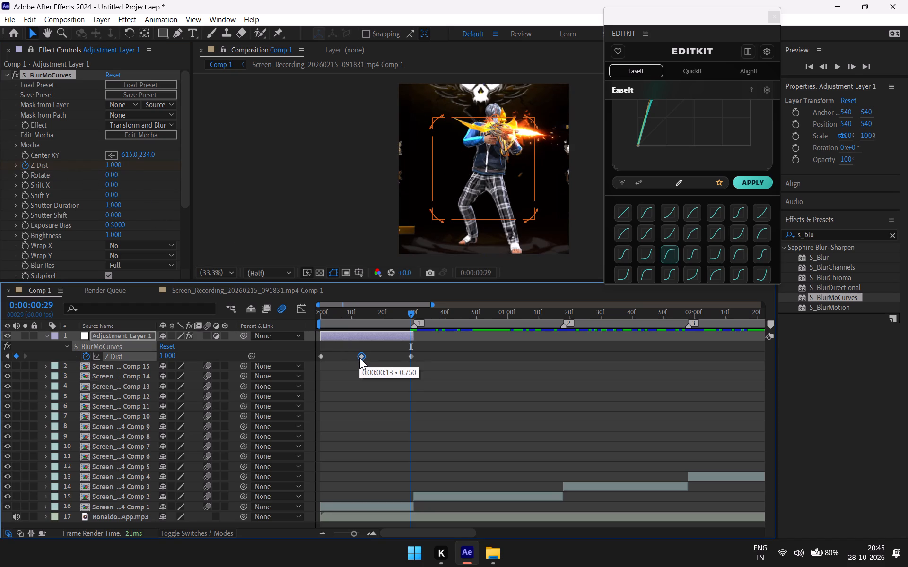
left_click(359, 394)
left_click_drag(411, 310, 410, 310)
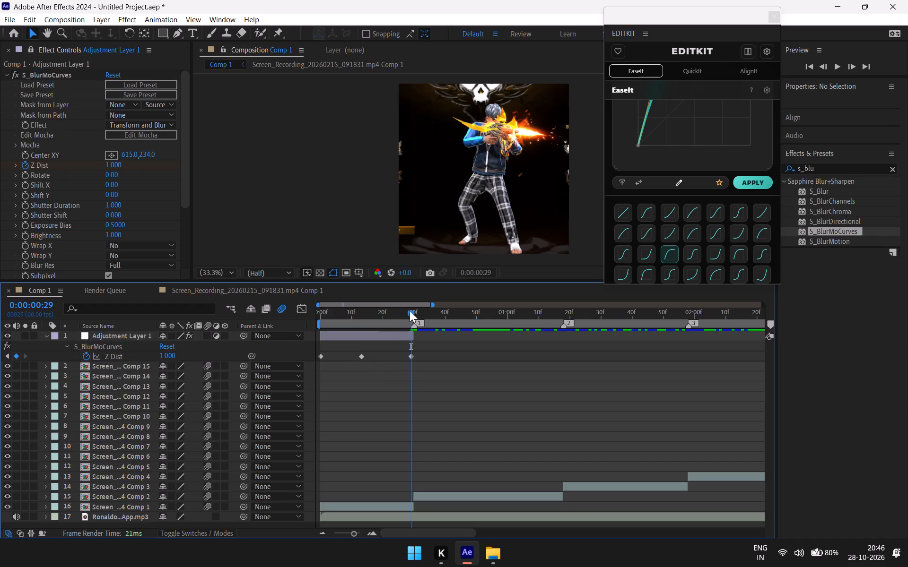
left_click_drag(410, 310, 354, 321)
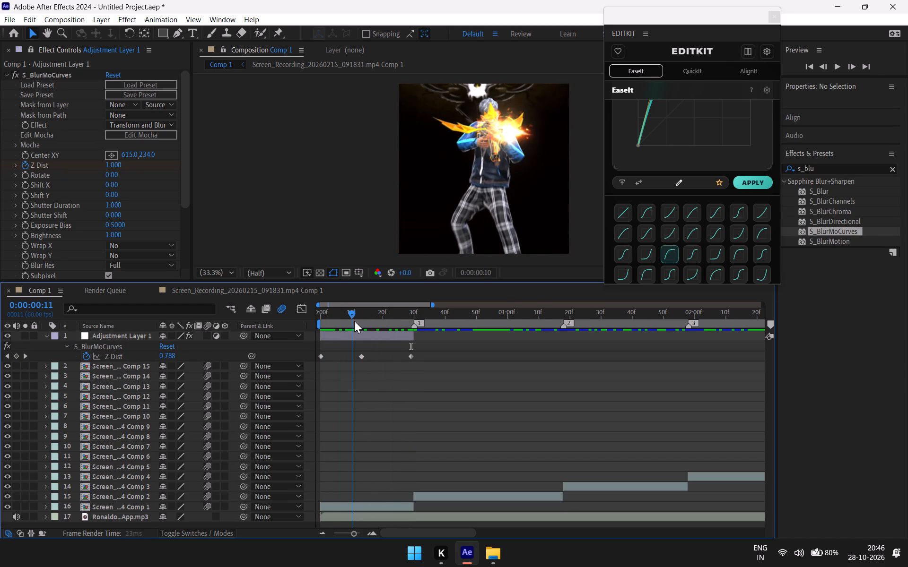
left_click_drag(354, 321, 401, 300)
left_click(380, 352)
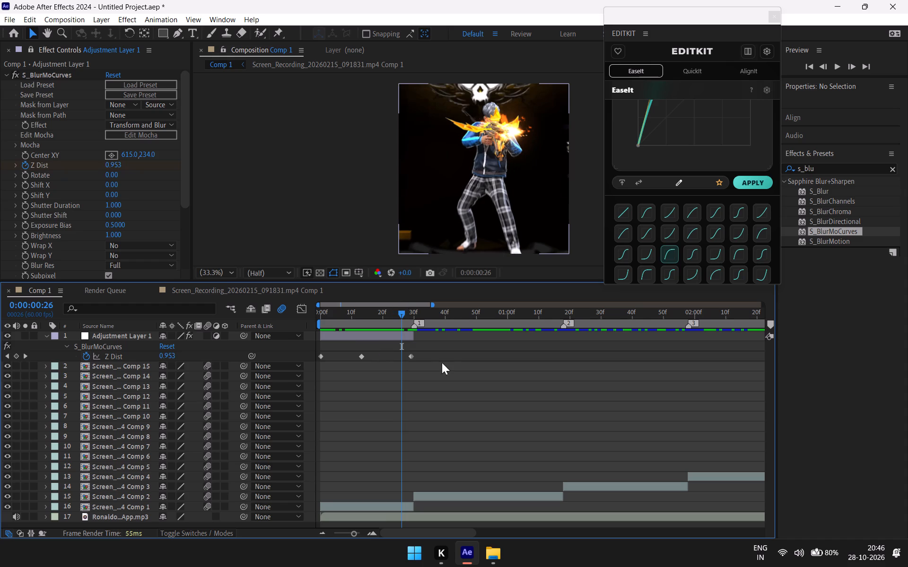
Apply Easy Ease to all three Z Dist keyframes of Adjustment Layer 1.
left_click_drag(441, 357, 311, 352)
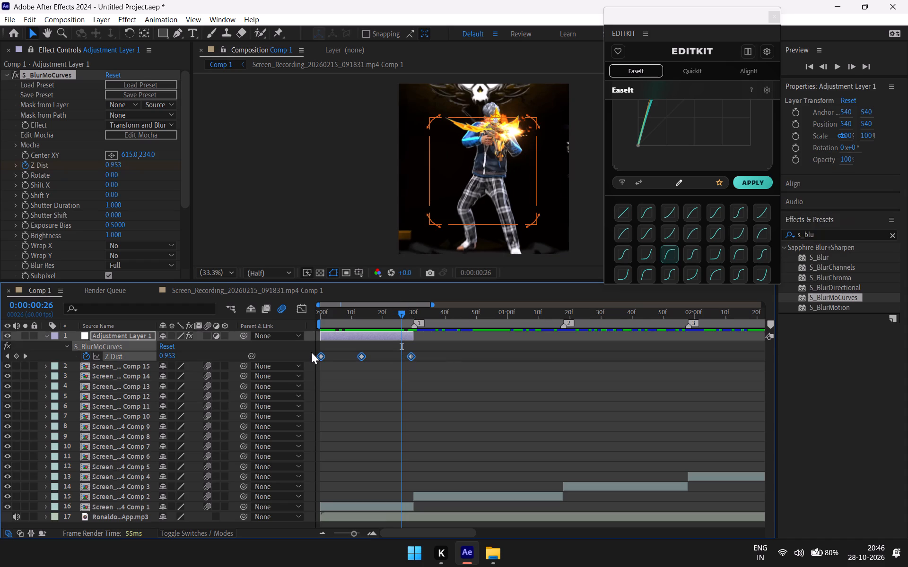
key("F9")
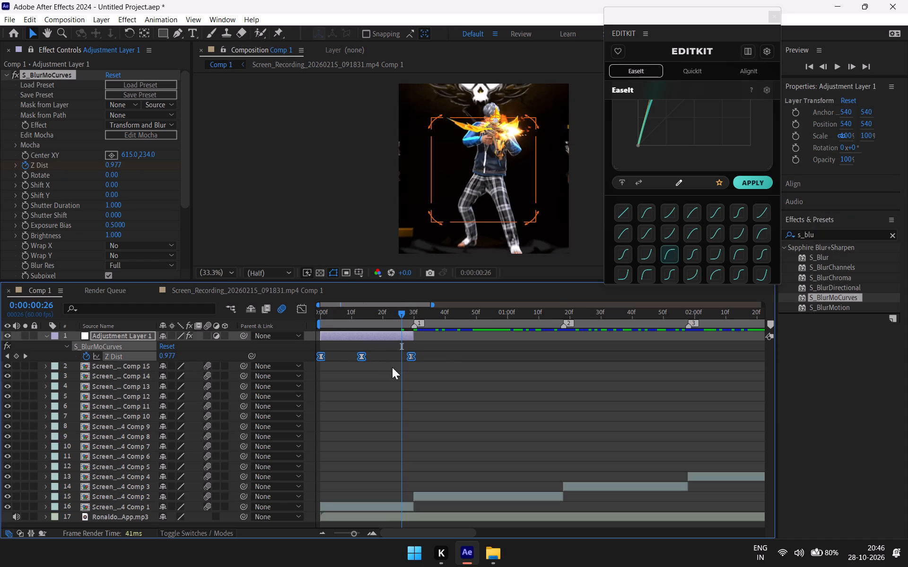
Apply the selected fast-start EaseIt curve to the first two Z Dist keyframes and a slow-start, steep-end curve to the last two.
left_click_drag(382, 356, 312, 357)
left_click(747, 186)
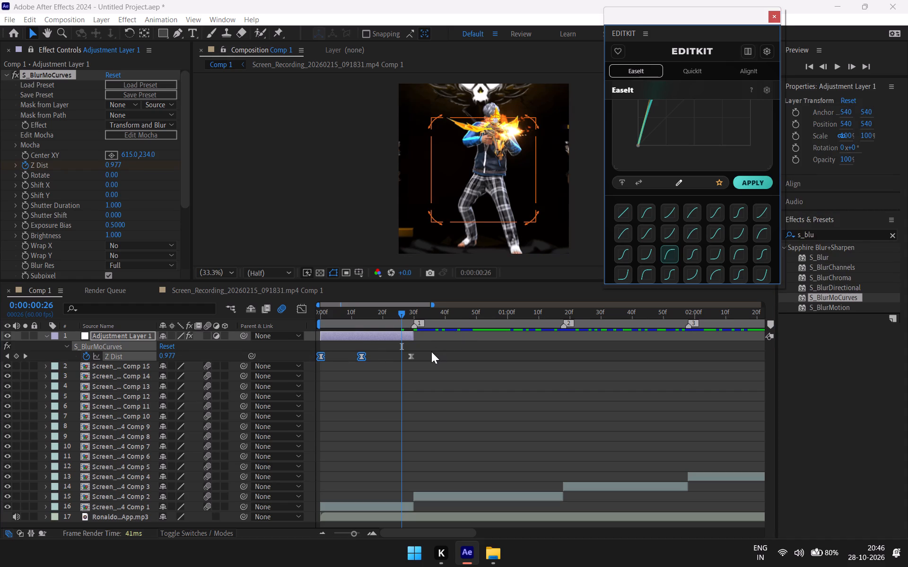
left_click_drag(431, 352, 359, 359)
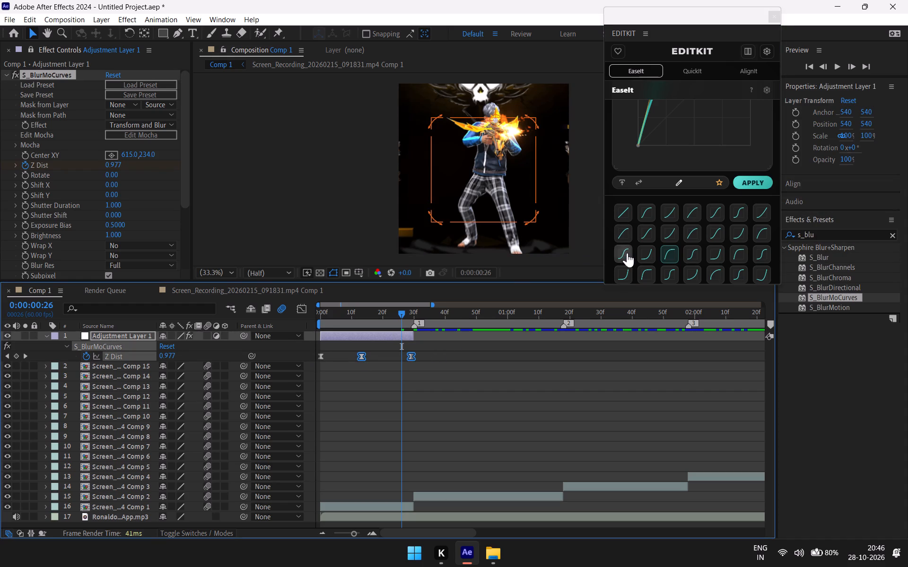
left_click(640, 256)
left_click(743, 182)
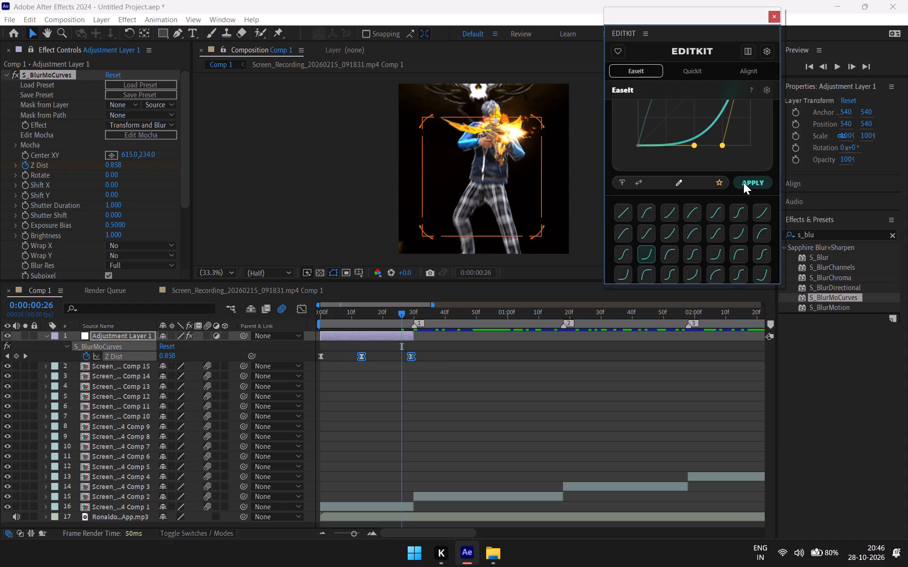
Play the composition from 0:00:00:00 to check the eased zoom blur on the first clip.
left_click_drag(401, 310, 337, 342)
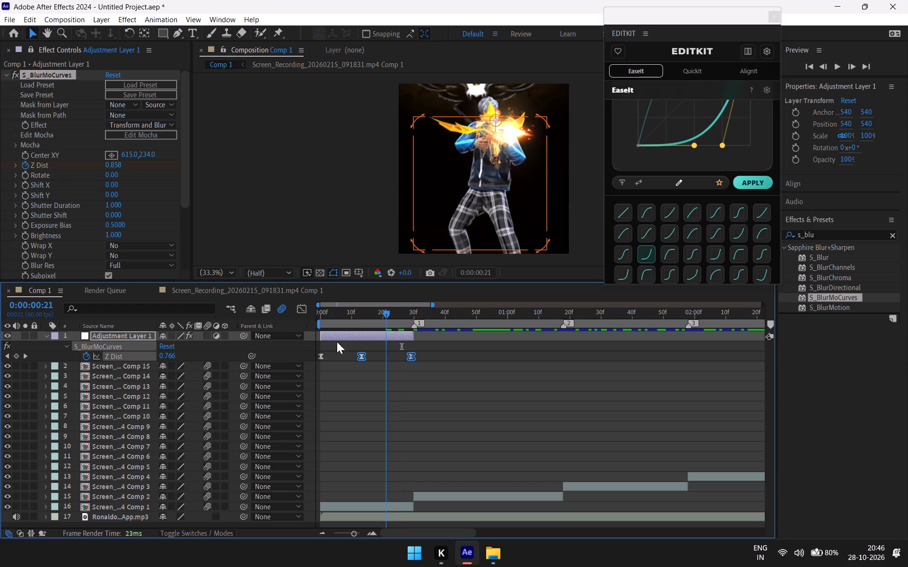
left_click_drag(337, 342, 260, 367)
key("space")
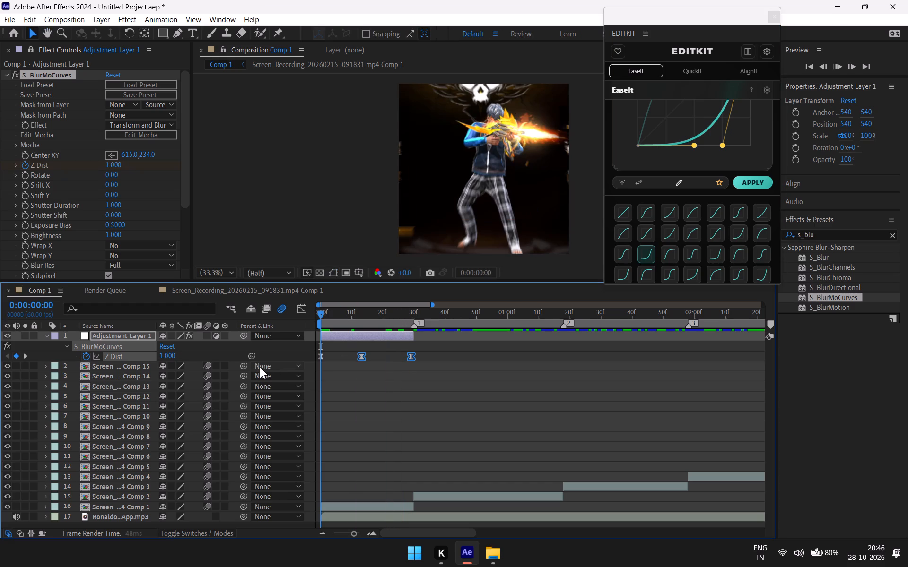
key("space")
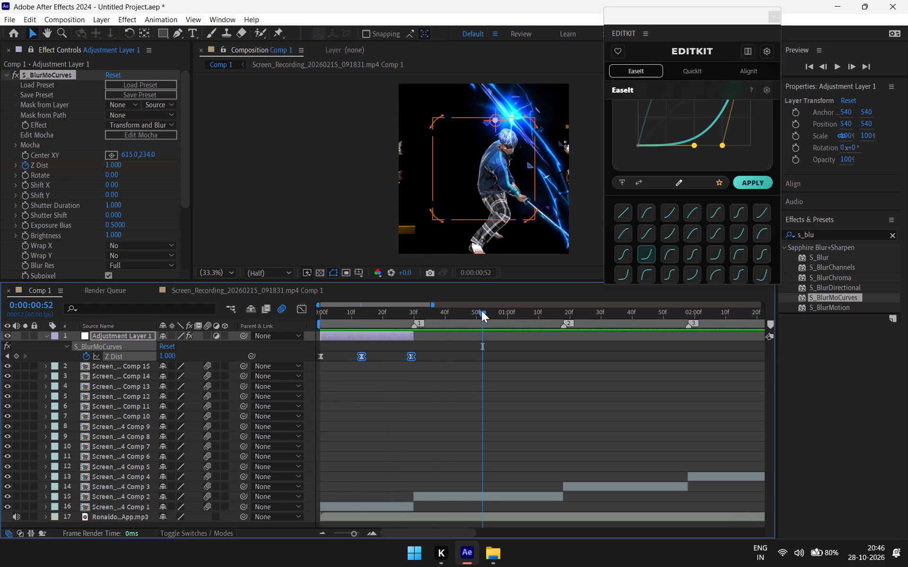
left_click_drag(482, 313, 314, 390)
left_click(385, 389)
left_click_drag(440, 359, 423, 359)
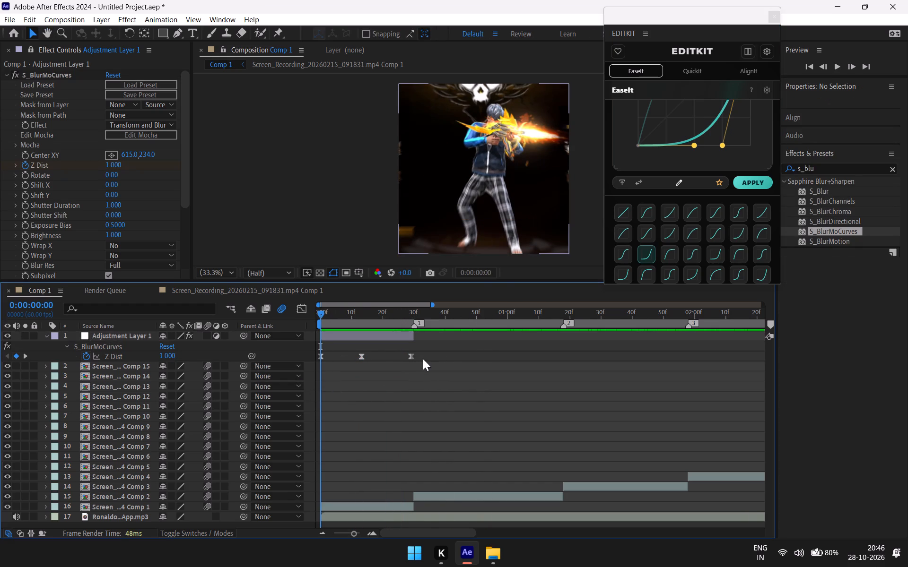
left_click_drag(423, 359, 422, 359)
left_click_drag(375, 395, 370, 377)
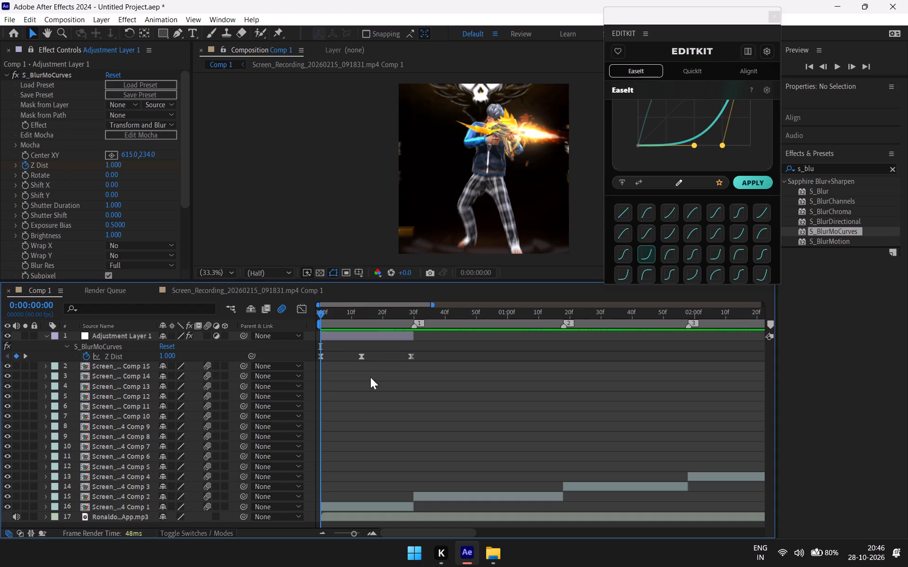
left_click_drag(370, 377, 341, 325)
left_click(448, 362)
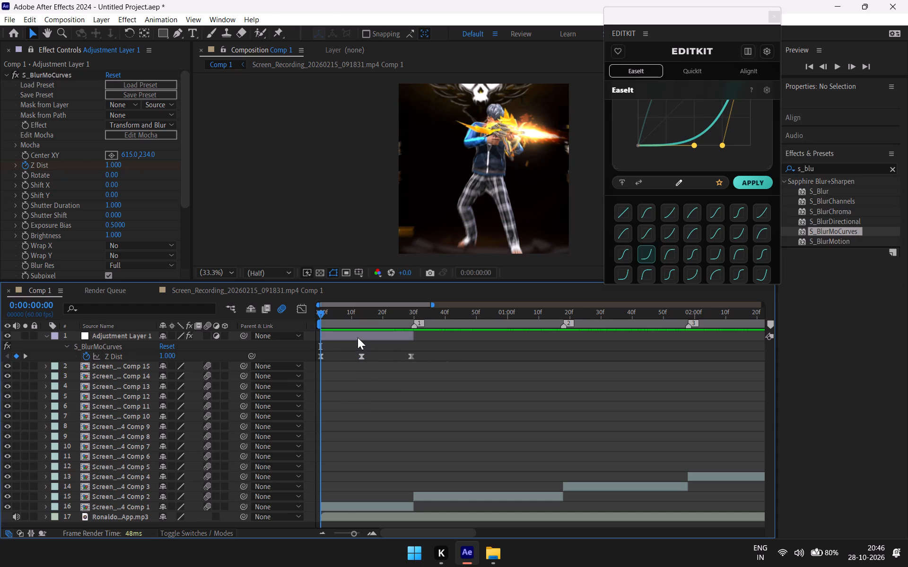
Collapse the keyframes of Adjustment Layer 1 and copy the layer.
left_click(357, 337)
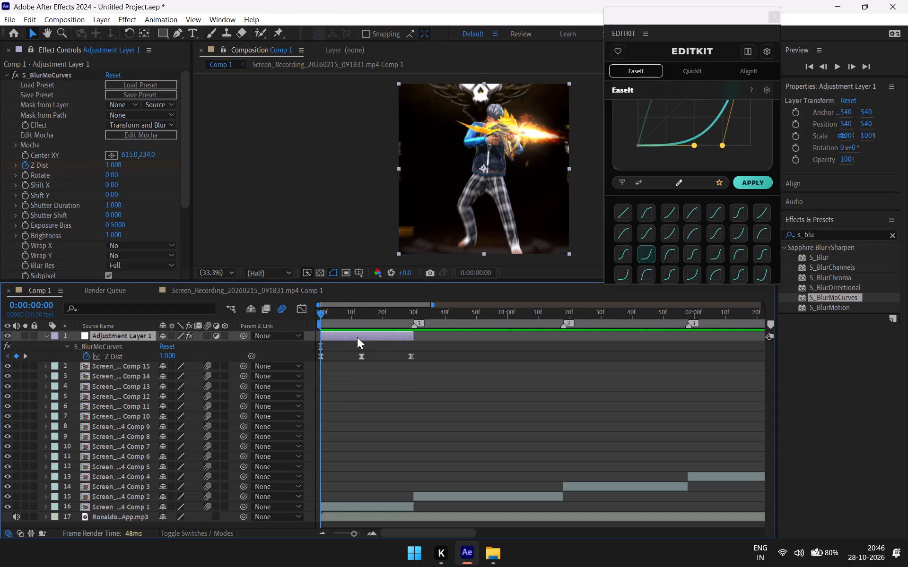
key("u")
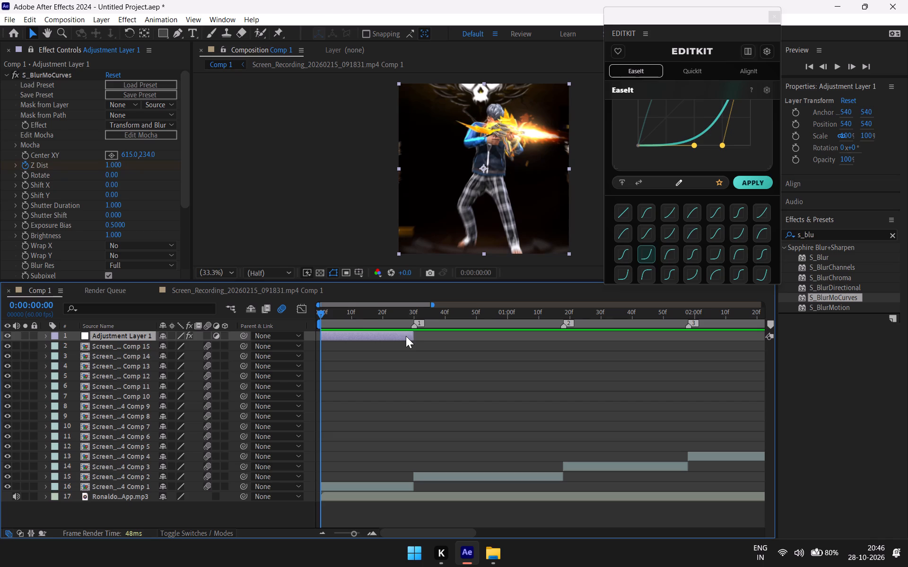
left_click(405, 336)
right_click(405, 336)
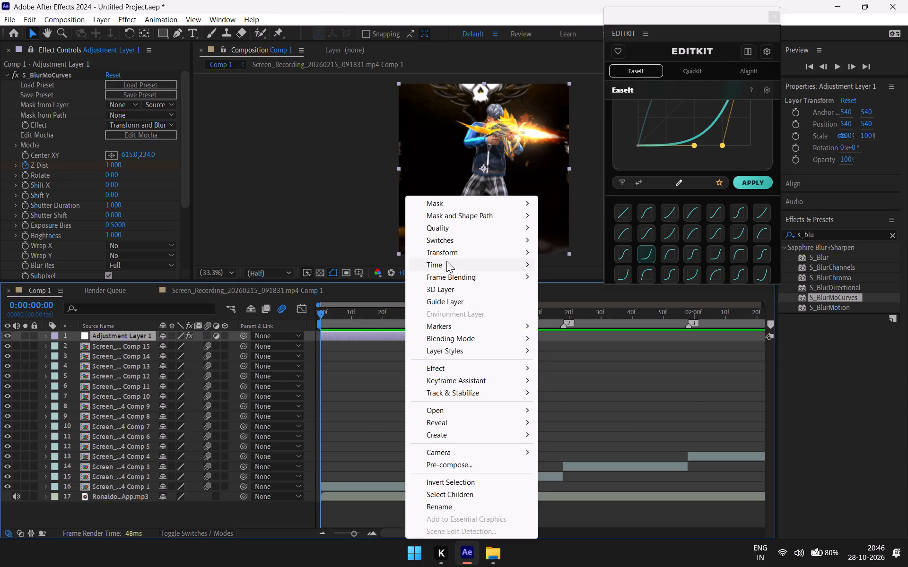
left_click(377, 335)
key("ctrl+c")
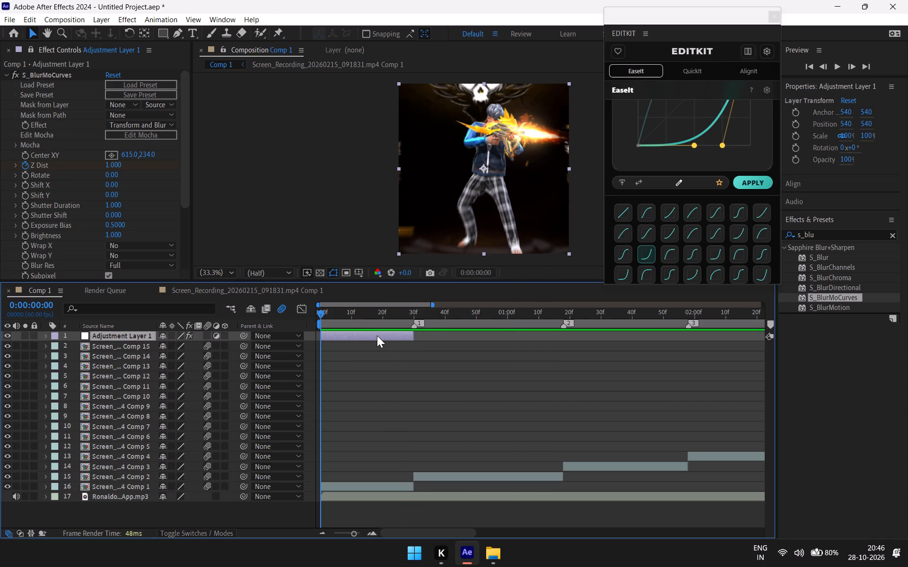
left_click(469, 331)
Paste the copied Adjustment Layer 1, start it at marker 1 (0:00:00:30), and extend its end to marker 2.
left_click_drag(317, 311, 414, 399)
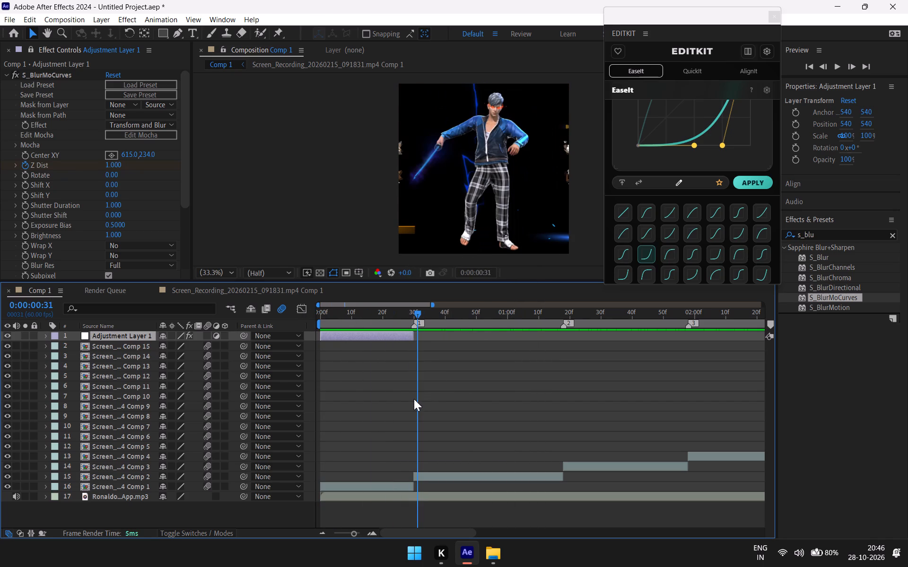
left_click_drag(414, 399, 411, 404)
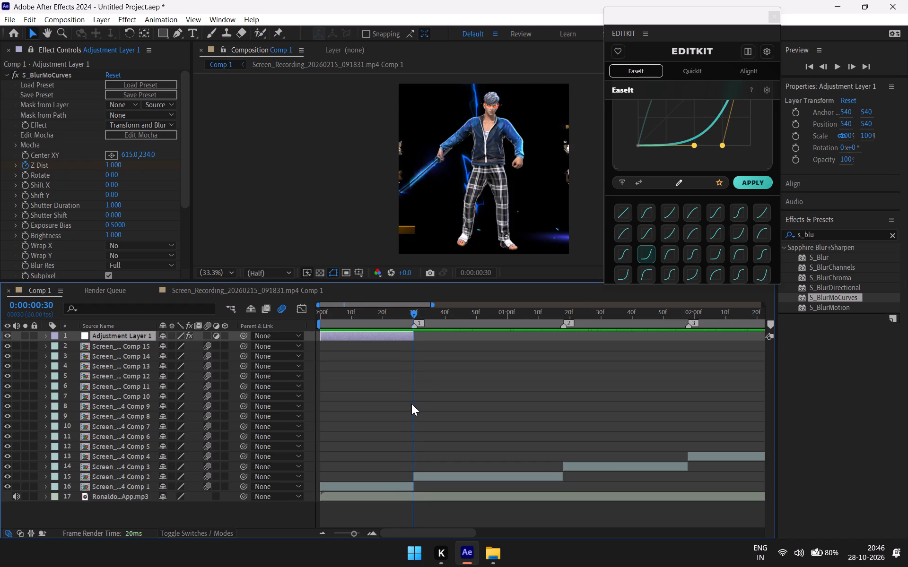
key("ctrl+v")
left_click_drag(389, 334, 457, 347)
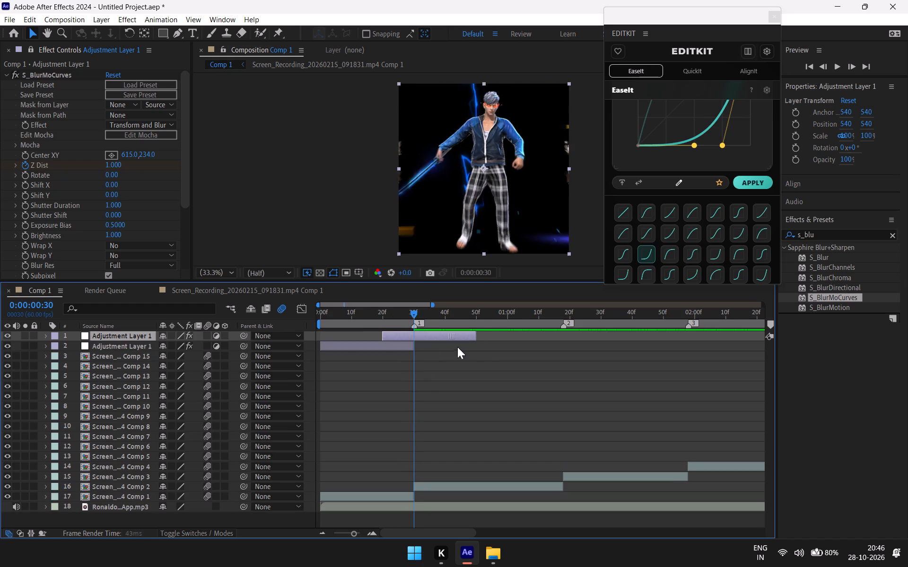
left_click_drag(457, 347, 481, 351)
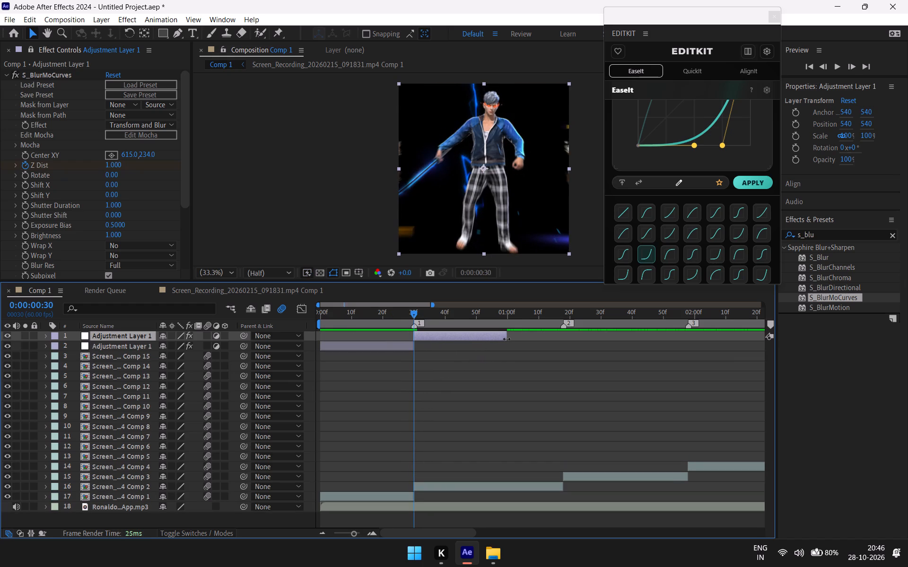
left_click_drag(505, 336, 563, 351)
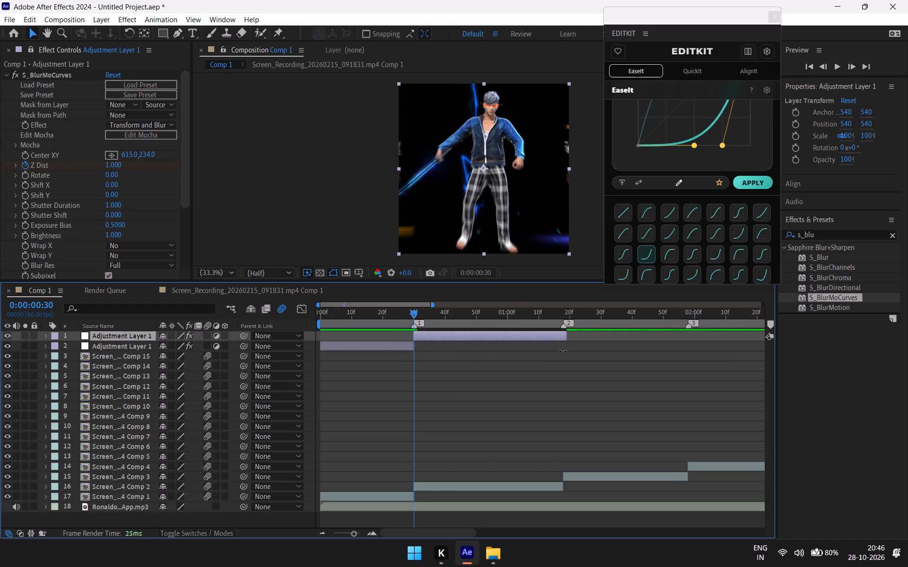
left_click_drag(563, 351, 561, 352)
Spread the pasted layer's Z Dist keyframes across its span: first at marker 1, middle near 0:00:00:52, last just before marker 2.
key("u")
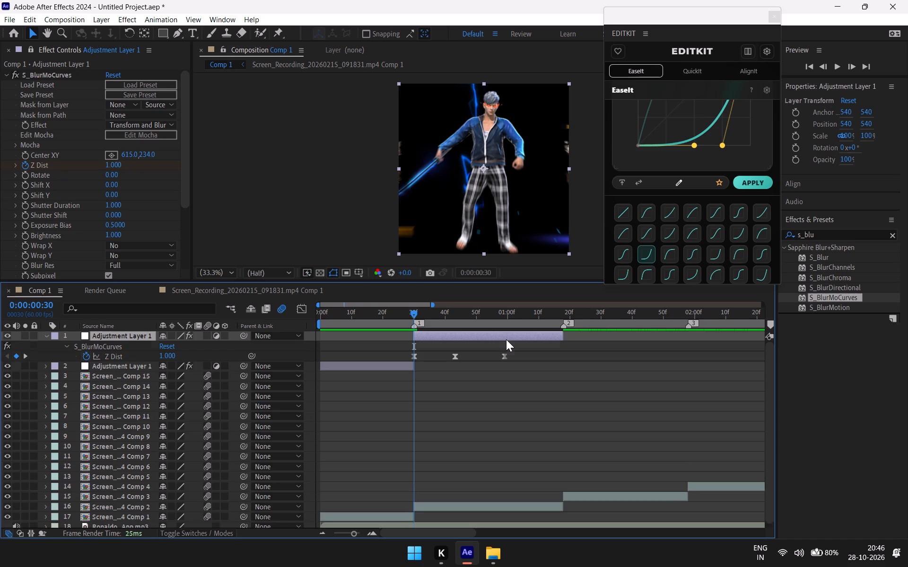
left_click(503, 355)
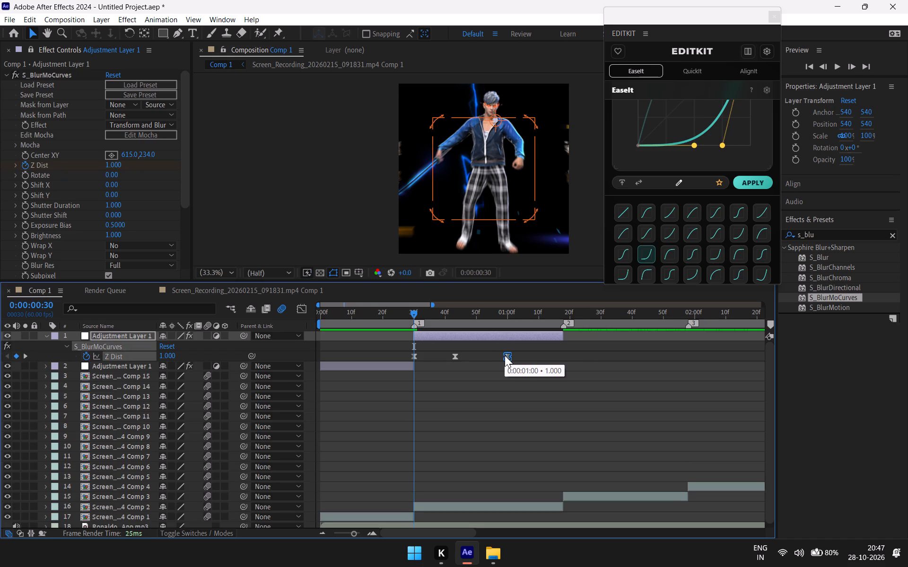
key("ctrl+z")
left_click_drag(519, 360, 407, 360)
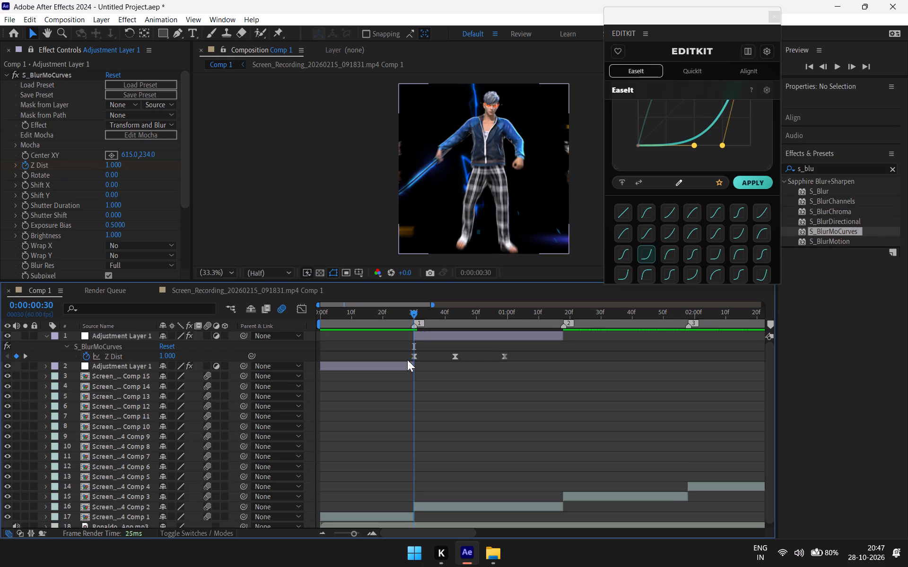
left_click_drag(407, 360, 407, 358)
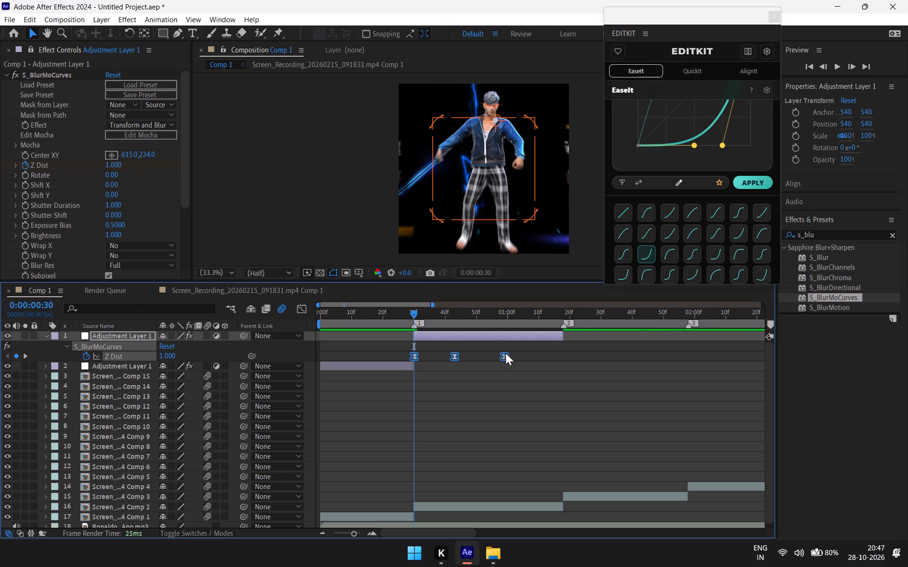
left_click_drag(506, 357, 518, 357, "shift")
left_click(518, 357)
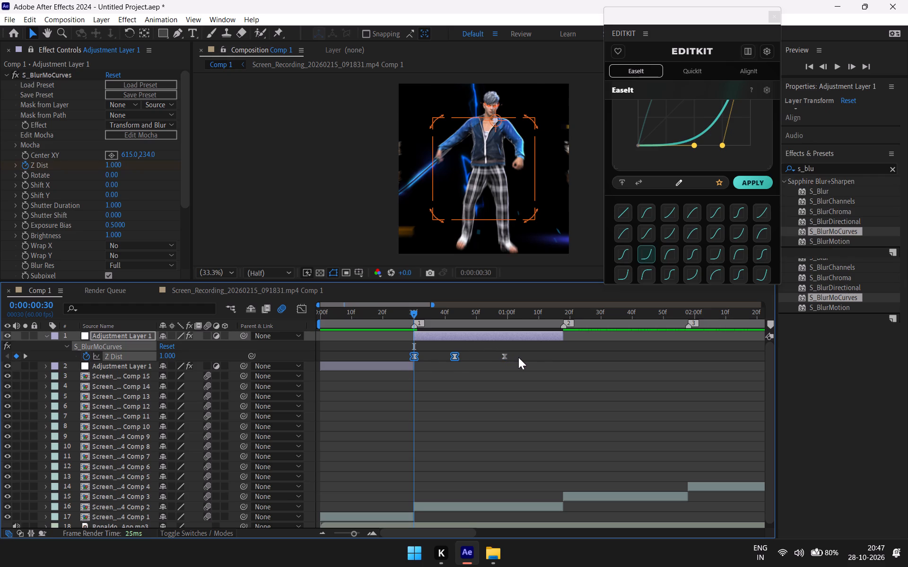
left_click_drag(516, 357, 409, 355)
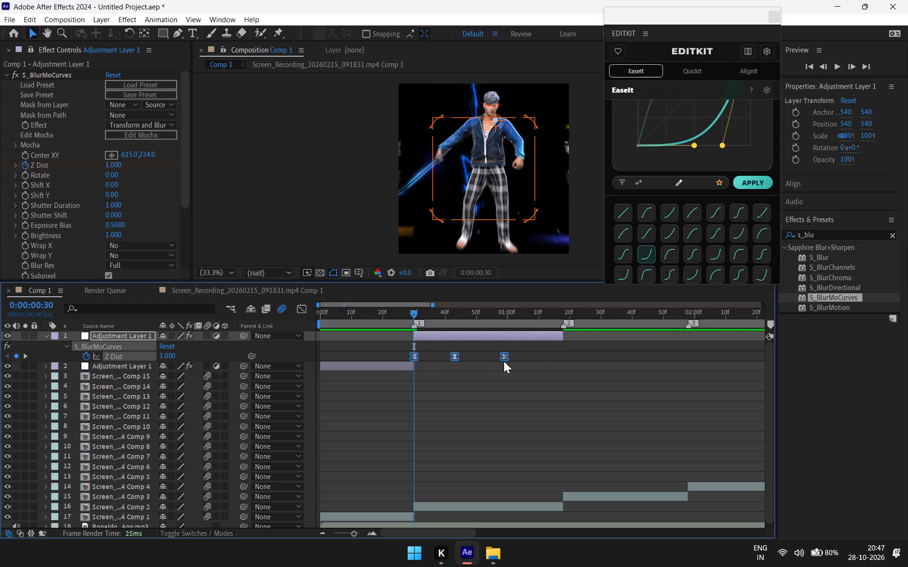
left_click_drag(504, 355, 515, 356)
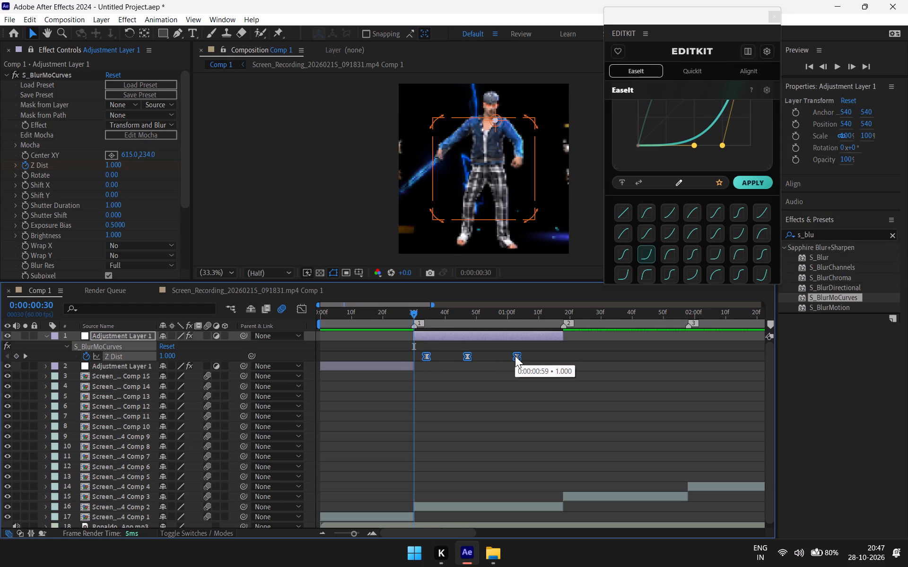
left_click_drag(515, 356, 532, 354)
left_click(511, 369)
left_click_drag(533, 357, 554, 357)
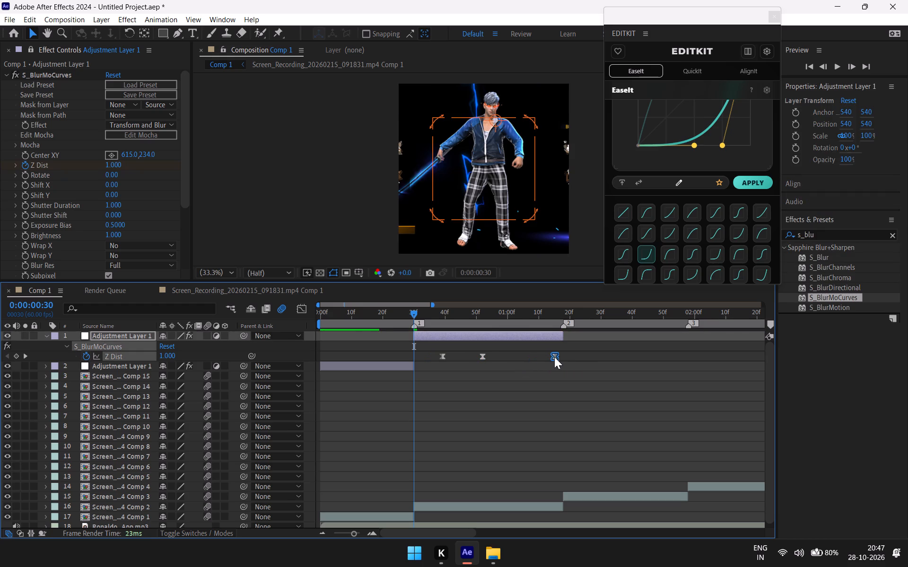
left_click_drag(554, 357, 562, 353)
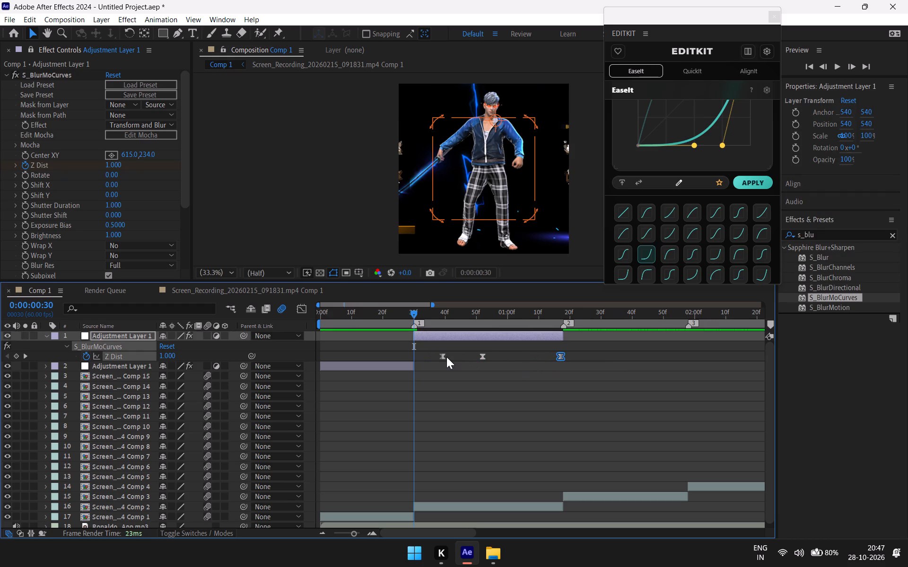
left_click_drag(442, 357, 416, 361)
left_click_drag(416, 361, 415, 362)
Move the second adjustment layer's S_BlurMoCurves centre onto the sword character's head, using the frame at 0:00:00:52.
left_click_drag(414, 310, 426, 319)
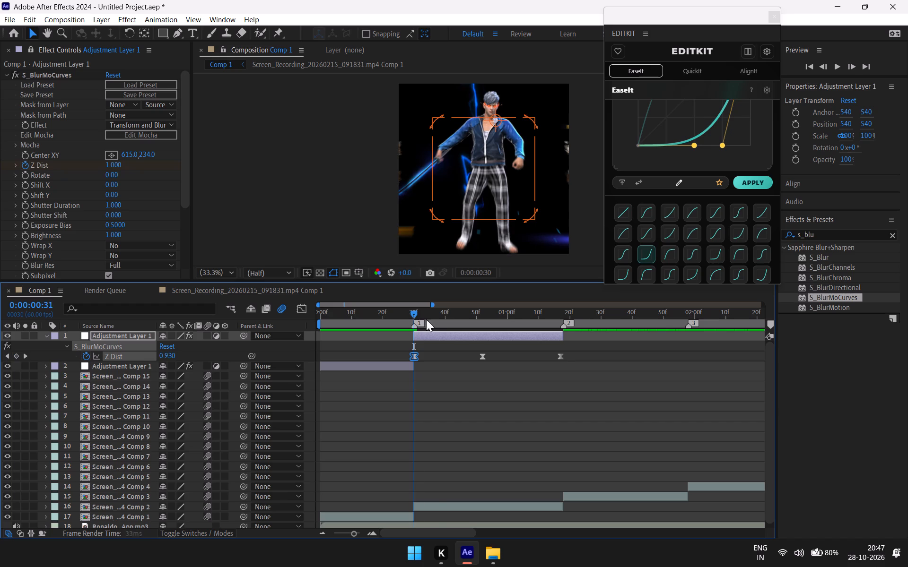
left_click_drag(426, 319, 469, 342)
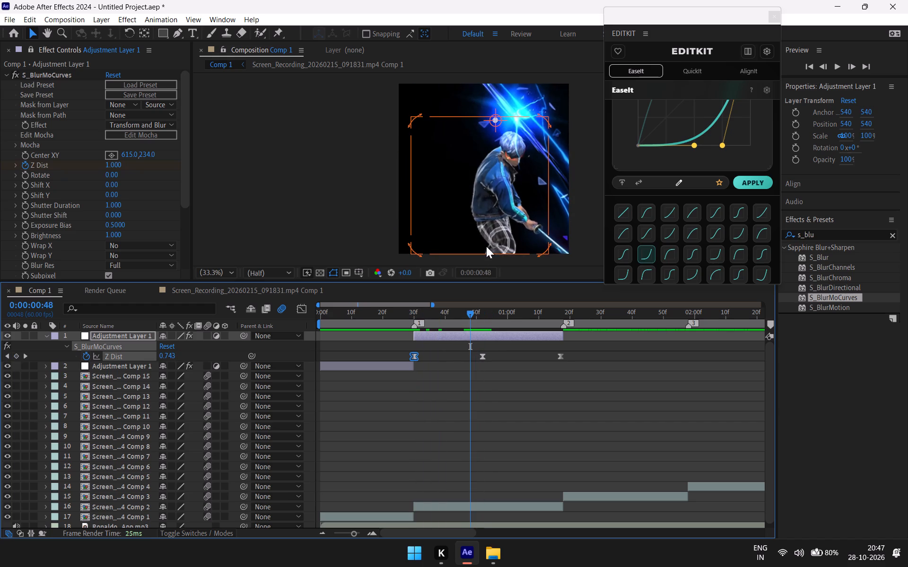
left_click_drag(494, 118, 507, 142)
left_click_drag(469, 311, 480, 311)
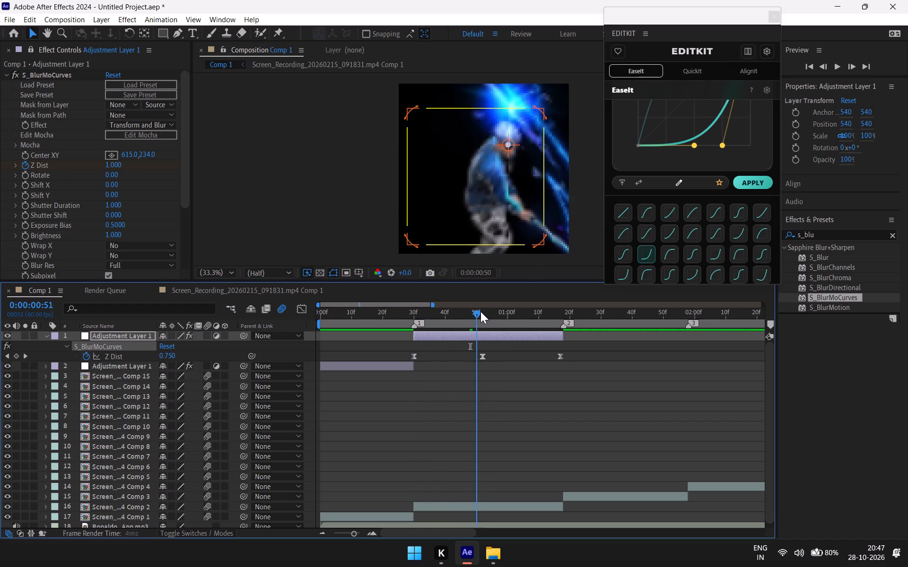
left_click_drag(480, 311, 400, 322)
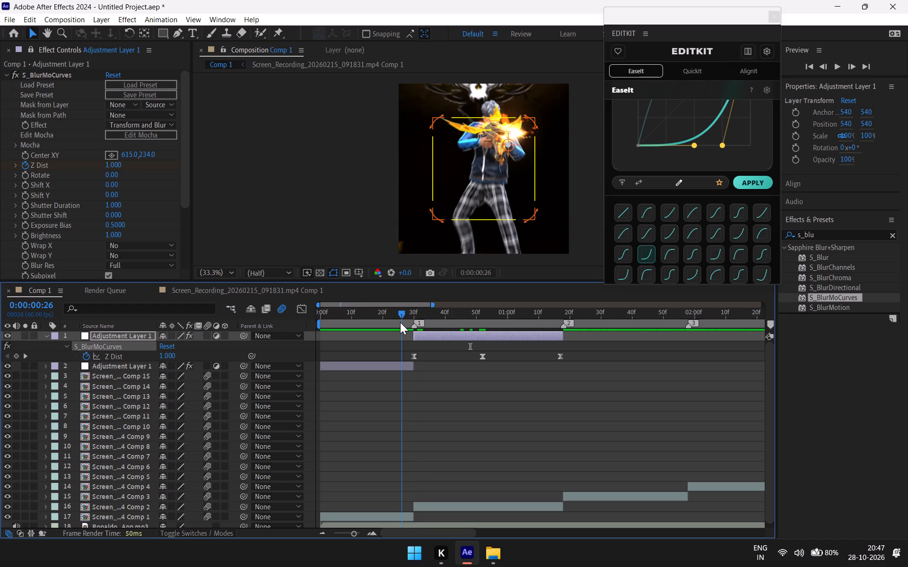
left_click_drag(400, 322, 417, 319)
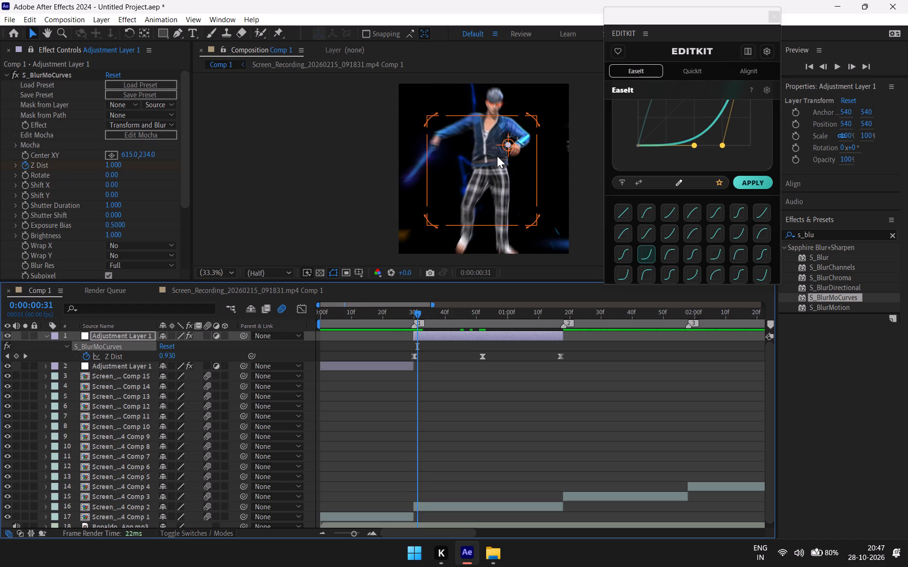
left_click_drag(503, 148, 487, 116)
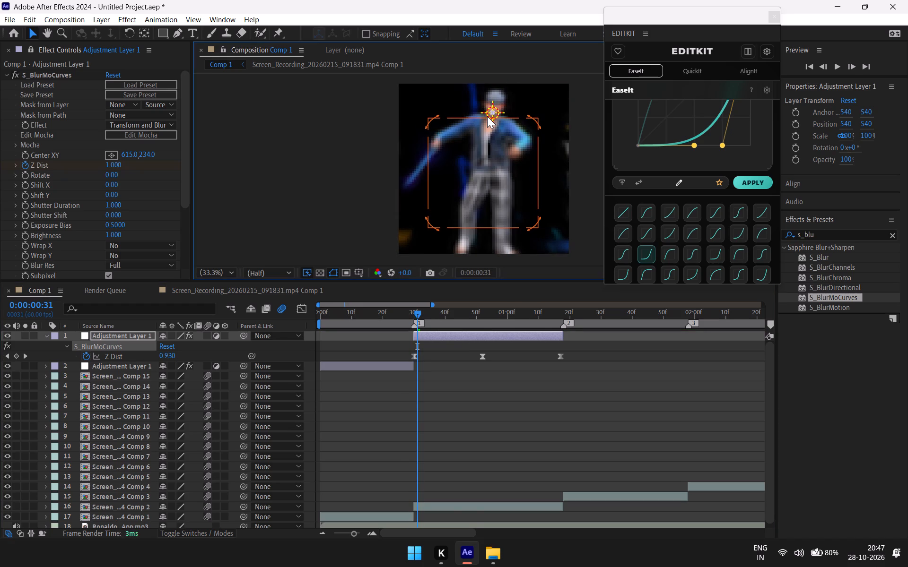
left_click_drag(487, 116, 487, 117)
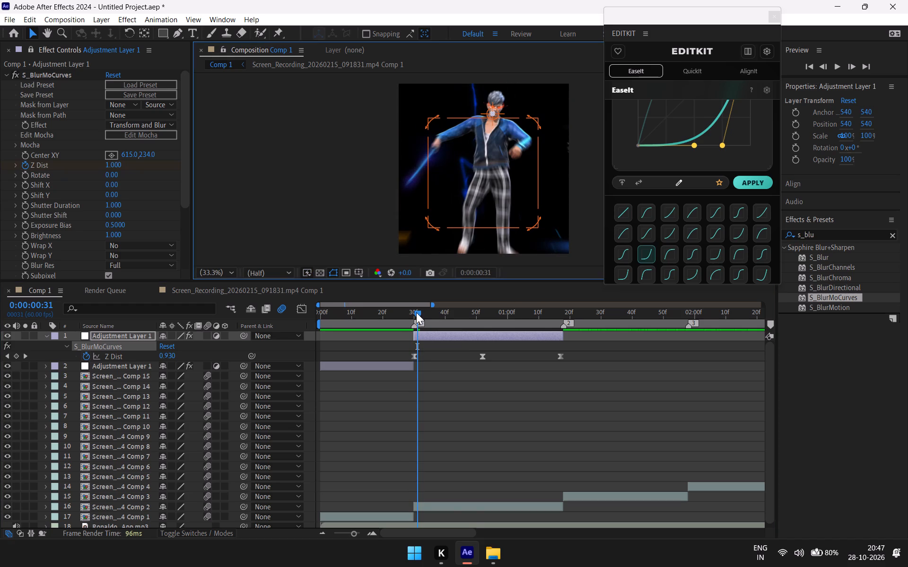
left_click_drag(417, 311, 460, 323)
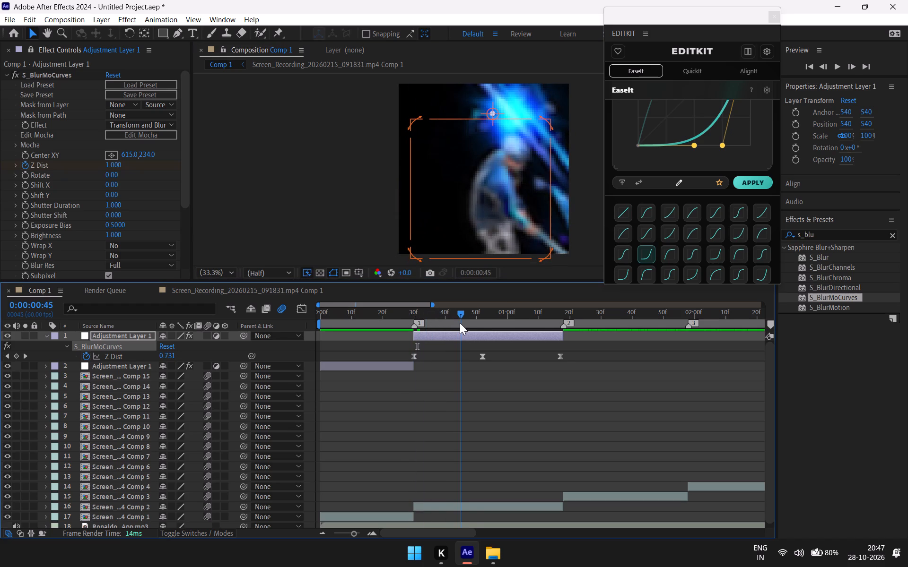
left_click_drag(460, 323, 483, 329)
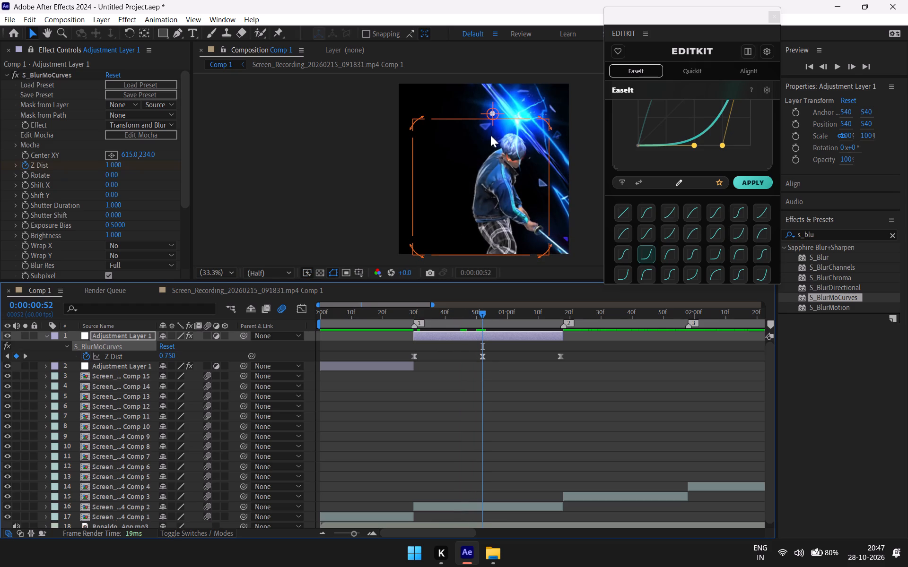
left_click_drag(492, 116, 508, 150)
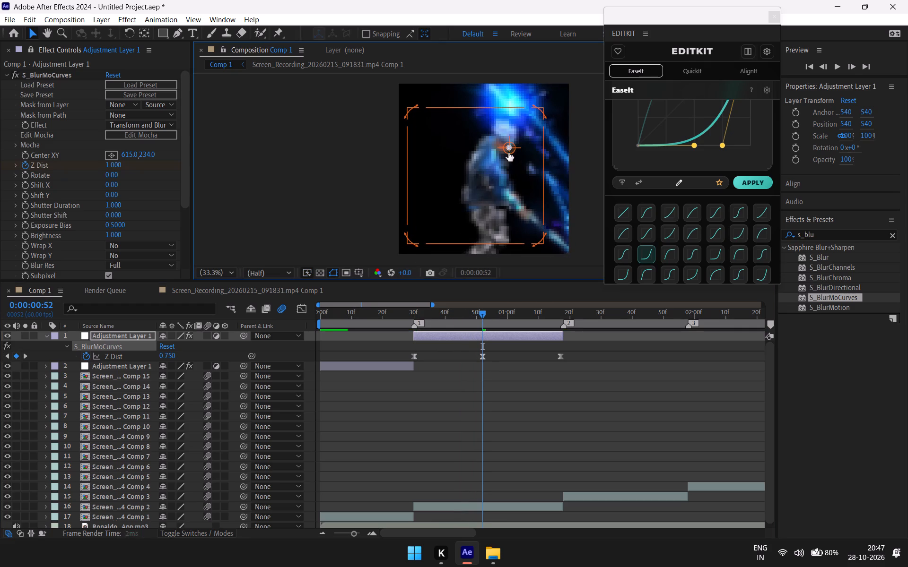
Scrub through the second clip and play the composition from 0:00:00:00 to check its zoom blur.
left_click_drag(481, 314, 511, 312)
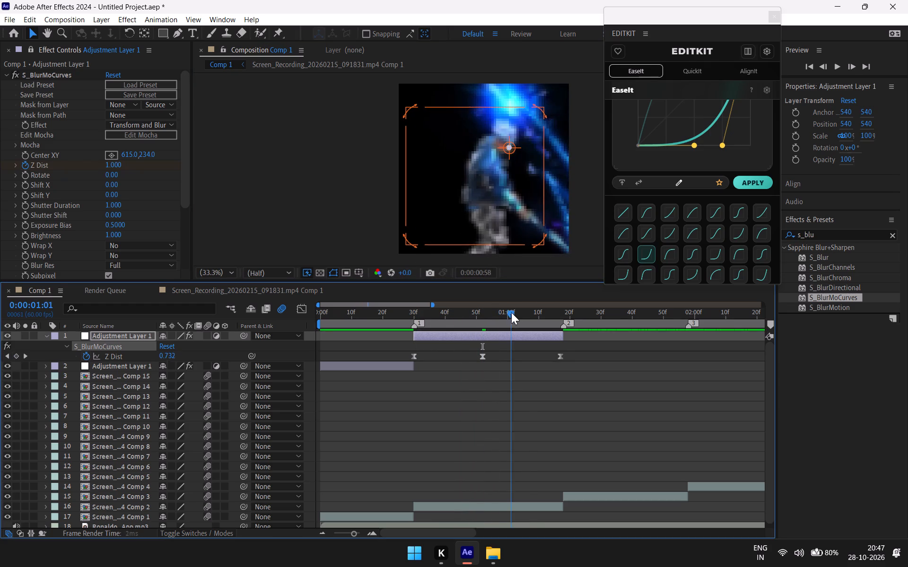
left_click_drag(511, 312, 553, 317)
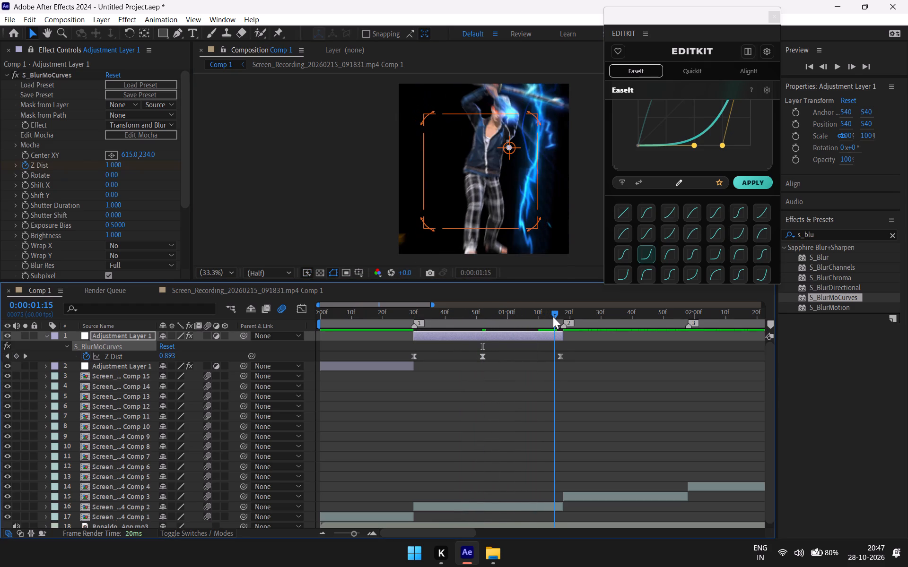
left_click_drag(553, 317, 443, 333)
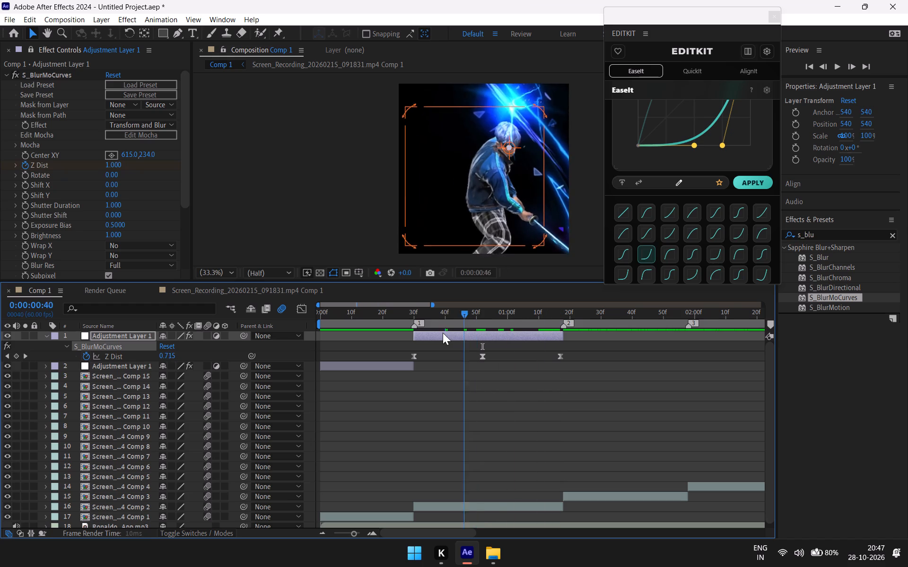
left_click_drag(443, 333, 341, 346)
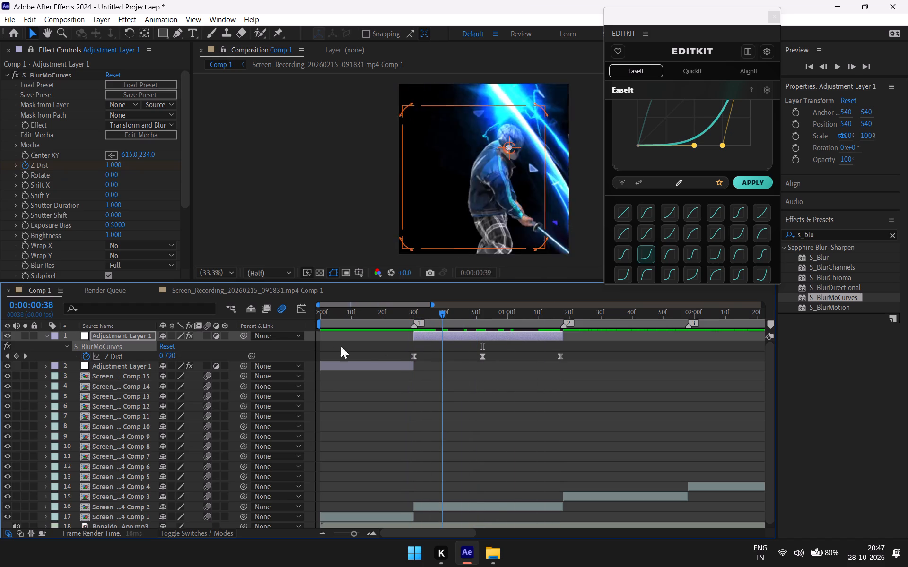
left_click_drag(341, 346, 227, 350)
key("space")
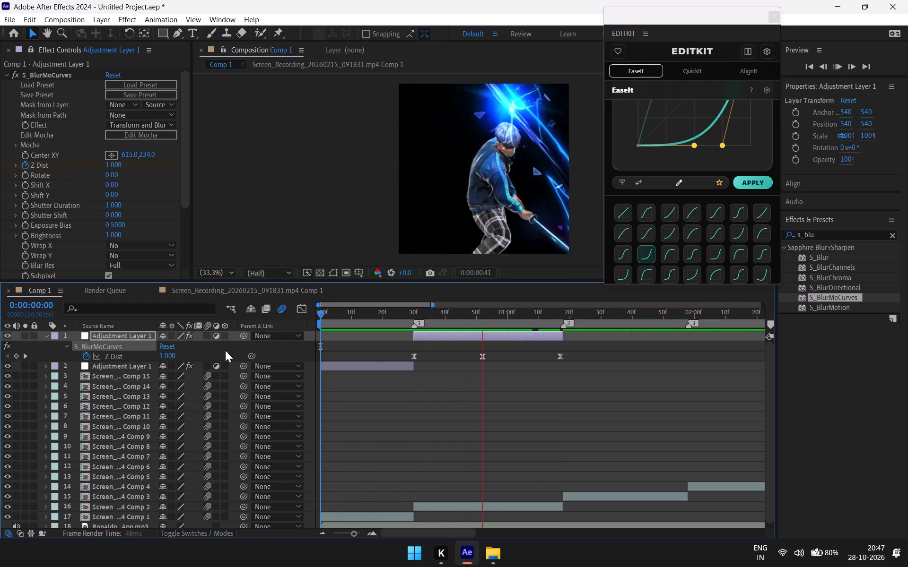
key("space")
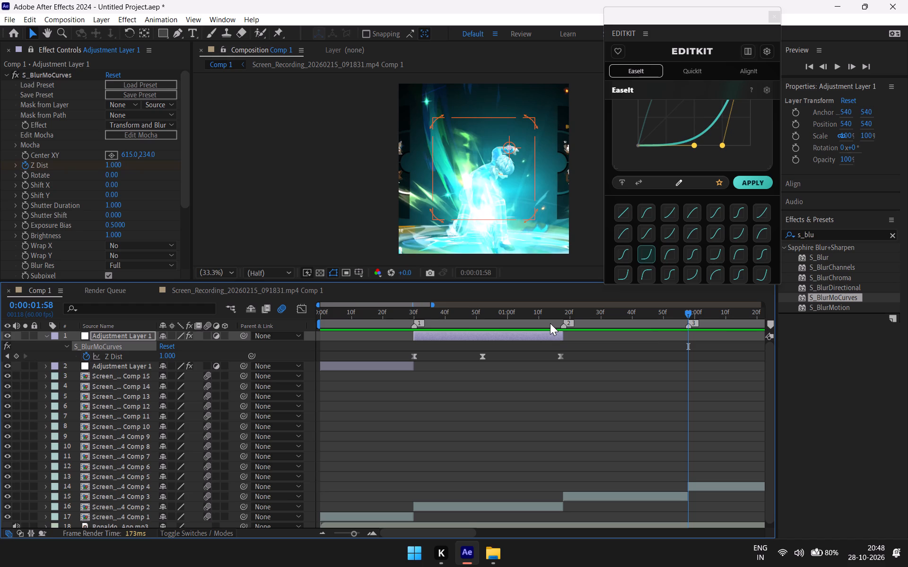
Paste another copy of Adjustment Layer 1, start it at marker 2 (0:00:01:18), and extend its end to marker 3.
left_click(579, 337)
left_click_drag(688, 311, 566, 366)
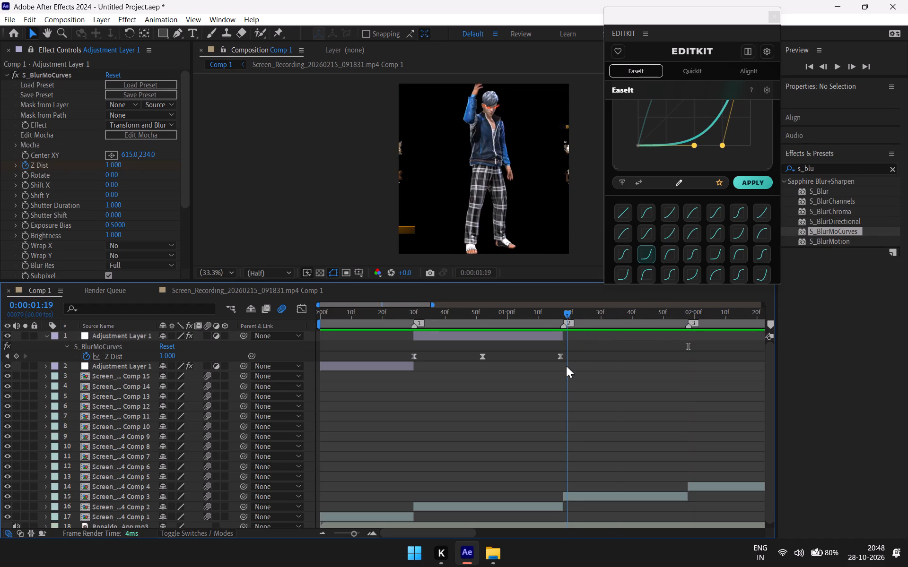
left_click_drag(566, 366, 565, 370)
key("ctrl+c")
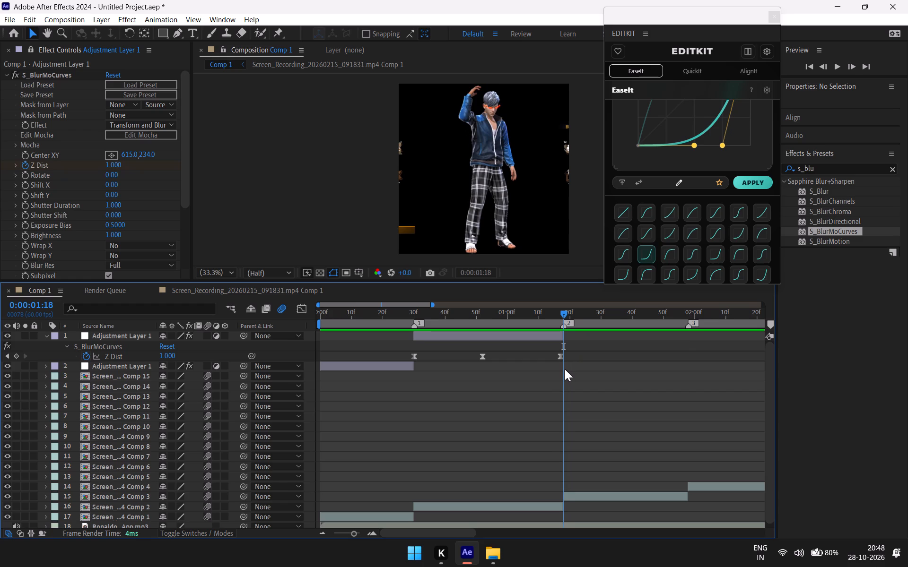
key("ctrl+v")
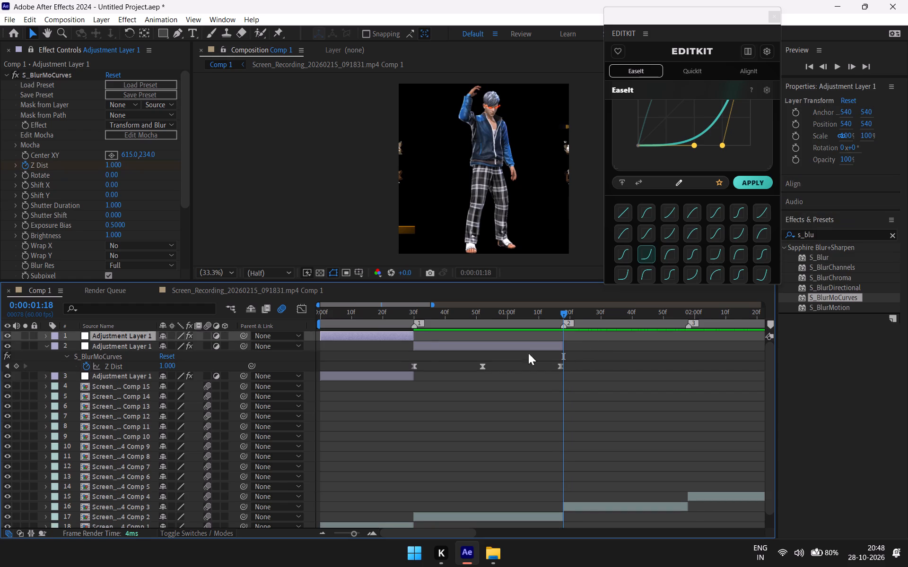
left_click_drag(368, 333, 611, 371)
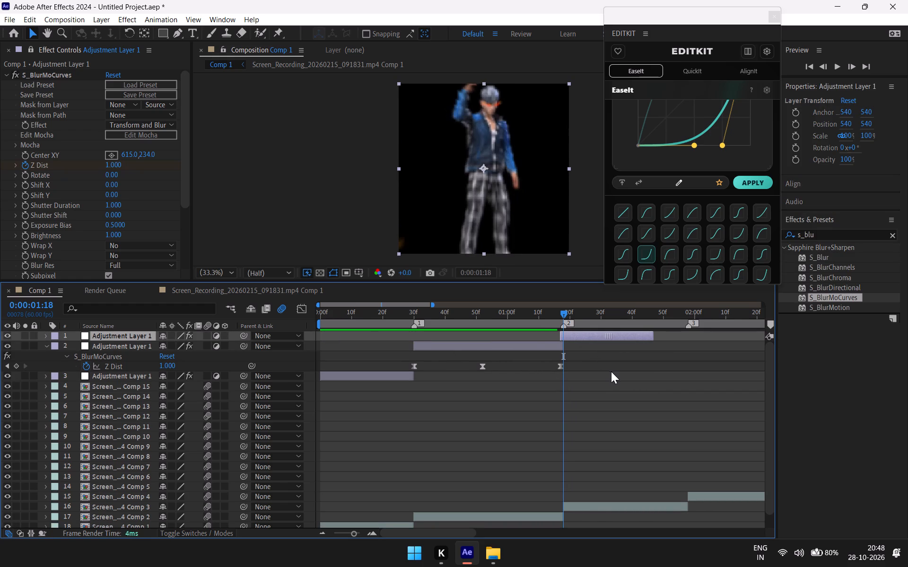
left_click_drag(611, 371, 611, 376)
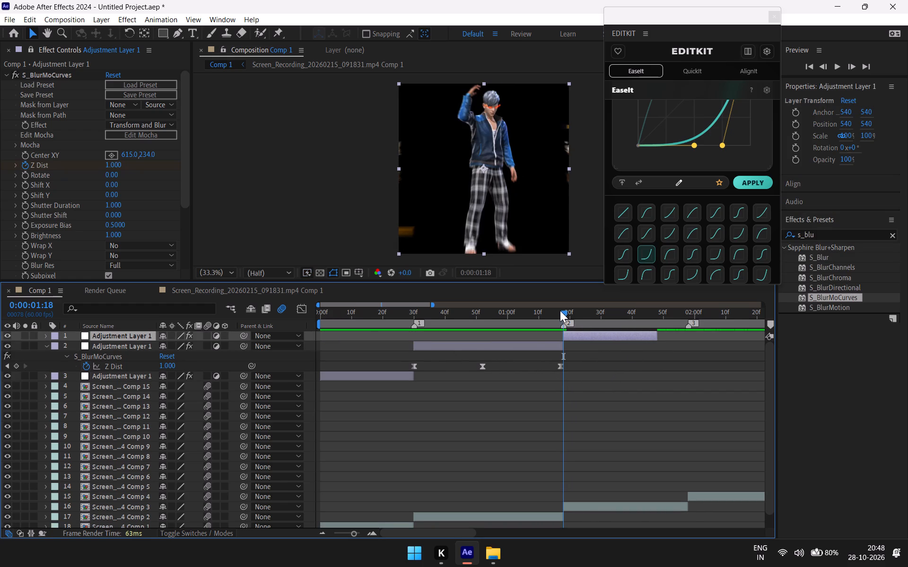
left_click_drag(563, 309, 628, 349)
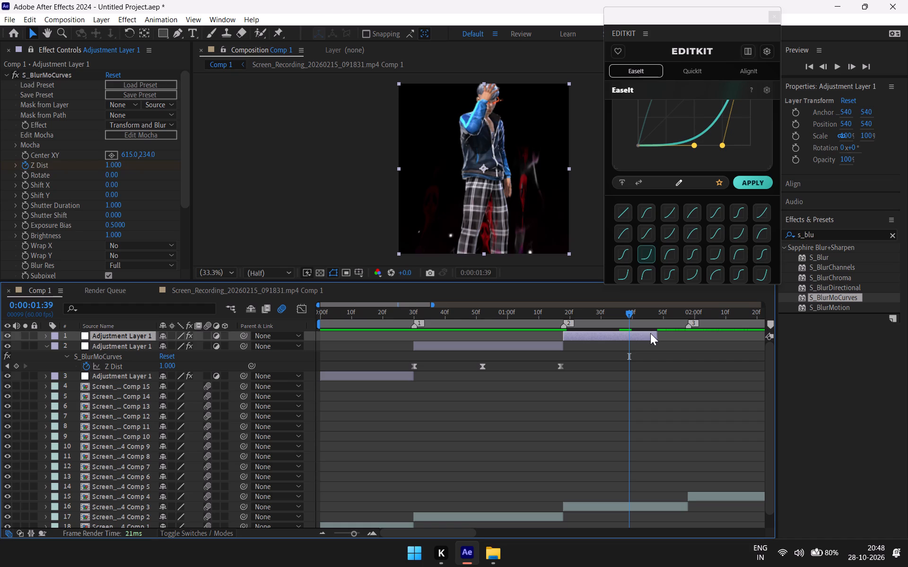
left_click_drag(655, 334, 687, 344)
Spread the third adjustment layer's Z Dist keyframes across its span: first at marker 2, middle near 0:00:01:37, last at marker 3.
left_click(625, 337)
key("u")
left_click(655, 356)
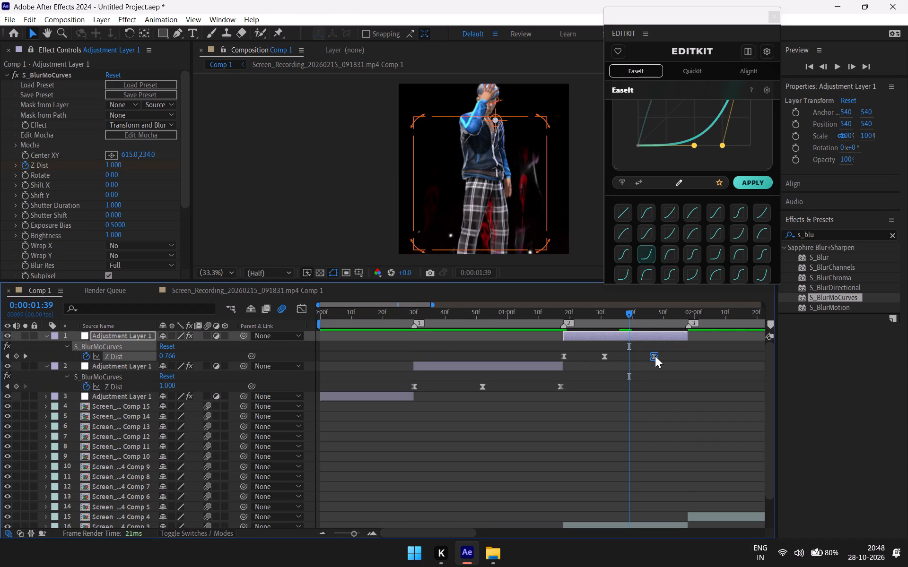
left_click_drag(625, 313, 575, 367)
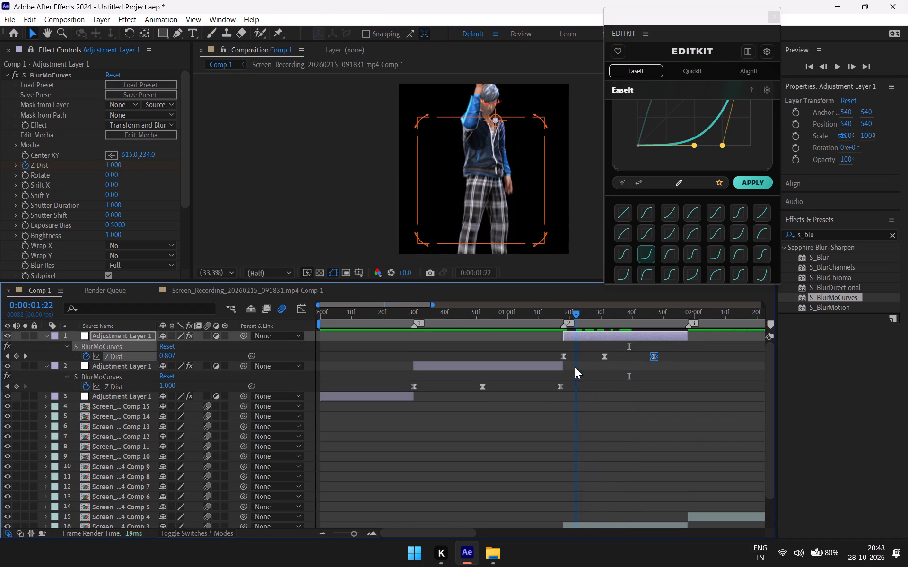
left_click_drag(575, 367, 565, 375)
left_click(562, 356)
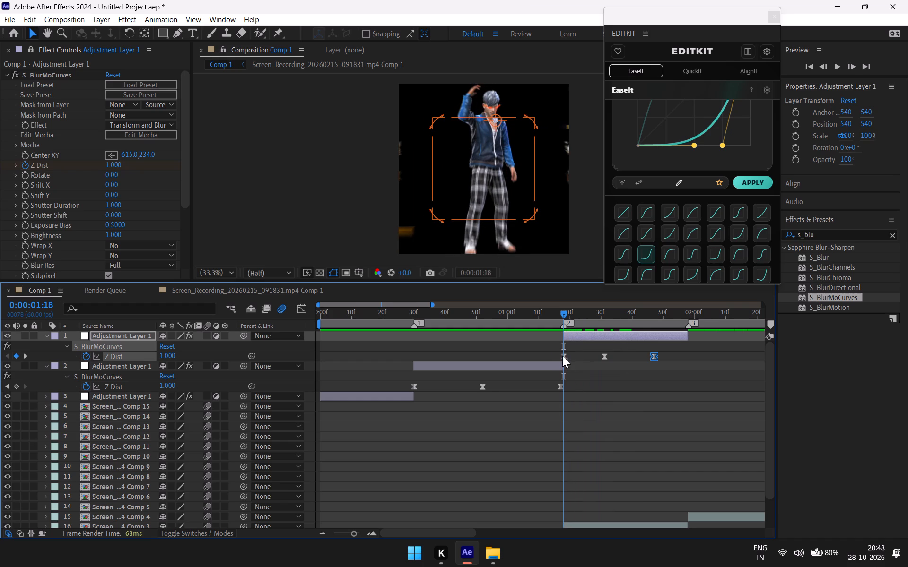
left_click_drag(652, 355, 656, 357, "shift")
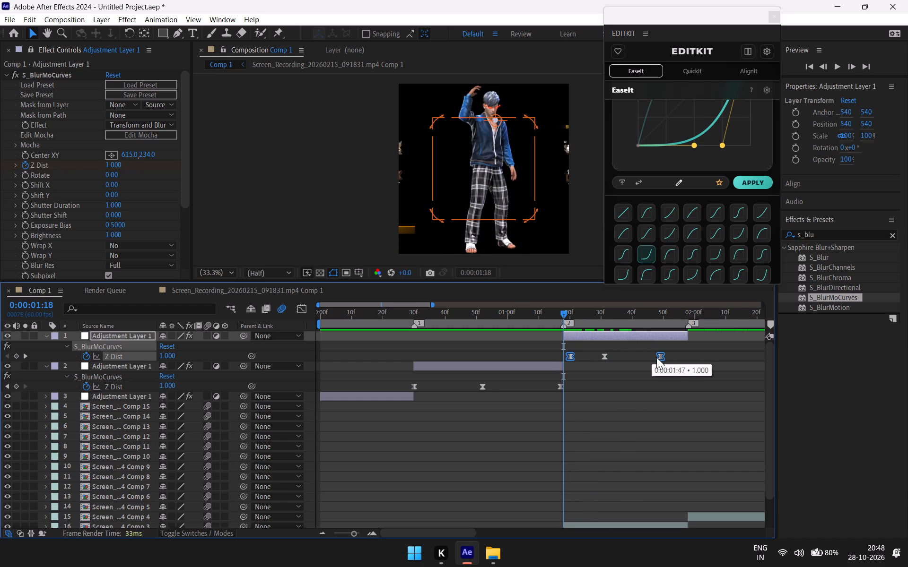
left_click_drag(656, 357, 649, 363, "shift")
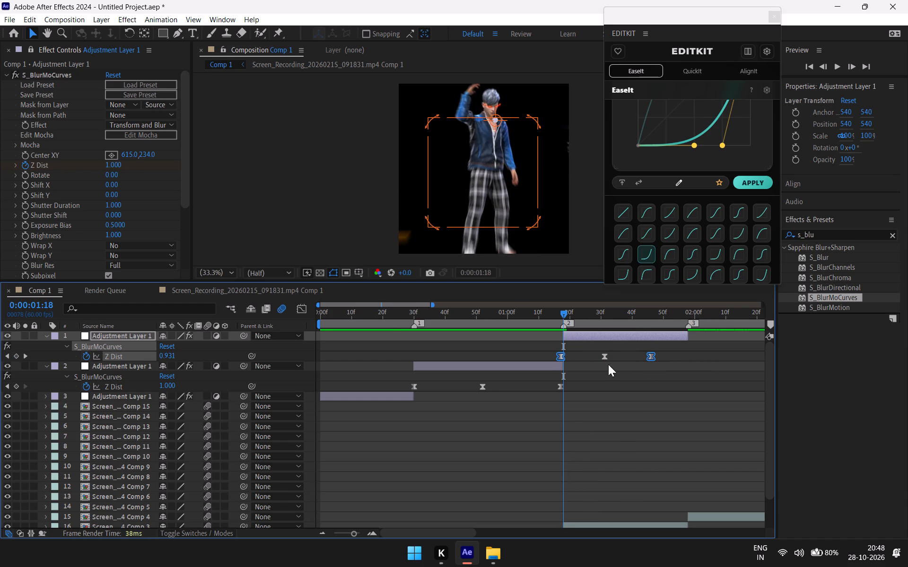
left_click(621, 360)
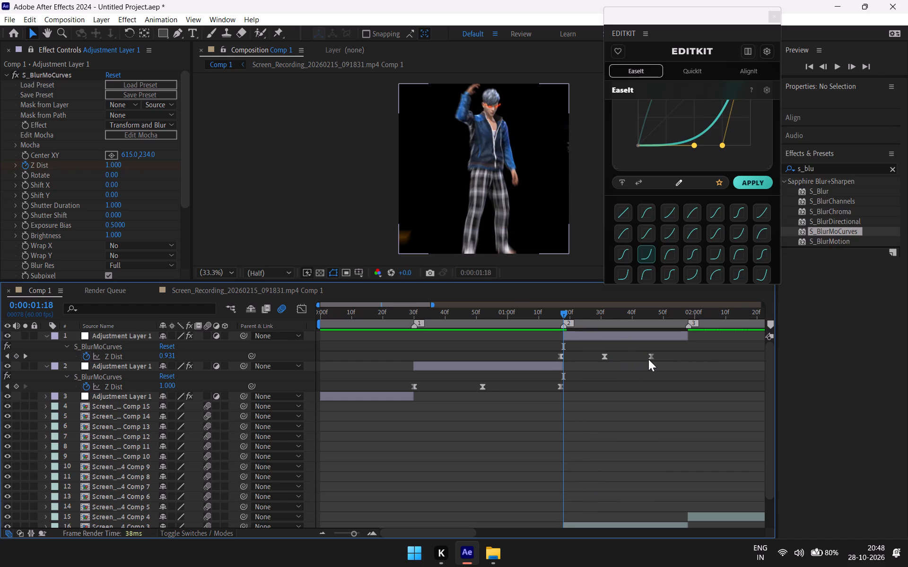
left_click_drag(650, 357, 680, 362, "shift")
left_click_drag(602, 357, 620, 361)
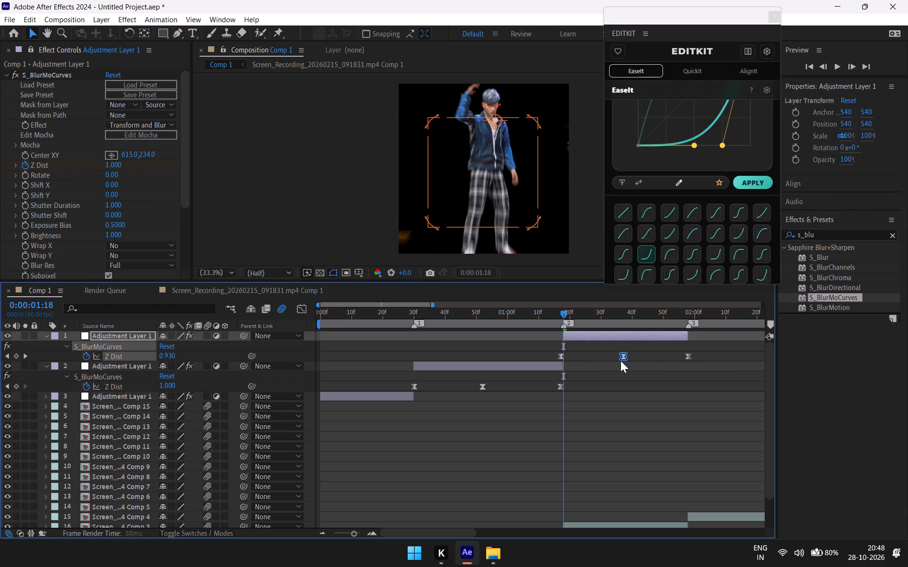
left_click_drag(620, 361, 621, 361)
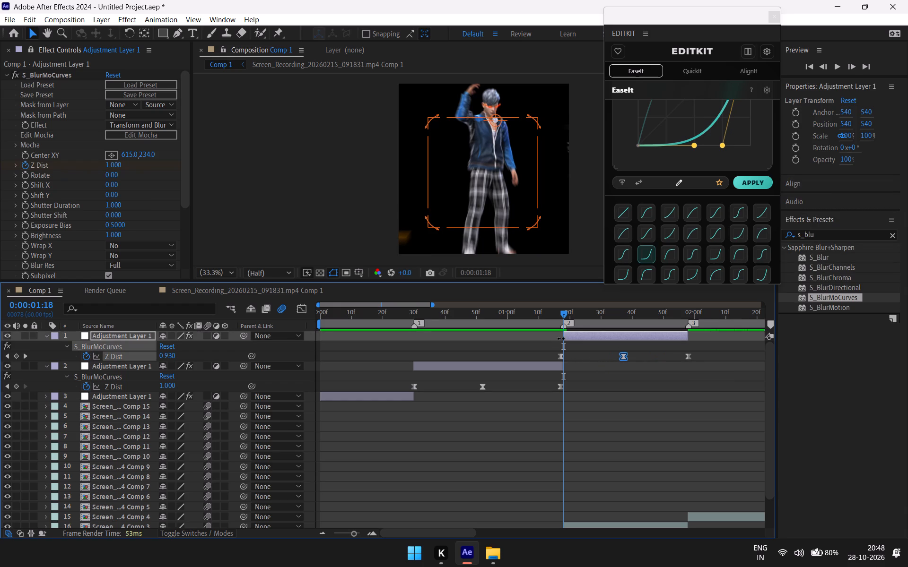
left_click(559, 356)
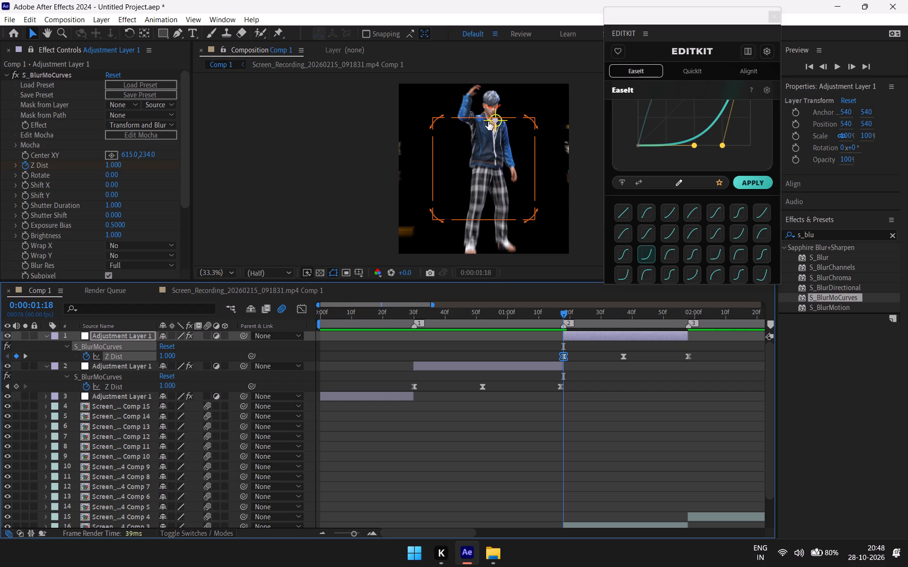
Move the third adjustment layer's S_BlurMoCurves centre onto the standing character's head, using the frame at 0:00:01:18.
left_click_drag(488, 121, 484, 108)
Scrub through the third clip and play the composition from 0:00:00:00 to check its zoom blur.
left_click_drag(565, 314, 567, 315)
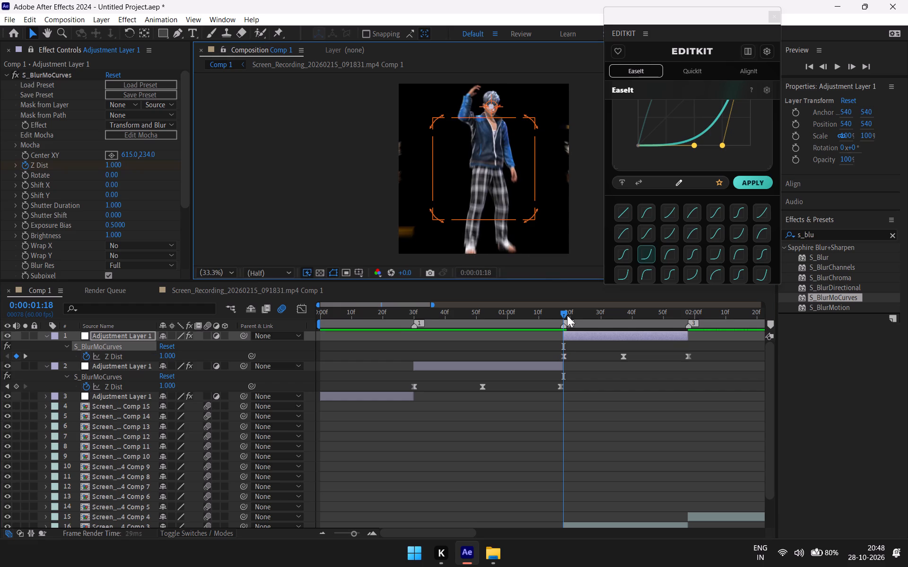
left_click_drag(567, 315, 627, 333)
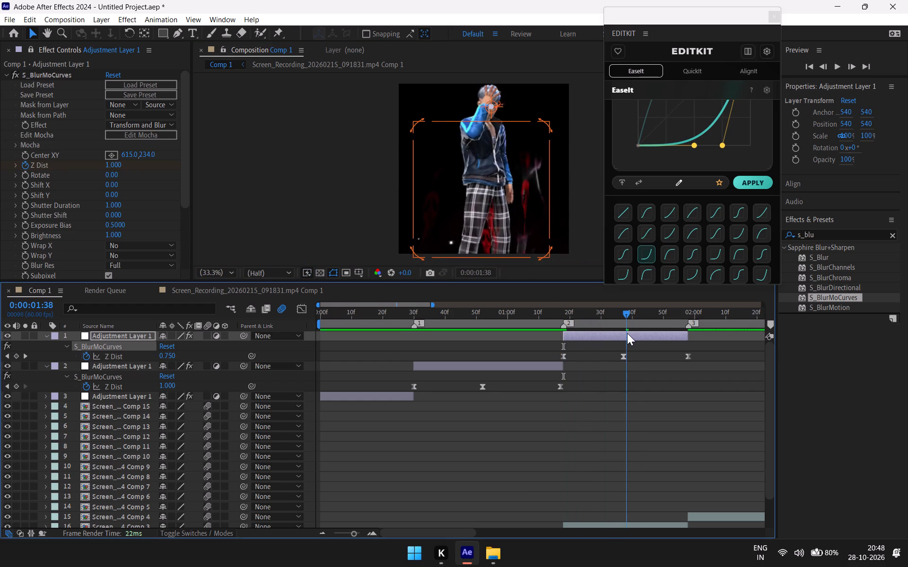
left_click_drag(627, 333, 678, 332)
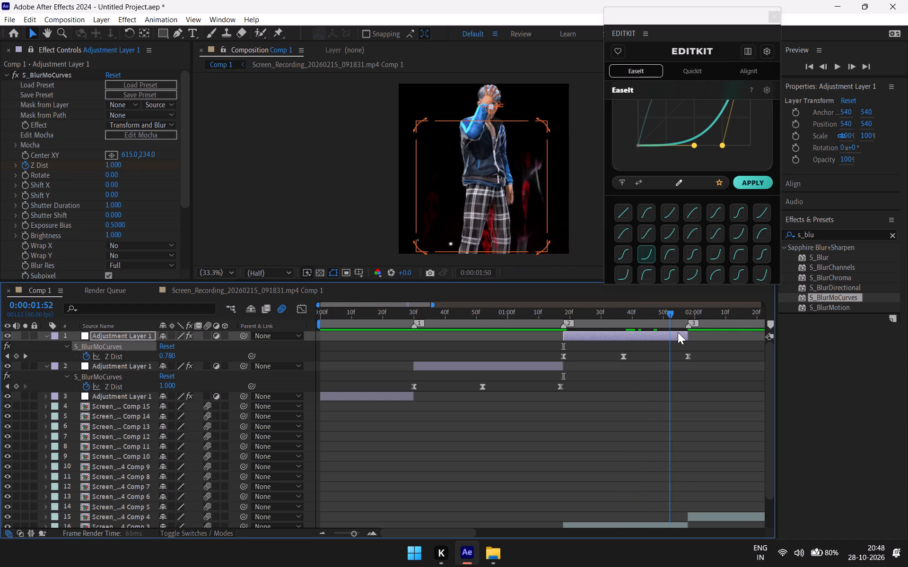
left_click_drag(678, 332, 616, 366)
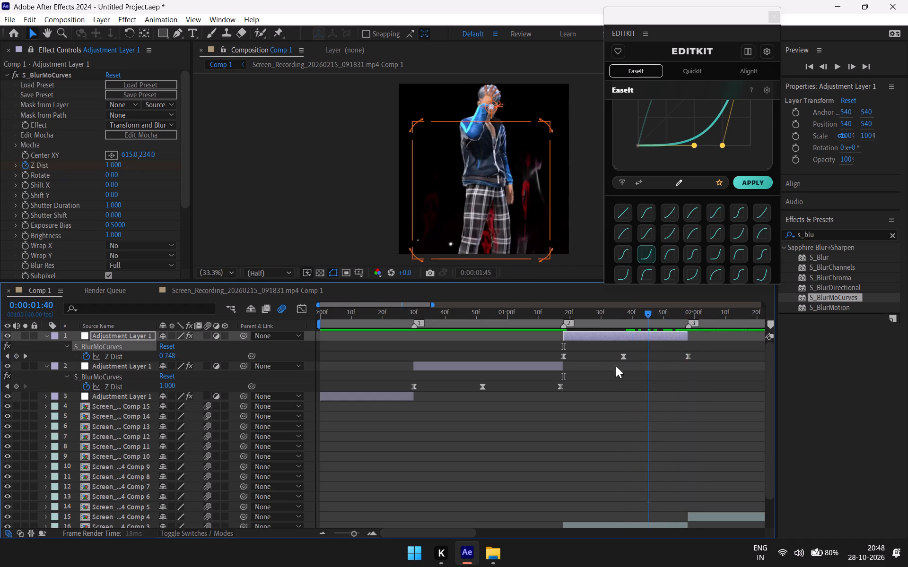
left_click_drag(616, 366, 688, 358)
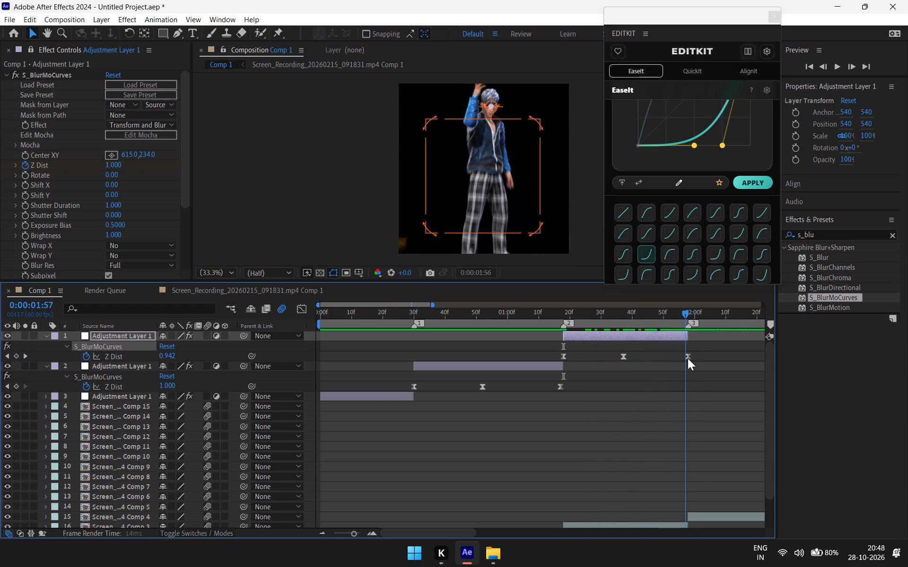
left_click_drag(688, 358, 0, 413)
key("space")
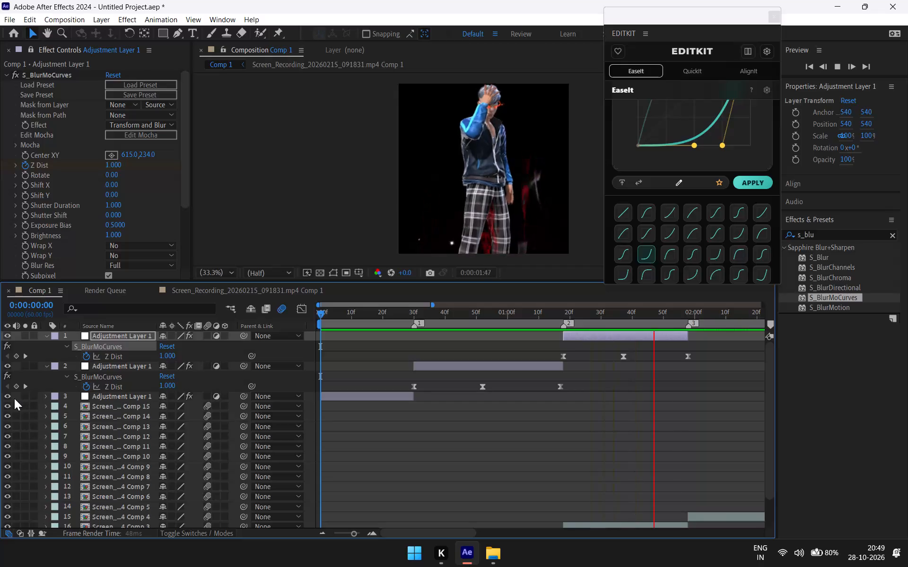
key("space")
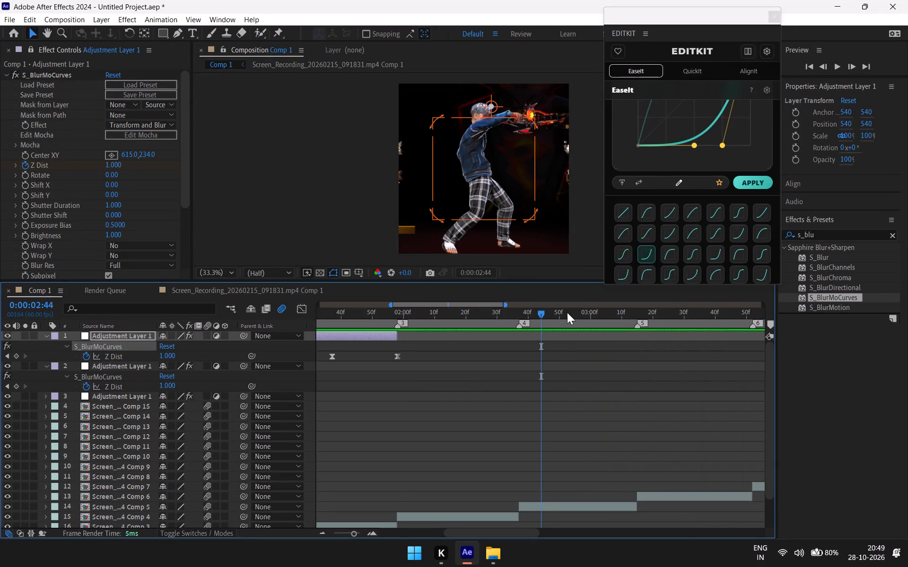
left_click_drag(541, 313, 228, 362)
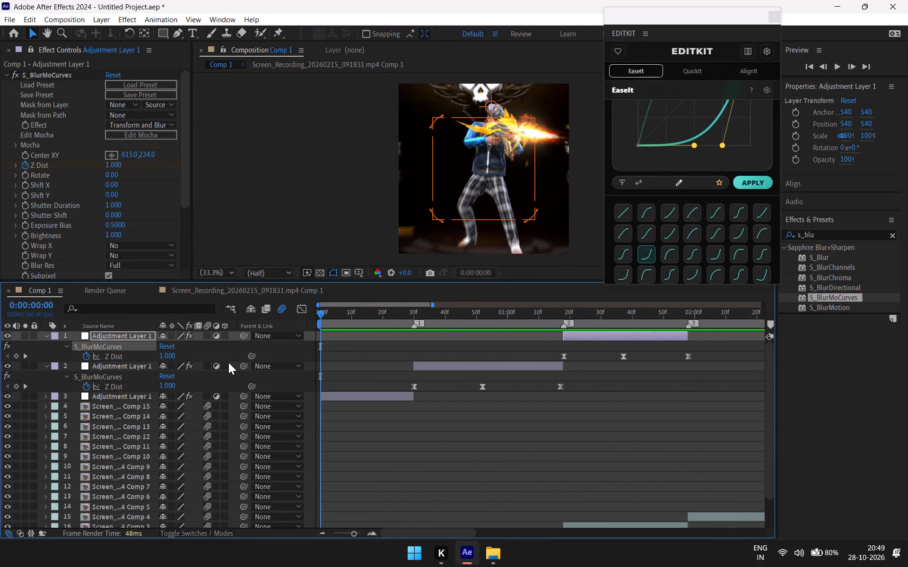
left_click_drag(228, 362, 714, 373)
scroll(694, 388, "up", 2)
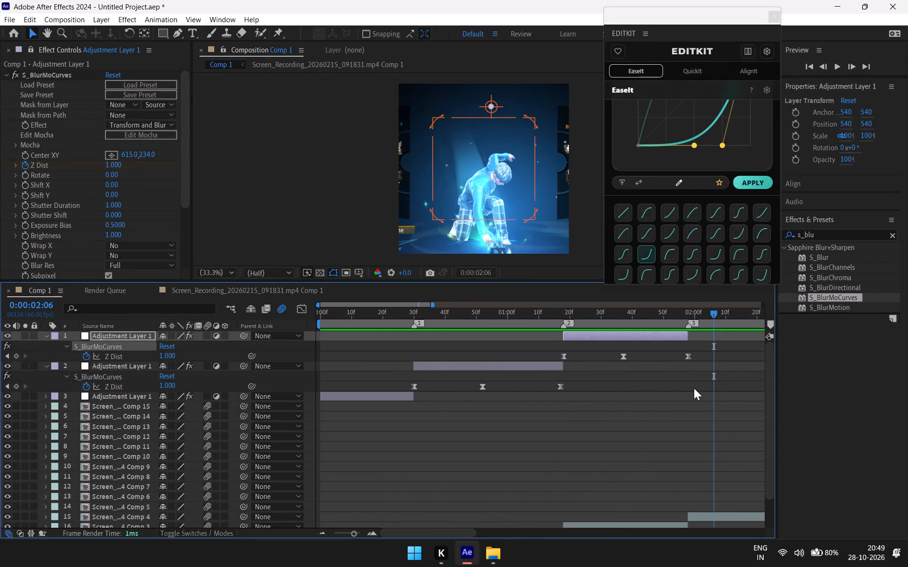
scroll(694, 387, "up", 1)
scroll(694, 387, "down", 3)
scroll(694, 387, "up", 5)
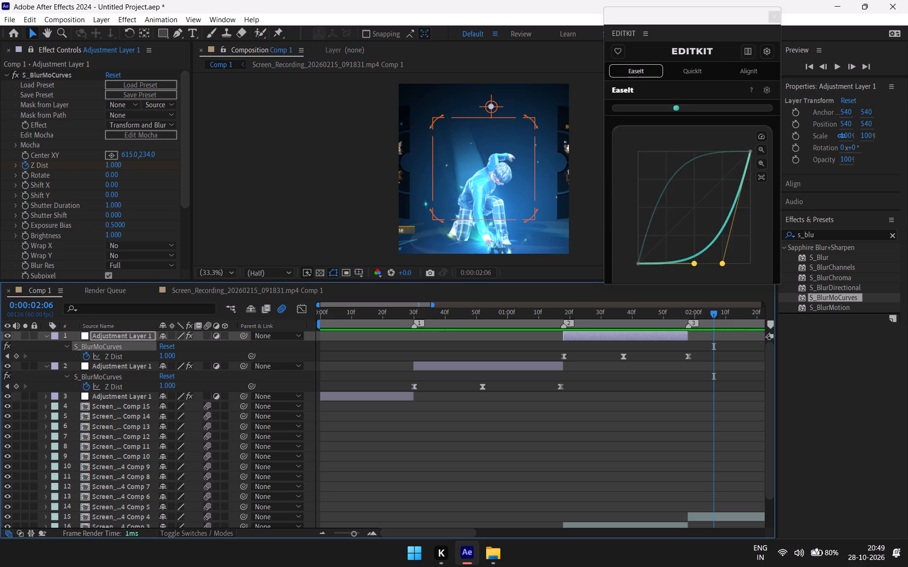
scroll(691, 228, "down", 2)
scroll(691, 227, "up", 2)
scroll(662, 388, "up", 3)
Play the composition twice more from 0:00:00:00 to review the zoom blur across the first three clips.
left_click_drag(717, 311, 134, 378)
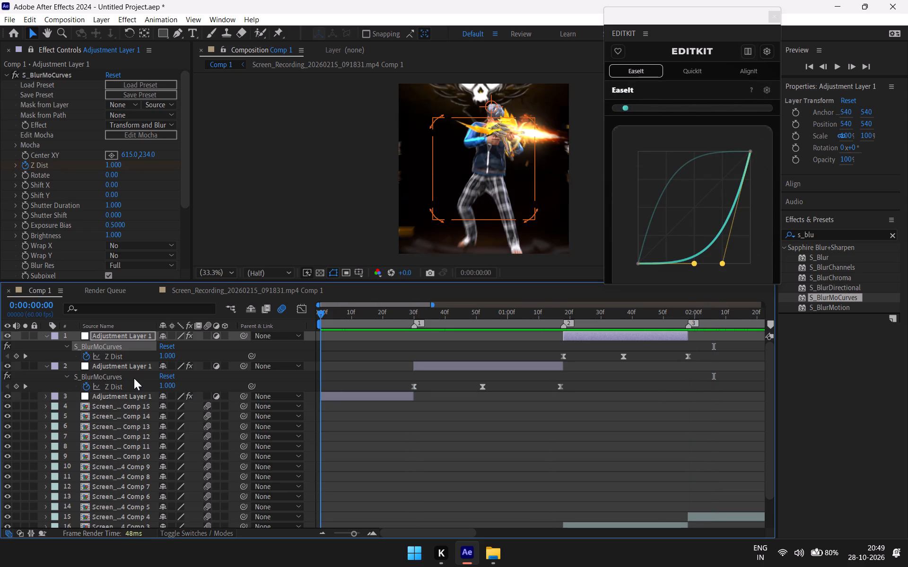
left_click_drag(134, 378, 134, 378)
key("space")
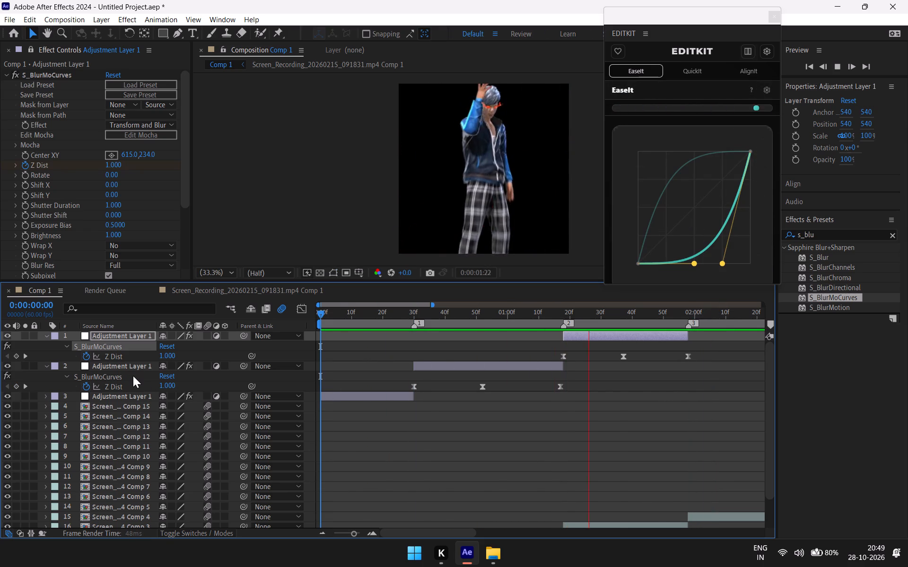
key("space")
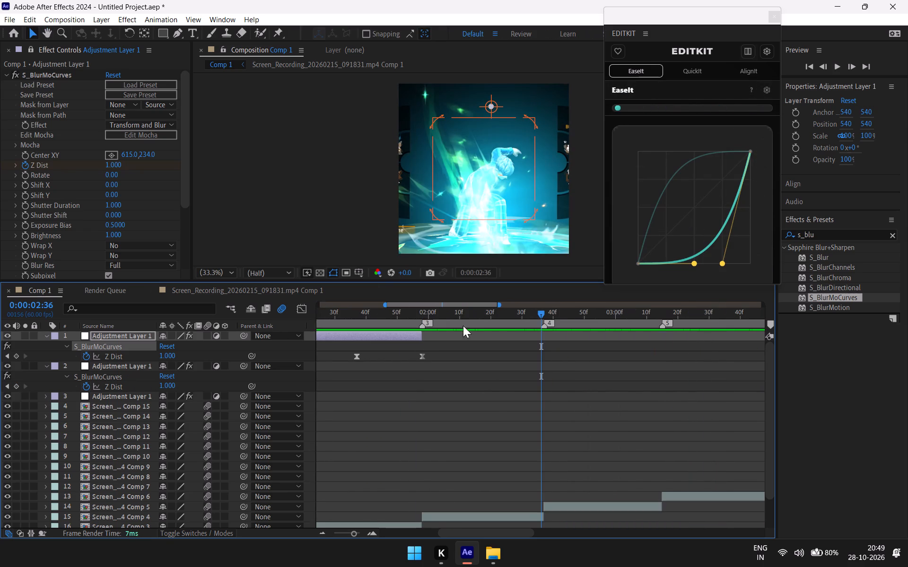
left_click_drag(543, 312, 297, 368)
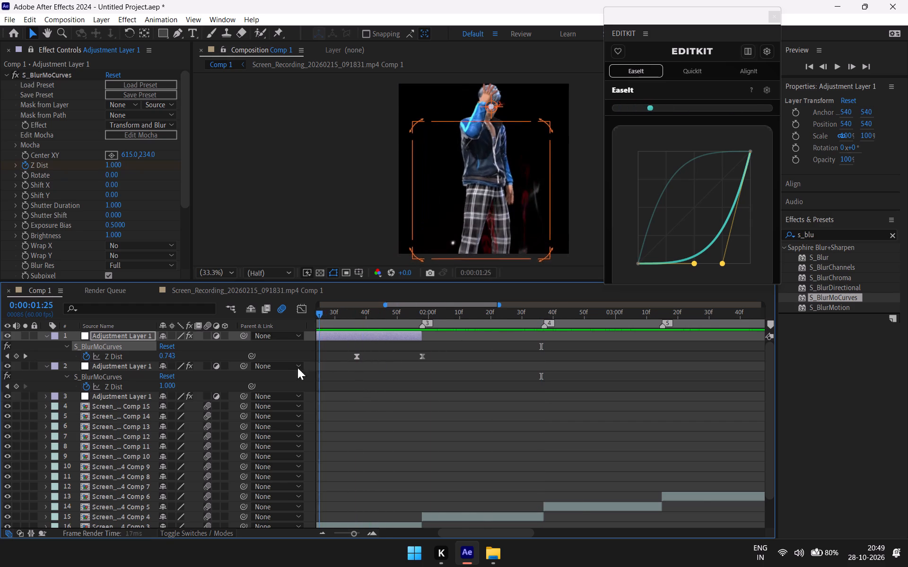
left_click_drag(297, 368, 272, 370)
key("space")
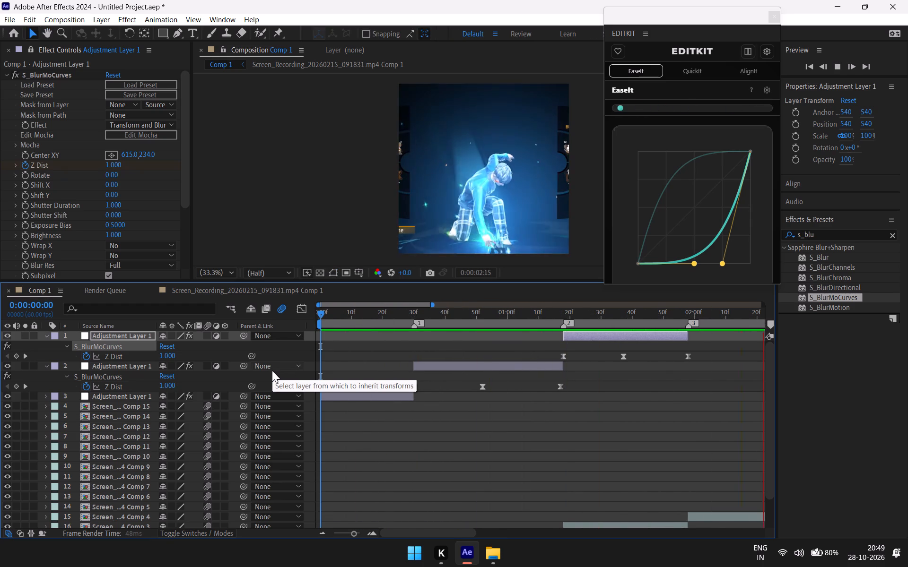
key("space")
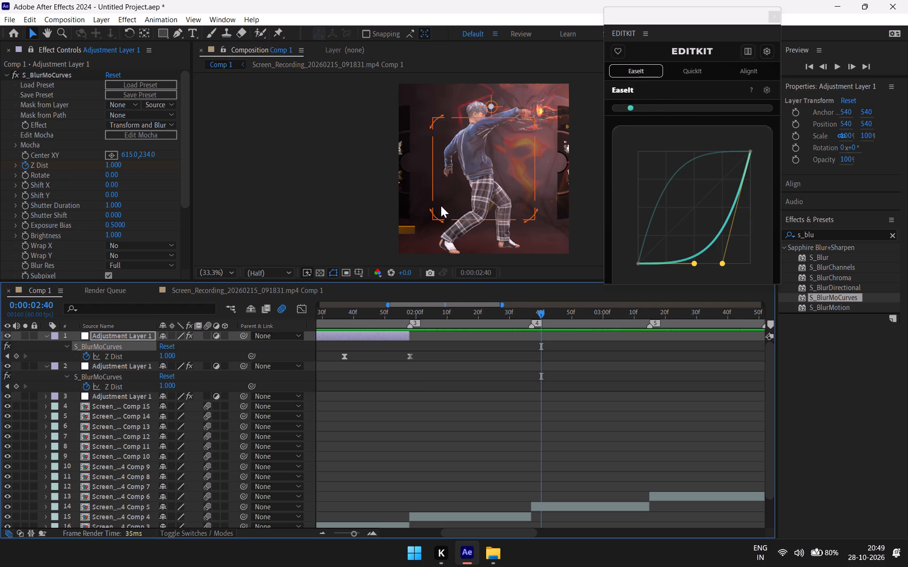
Save the project in the Downloads folder under the file name "reverse".
key("ctrl+s")
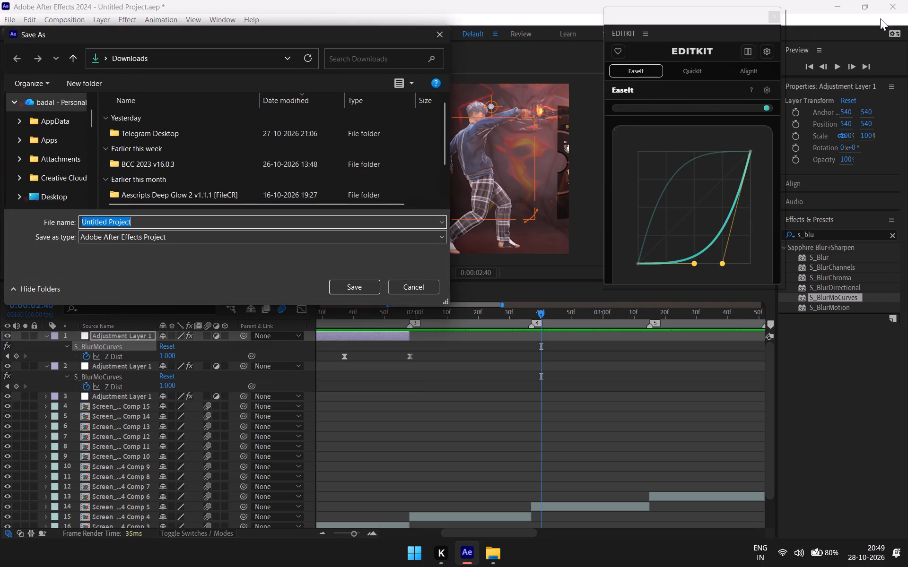
left_click(151, 225)
double_click(151, 224)
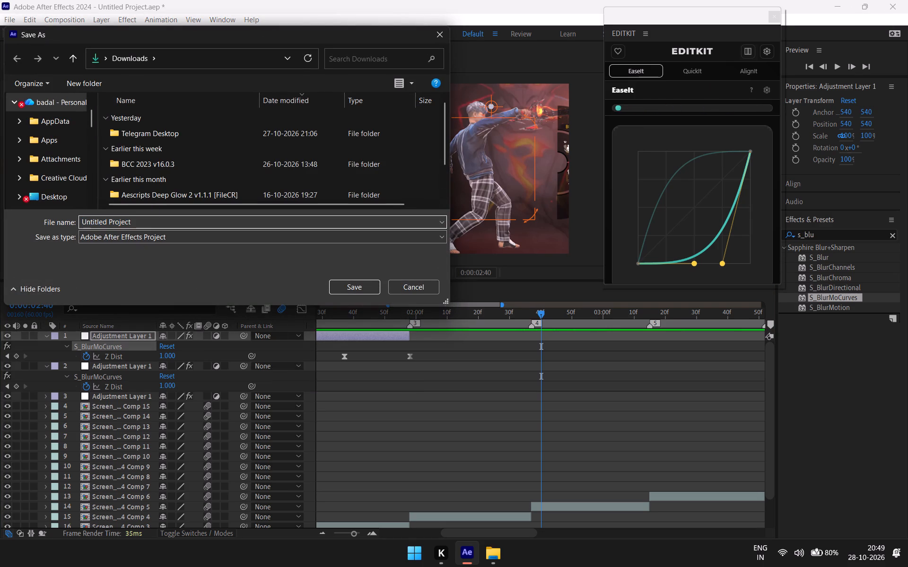
key("BackSpace")
key("BackSpace")
key("BackSpace")
key("BackSpace")
key("BackSpace")
key("BackSpace")
key("BackSpace")
key("BackSpace")
key("BackSpace")
key("BackSpace")
key("BackSpace")
key("BackSpace")
key("BackSpace")
key("BackSpace")
key("BackSpace")
key("BackSpace")
key("BackSpace")
key("BackSpace")
key("BackSpace")
key("BackSpace")
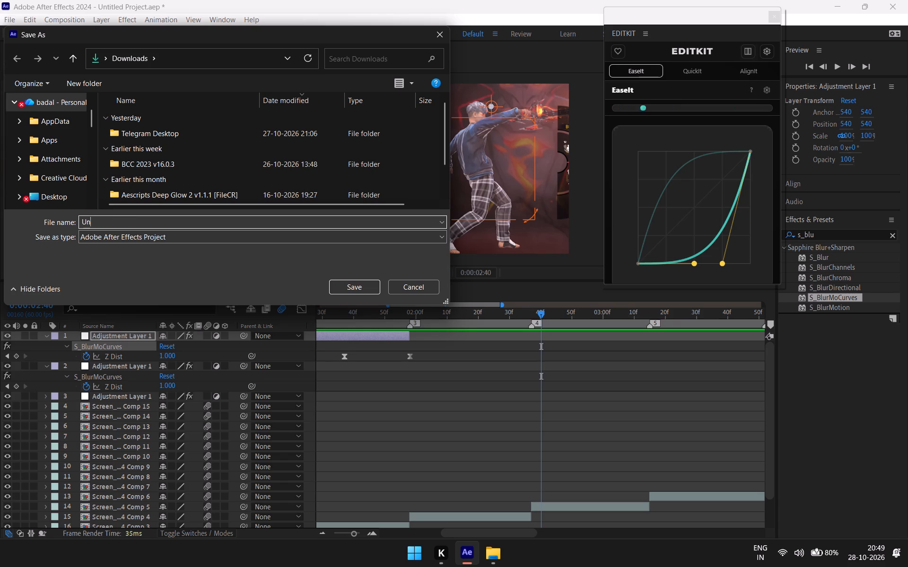
type("reverse")
left_click(339, 289)
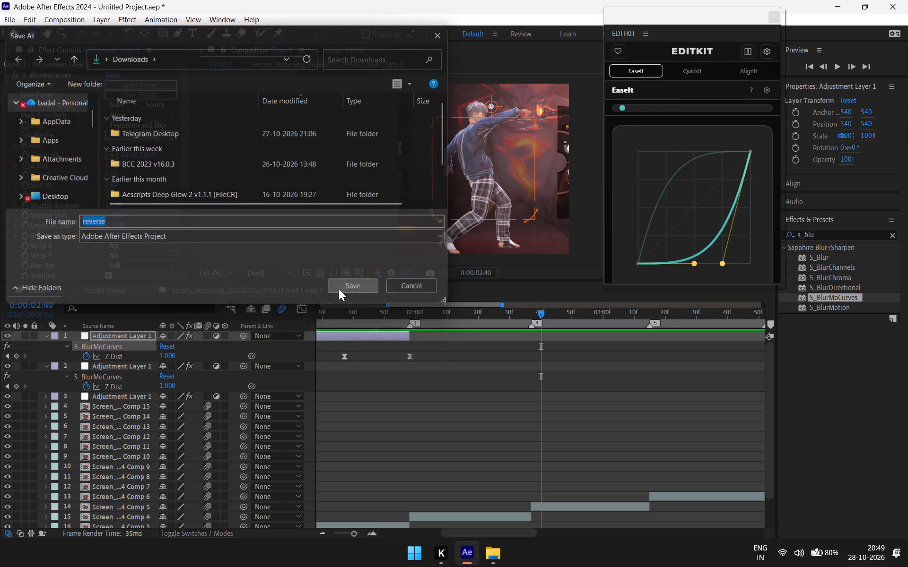
Close the application.
left_click(906, 1)
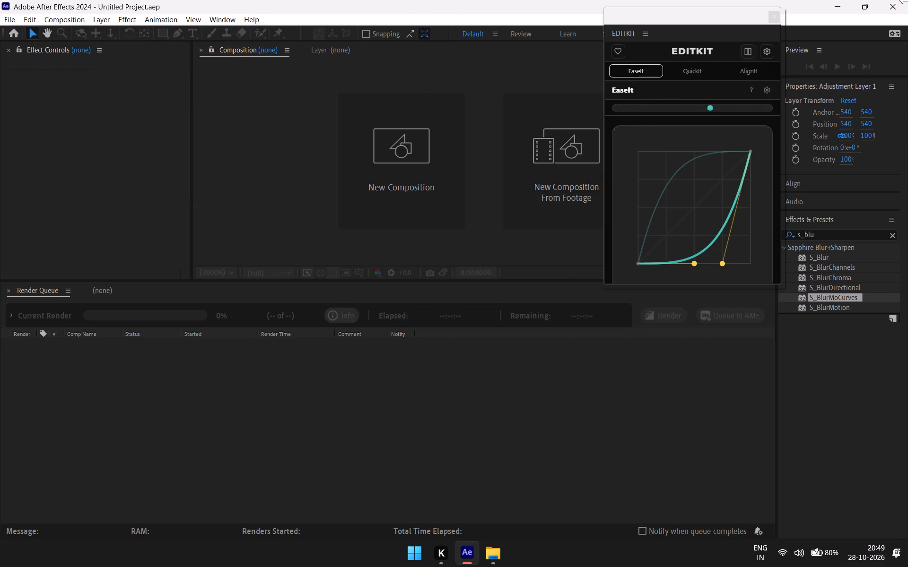
left_click(907, 0)
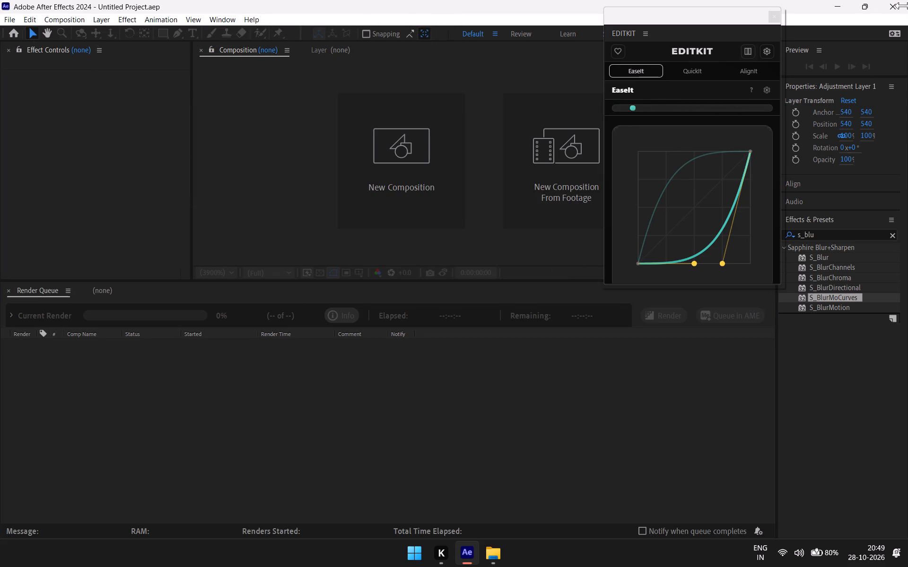